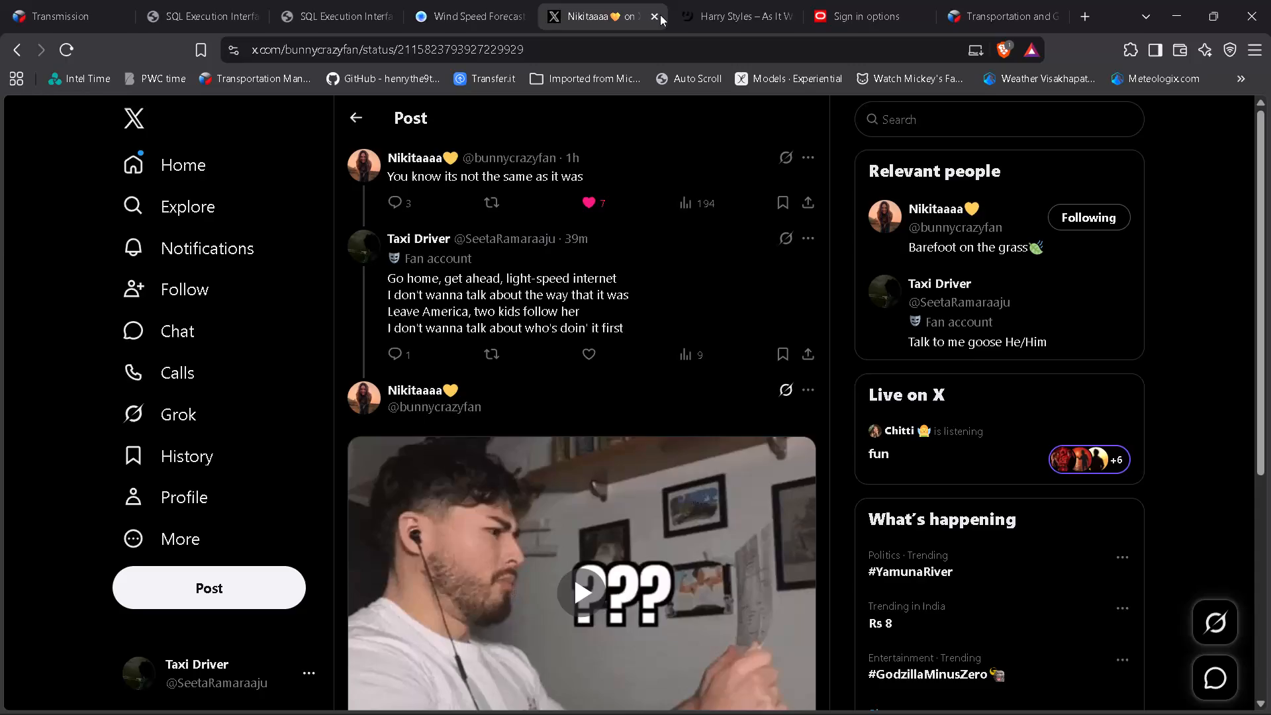
# Close the X post tab and switch to the first SQL Execution Interface tab with the order_release query.
pyautogui.click(656, 17)
pyautogui.click(235, 7)
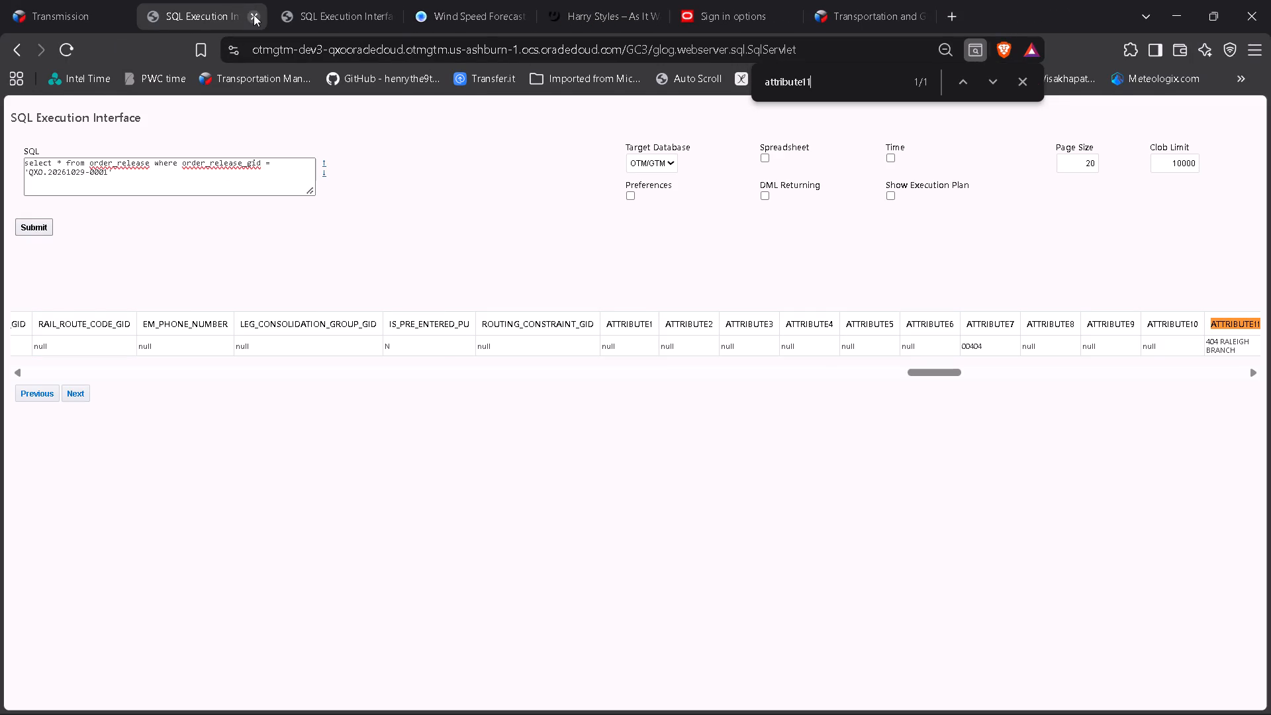
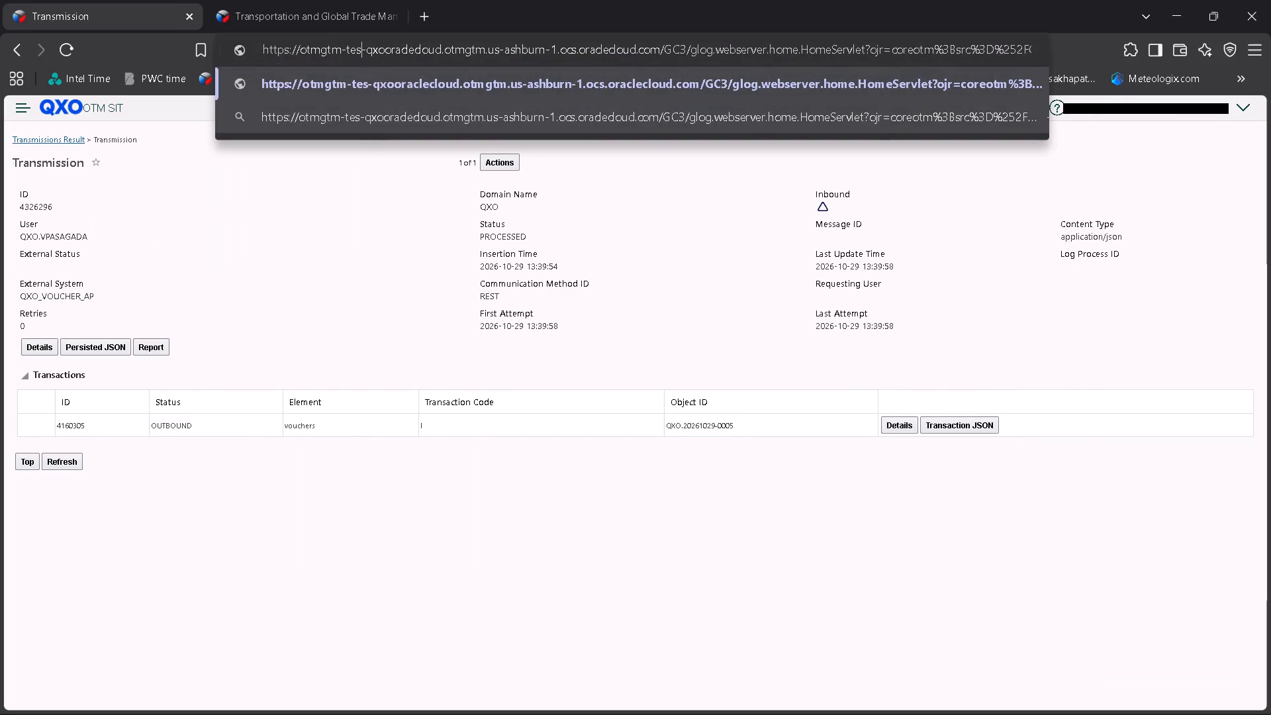
# Finish changing the host in the page address to otmgtm-test and load the OTM UAT environment.
pyautogui.write('t')
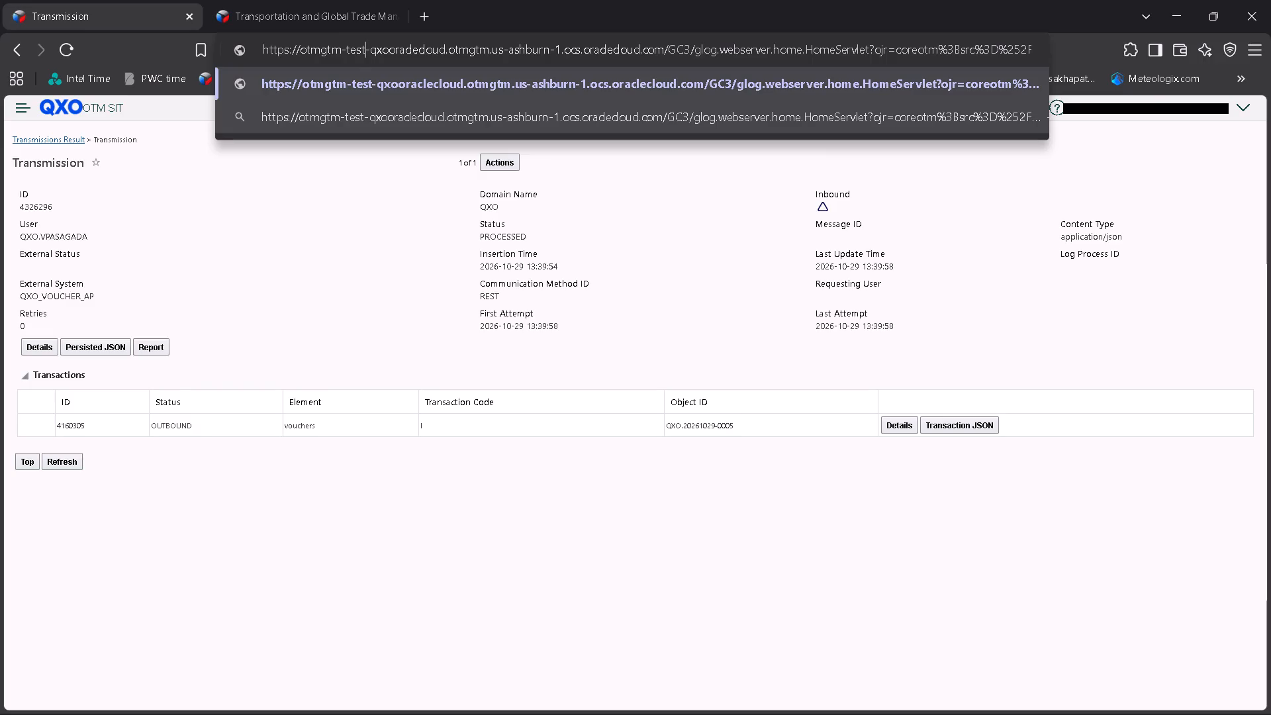
pyautogui.press('Return')
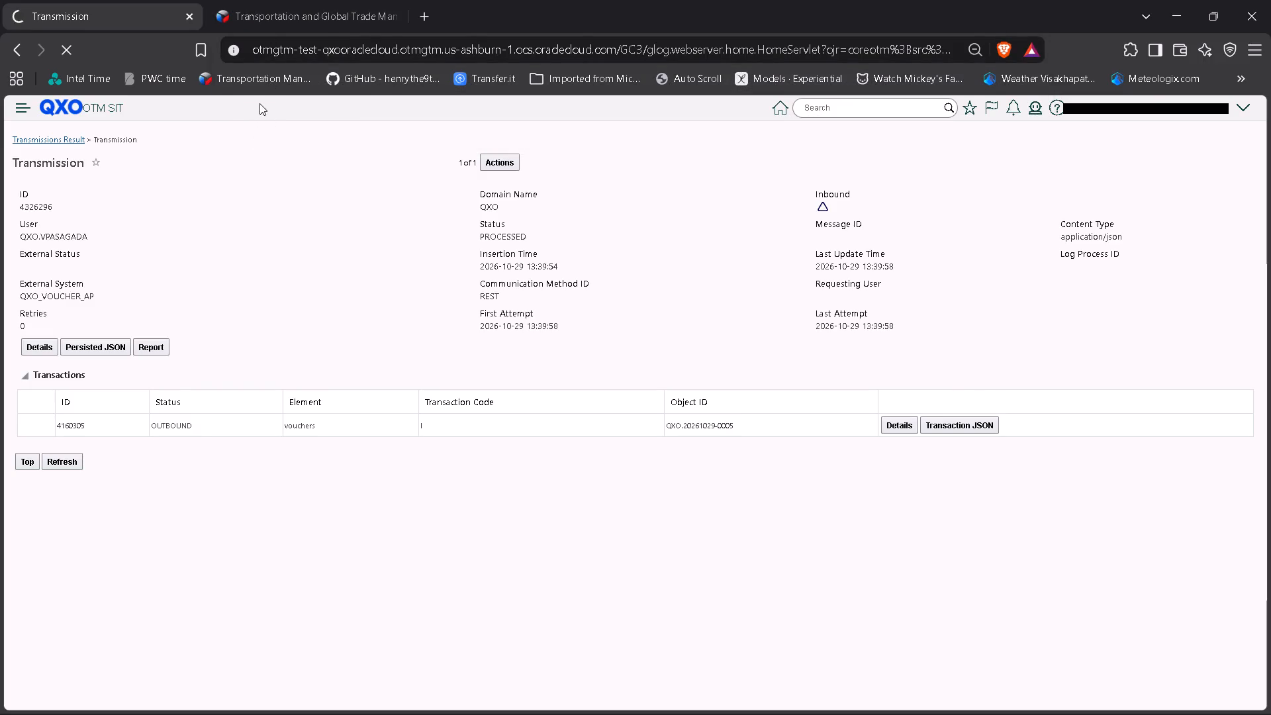
pyautogui.click(314, 301)
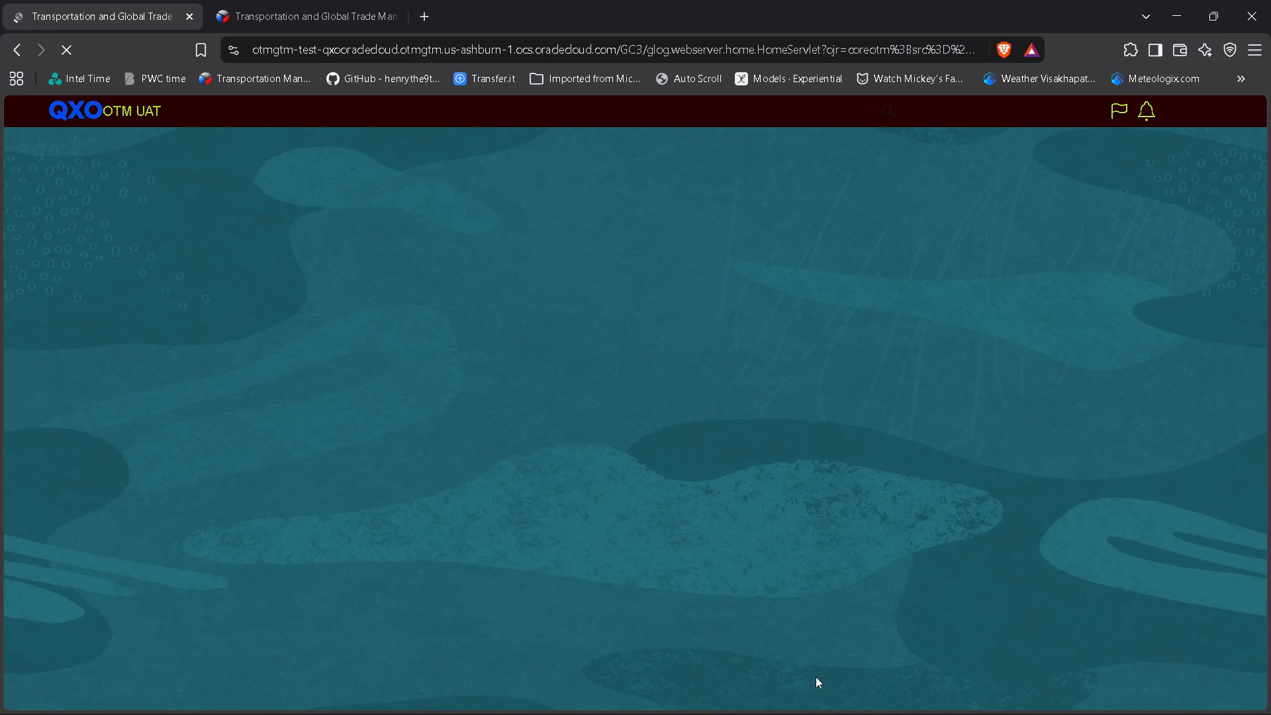
pyautogui.click(777, 442)
pyautogui.click(165, 467)
pyautogui.scroll(-4, 162, 471)
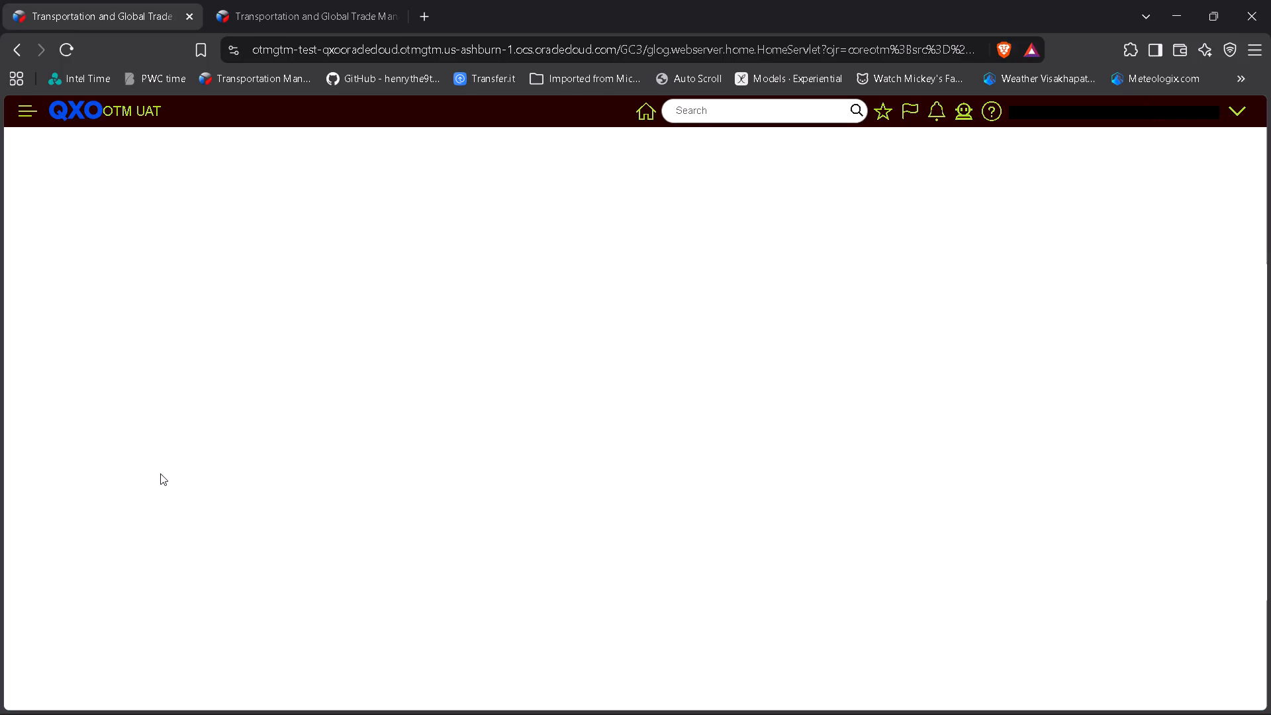
# Search the navigator for "order" and open the Order Release finder.
pyautogui.click(706, 117)
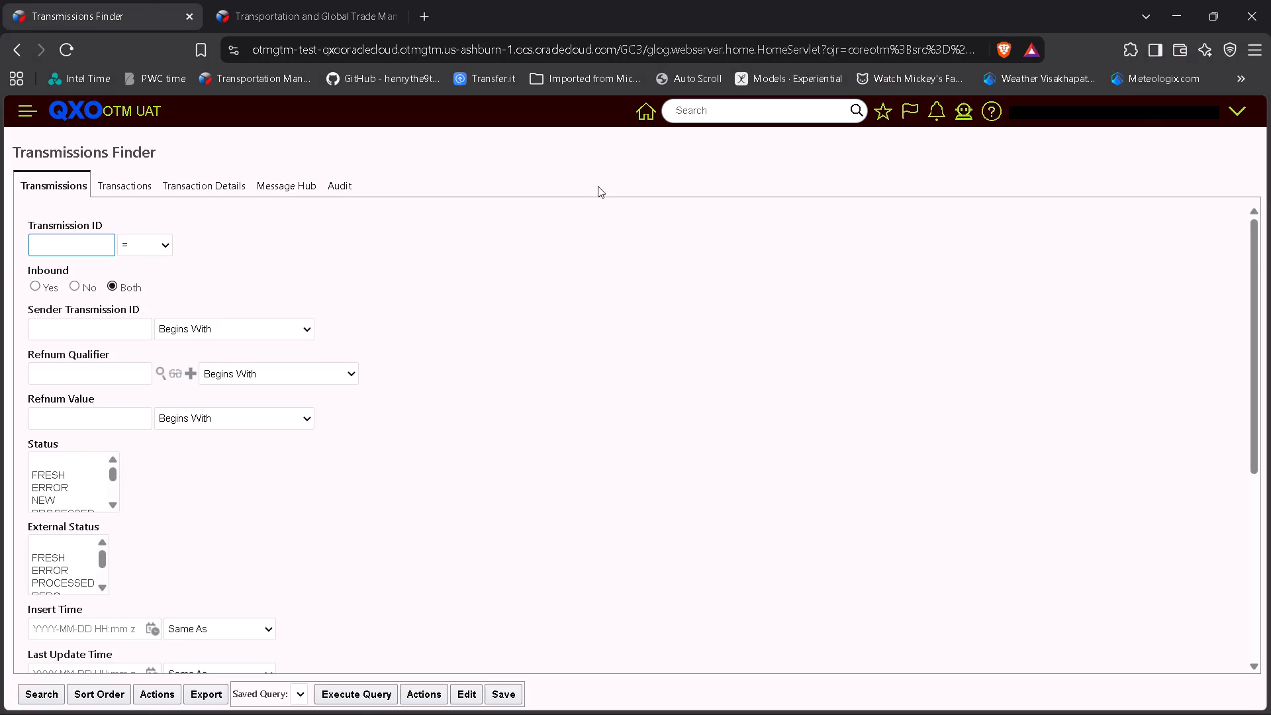
pyautogui.click(698, 110)
pyautogui.write('order')
pyautogui.press('space')
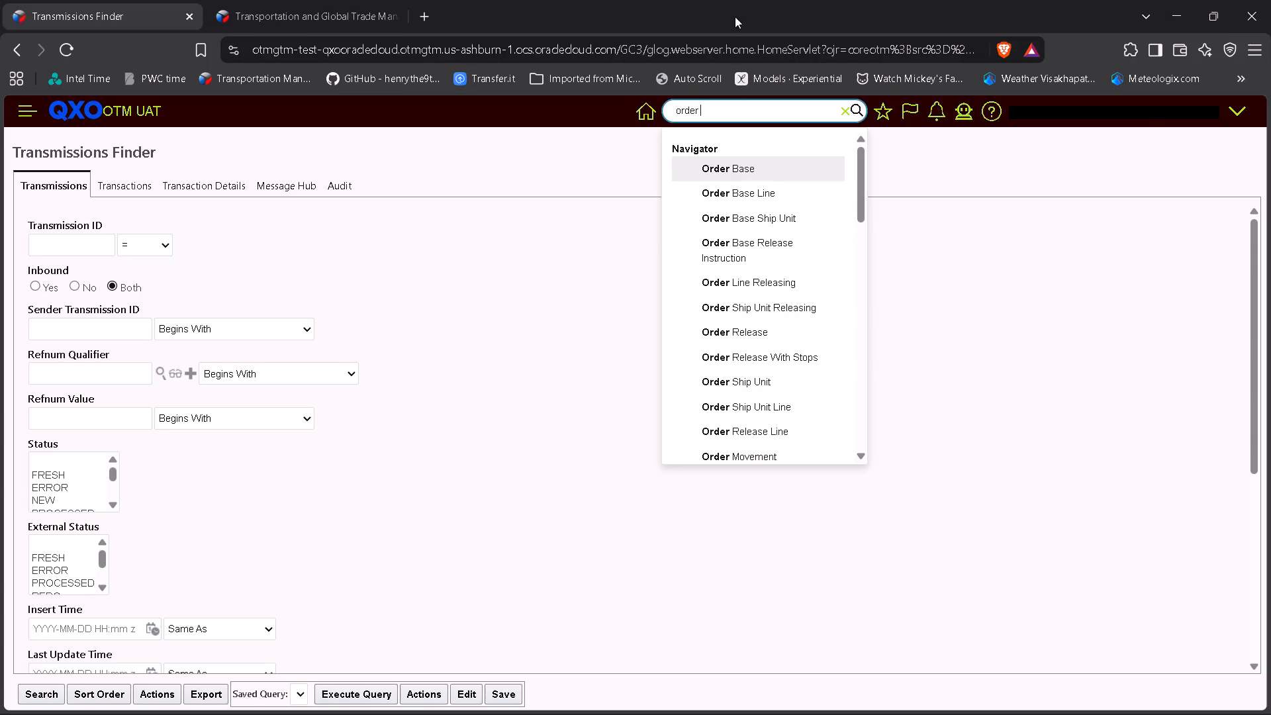
pyautogui.click(742, 334)
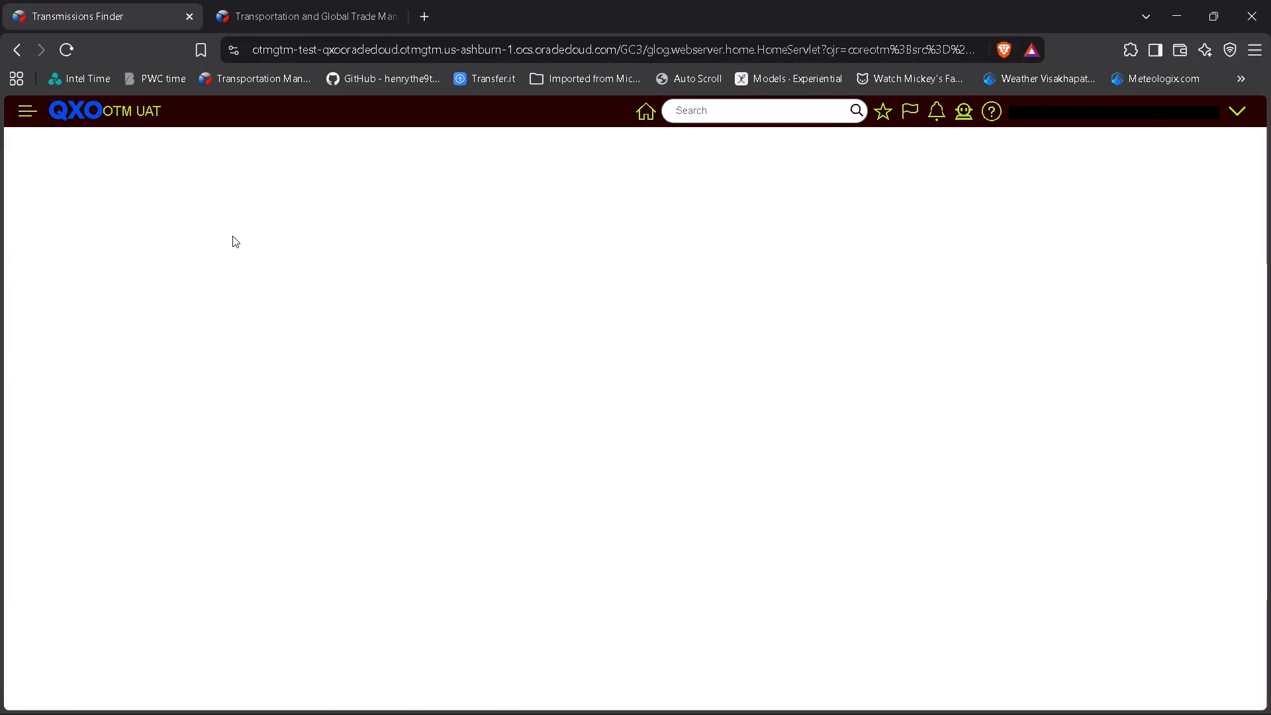
# Find "purchase" on the page, select PURCHASE_ORDER as the Order Release Attribute, and run the order release search.
pyautogui.hotkey('ctrl', 'f')
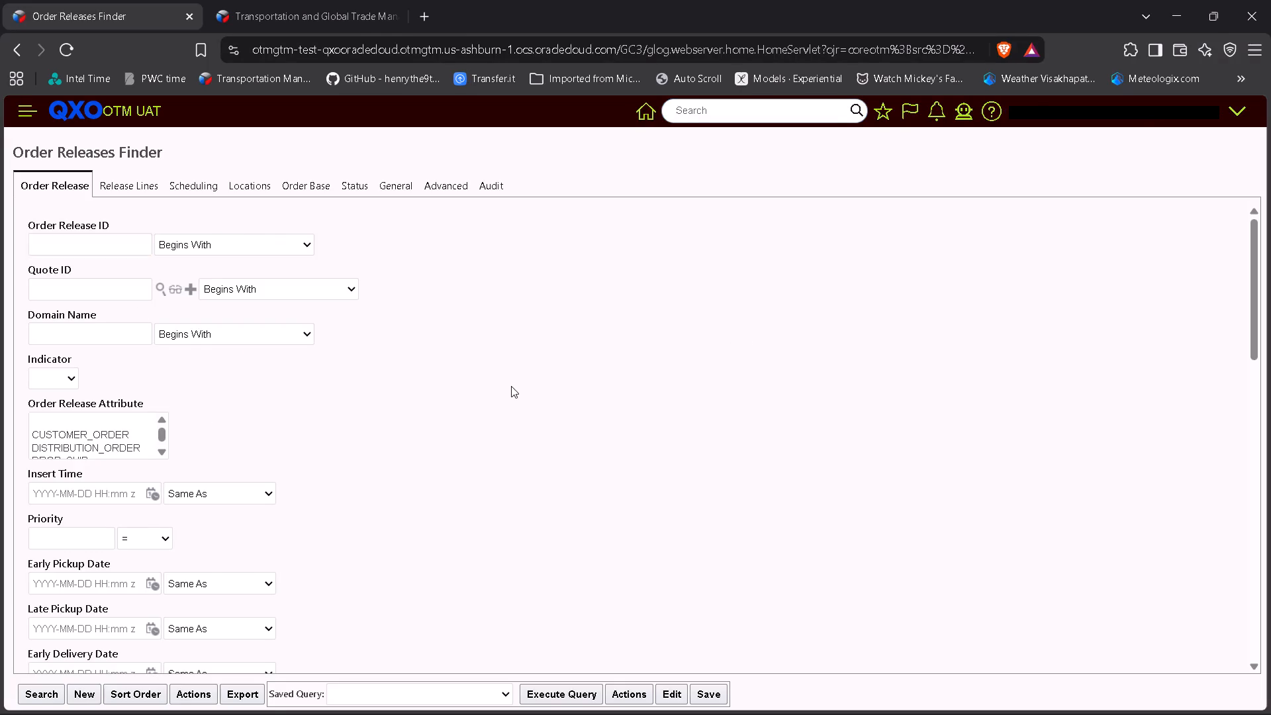
pyautogui.write('purchase')
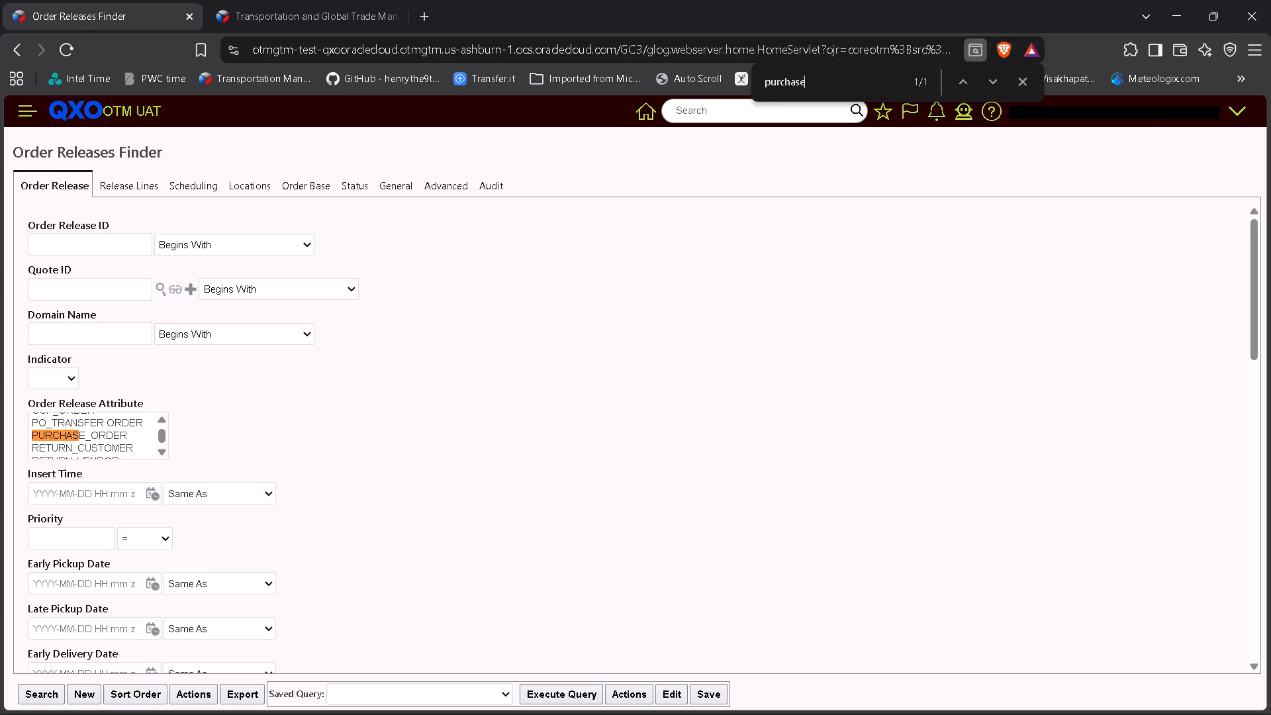
pyautogui.click(111, 435)
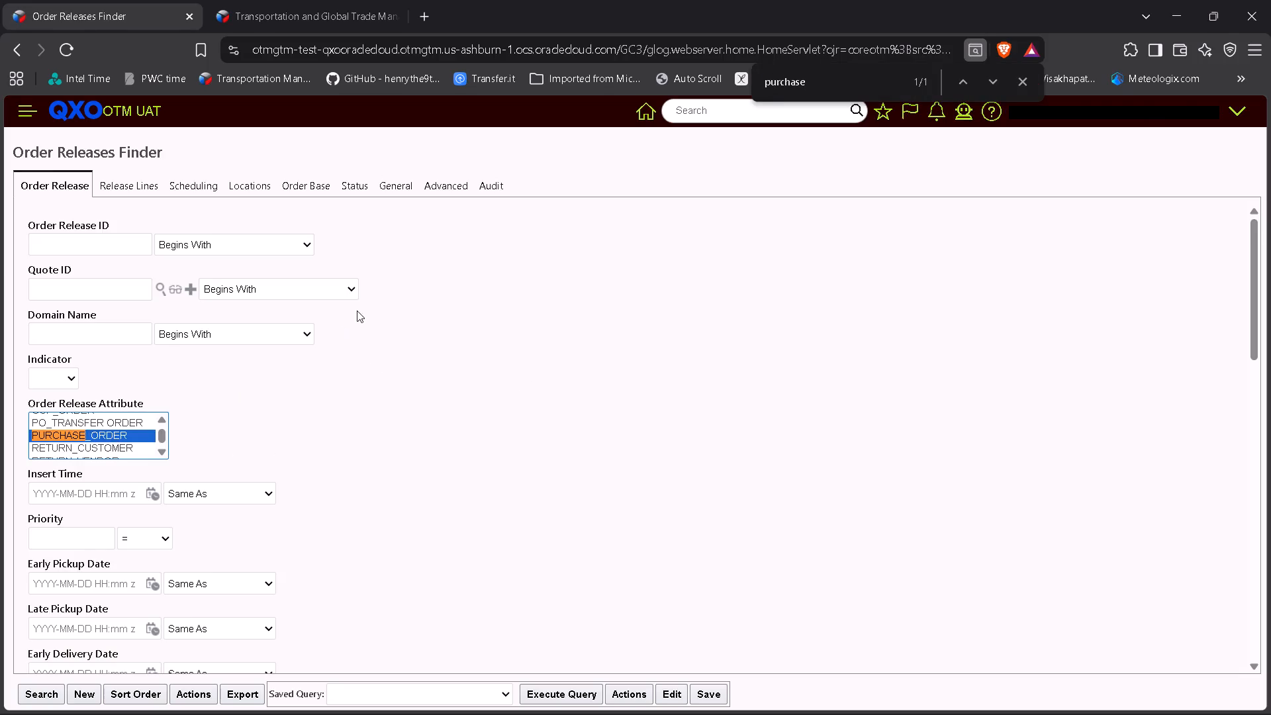
pyautogui.click(375, 423)
pyautogui.click(34, 697)
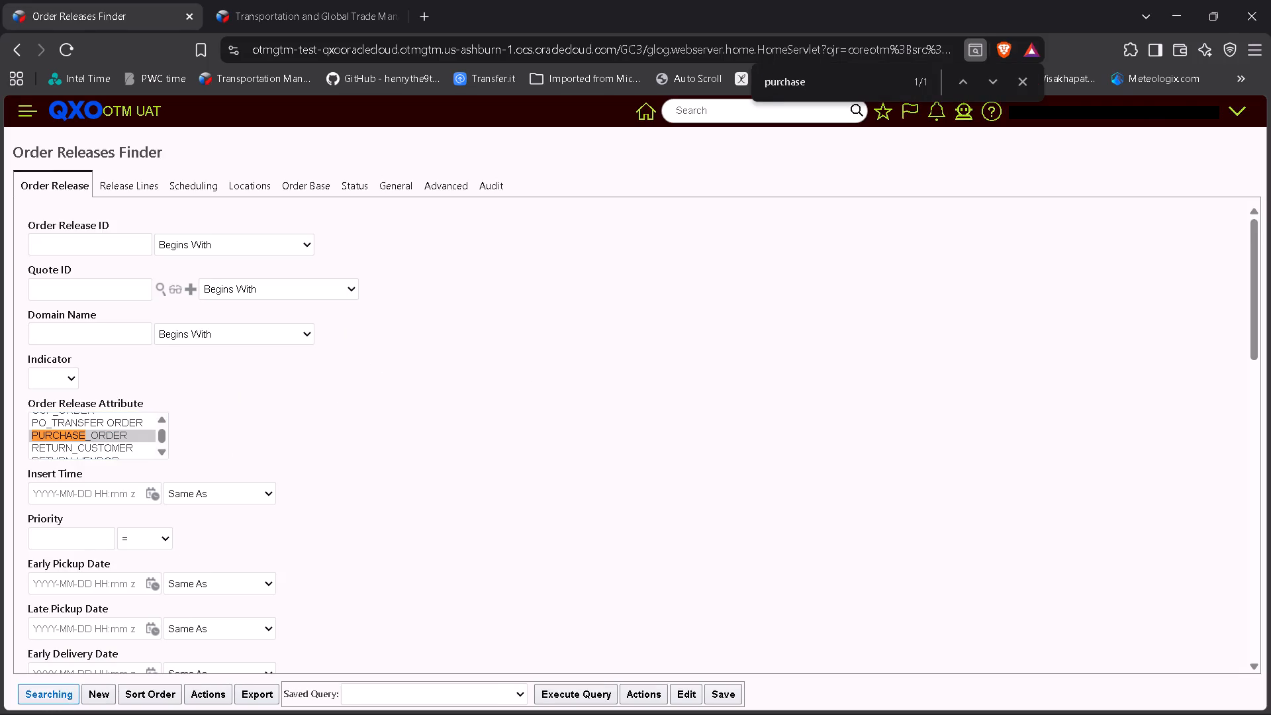
# Load all records in the Order Releases results and zoom the page out.
pyautogui.keyDown('ctrl'); pyautogui.scroll(-1, 222, 377); pyautogui.keyUp('ctrl')
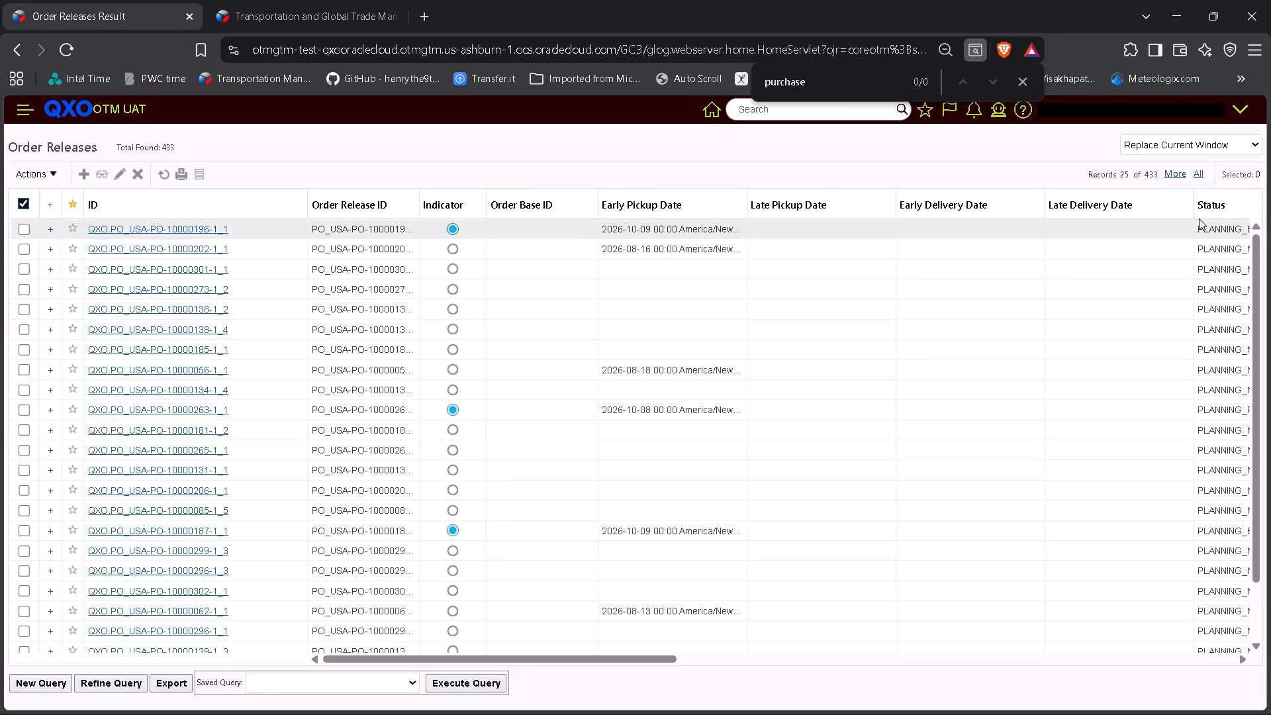
pyautogui.click(1202, 173)
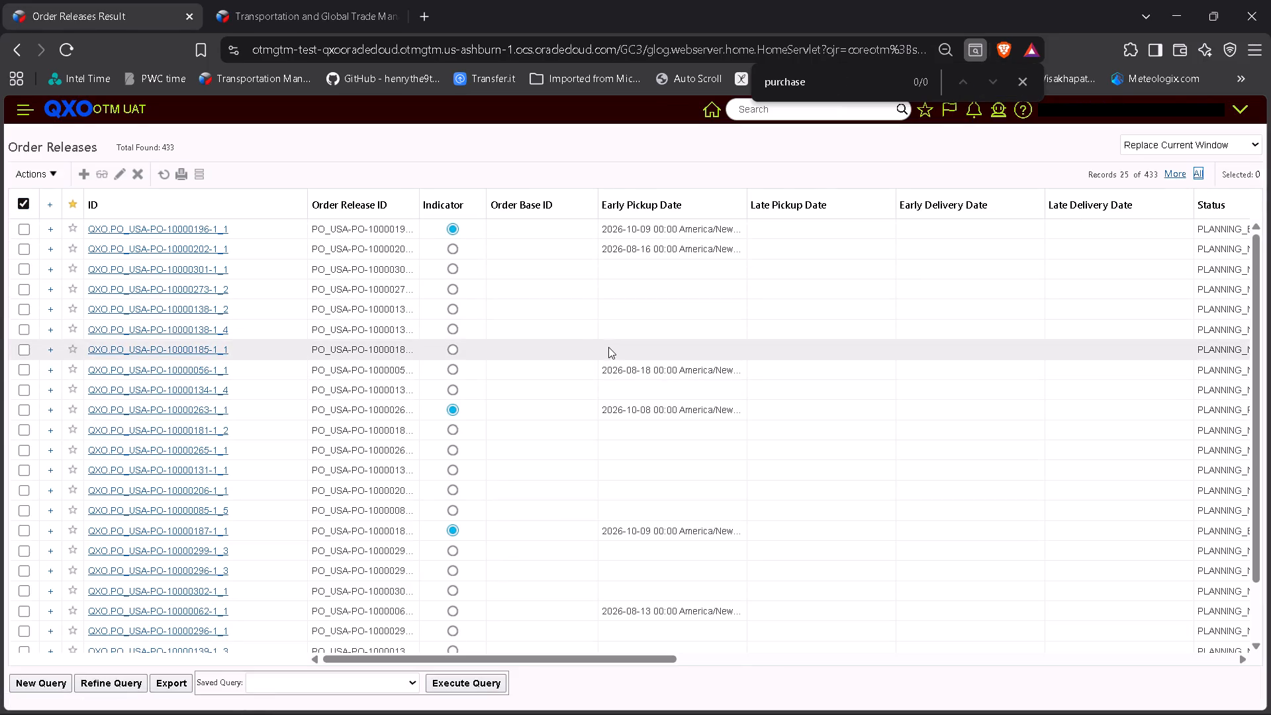
pyautogui.keyDown('ctrl'); pyautogui.scroll(-1, 518, 314); pyautogui.keyUp('ctrl')
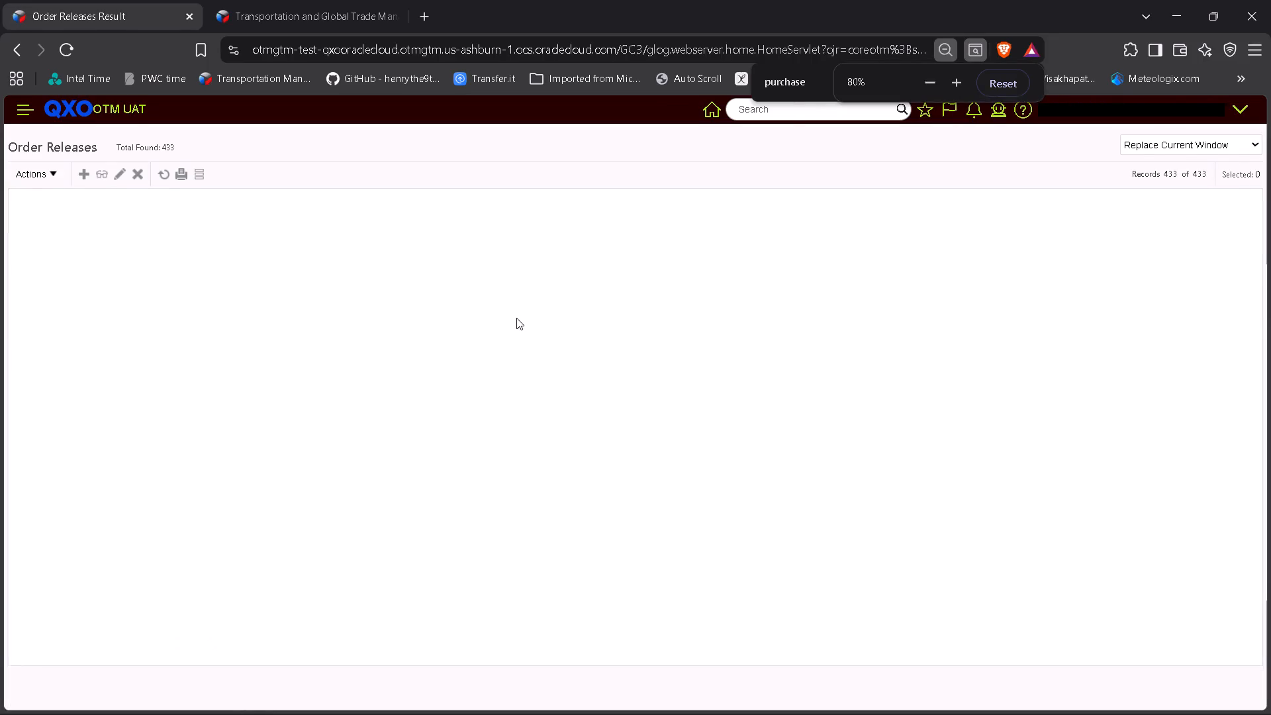
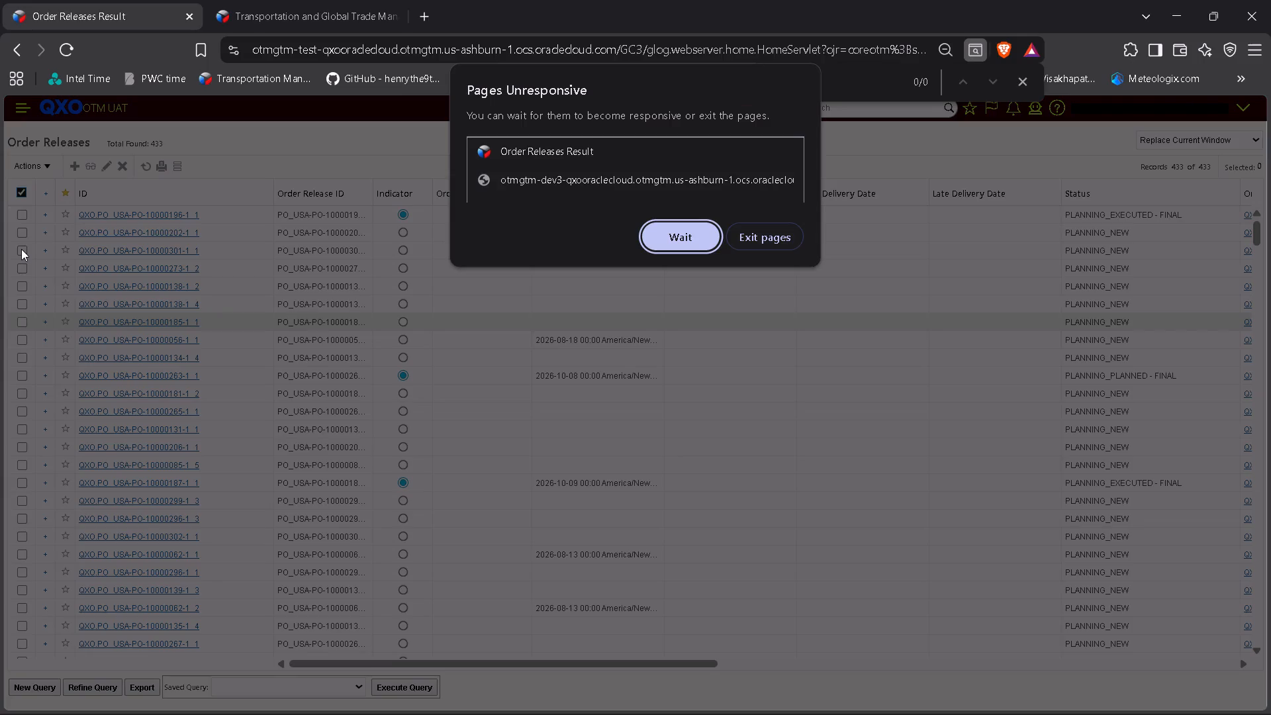
# Keep waiting for the unresponsive Order Releases results page instead of exiting it.
pyautogui.click(676, 236)
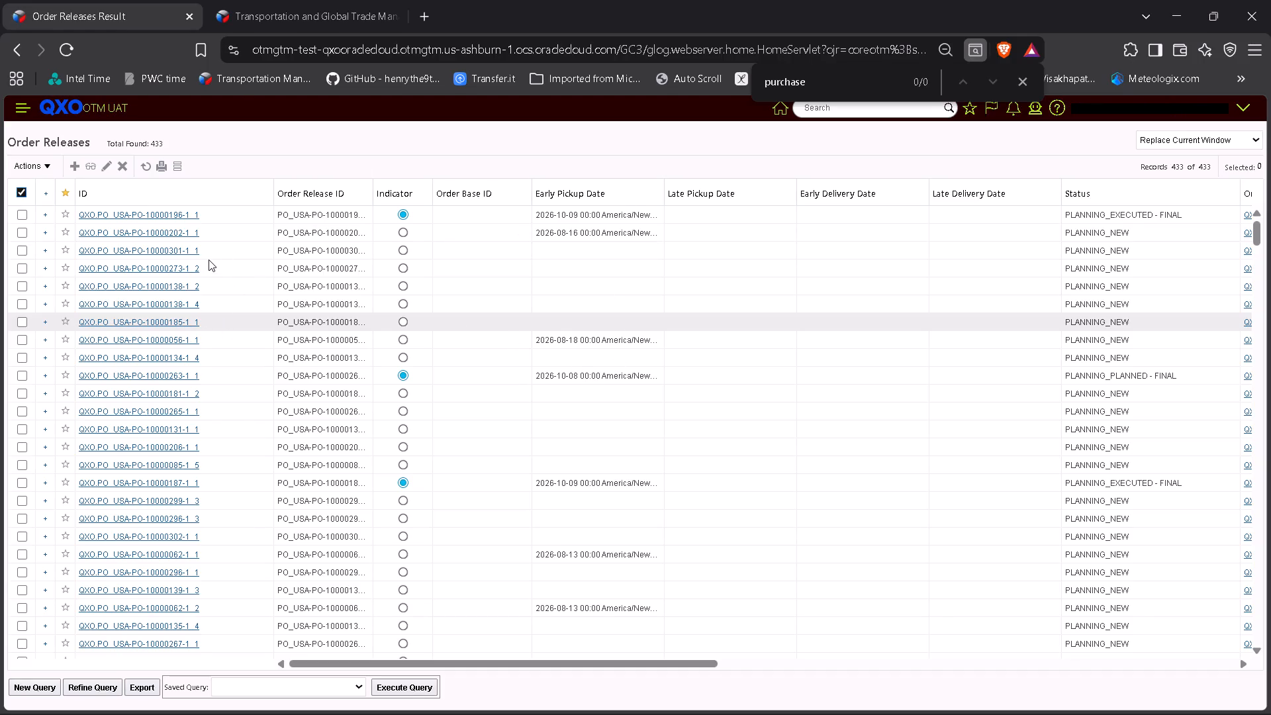
pyautogui.moveTo(205, 271); pyautogui.dragTo(187, 265)
pyautogui.moveTo(187, 265); pyautogui.dragTo(96, 266)
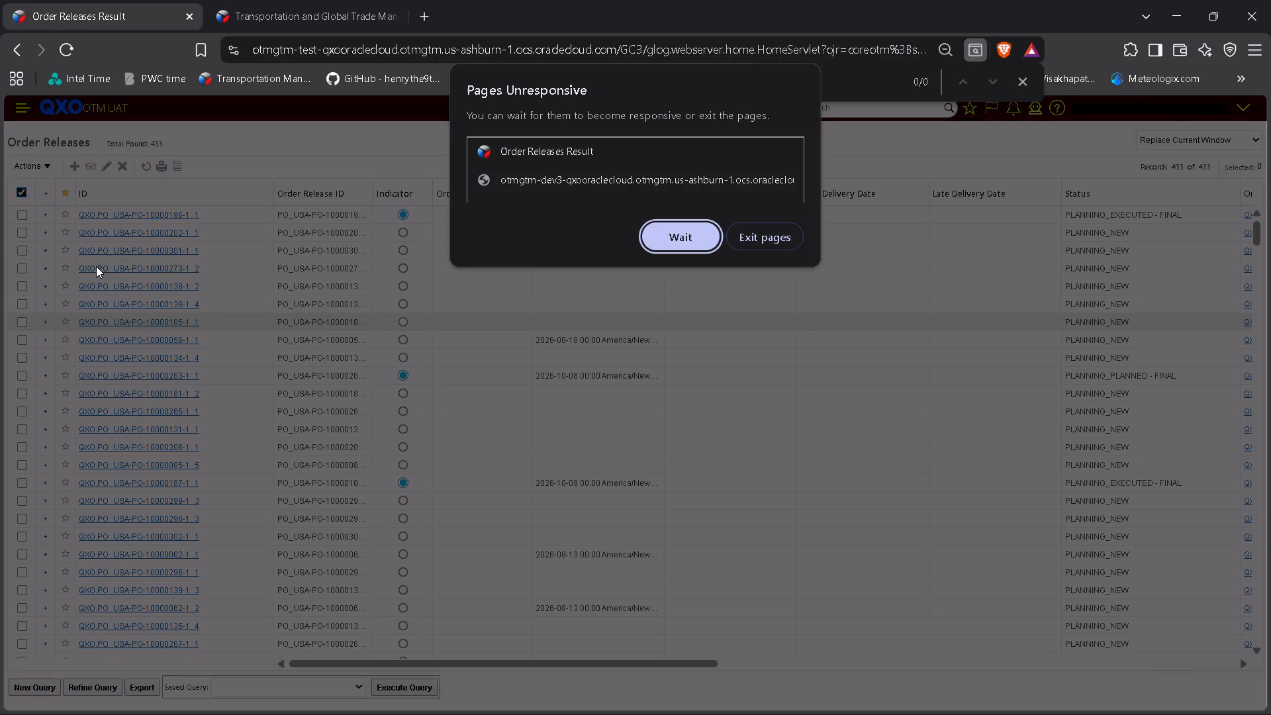
pyautogui.click(688, 230)
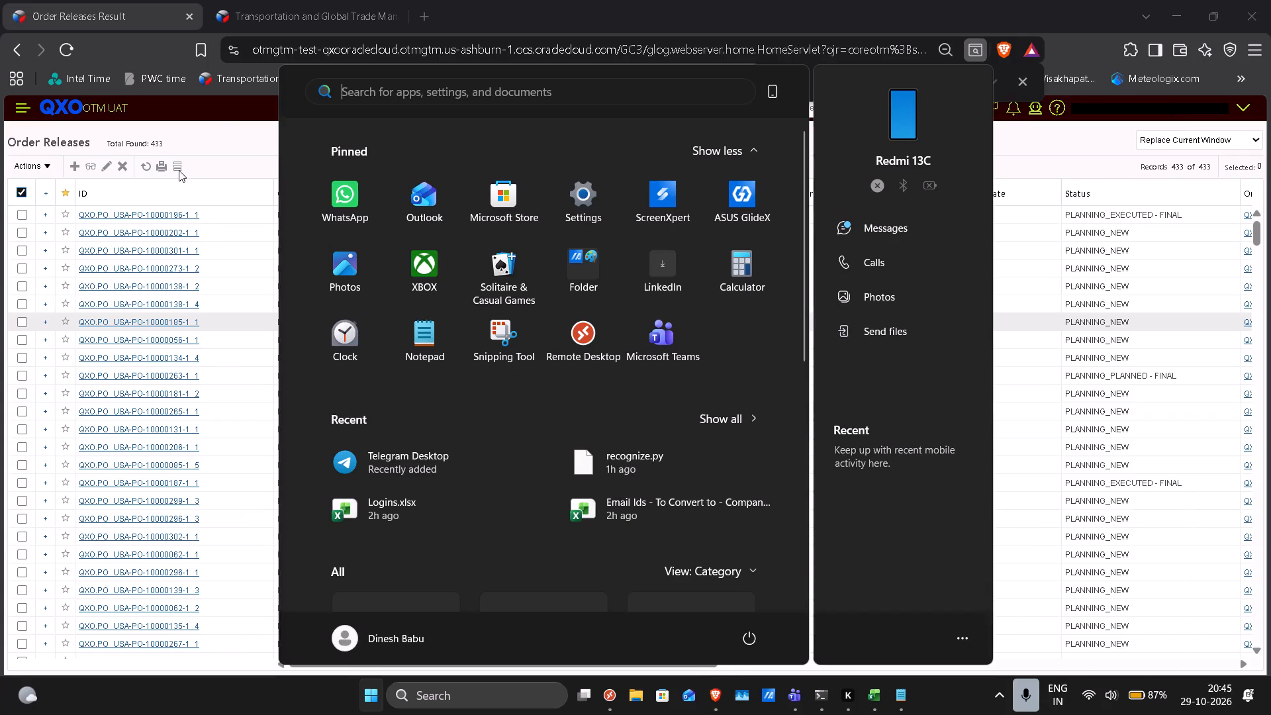
pyautogui.click(220, 126)
# Try to refine the query behind the Order Releases results.
pyautogui.click(88, 685)
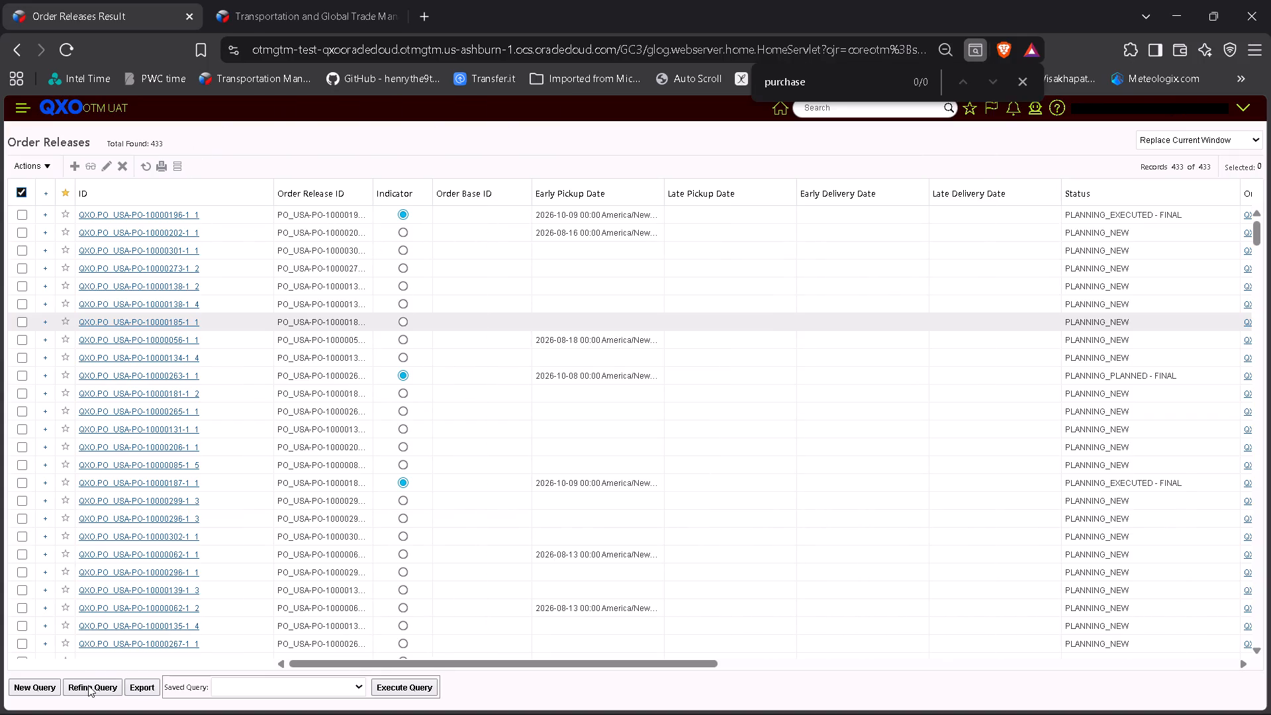
pyautogui.click(84, 687)
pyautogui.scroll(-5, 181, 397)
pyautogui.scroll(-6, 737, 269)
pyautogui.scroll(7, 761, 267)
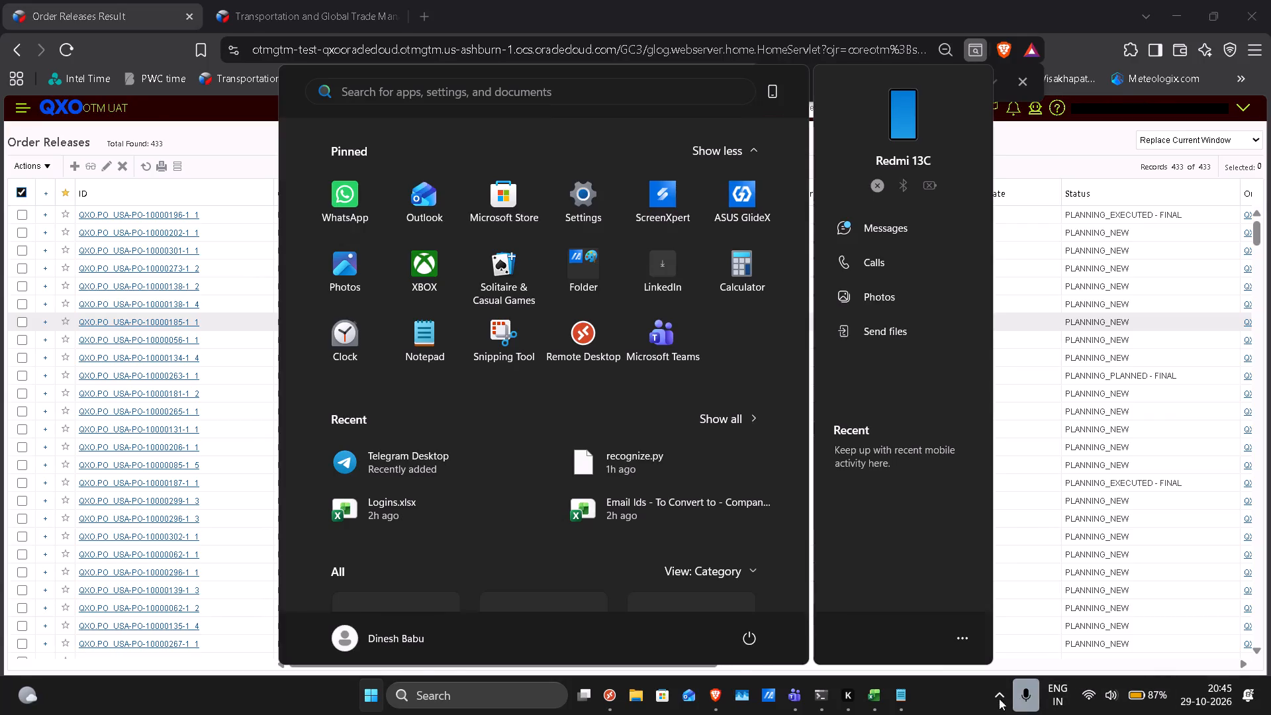
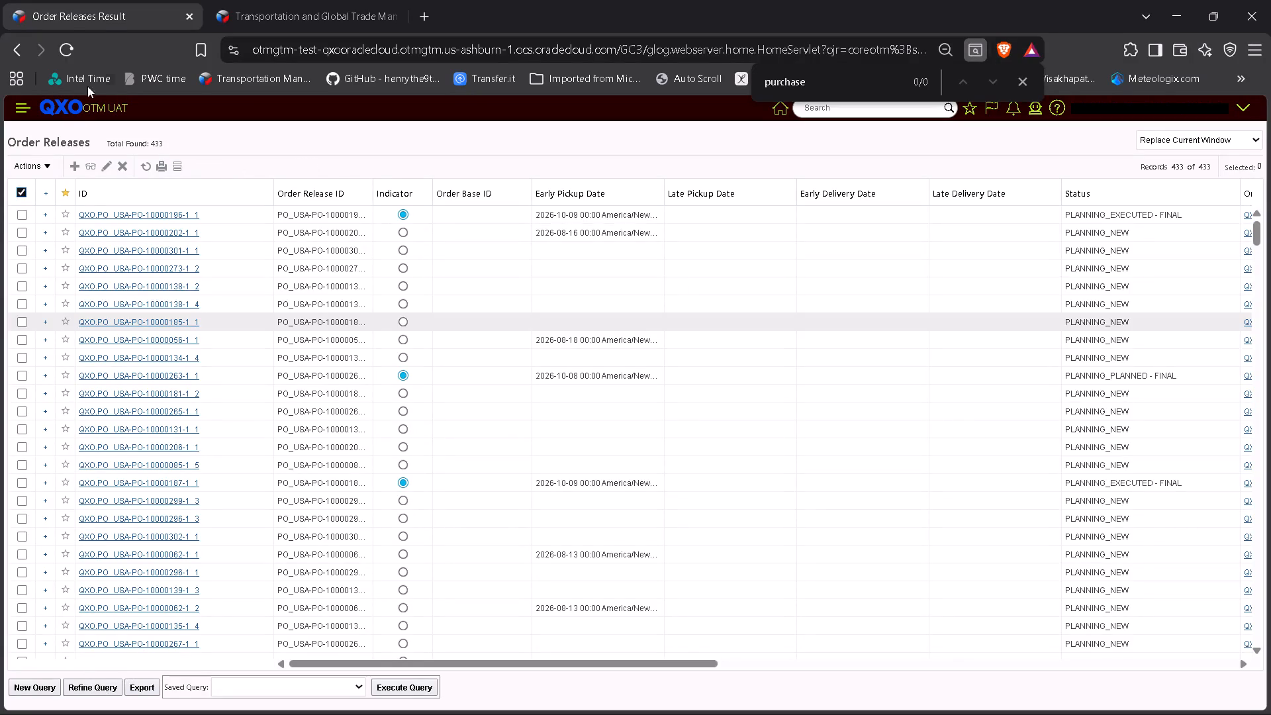
# Try to rerun the Order Releases query and reload the results page, choosing to wait for the unresponsive pages.
pyautogui.click(150, 169)
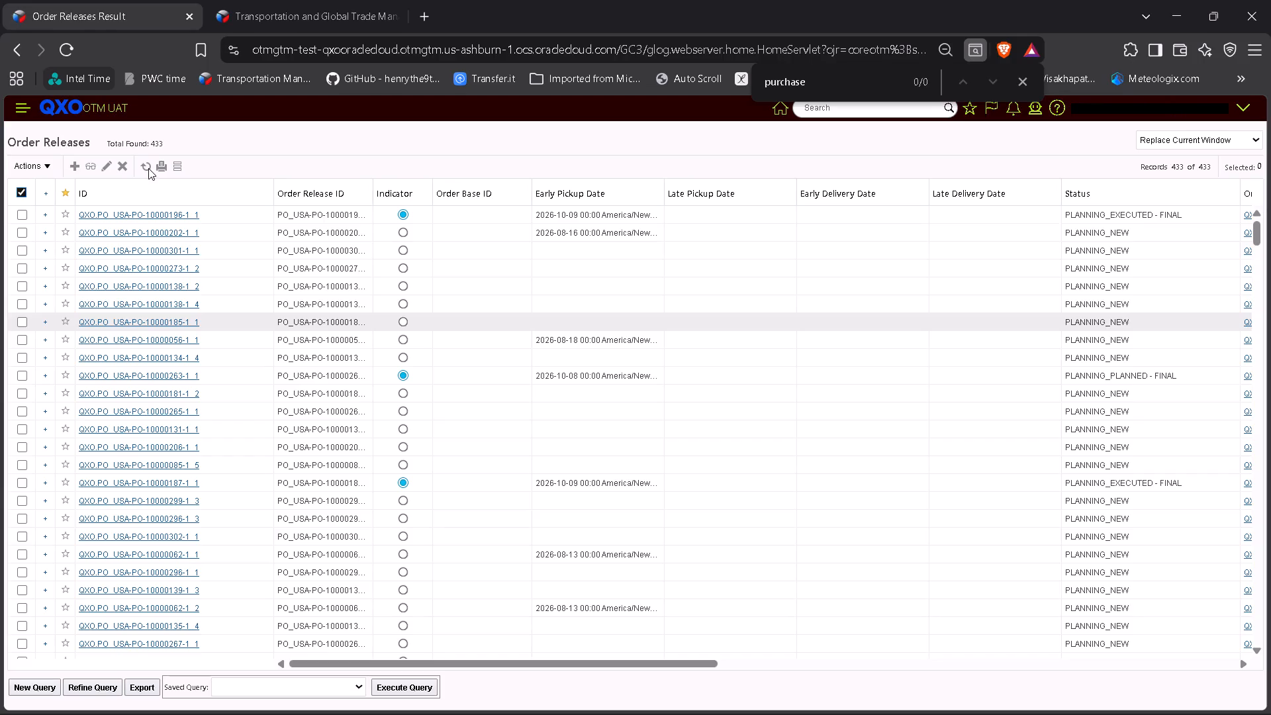
pyautogui.click(148, 168)
pyautogui.click(59, 49)
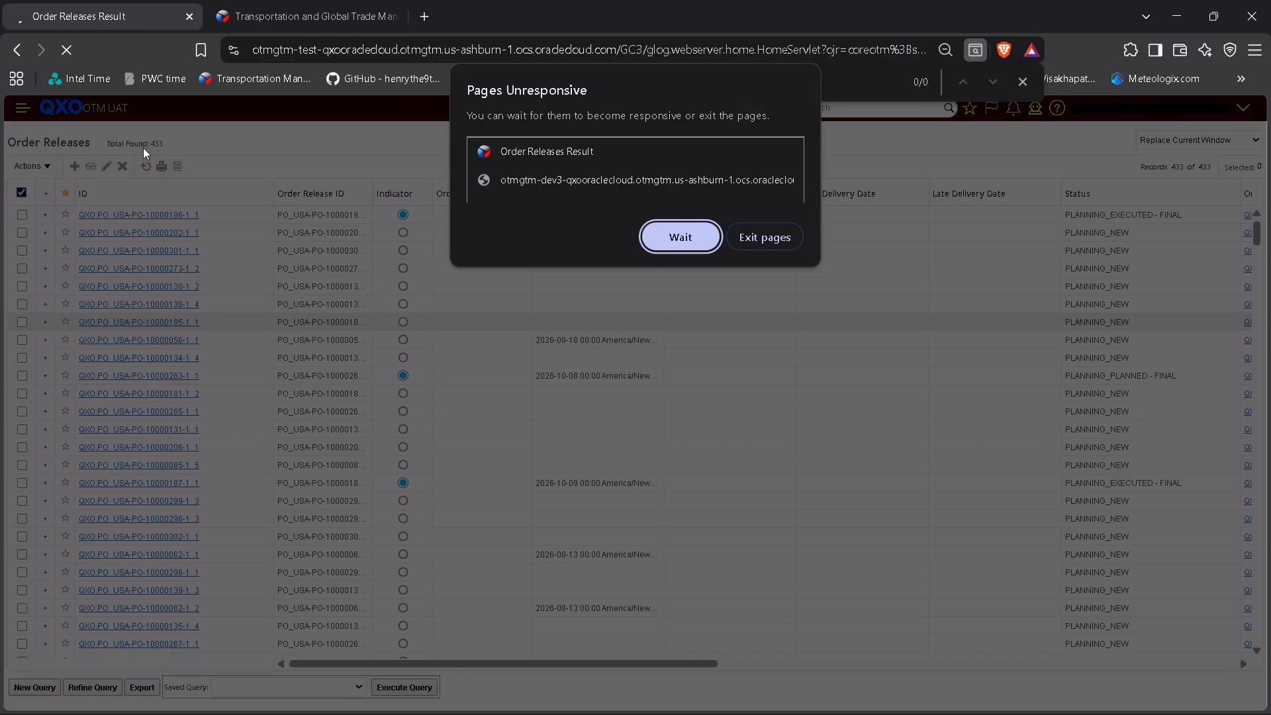
pyautogui.click(675, 242)
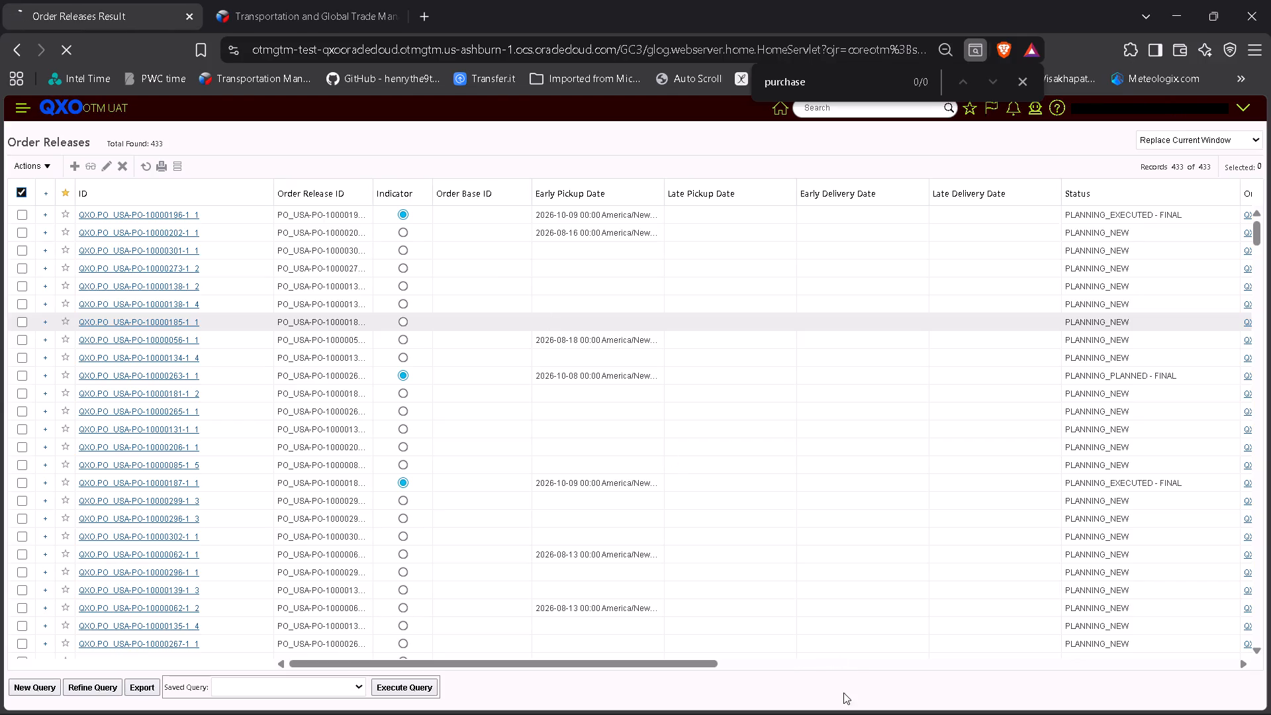
# Switch to the Logins.xlsx workbook in Excel, add a new sheet, and enter Order in cell E6.
pyautogui.press('x')
pyautogui.click(876, 699)
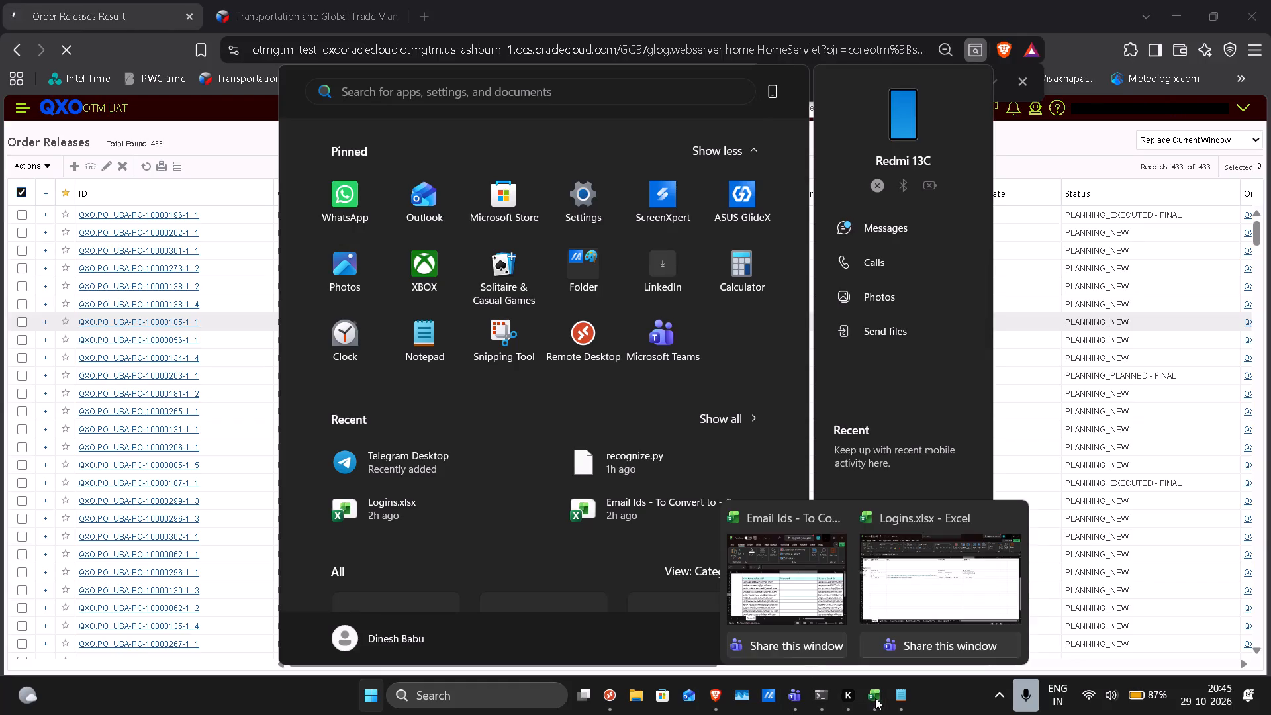
pyautogui.click(910, 567)
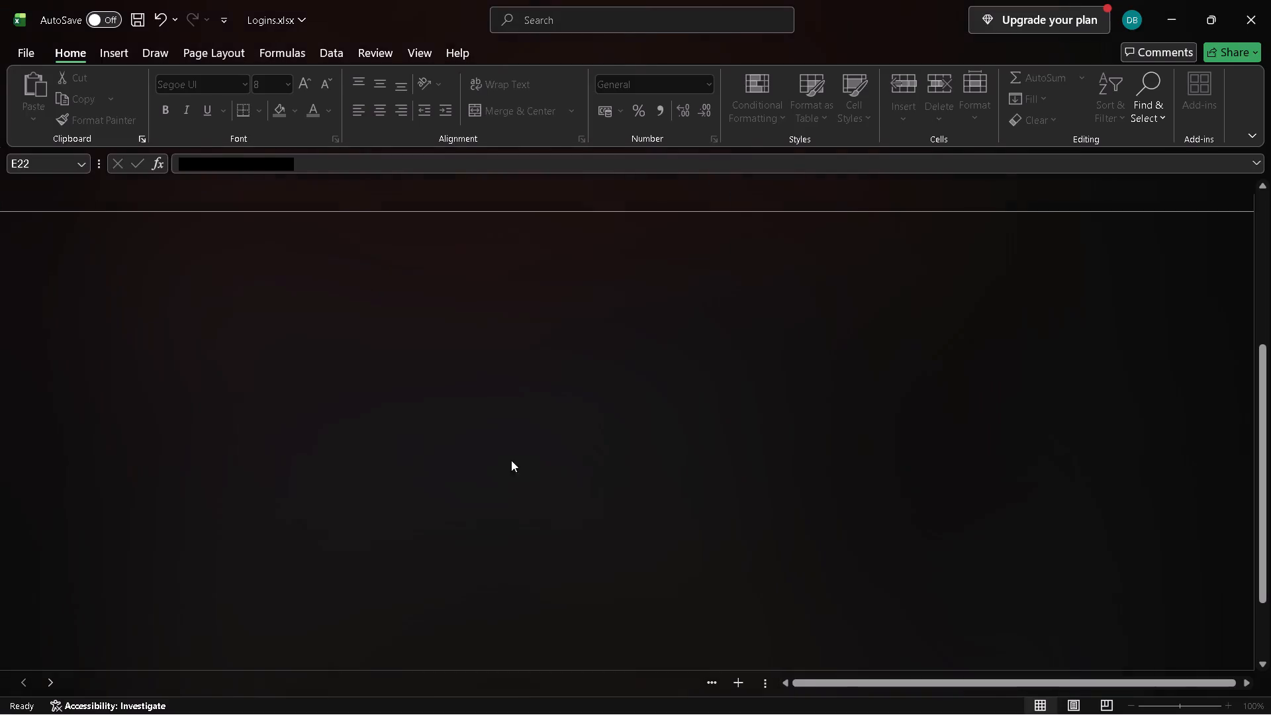
pyautogui.click(260, 442)
pyautogui.scroll(-2, 287, 549)
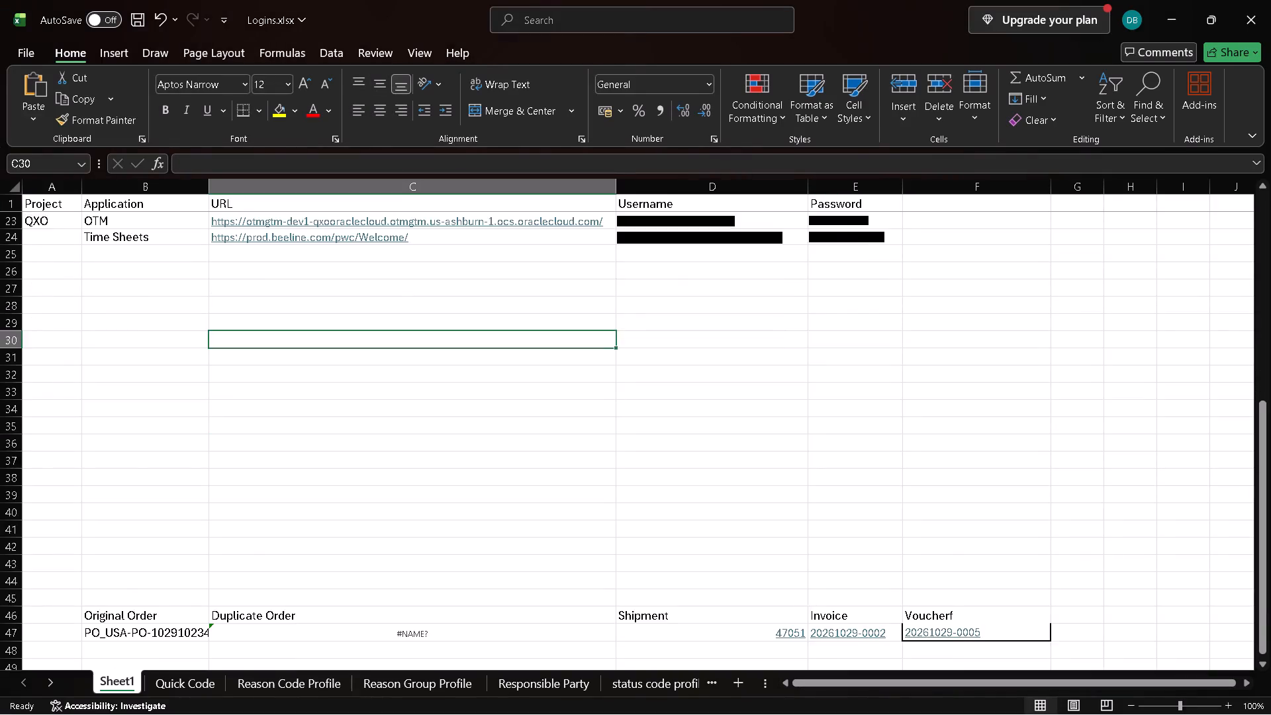
pyautogui.scroll(-4, 334, 525)
pyautogui.click(736, 681)
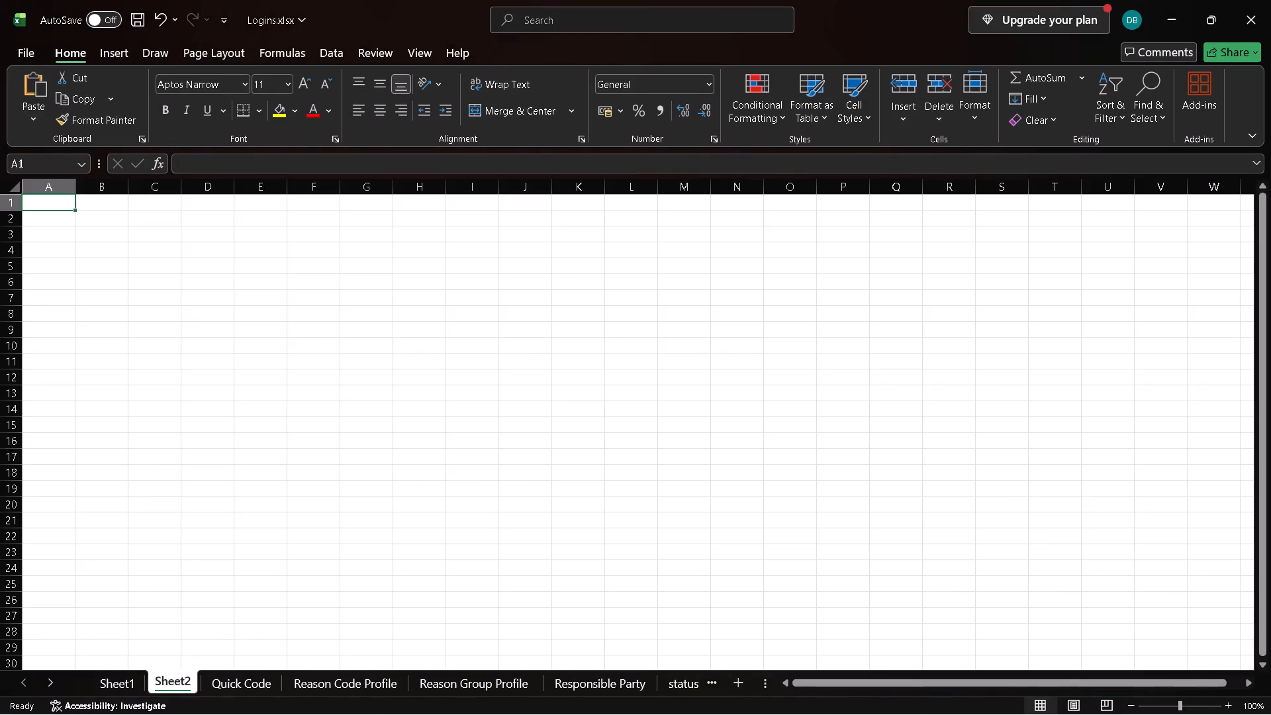
pyautogui.click(265, 288)
pyautogui.write('Order')
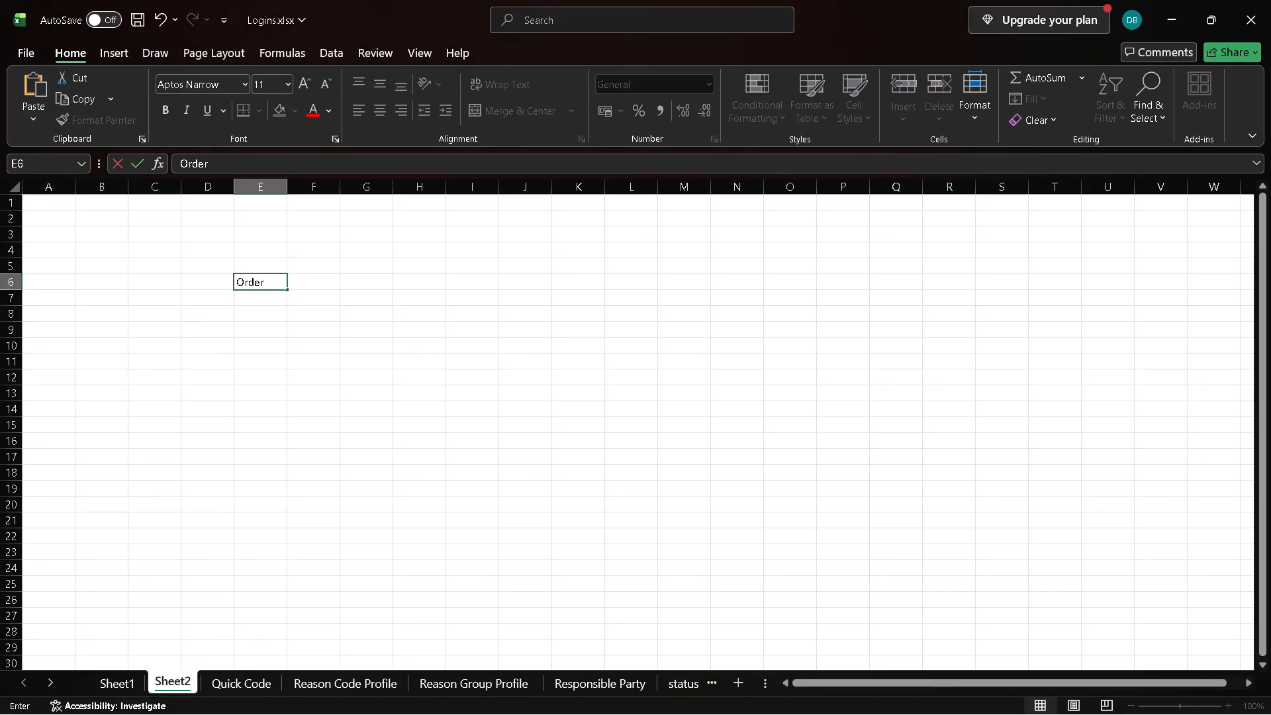
# Create a new blank workbook.
pyautogui.click(11, 64)
pyautogui.doubleClick(209, 181)
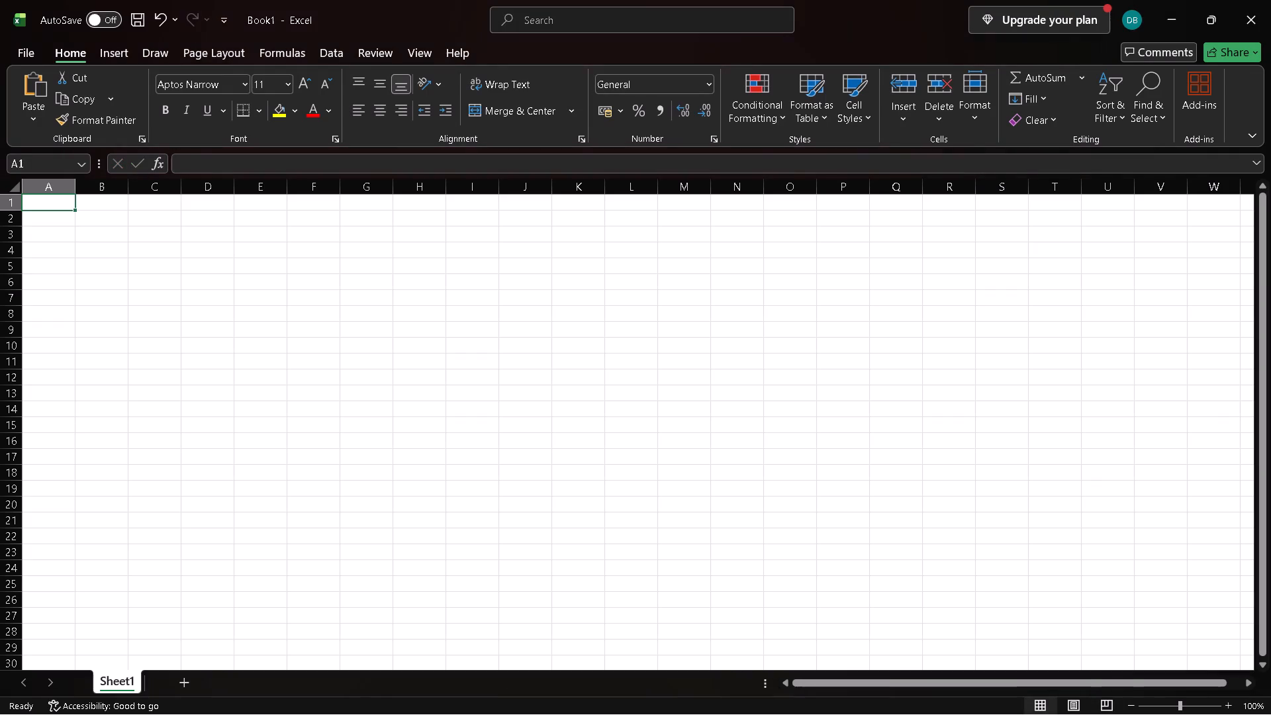
# Enter the heading Order Release ID in cell D5 and fit column D's width to it.
pyautogui.click(212, 259)
pyautogui.write('Order')
pyautogui.press('space')
pyautogui.write('Release OID')
pyautogui.press('BackSpace')
pyautogui.press('BackSpace')
pyautogui.press('BackSpace')
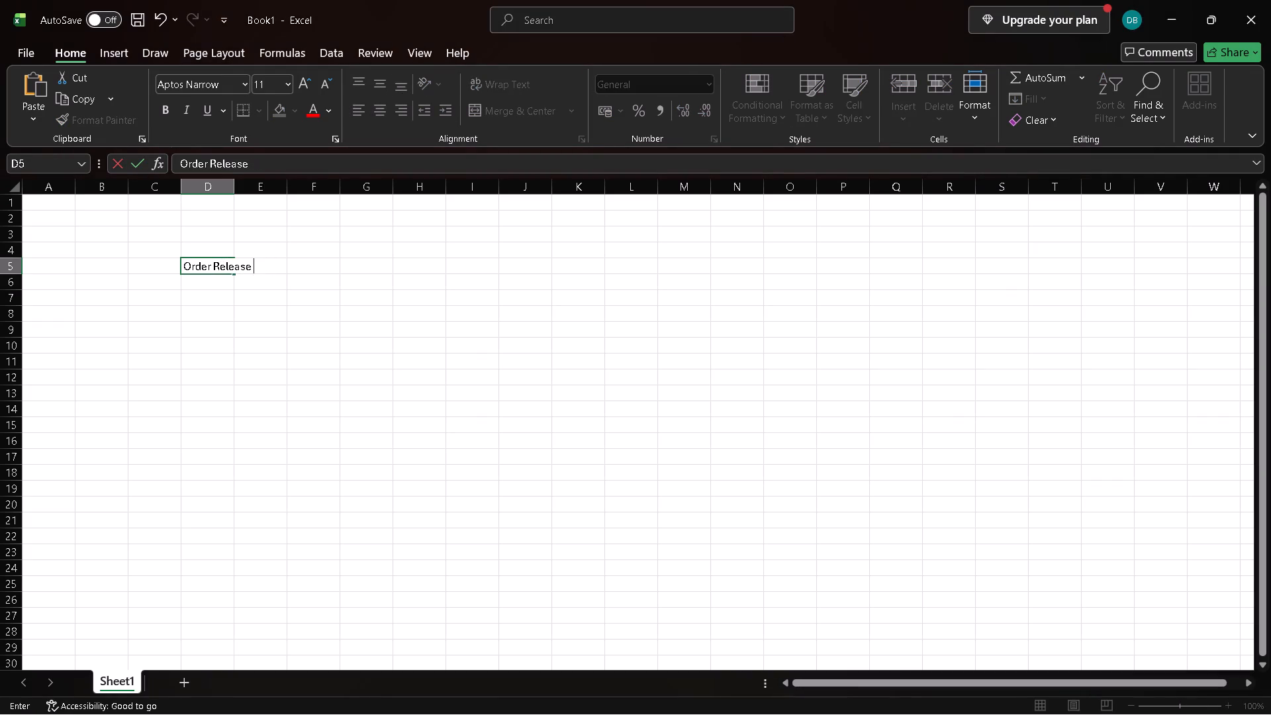
pyautogui.write('ID')
pyautogui.press('Tab')
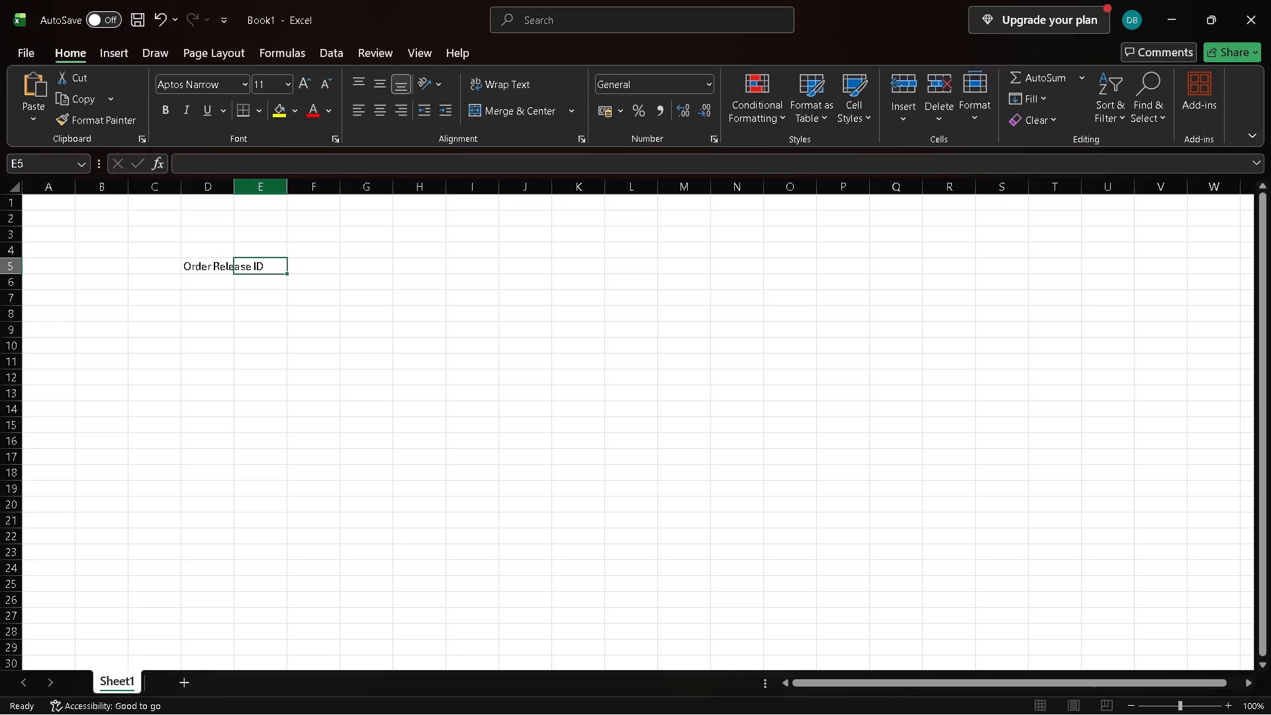
pyautogui.doubleClick(231, 185)
# Switch back to the Order Releases results page in the Brave browser.
pyautogui.hotkey('alt', 'Tab')
pyautogui.hotkey('alt', 'Tab')
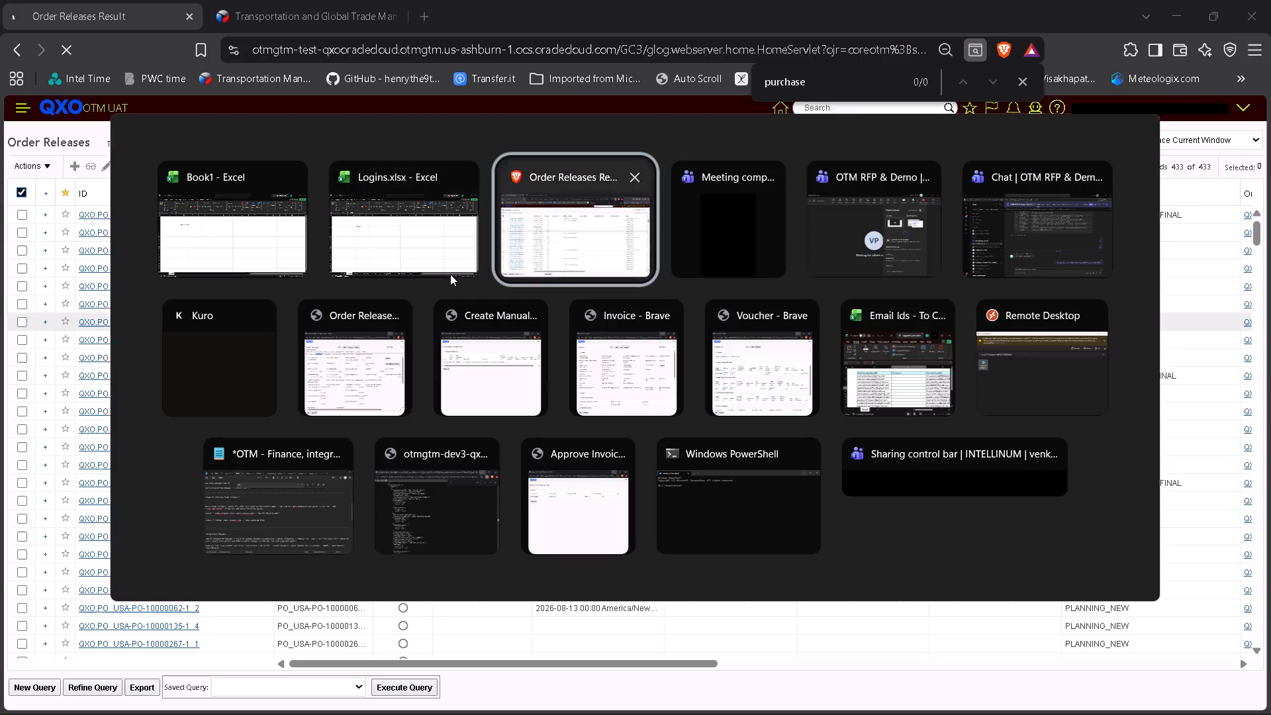
pyautogui.click(248, 146)
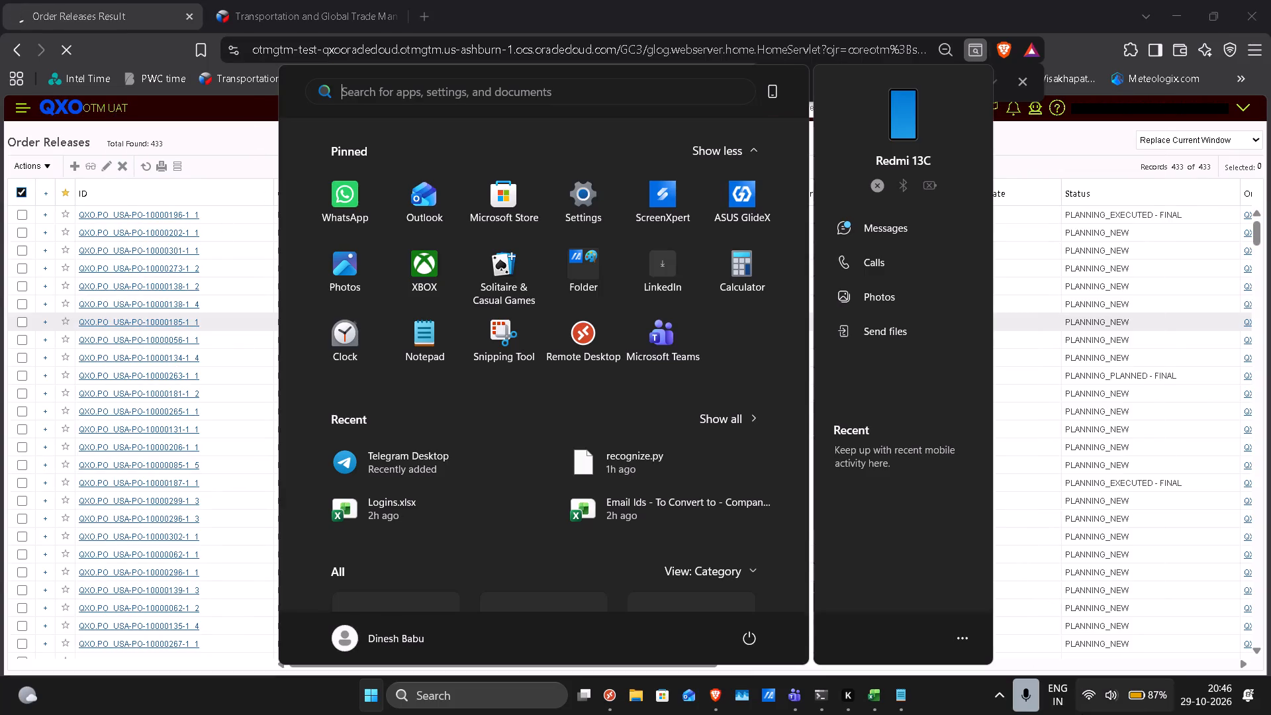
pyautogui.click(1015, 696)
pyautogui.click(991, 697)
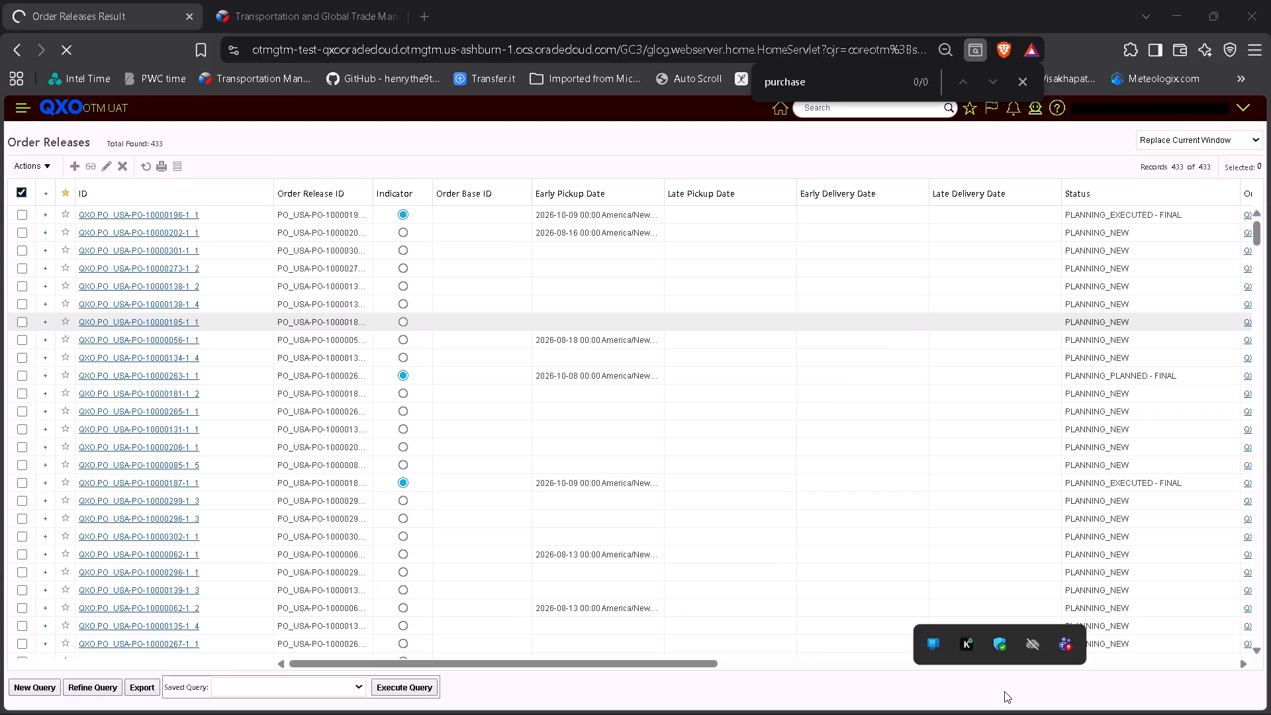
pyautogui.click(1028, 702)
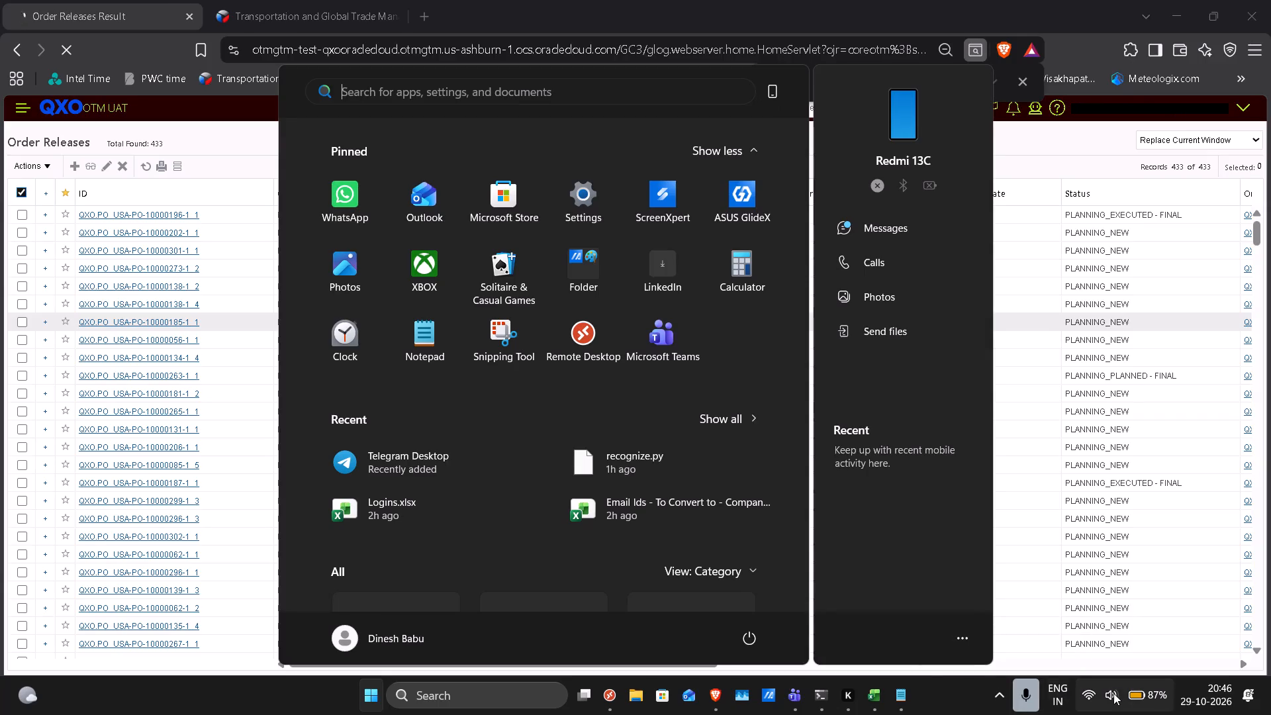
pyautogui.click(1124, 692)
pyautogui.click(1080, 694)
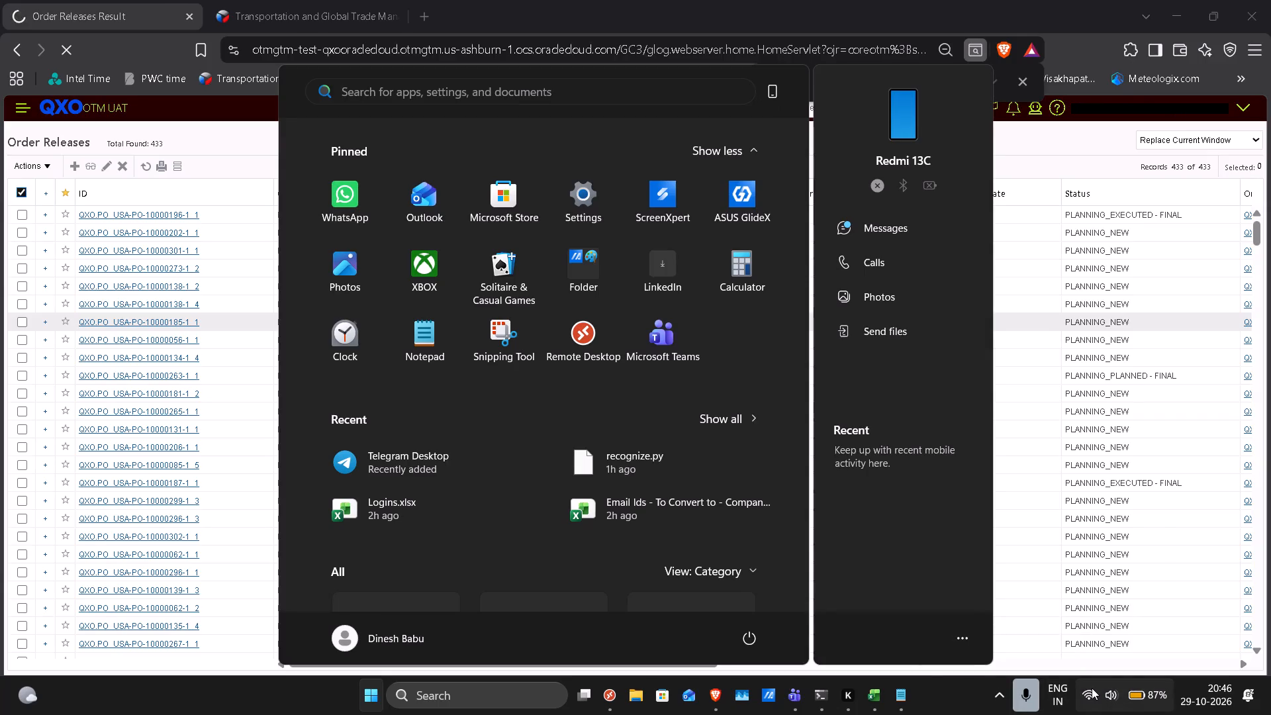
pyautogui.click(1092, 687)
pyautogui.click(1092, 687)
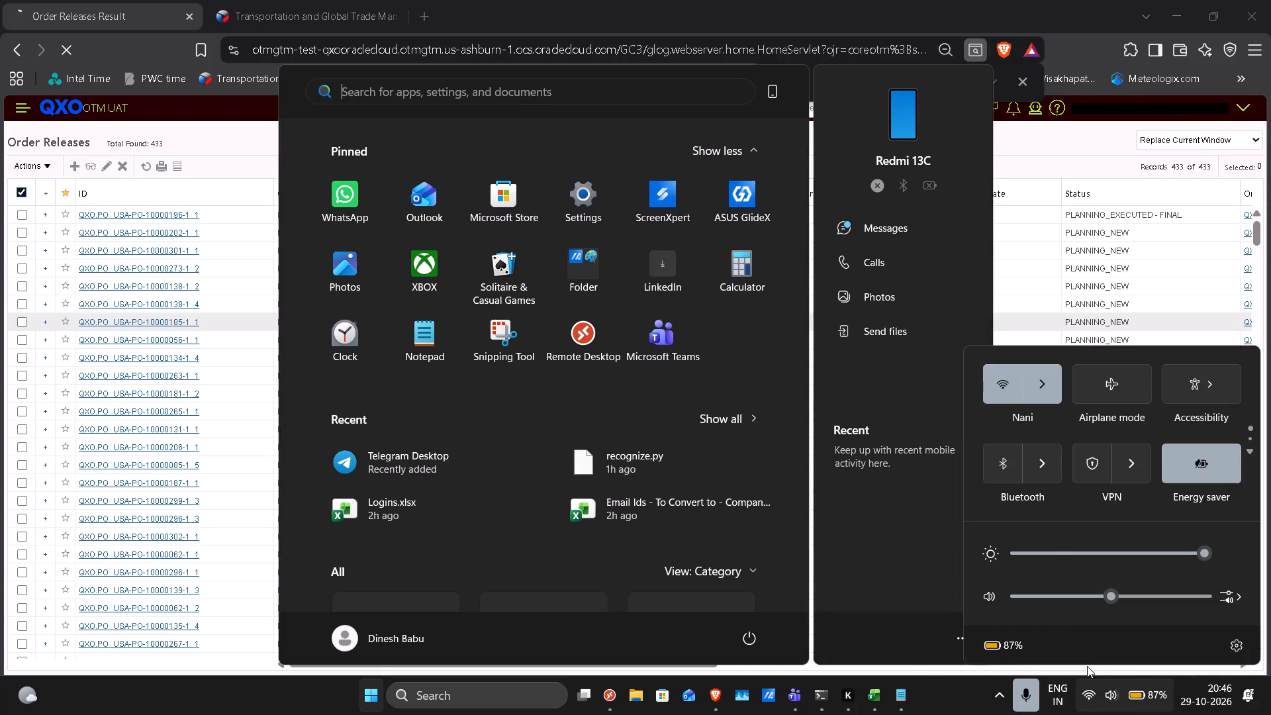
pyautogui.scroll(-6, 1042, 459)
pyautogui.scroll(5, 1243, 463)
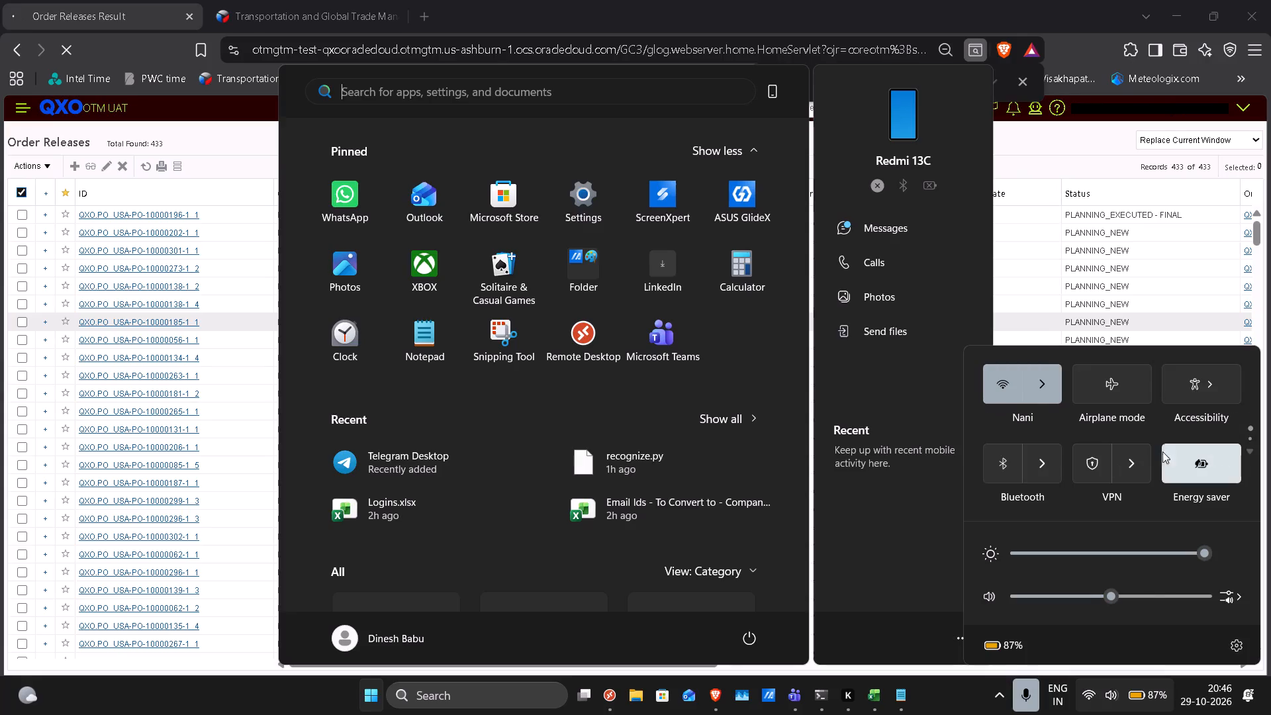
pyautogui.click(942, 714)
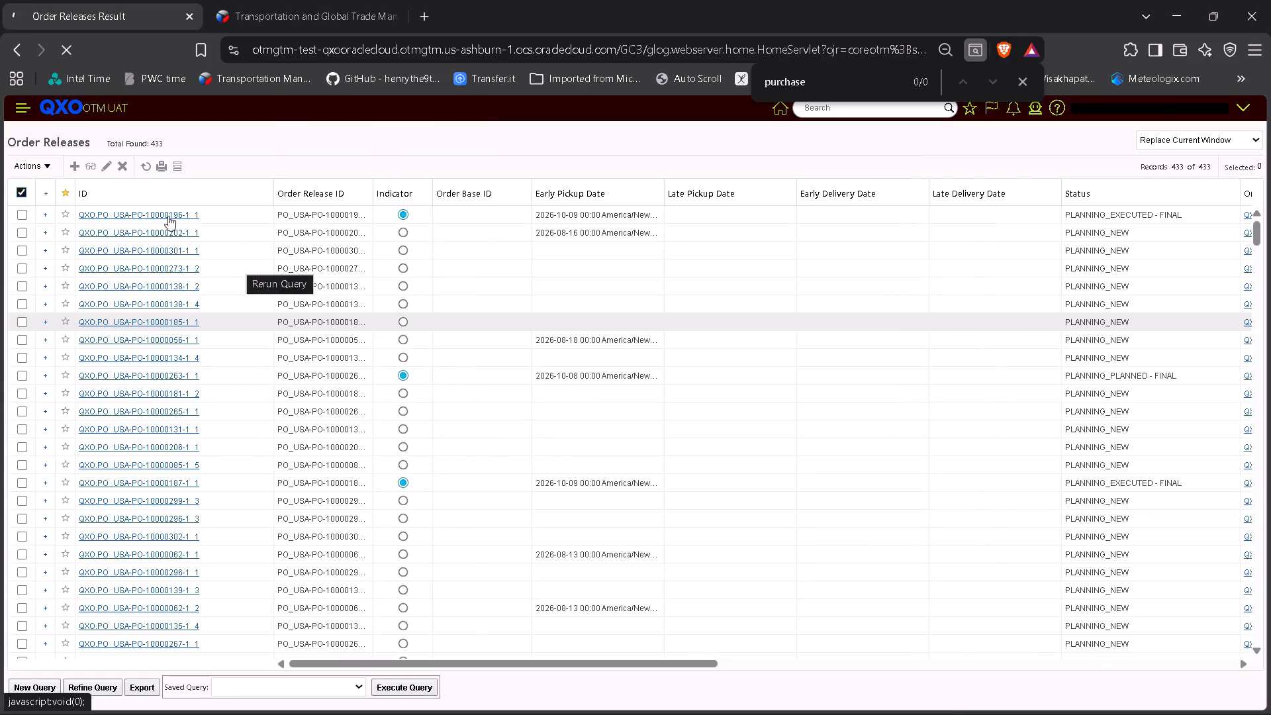
# Find purchase in the Order Releases Finder and select PURCHASE_ORDER as the Order Release Attribute.
pyautogui.click(116, 30)
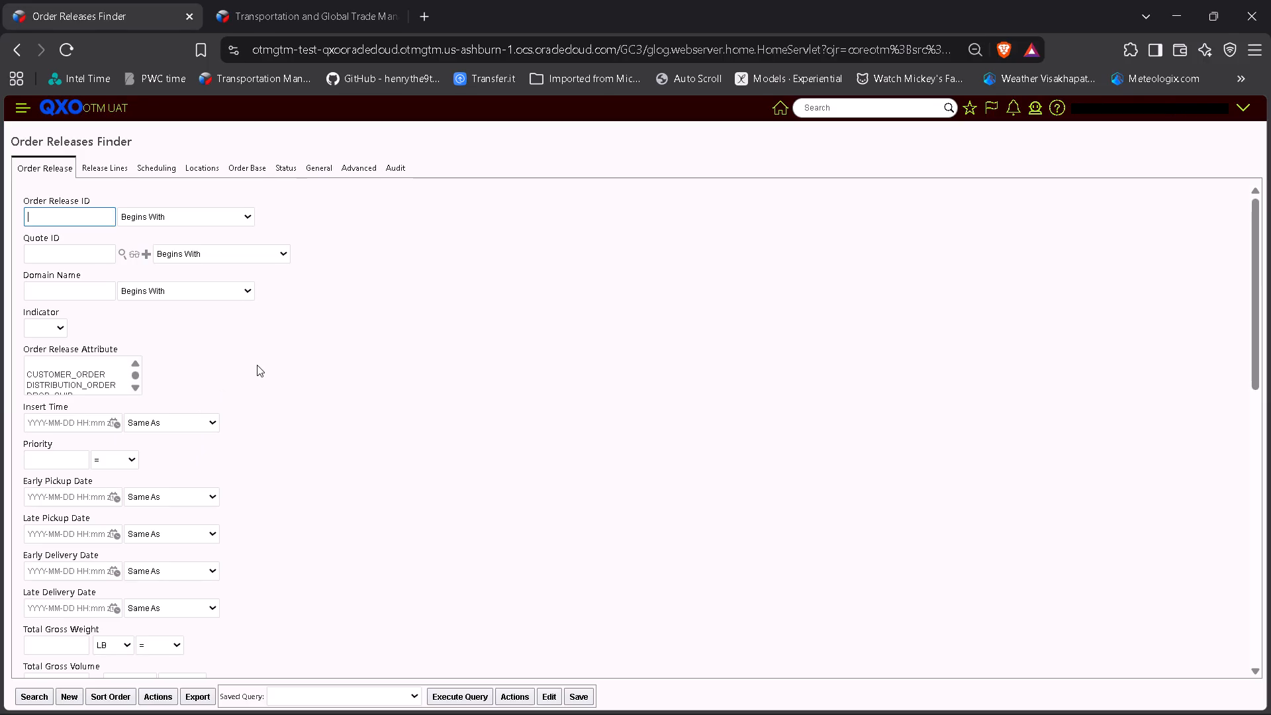
pyautogui.click(257, 365)
pyautogui.hotkey('ctrl', 'f')
pyautogui.press('Return')
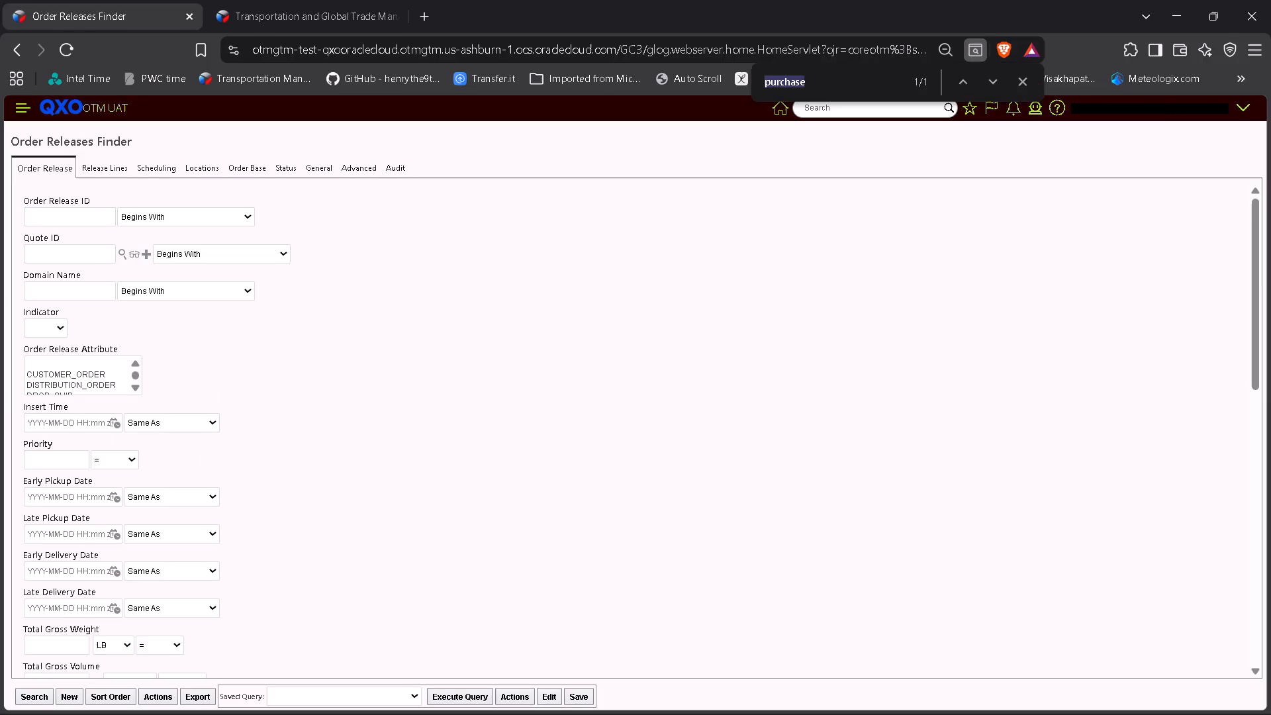
pyautogui.click(90, 375)
pyautogui.click(357, 326)
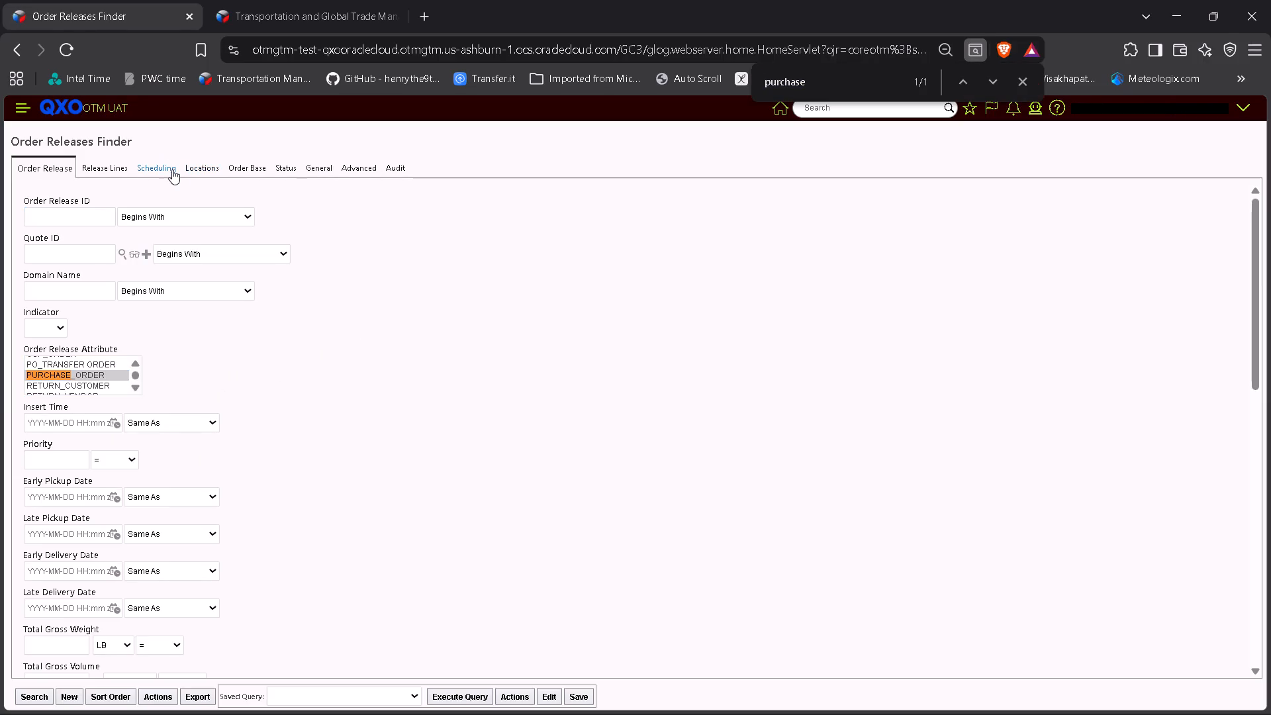
# In the location criteria, try org-404 as the Destination Location ID, clear it, and enter or instead.
pyautogui.click(201, 166)
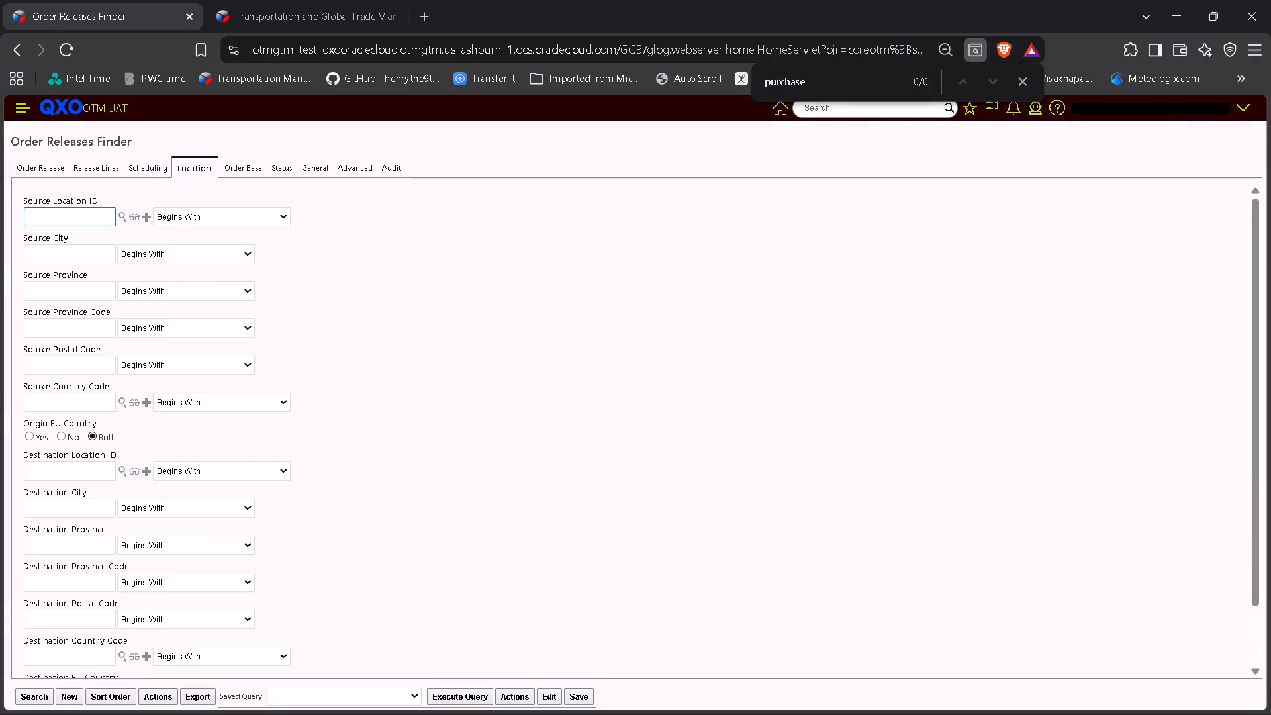
pyautogui.click(482, 269)
pyautogui.click(110, 444)
pyautogui.click(33, 470)
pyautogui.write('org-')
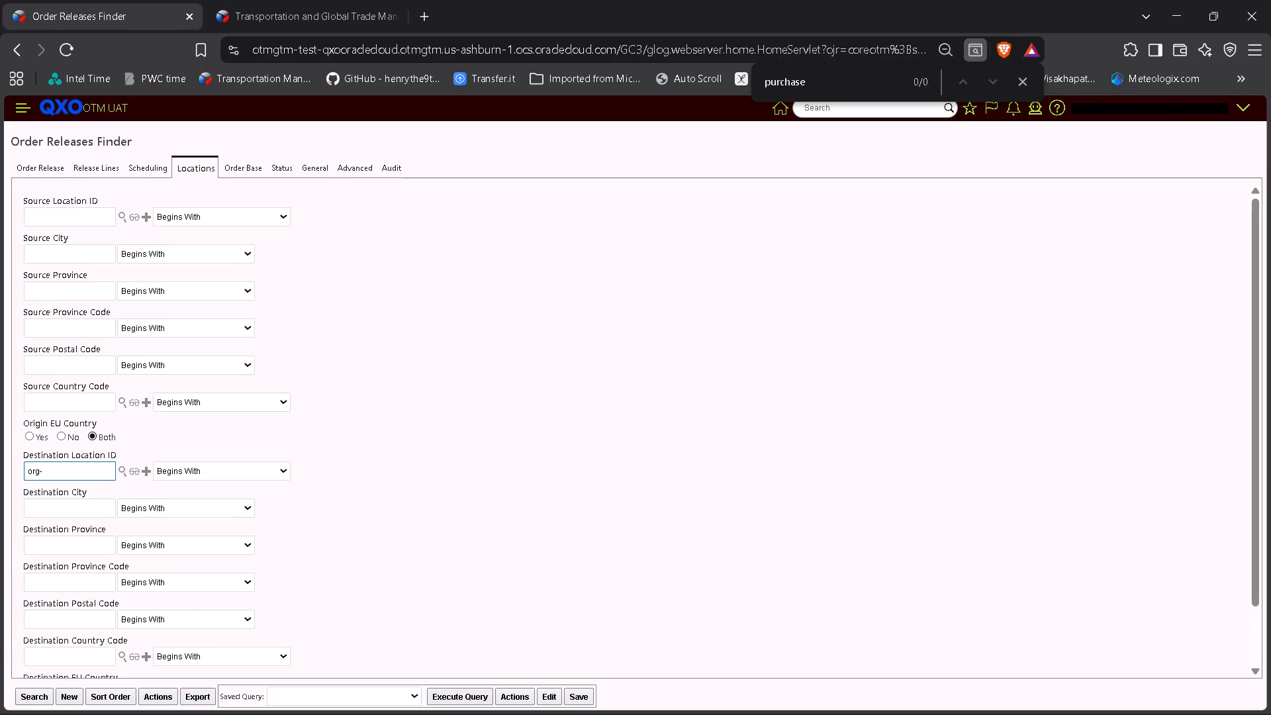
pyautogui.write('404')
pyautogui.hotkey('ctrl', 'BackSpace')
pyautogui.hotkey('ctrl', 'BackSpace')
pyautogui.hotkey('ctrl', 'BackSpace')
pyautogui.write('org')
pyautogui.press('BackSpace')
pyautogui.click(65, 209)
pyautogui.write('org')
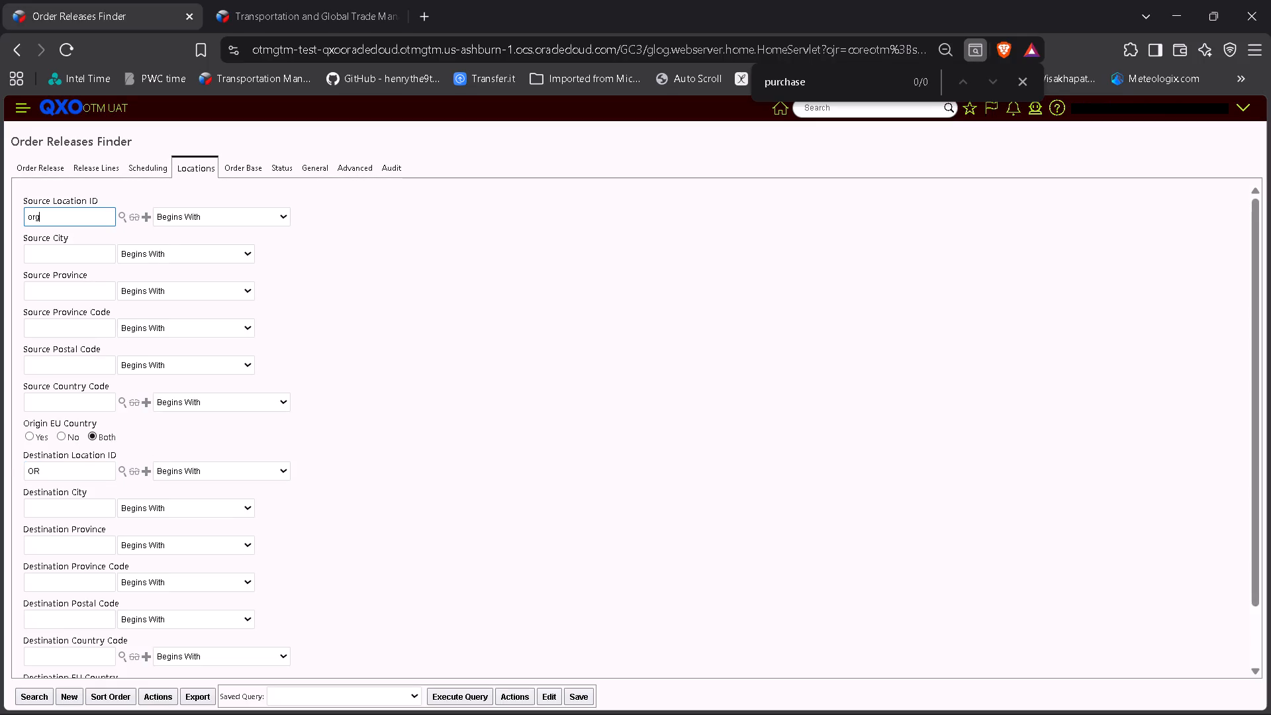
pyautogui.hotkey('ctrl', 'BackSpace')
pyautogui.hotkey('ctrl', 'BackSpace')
# Complete the Destination Location ID as ORG-404 and open that location for viewing.
pyautogui.click(68, 465)
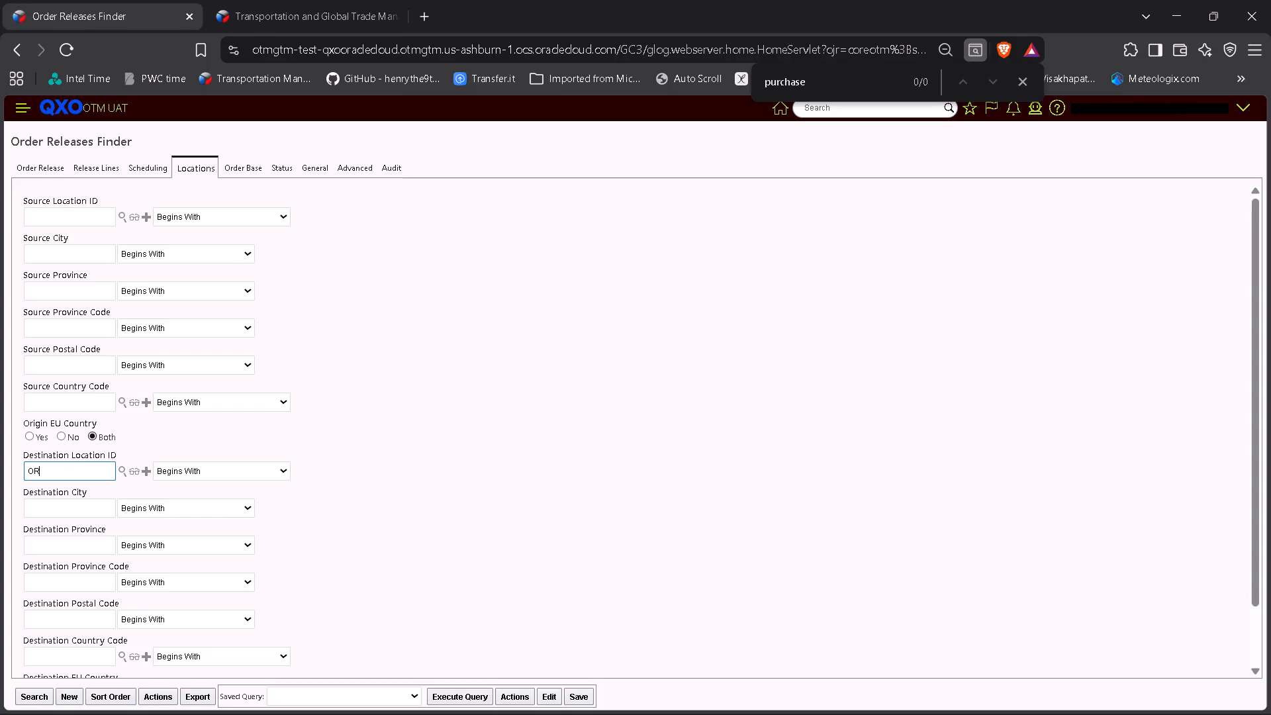
pyautogui.press('g')
pyautogui.write('-404')
pyautogui.click(132, 473)
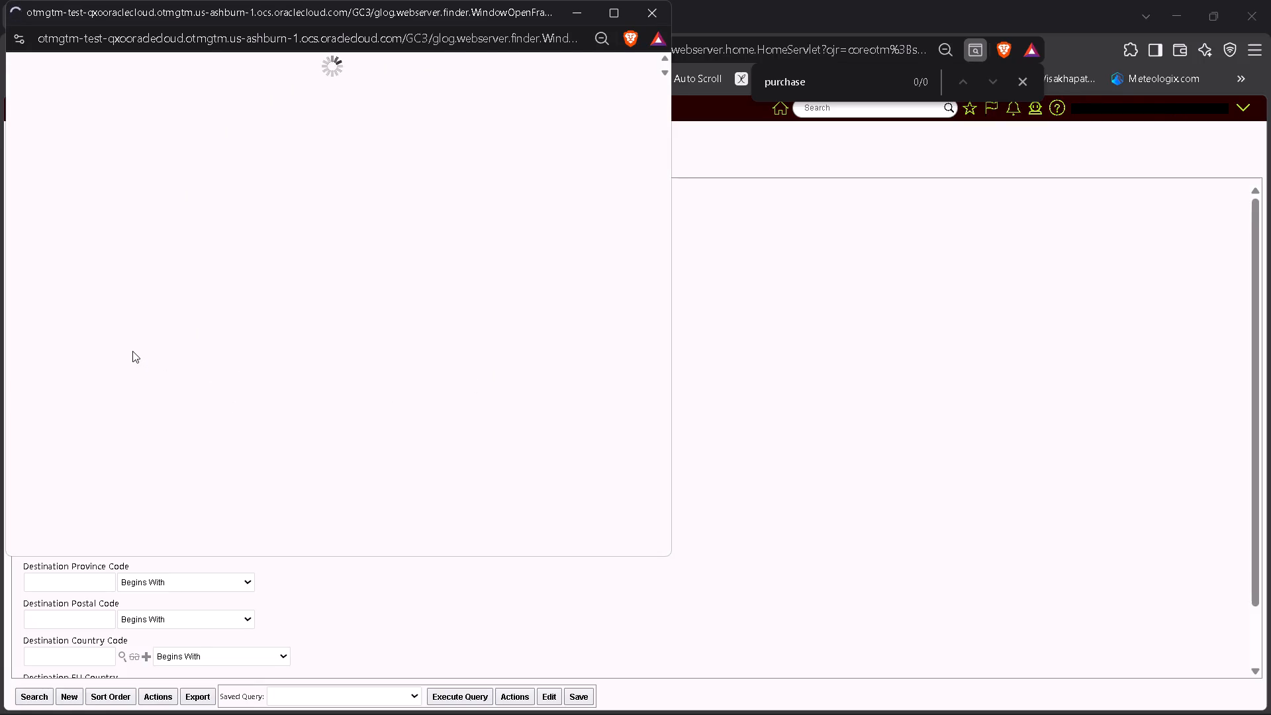
# Look over the ORG-404 location record, including its reference numbers and address, and close its window.
pyautogui.click(334, 304)
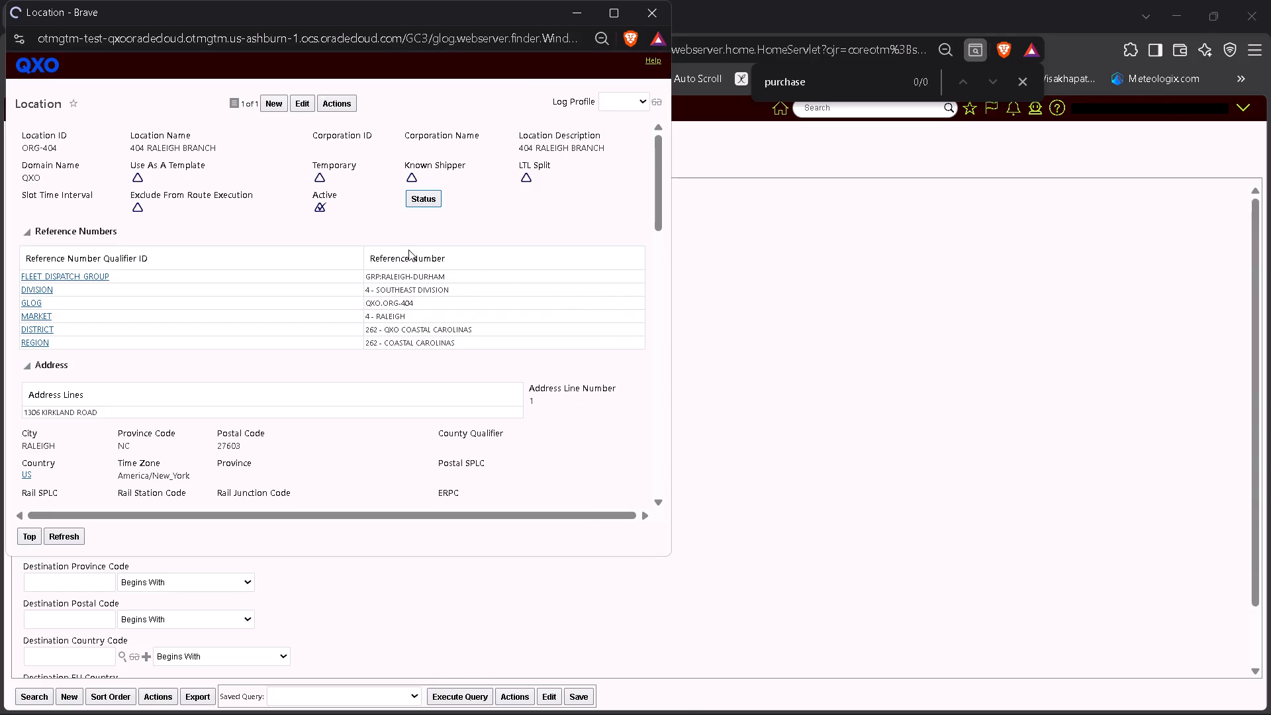
pyautogui.click(536, 209)
pyautogui.scroll(-4, 537, 209)
pyautogui.scroll(8, 521, 204)
pyautogui.moveTo(446, 21); pyautogui.dragTo(459, 85)
pyautogui.click(663, 68)
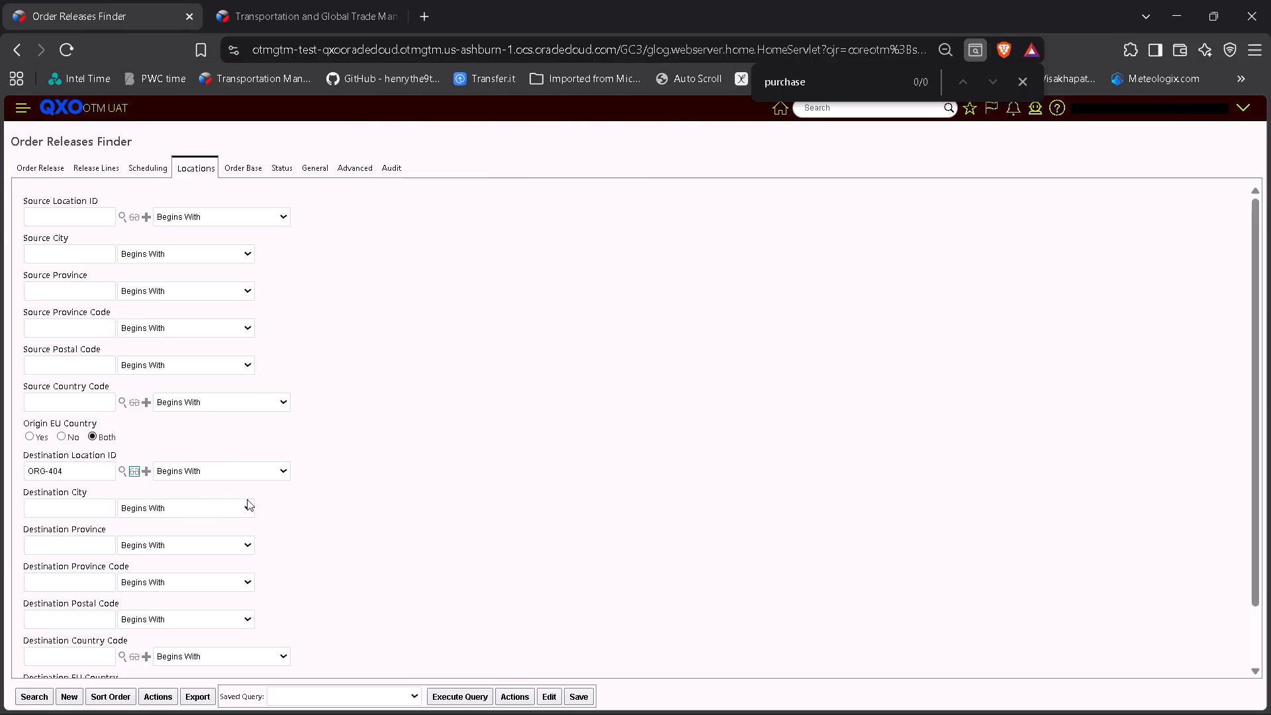
# Run the order release search with Destination Location ID ORG-404.
pyautogui.click(328, 460)
pyautogui.click(40, 687)
pyautogui.click(40, 686)
pyautogui.click(38, 692)
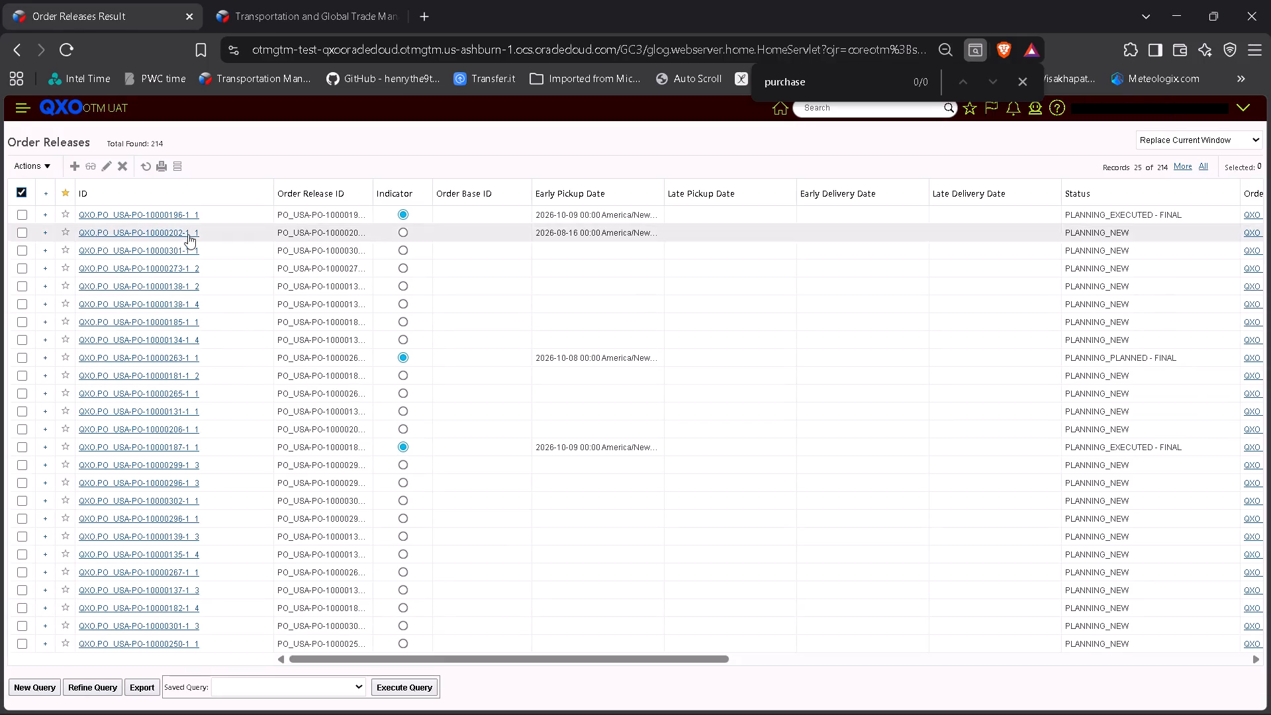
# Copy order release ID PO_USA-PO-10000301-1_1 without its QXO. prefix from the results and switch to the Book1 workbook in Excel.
pyautogui.moveTo(207, 250); pyautogui.dragTo(97, 257)
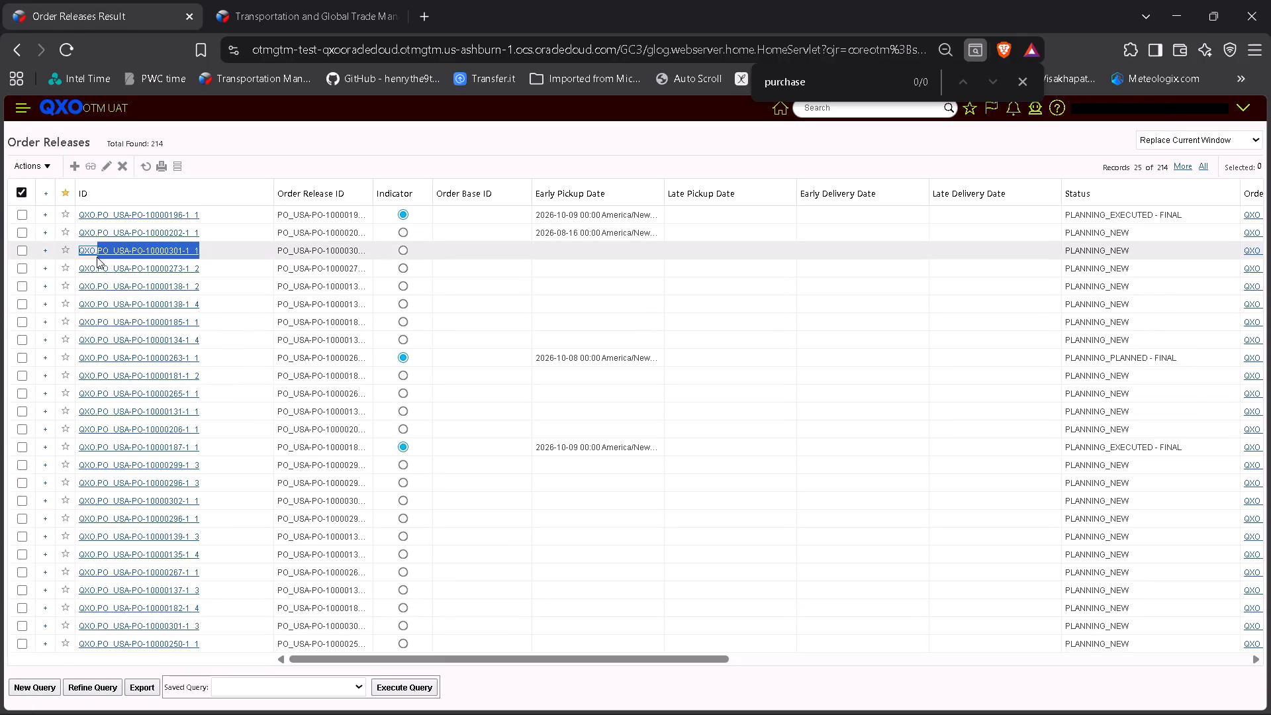
pyautogui.hotkey('ctrl', 'c')
pyautogui.hotkey('ctrl', 'c')
pyautogui.hotkey('ctrl', 'c')
pyautogui.hotkey('ctrl', 'c')
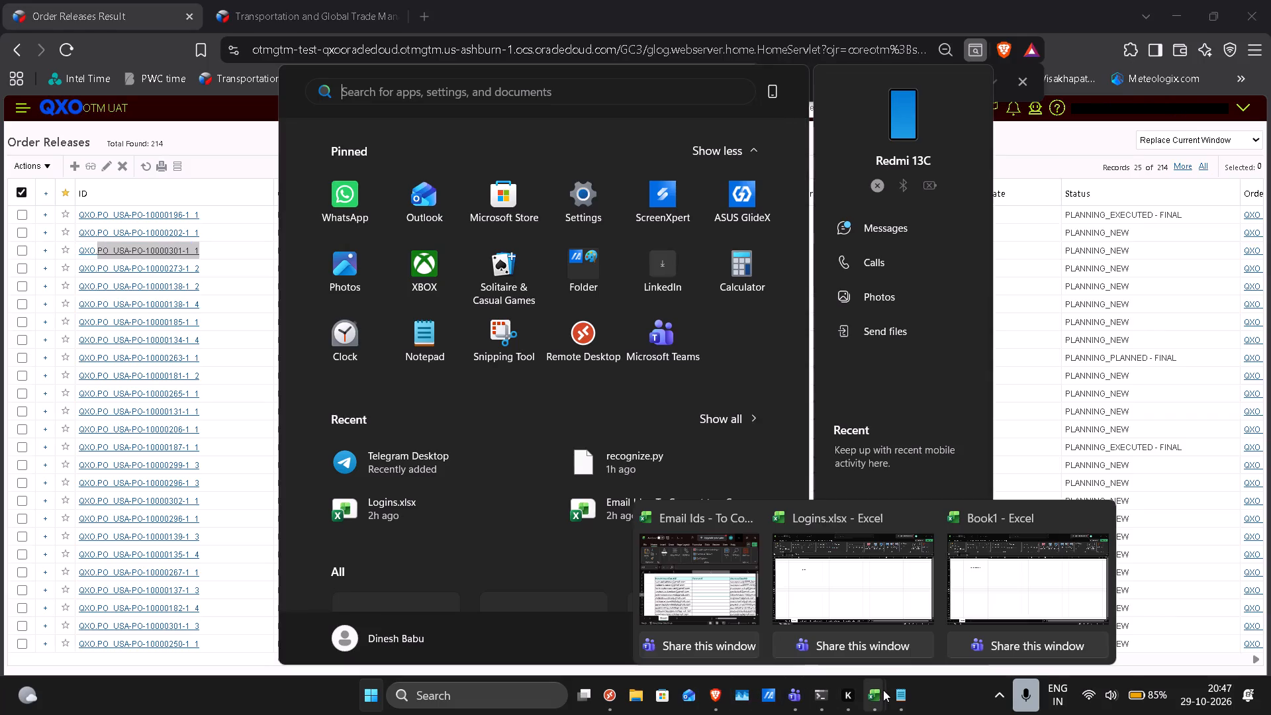
pyautogui.click(994, 573)
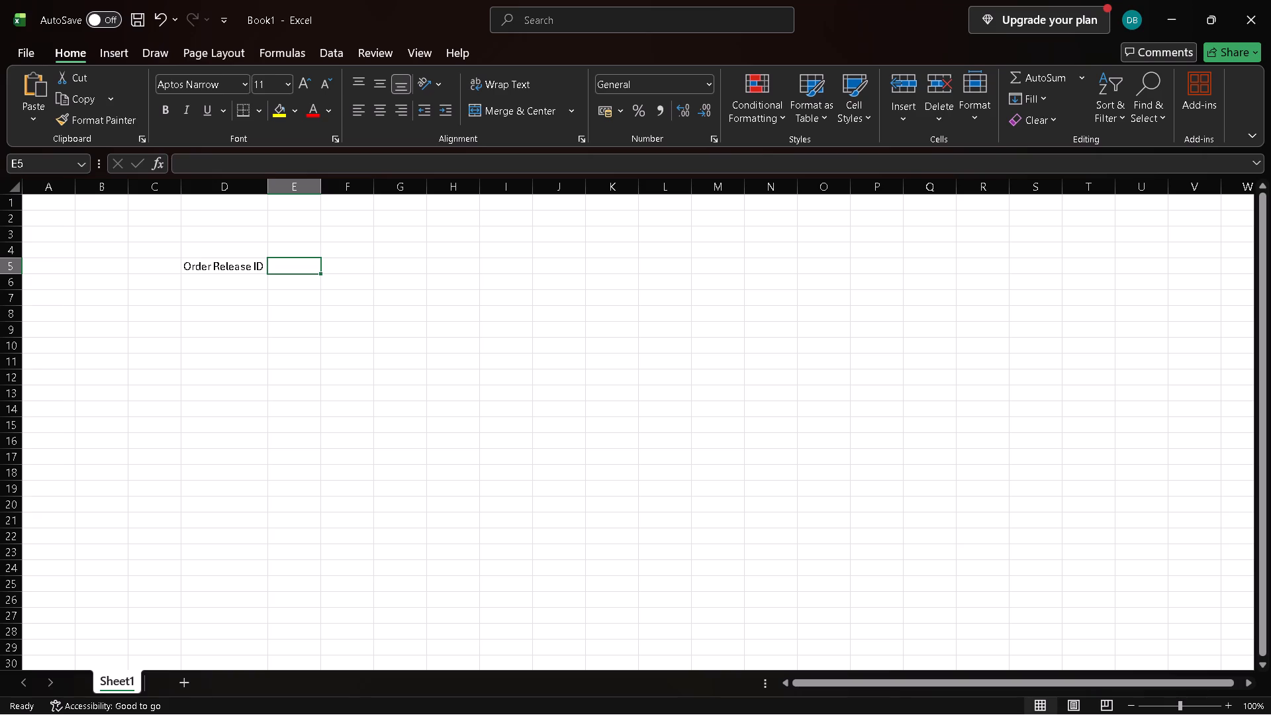
# Add the column header Order Type in cell C5, beside the Order Release ID header.
pyautogui.press('Left')
pyautogui.press('Left')
pyautogui.write('Order Type')
pyautogui.press('Tab')
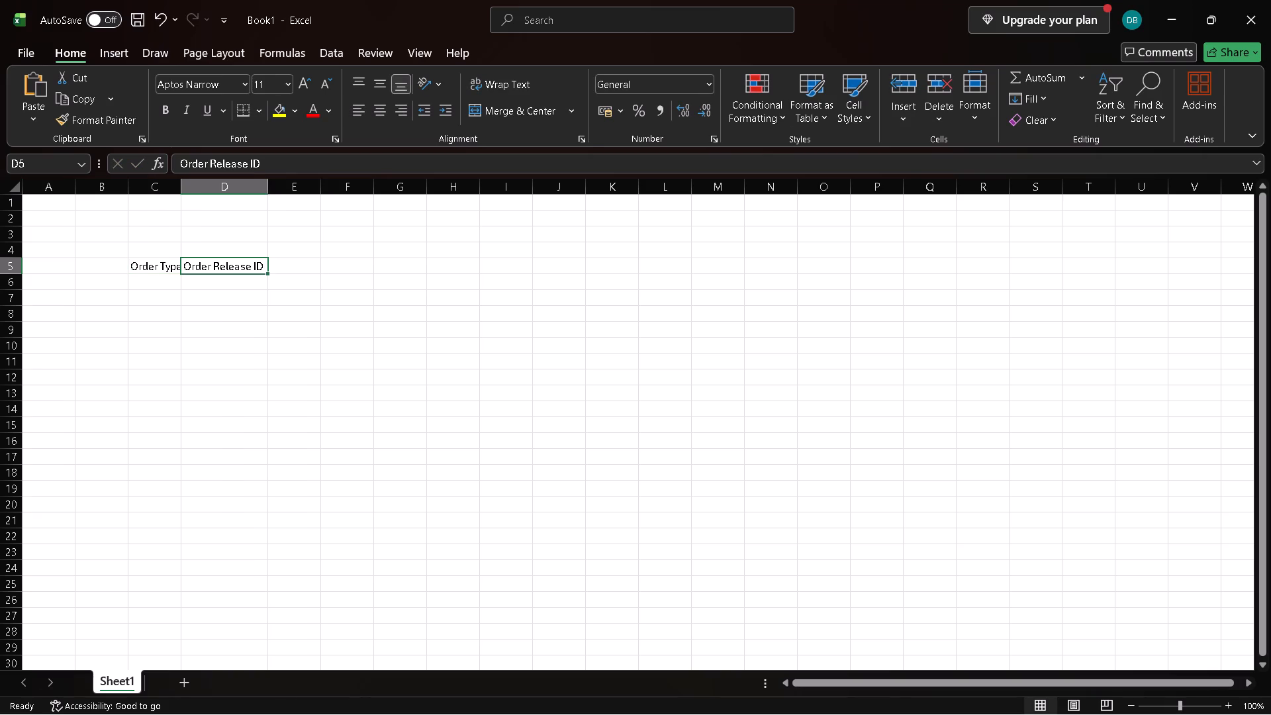
pyautogui.press('Right')
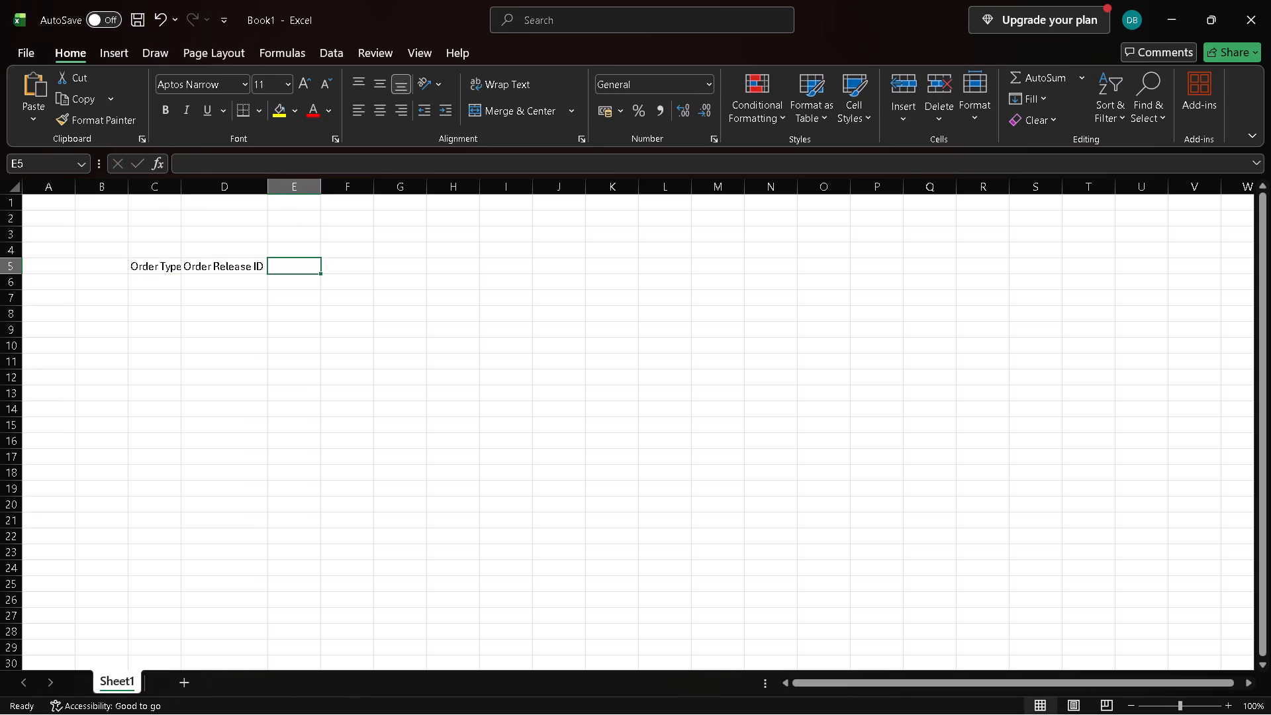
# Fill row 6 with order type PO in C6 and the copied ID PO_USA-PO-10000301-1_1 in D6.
pyautogui.press('Down')
pyautogui.press('Left')
pyautogui.press('Left')
pyautogui.write('PO')
pyautogui.press('Tab')
pyautogui.hotkey('ctrl', 'v')
pyautogui.press('Tab')
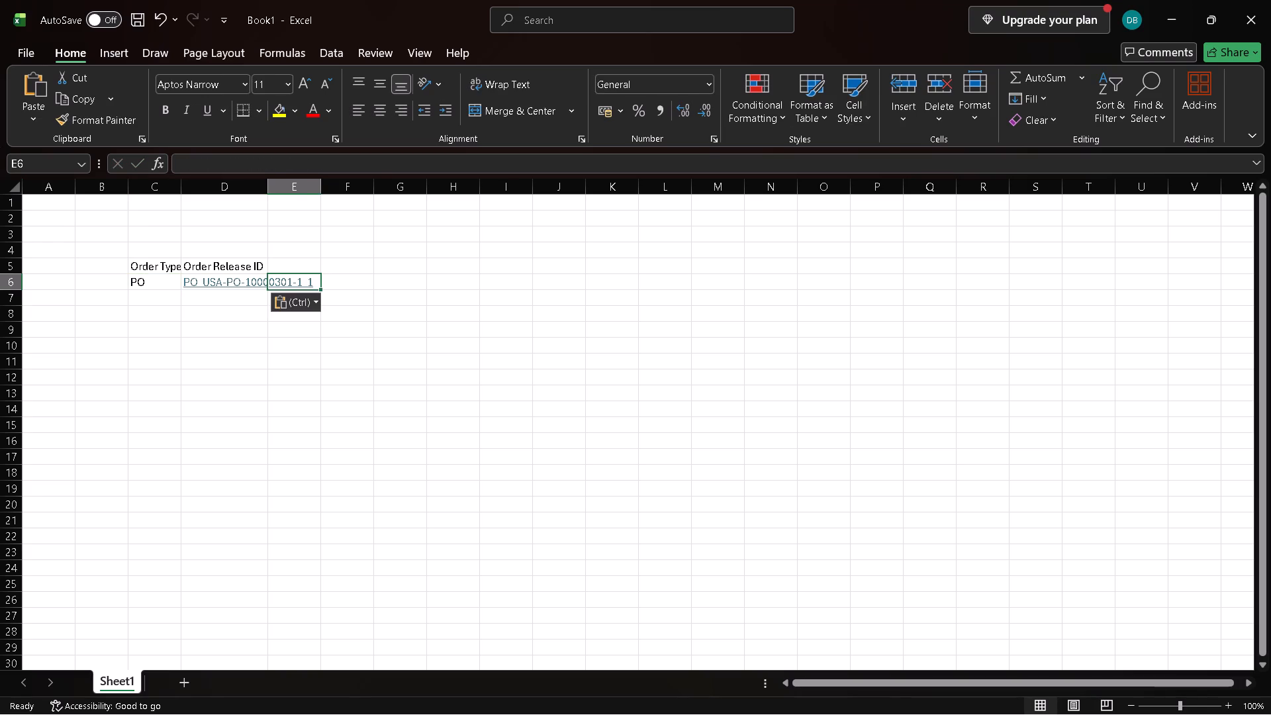
# Autofit columns D and C to their contents.
pyautogui.click(267, 176)
pyautogui.doubleClick(267, 186)
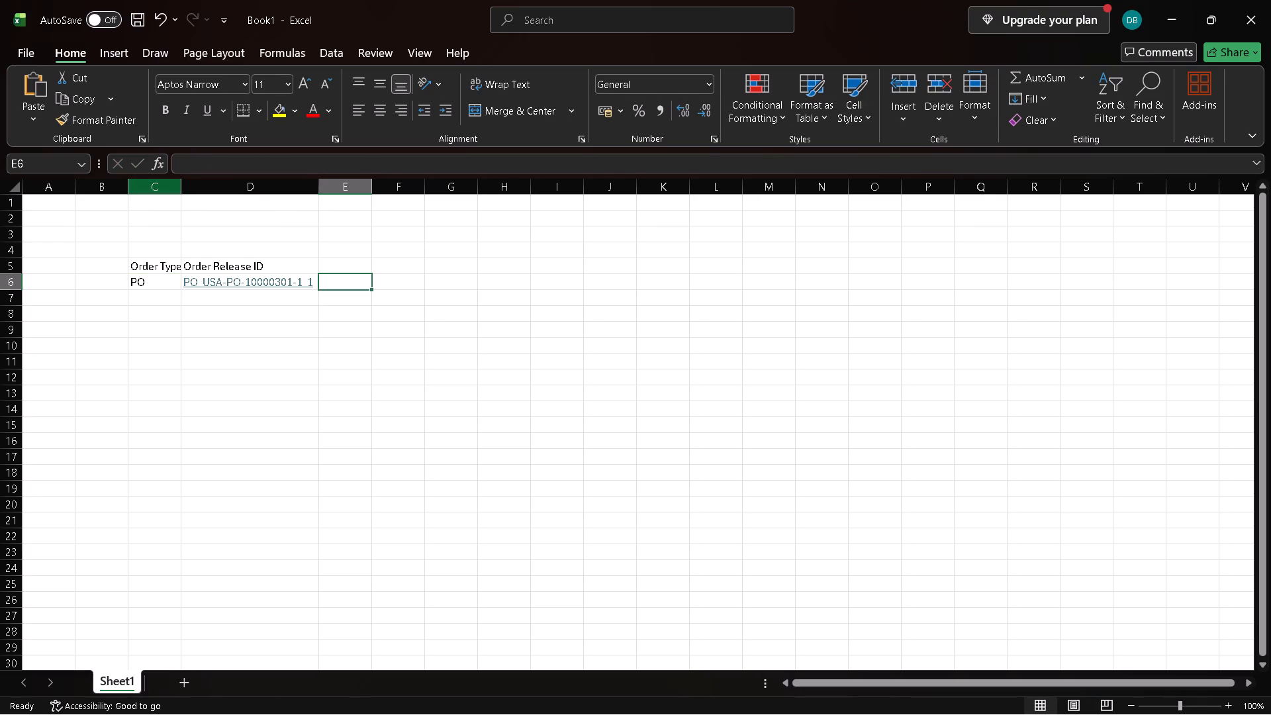
pyautogui.doubleClick(180, 189)
# Switch back to the Brave browser and set the Order Releases results to Always Open in New Window.
pyautogui.hotkey('alt', 'Tab')
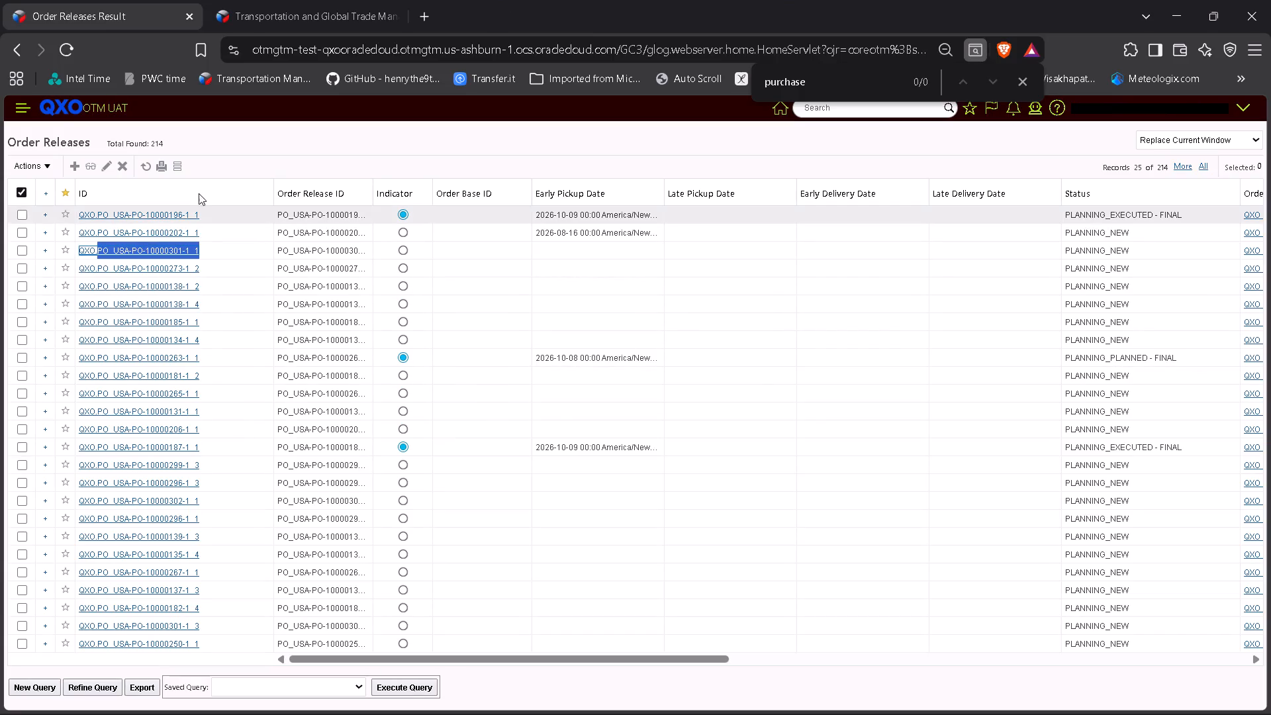
pyautogui.click(220, 159)
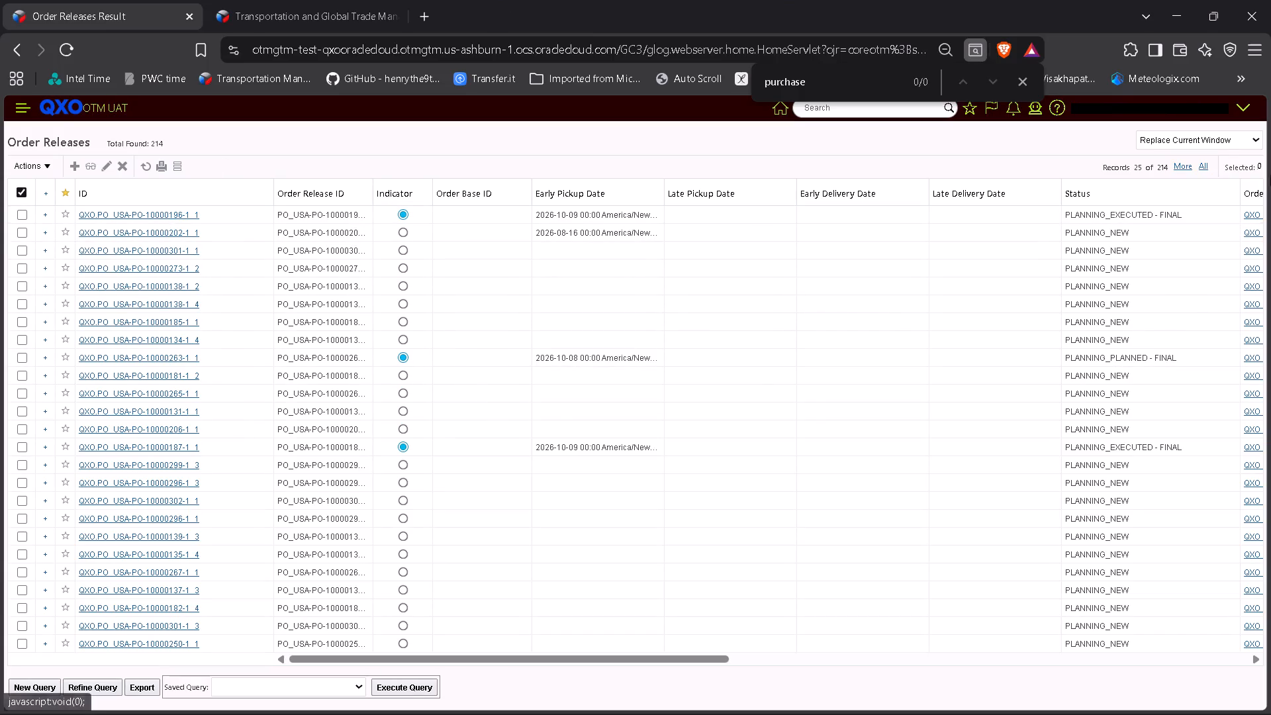
pyautogui.click(1211, 142)
pyautogui.click(1176, 175)
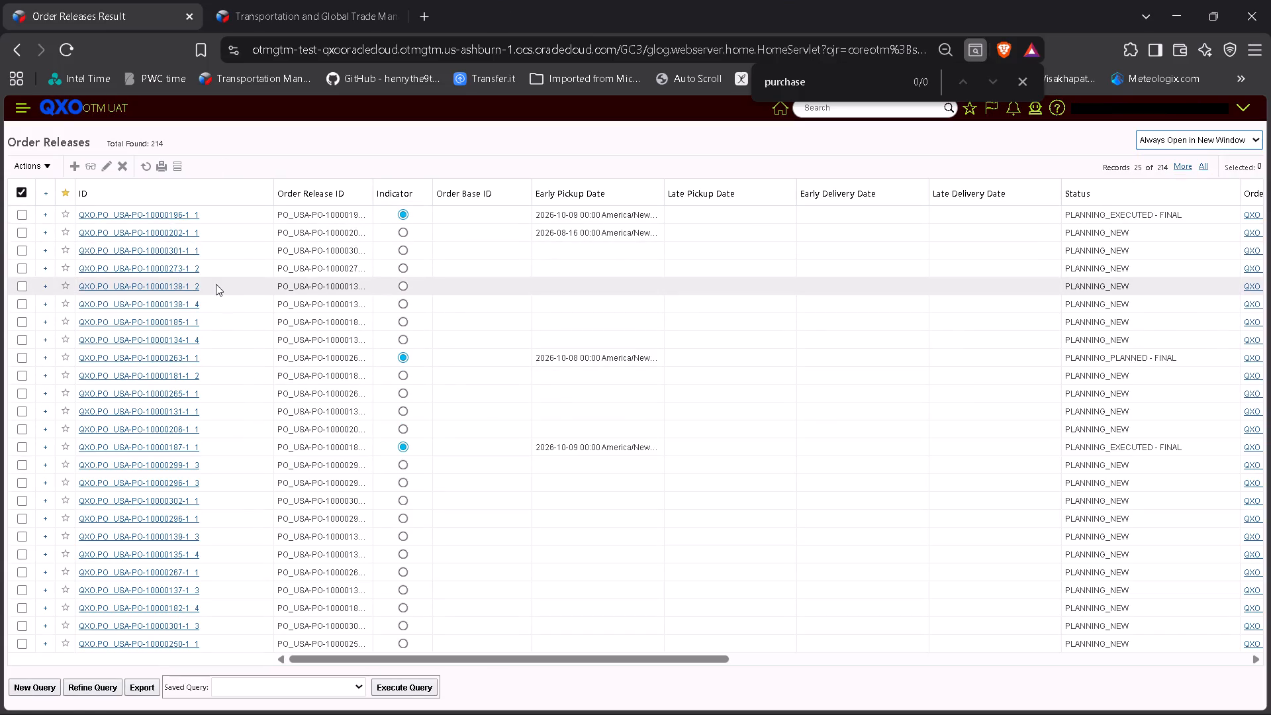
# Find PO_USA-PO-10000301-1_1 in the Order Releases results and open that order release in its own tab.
pyautogui.hotkey('ctrl', 'f')
pyautogui.hotkey('ctrl', 'v')
pyautogui.keyDown('ctrl'); pyautogui.click(177, 254); pyautogui.keyUp('ctrl')
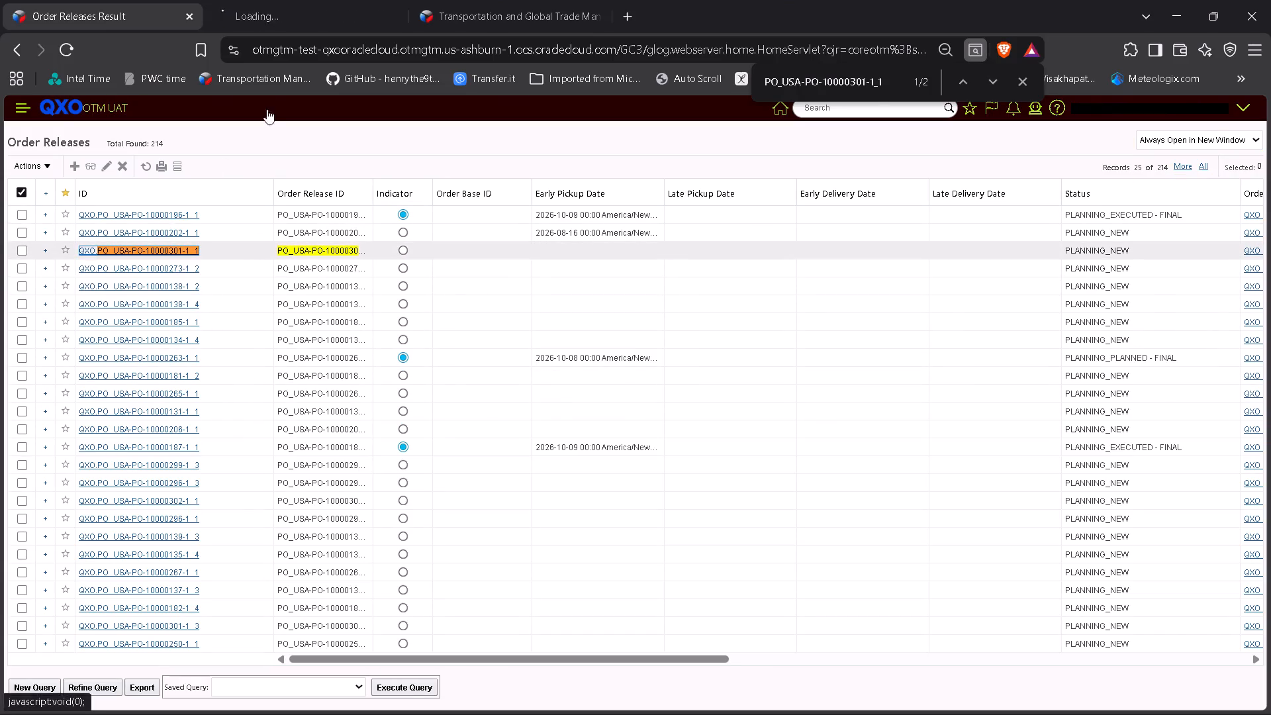
pyautogui.click(287, 3)
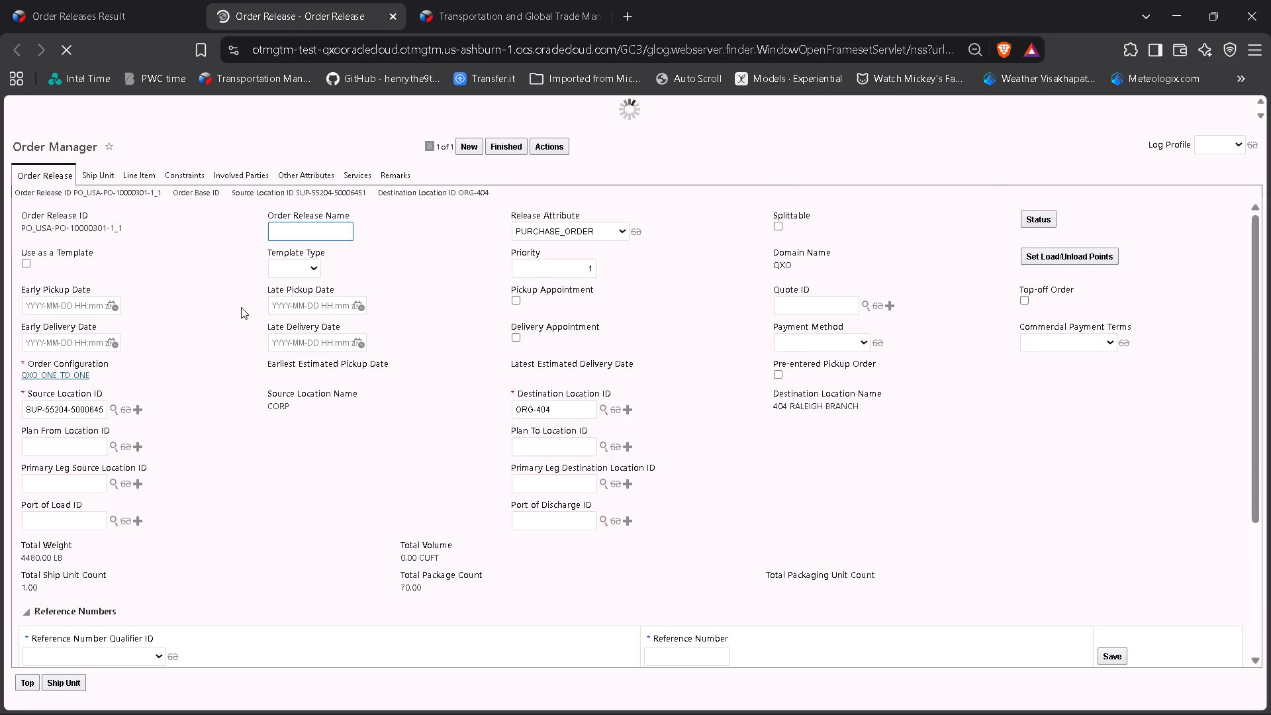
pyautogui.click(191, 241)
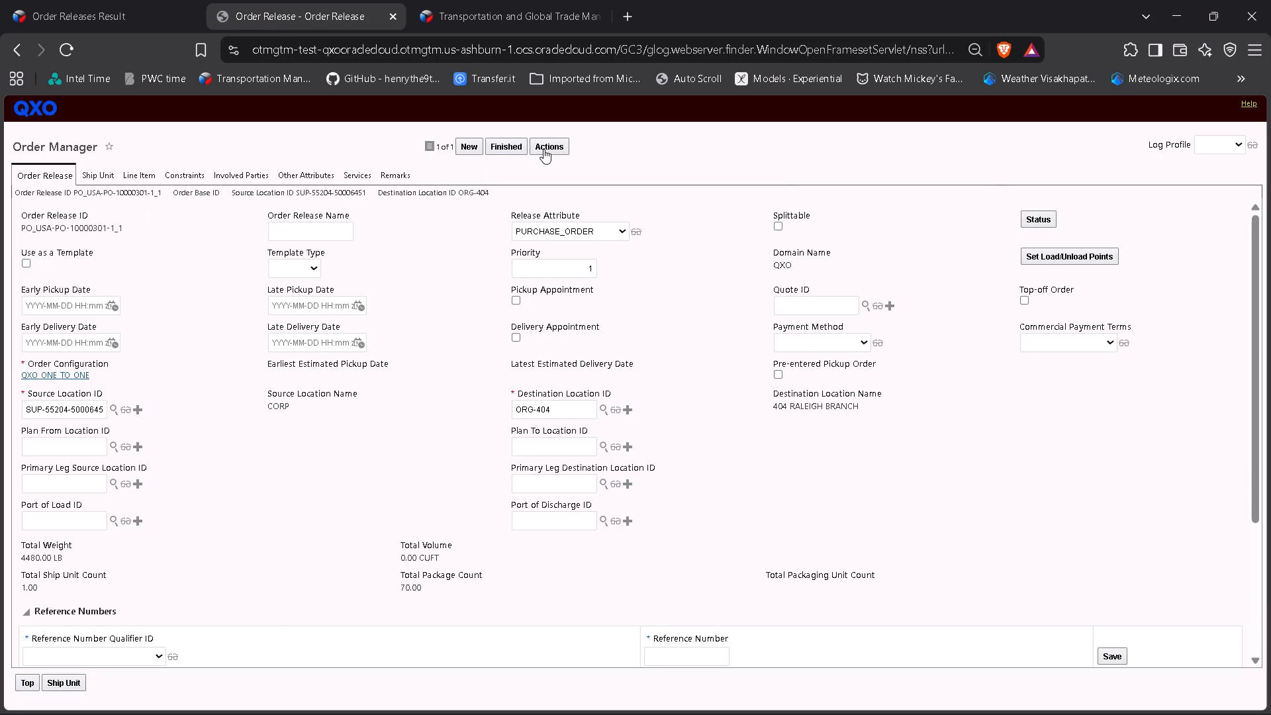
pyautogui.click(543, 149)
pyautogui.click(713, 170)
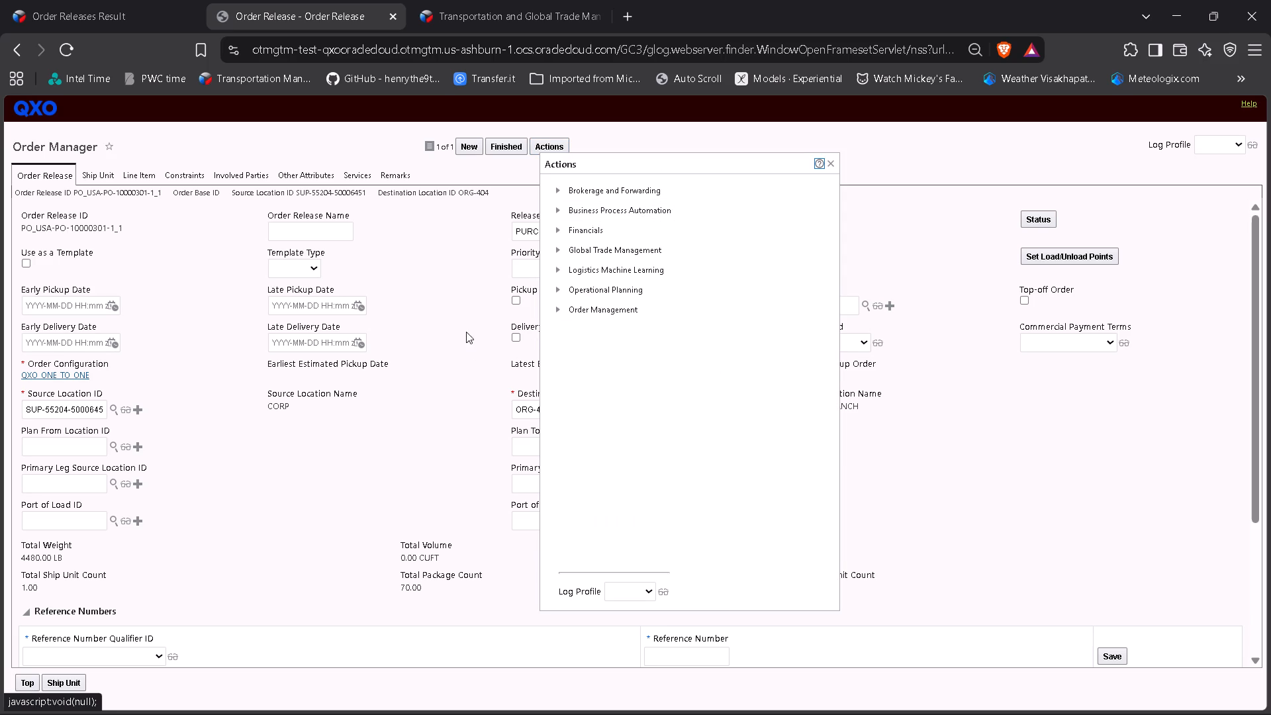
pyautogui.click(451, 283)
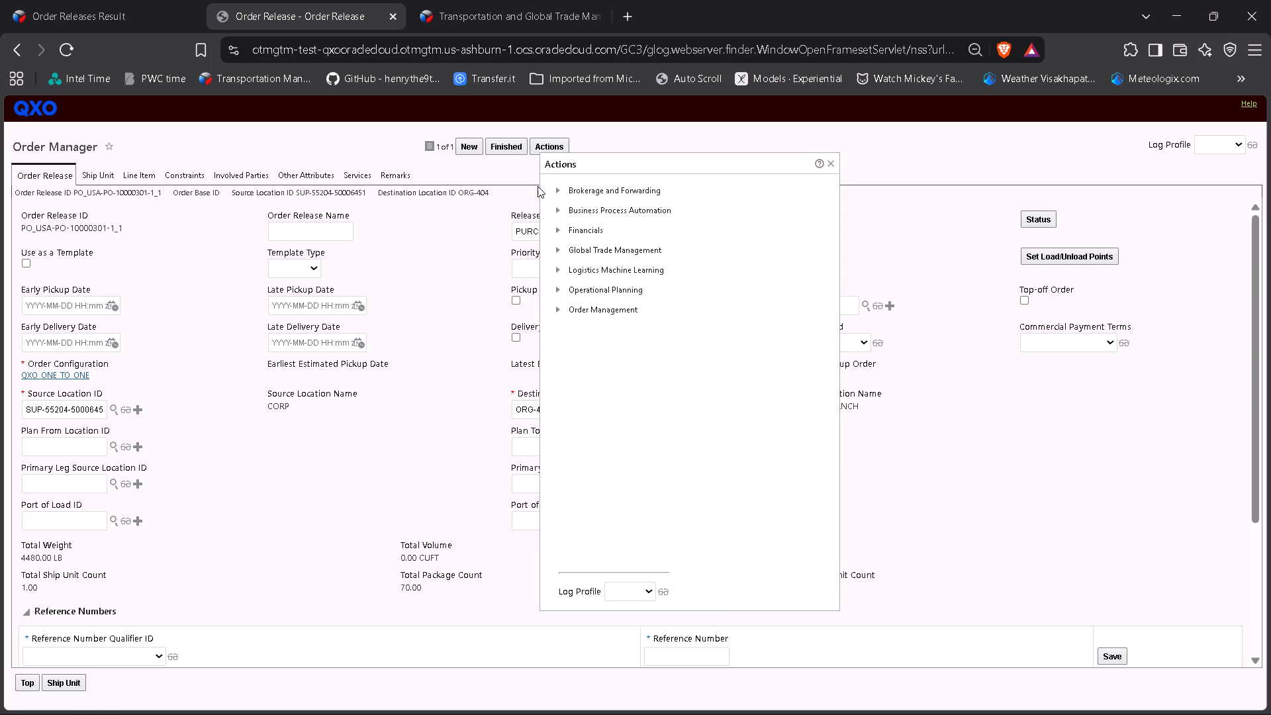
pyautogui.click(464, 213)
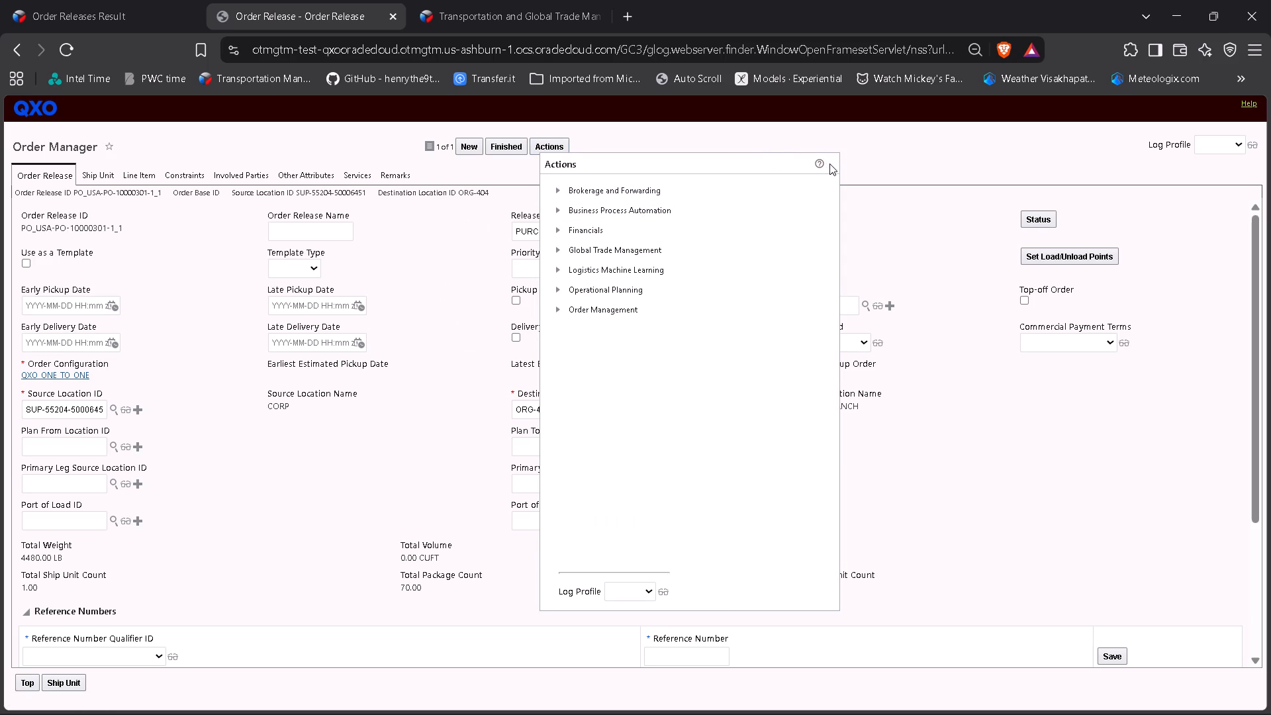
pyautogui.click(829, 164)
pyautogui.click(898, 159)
# In the OTM Prod Support browser tab, replace dev1 with test in the web address and load it.
pyautogui.click(465, 16)
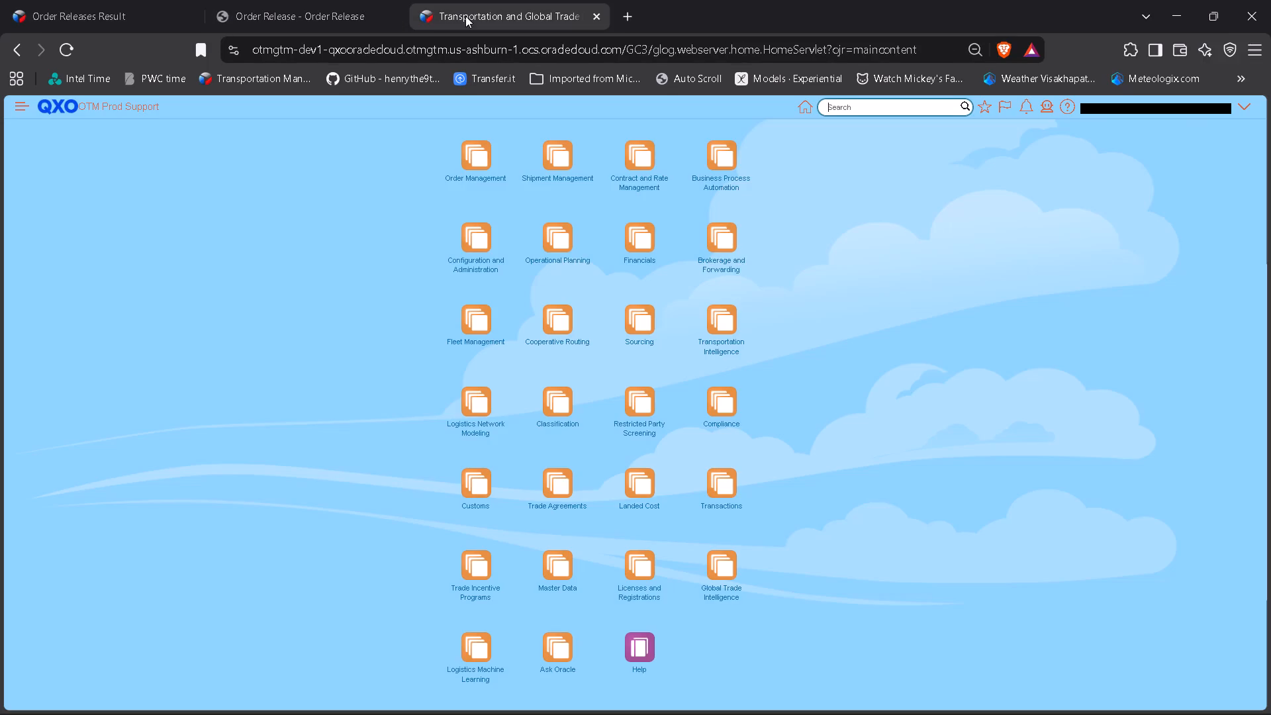
pyautogui.doubleClick(312, 50)
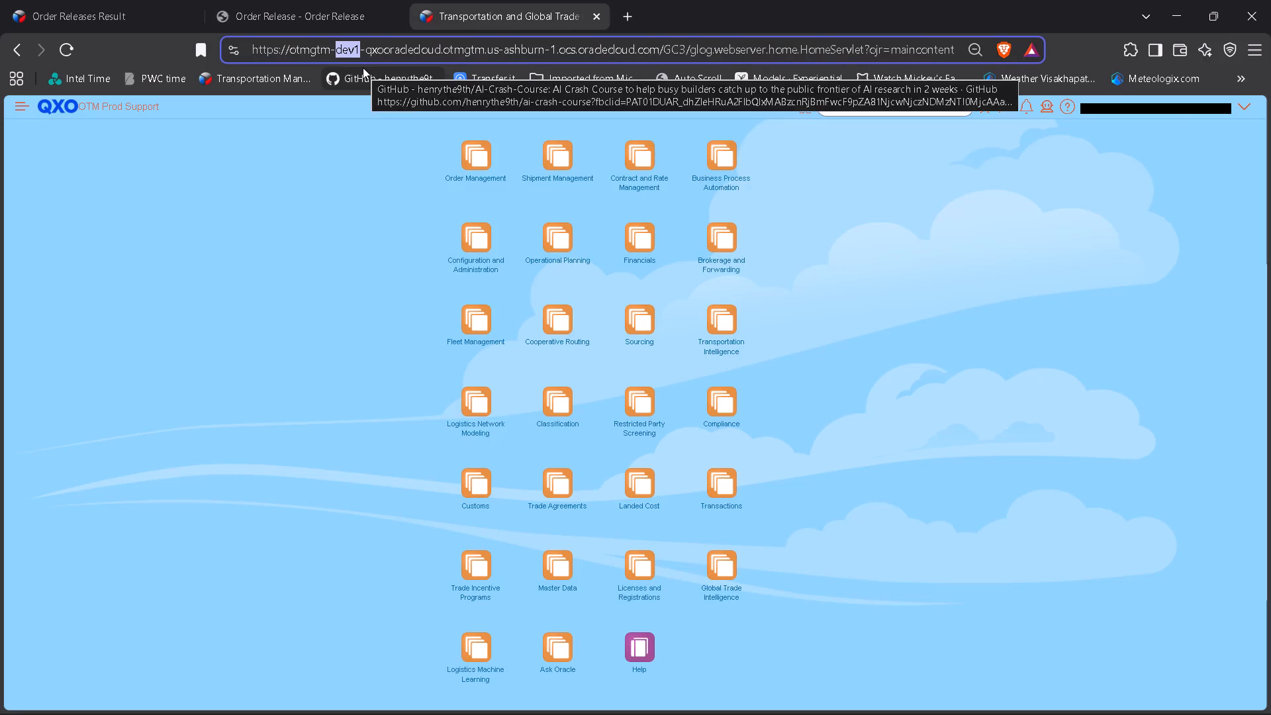
pyautogui.write('test')
pyautogui.press('Return')
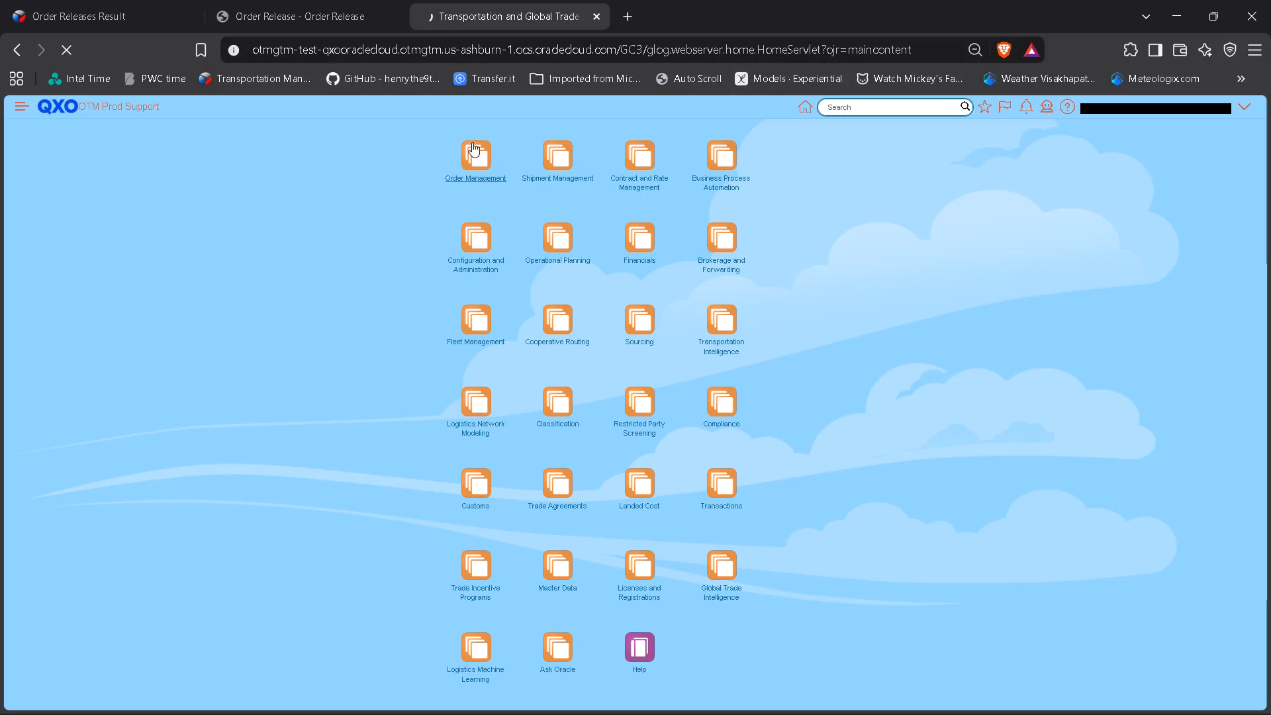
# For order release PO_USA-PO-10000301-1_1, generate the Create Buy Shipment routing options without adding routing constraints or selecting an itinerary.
pyautogui.click(308, 19)
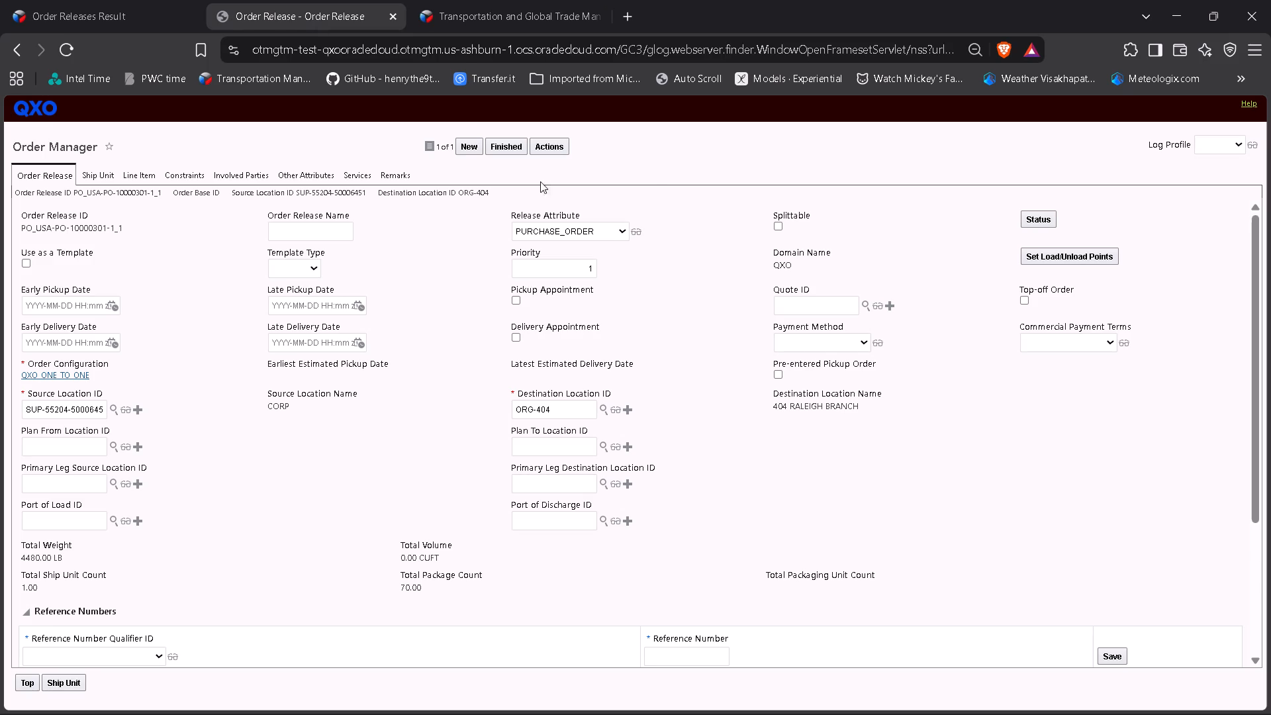
pyautogui.click(575, 144)
pyautogui.click(567, 142)
pyautogui.click(707, 177)
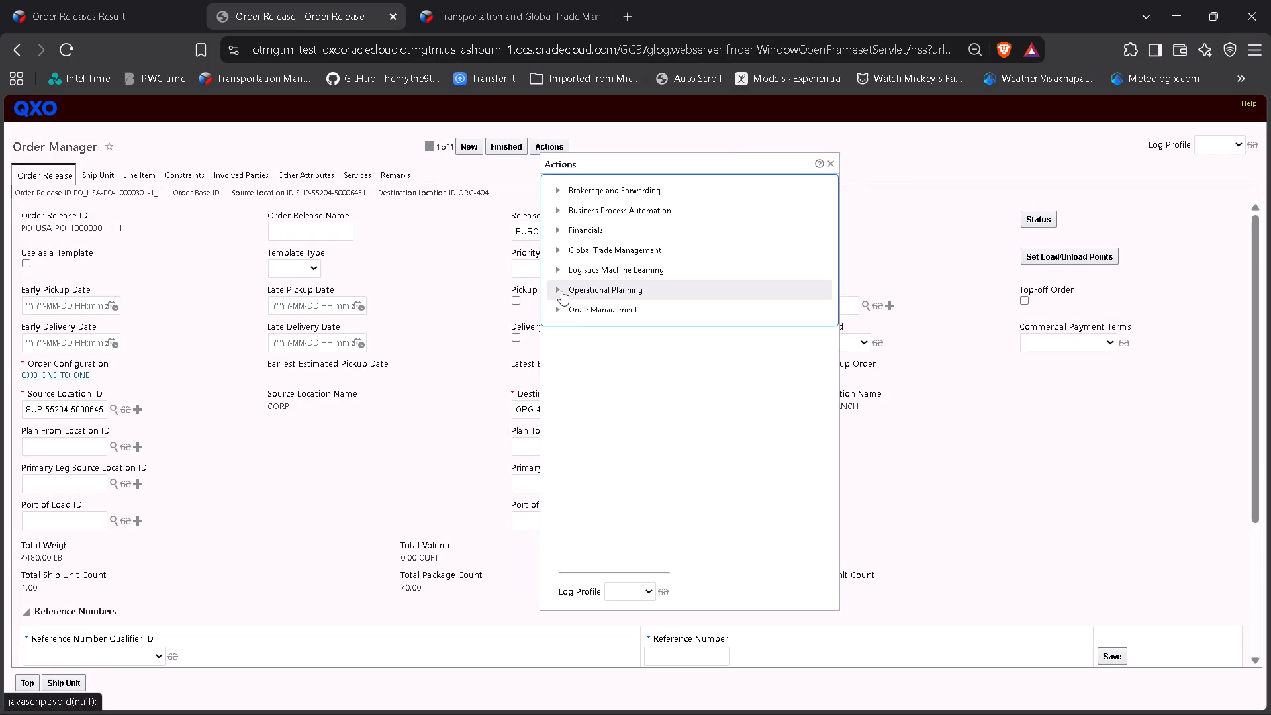
pyautogui.click(561, 291)
pyautogui.click(579, 305)
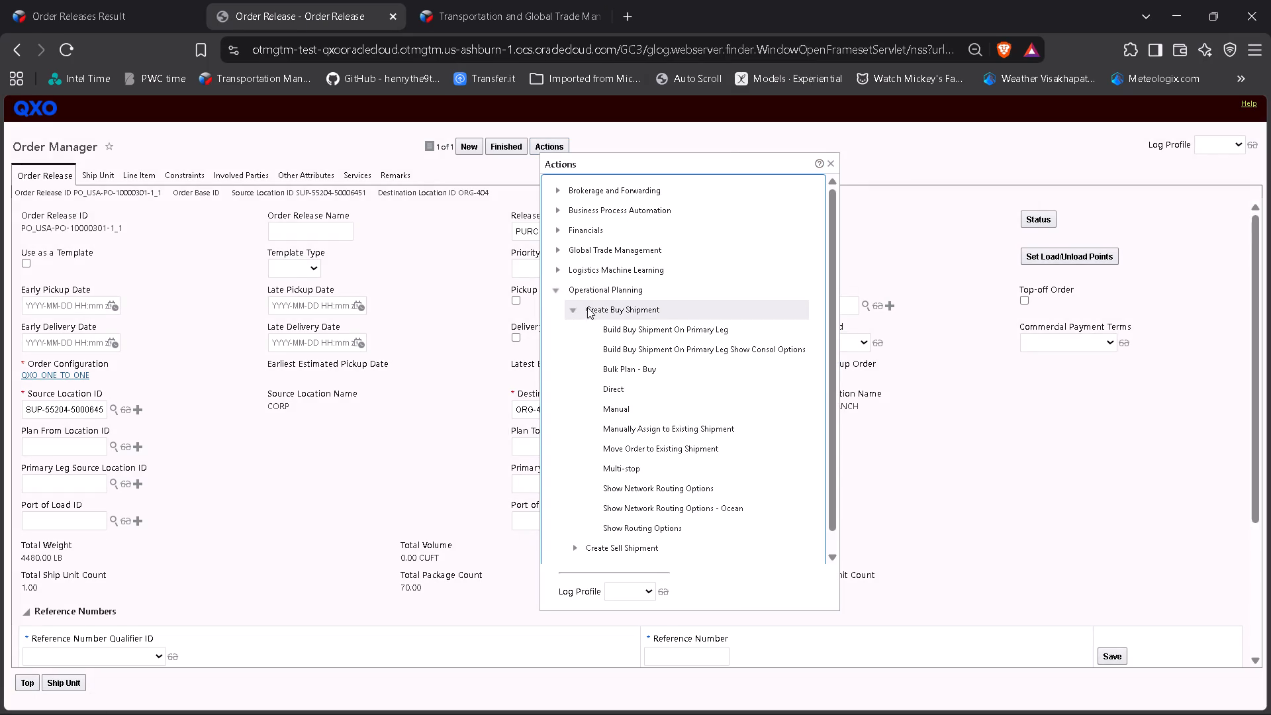
pyautogui.click(649, 530)
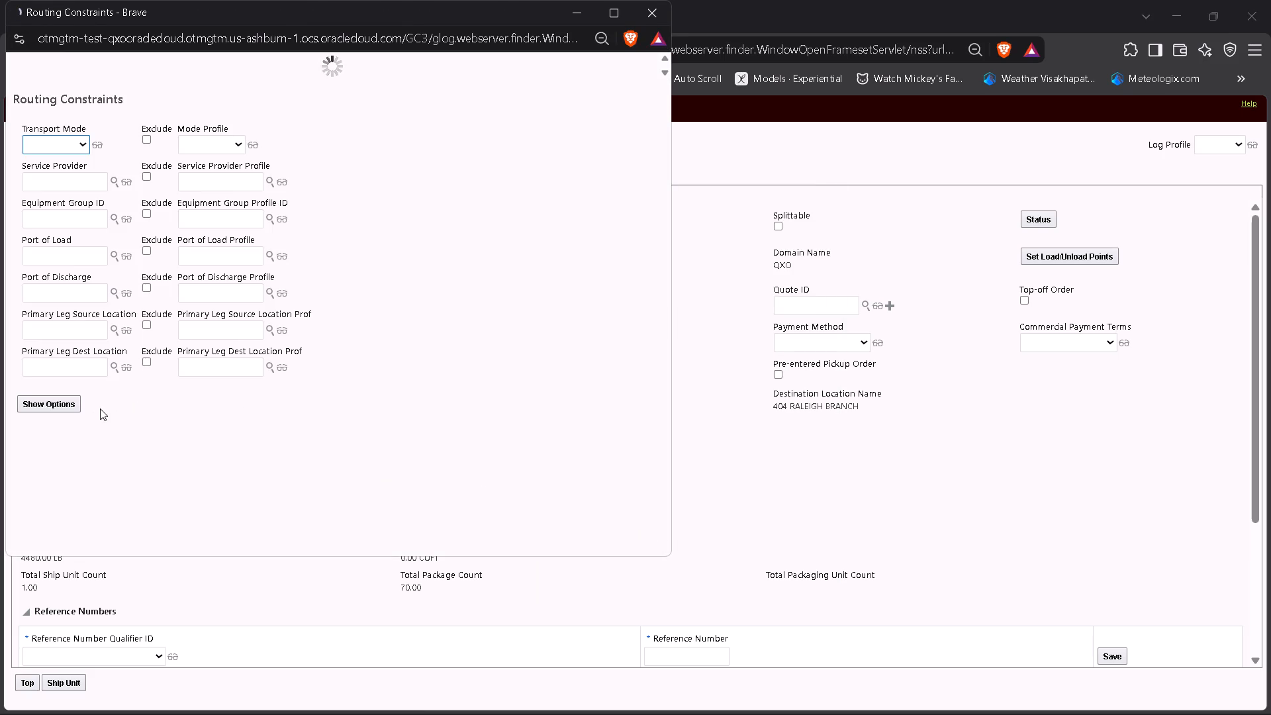
pyautogui.click(65, 409)
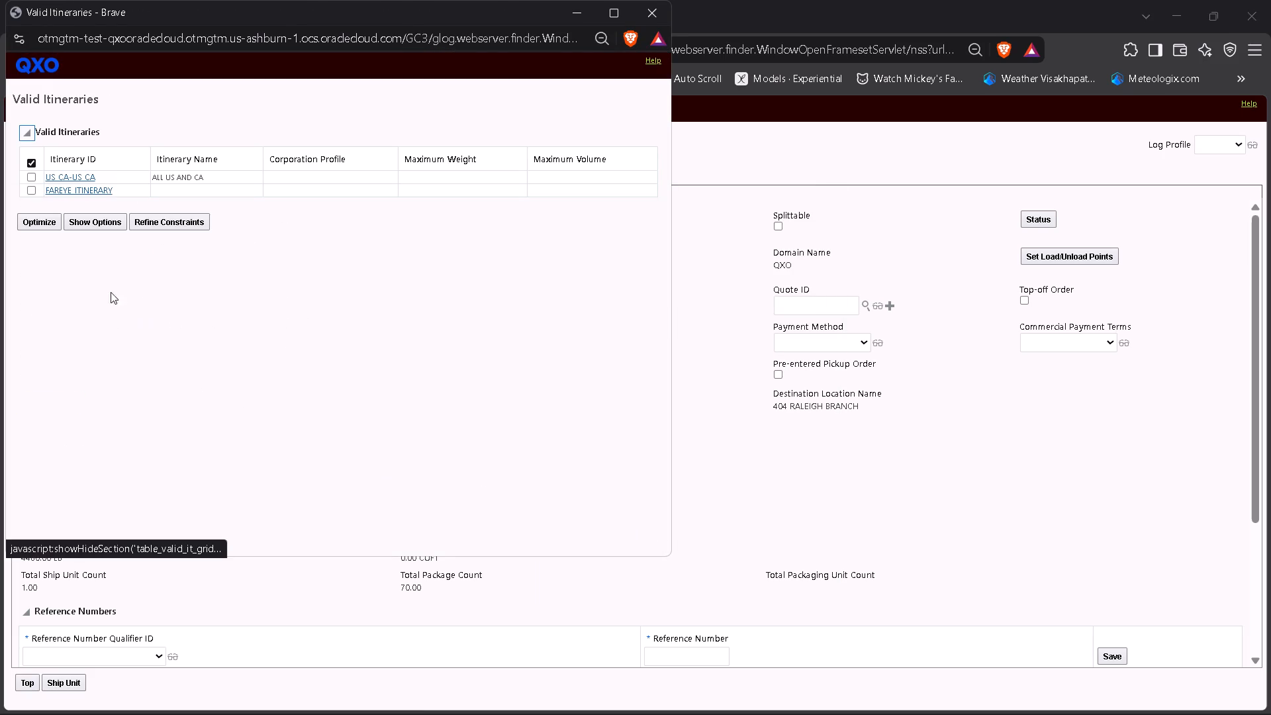
pyautogui.click(102, 225)
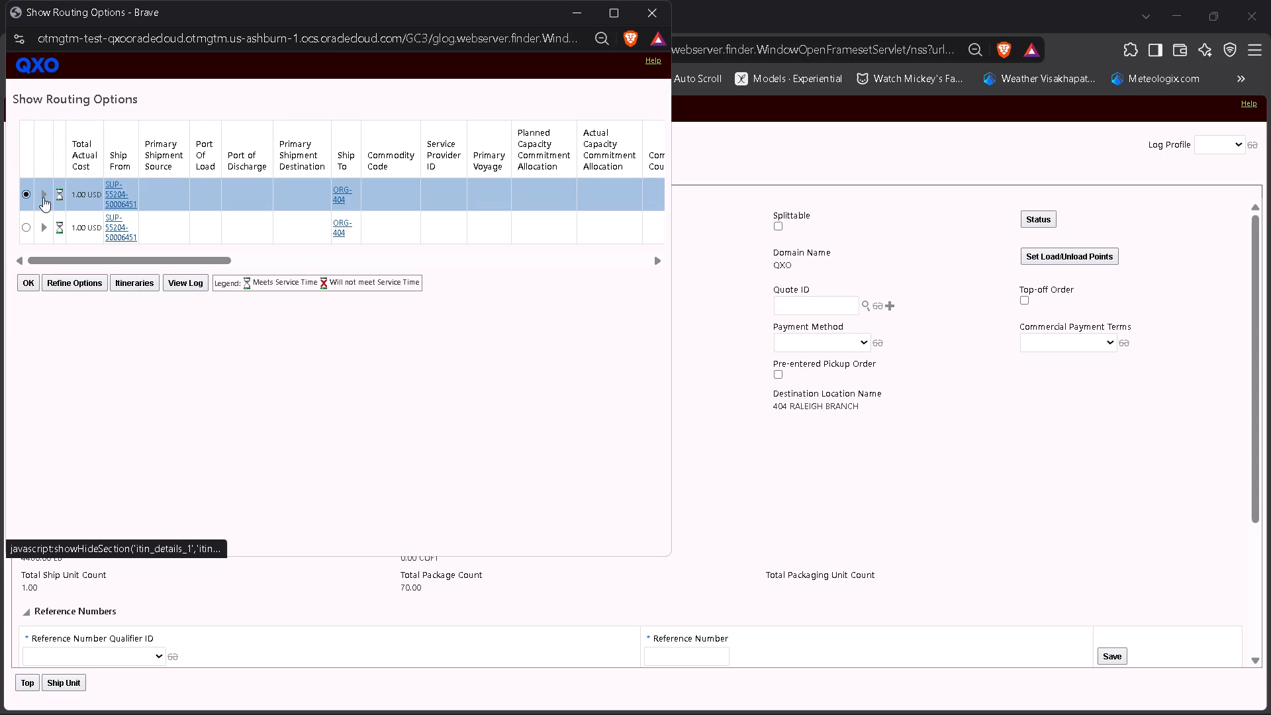
# Expand both routing options and examine their transit times, service providers, equipment and itineraries.
pyautogui.click(43, 197)
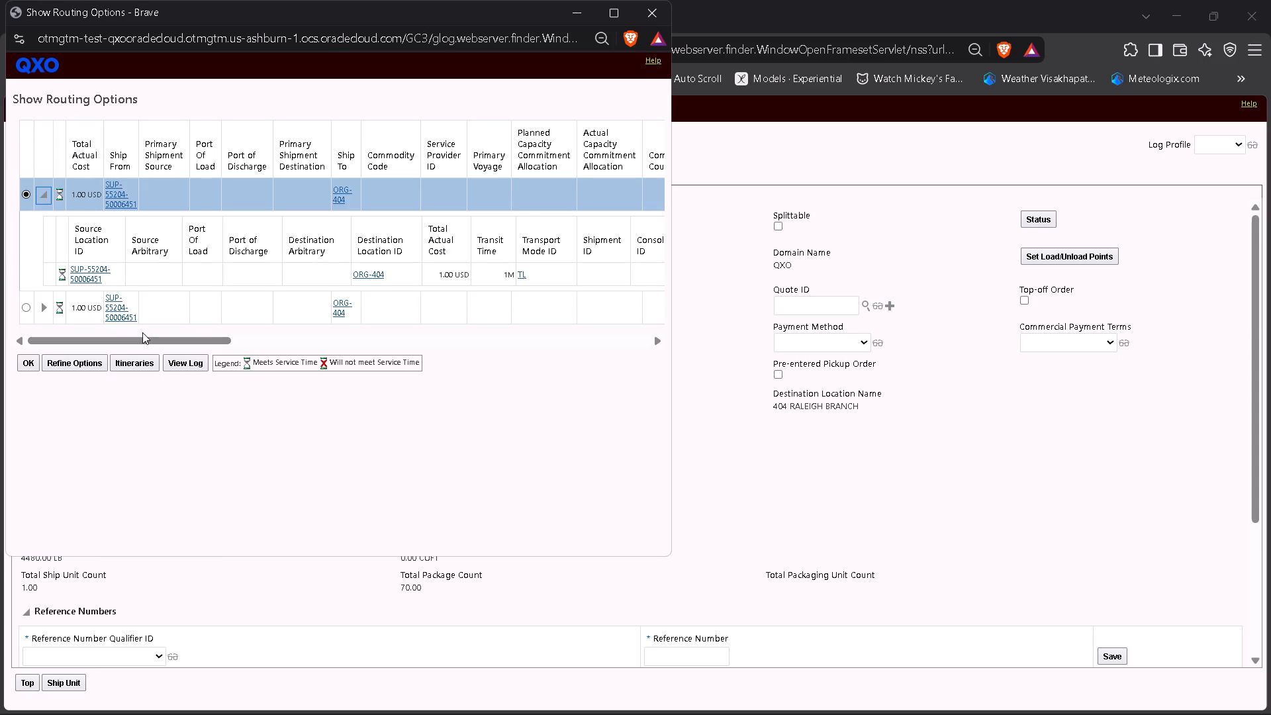
pyautogui.moveTo(139, 335); pyautogui.dragTo(357, 340)
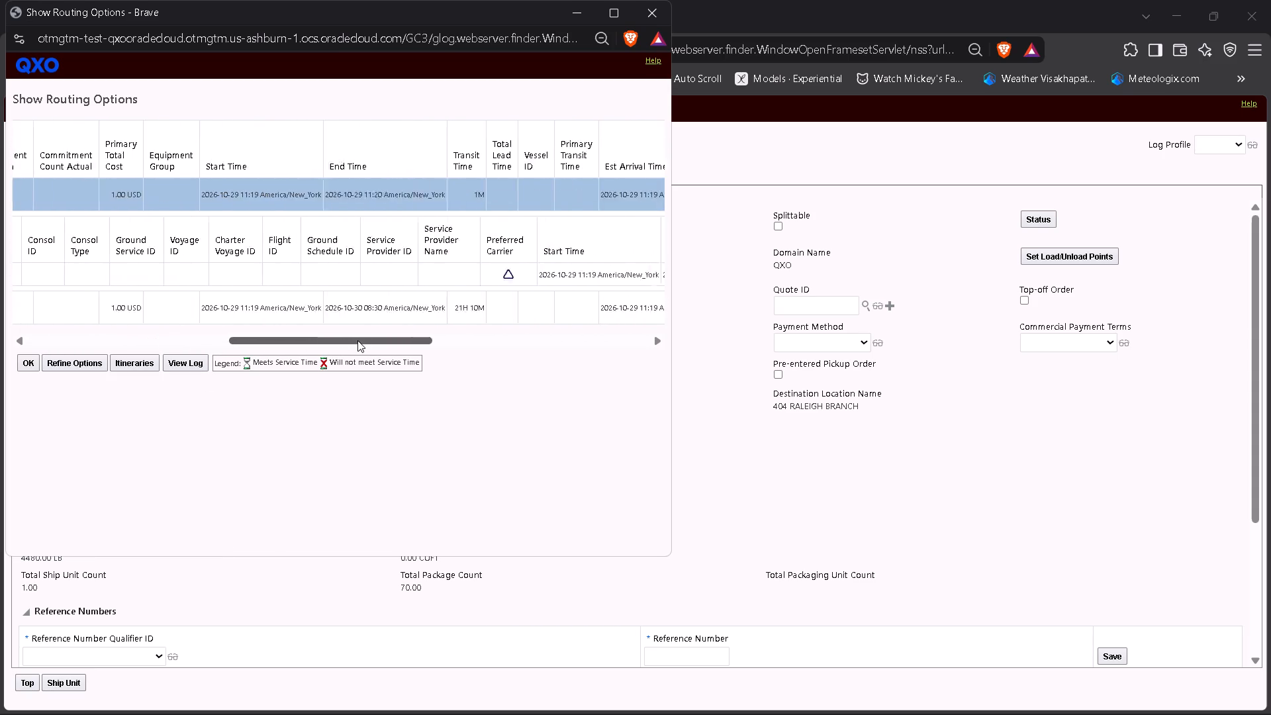
pyautogui.moveTo(357, 340); pyautogui.dragTo(537, 320)
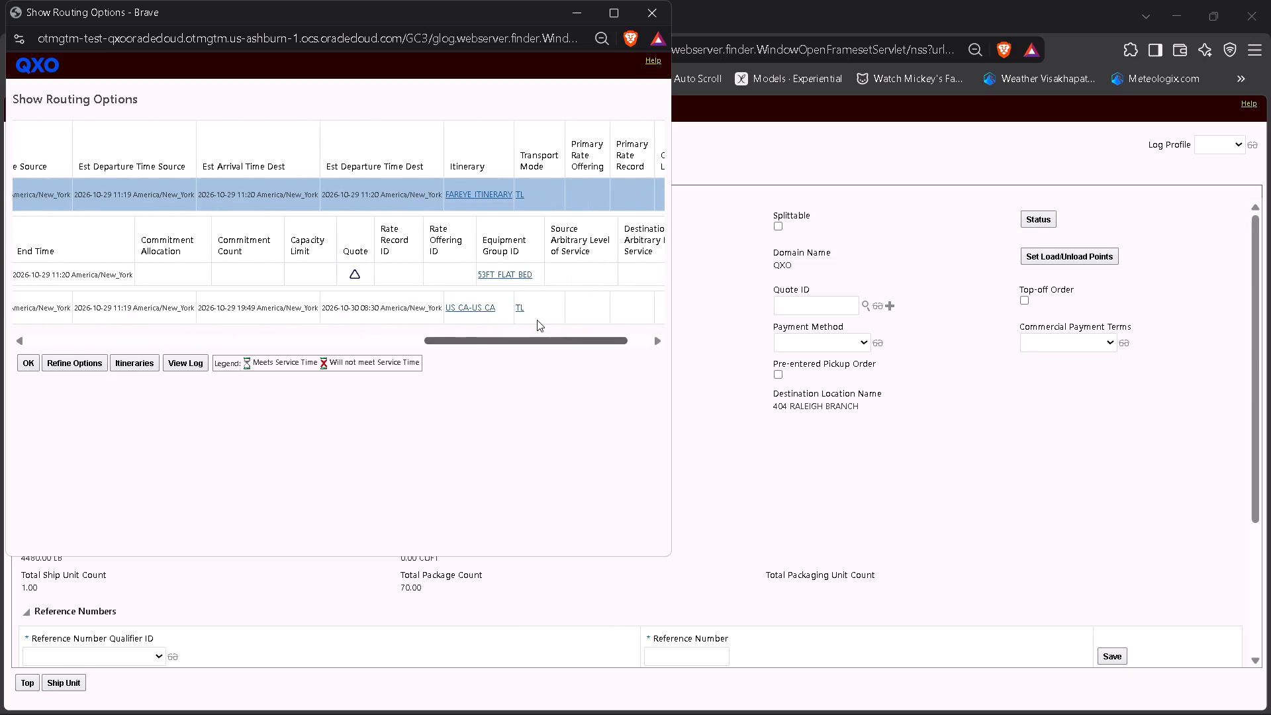
pyautogui.moveTo(537, 320); pyautogui.dragTo(103, 326)
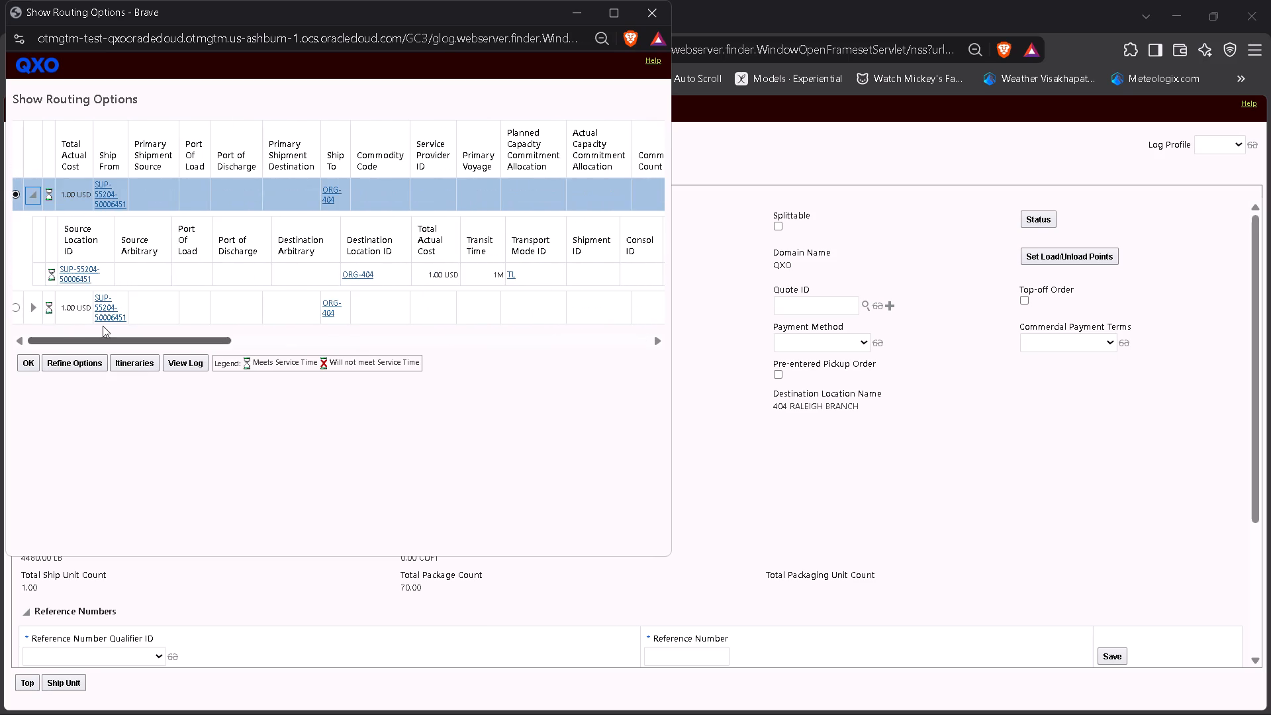
pyautogui.moveTo(103, 326); pyautogui.dragTo(70, 326)
pyautogui.click(44, 307)
pyautogui.moveTo(167, 417); pyautogui.dragTo(181, 420)
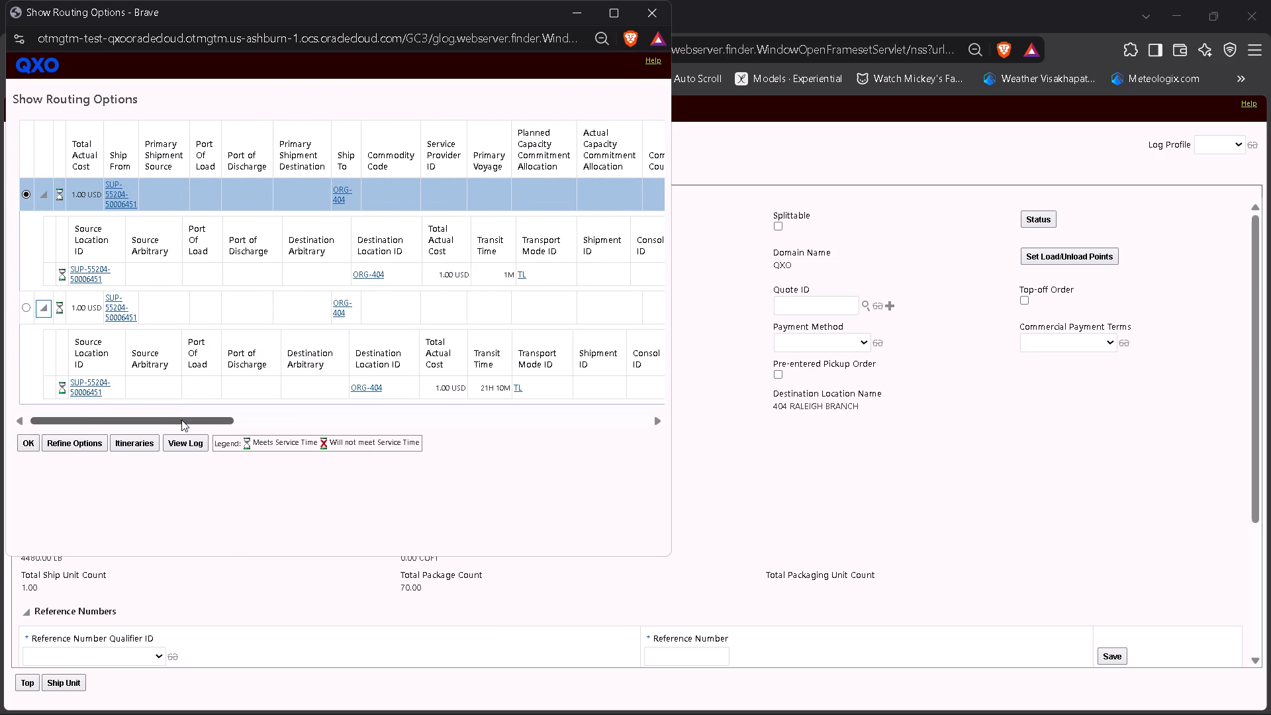
pyautogui.moveTo(181, 420); pyautogui.dragTo(333, 421)
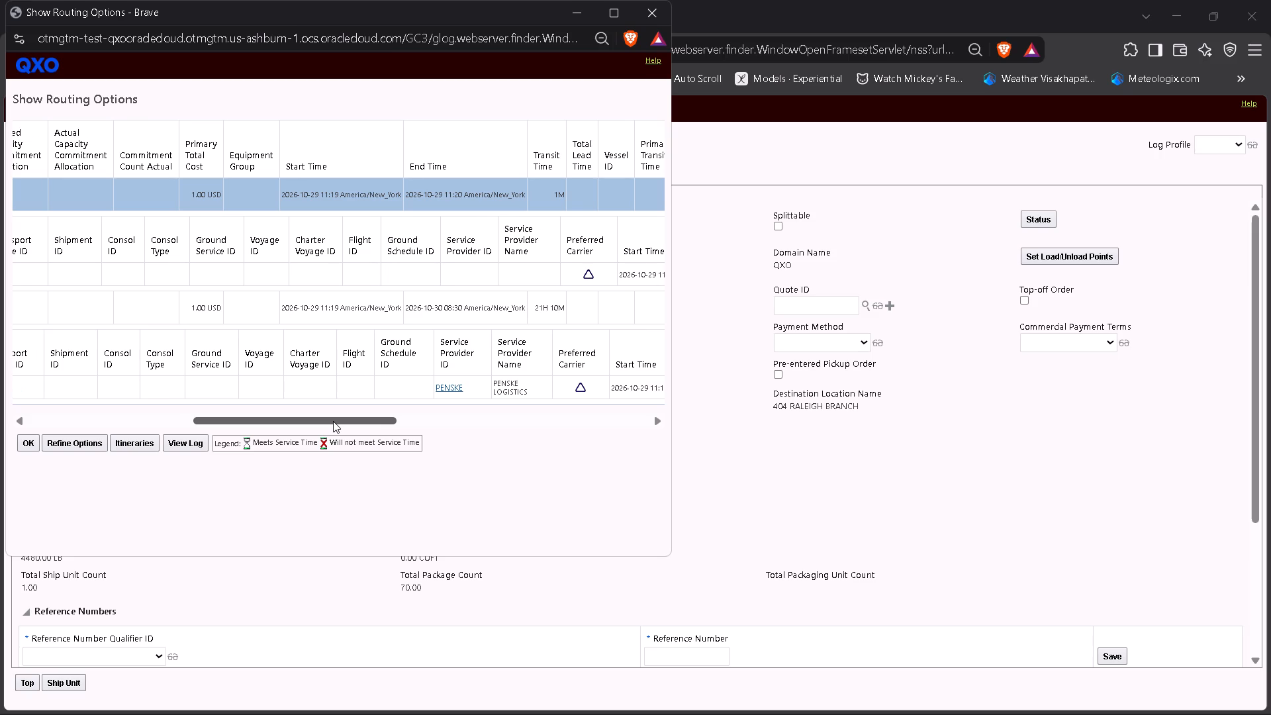
pyautogui.moveTo(326, 418); pyautogui.dragTo(365, 420)
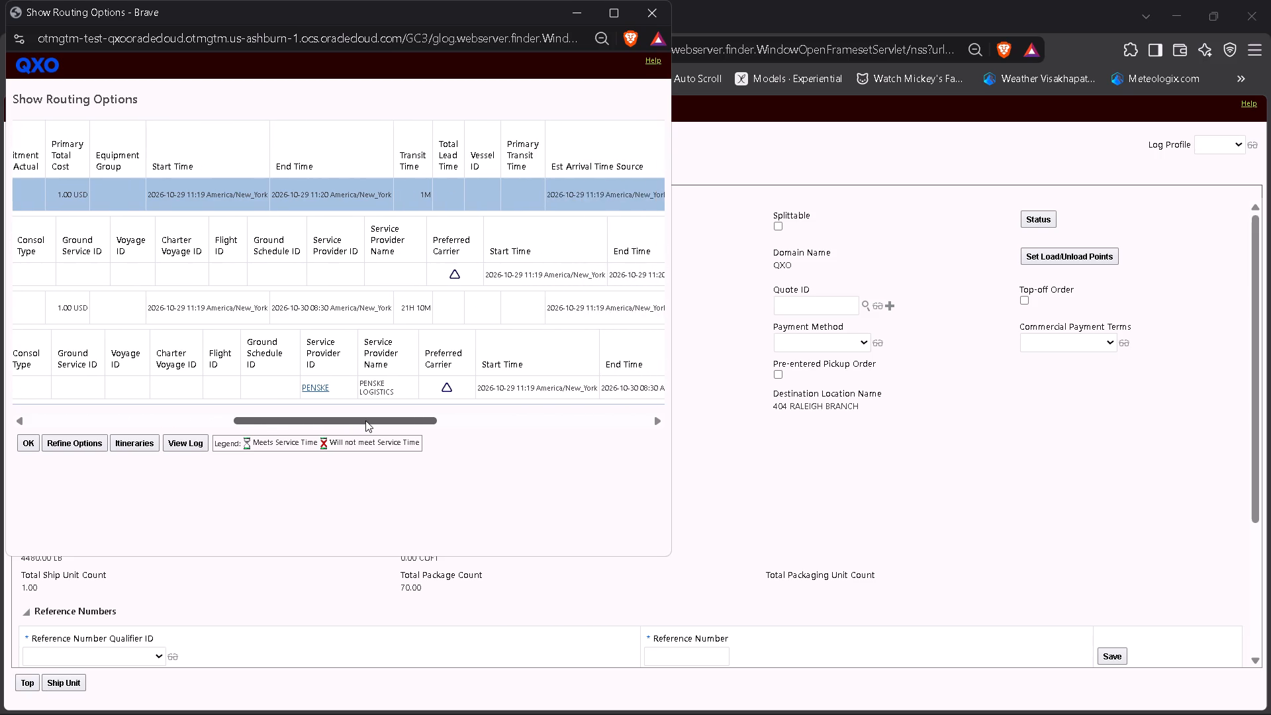
pyautogui.moveTo(365, 420); pyautogui.dragTo(353, 423)
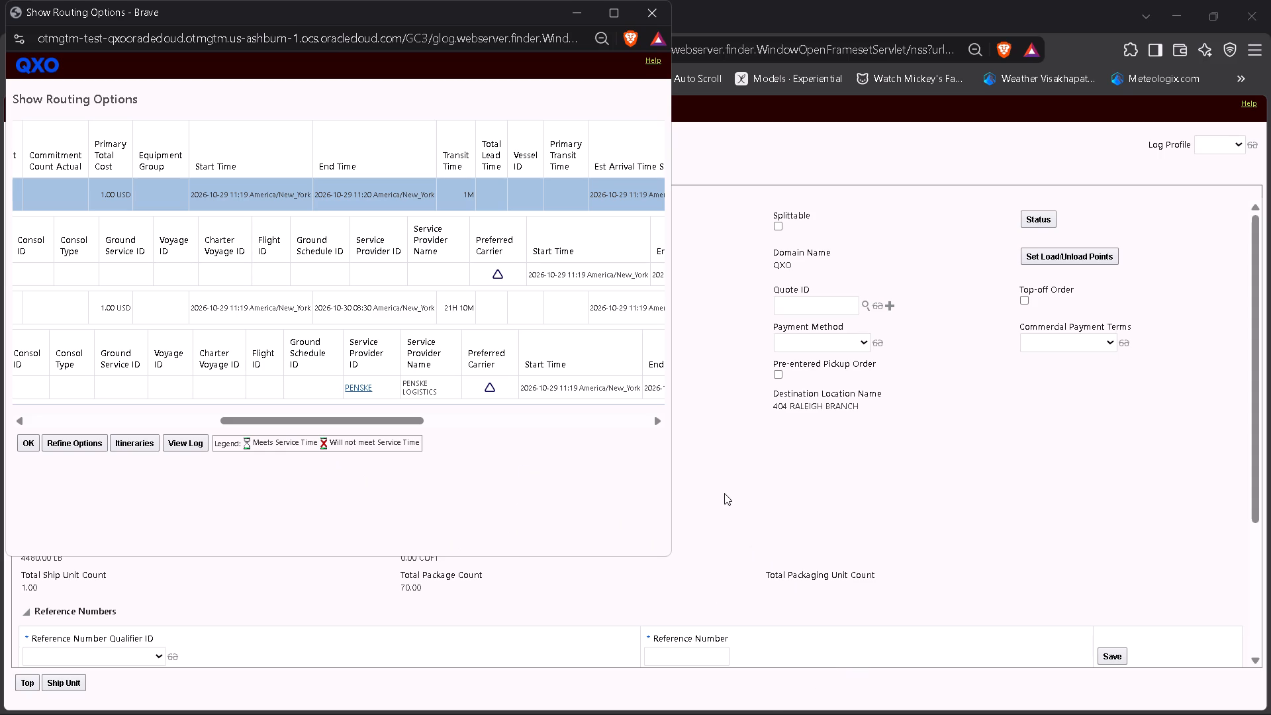
pyautogui.click(521, 479)
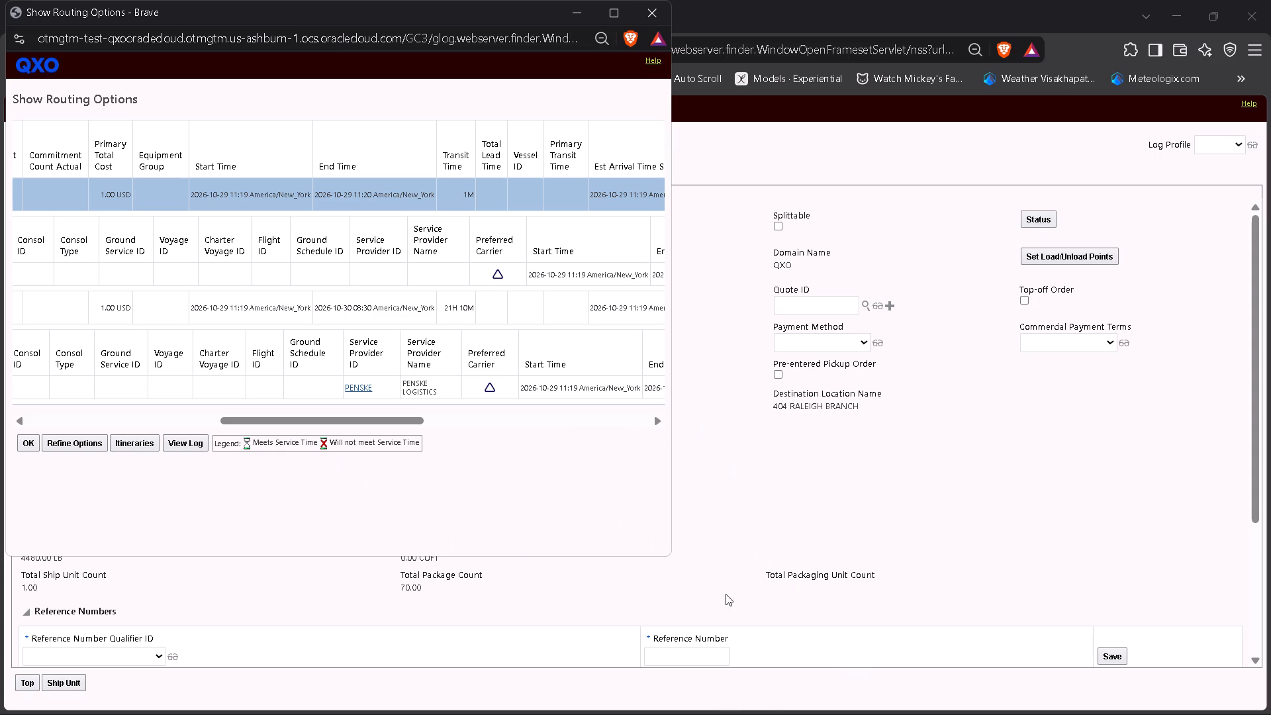
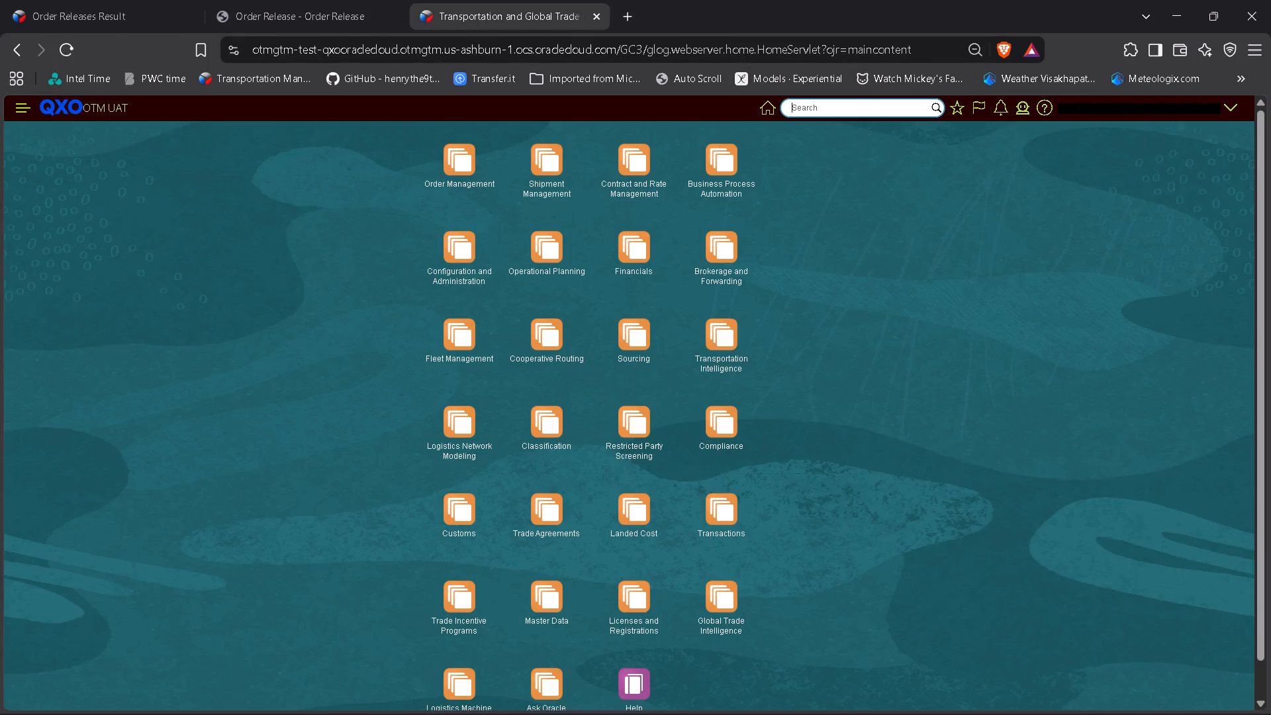
# Search the OTM UAT navigator for "paymen" and open the Invoices Finder.
pyautogui.write('invoice')
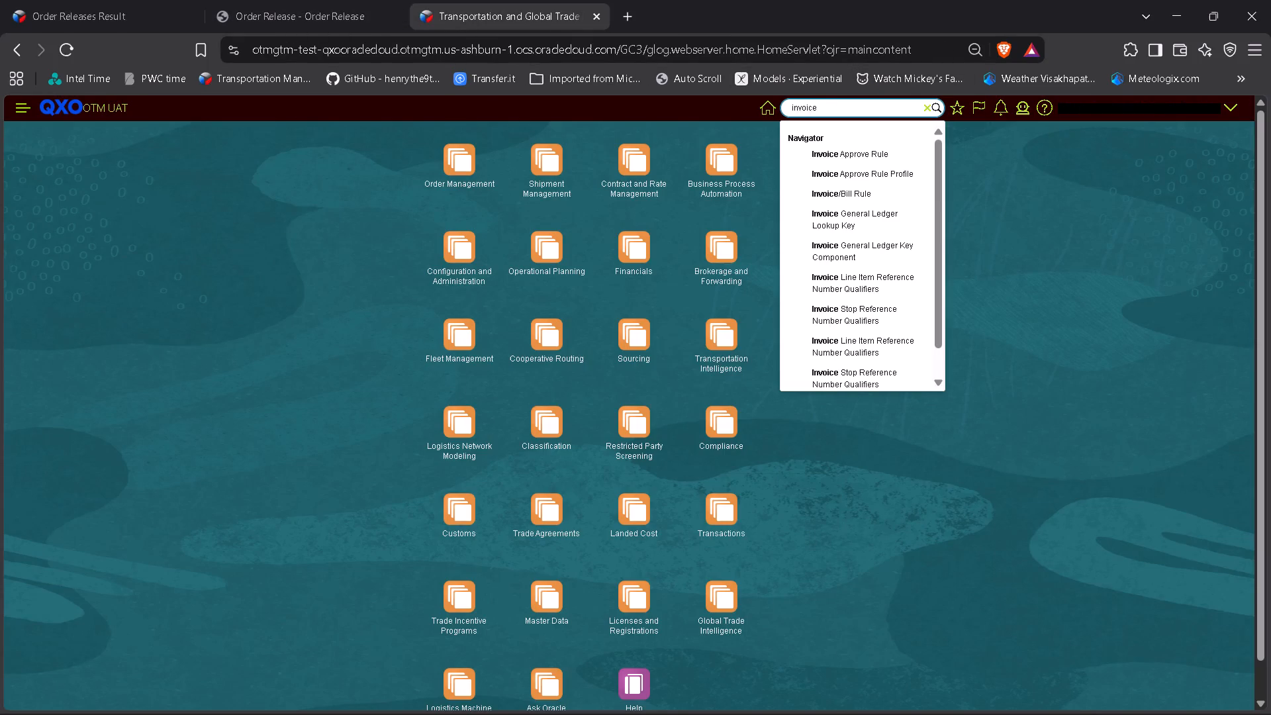
pyautogui.hotkey('ctrl', 'a')
pyautogui.write('pau')
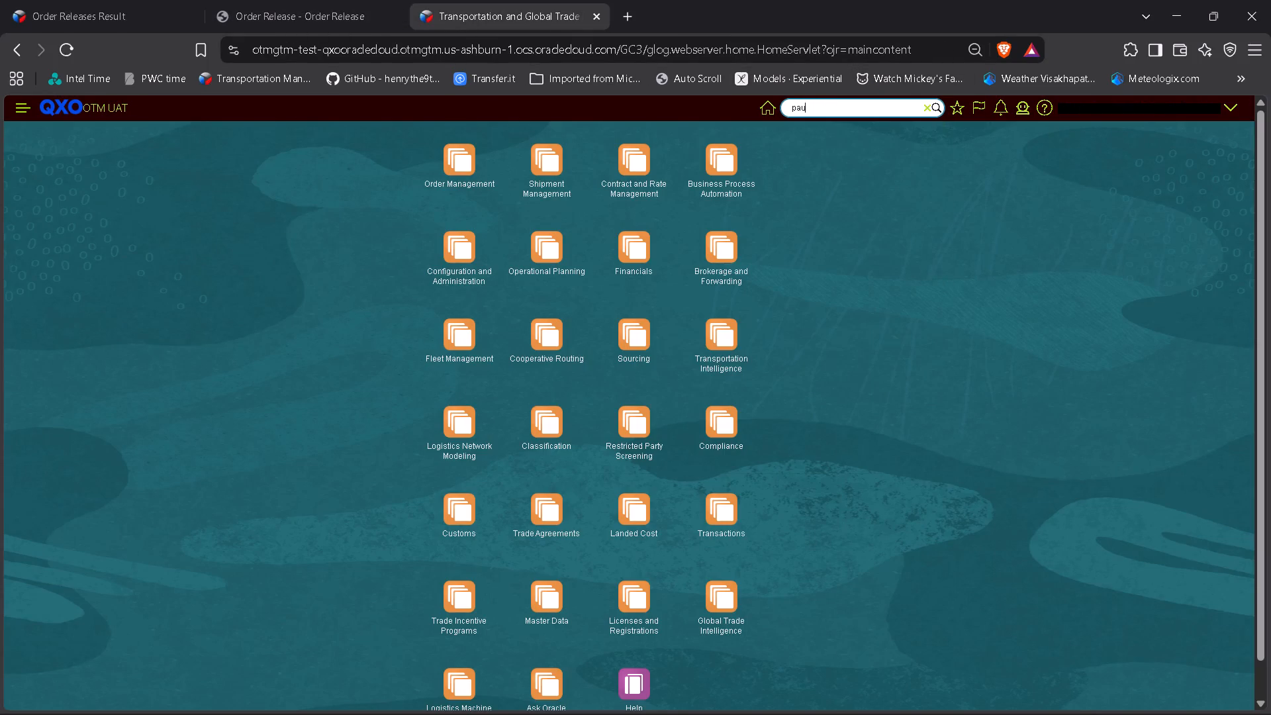
pyautogui.press('BackSpace')
pyautogui.write('ymen')
pyautogui.click(854, 145)
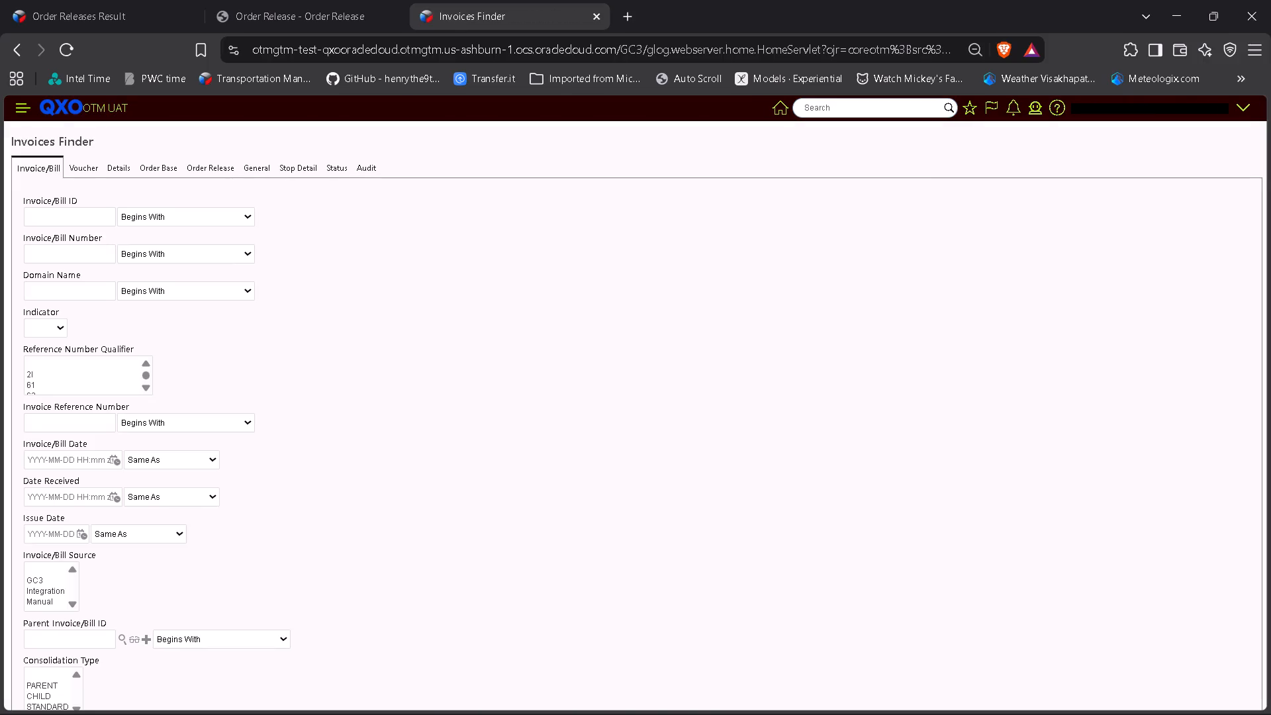
# Search for invoices whose Invoice/Bill ID contains PENSKE-17004.
pyautogui.hotkey('ctrl', 'v')
pyautogui.press('Tab')
pyautogui.write("c'")
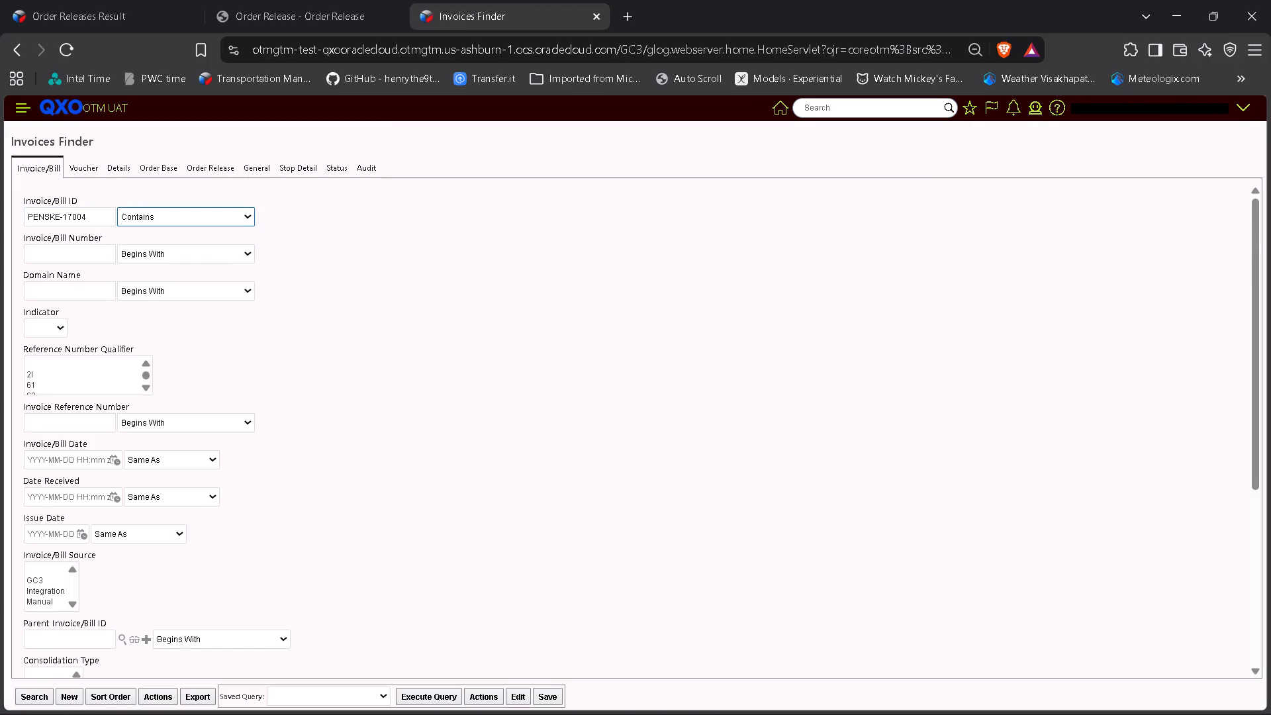
pyautogui.press('4')
pyautogui.press('Return')
pyautogui.press('\\')
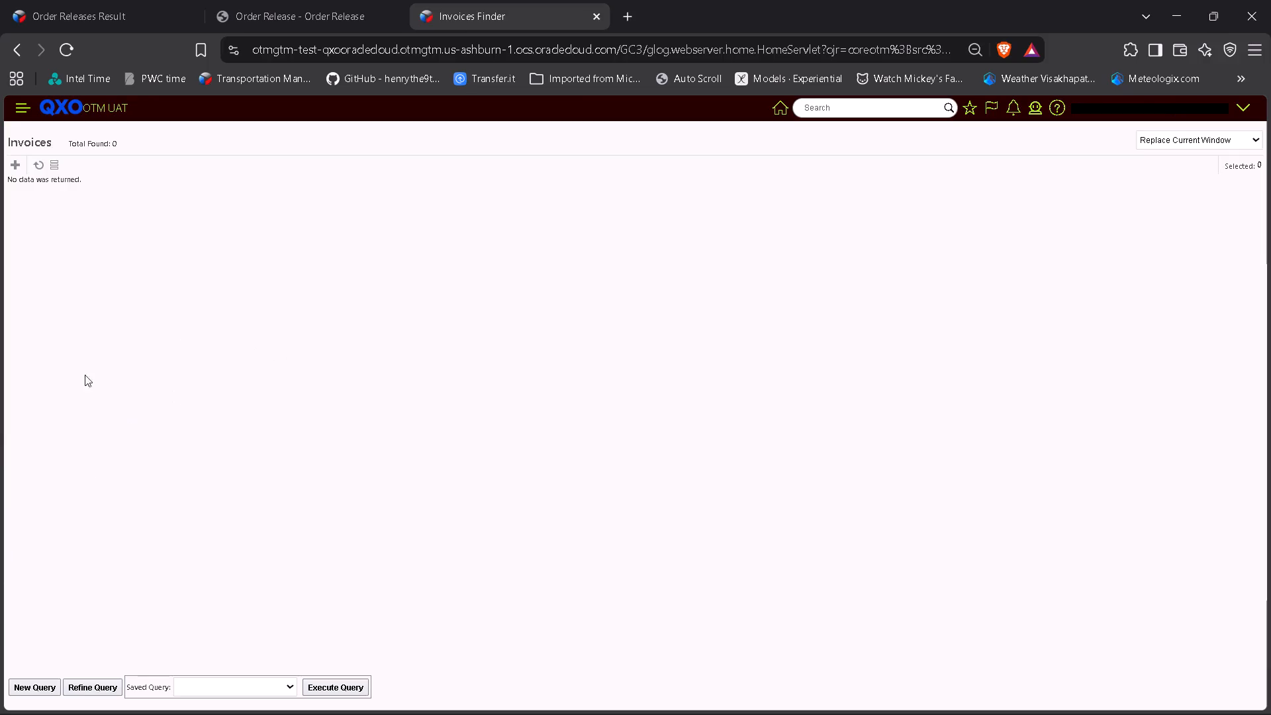
# Refine the invoice query so the Invoice/Bill ID contains only 17004, run it, and reload the page.
pyautogui.click(92, 689)
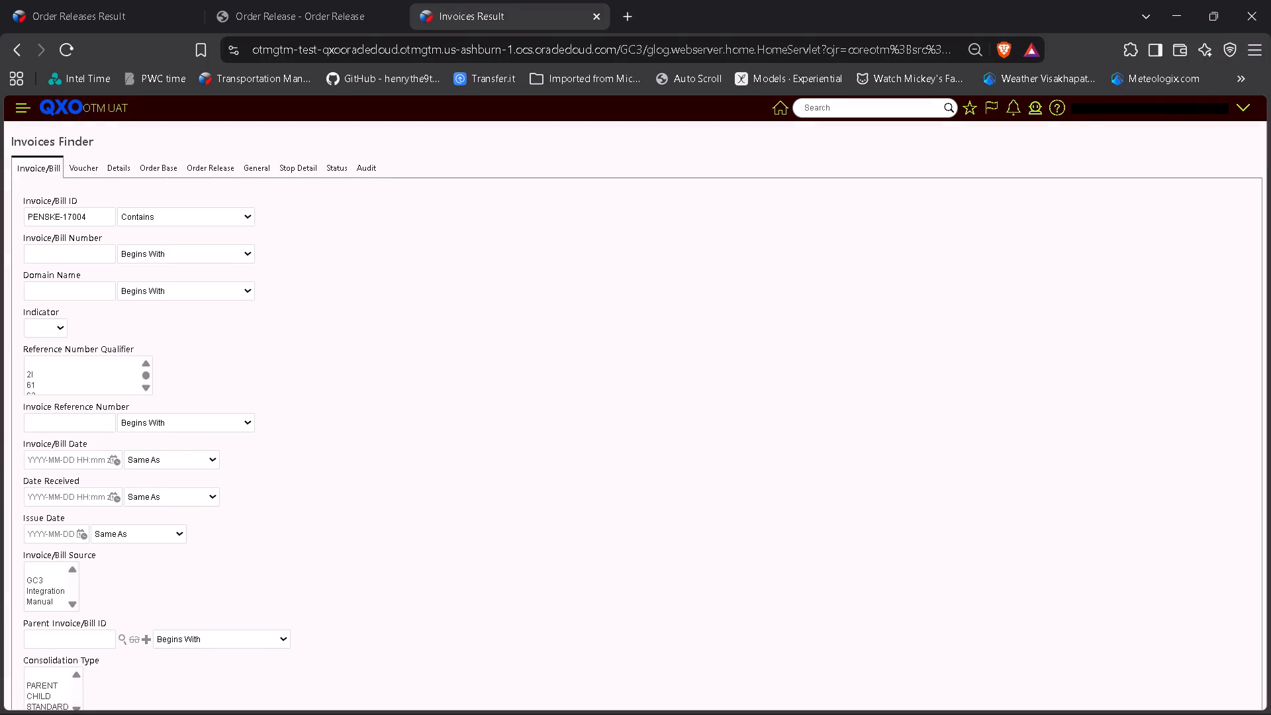
pyautogui.hotkey('ctrl', 'Right')
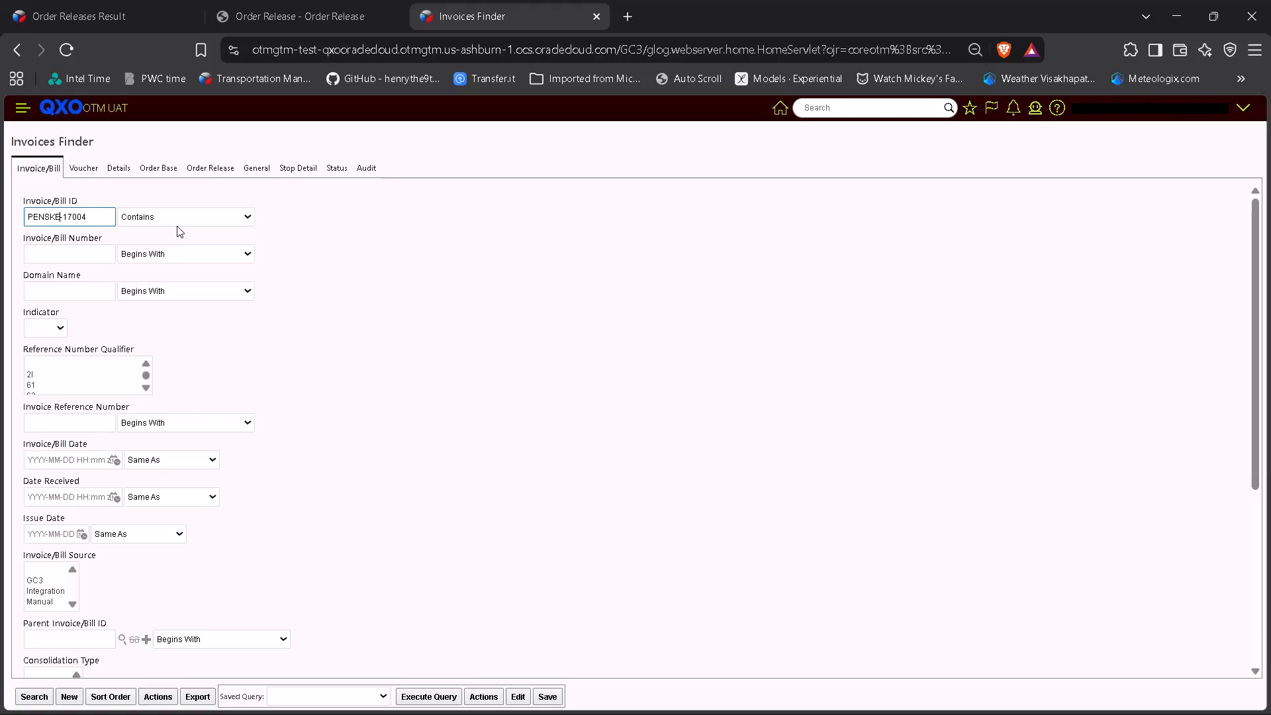
pyautogui.press('Right')
pyautogui.hotkey('ctrl', 'BackSpace')
pyautogui.hotkey('ctrl', 'BackSpace')
pyautogui.press('Return')
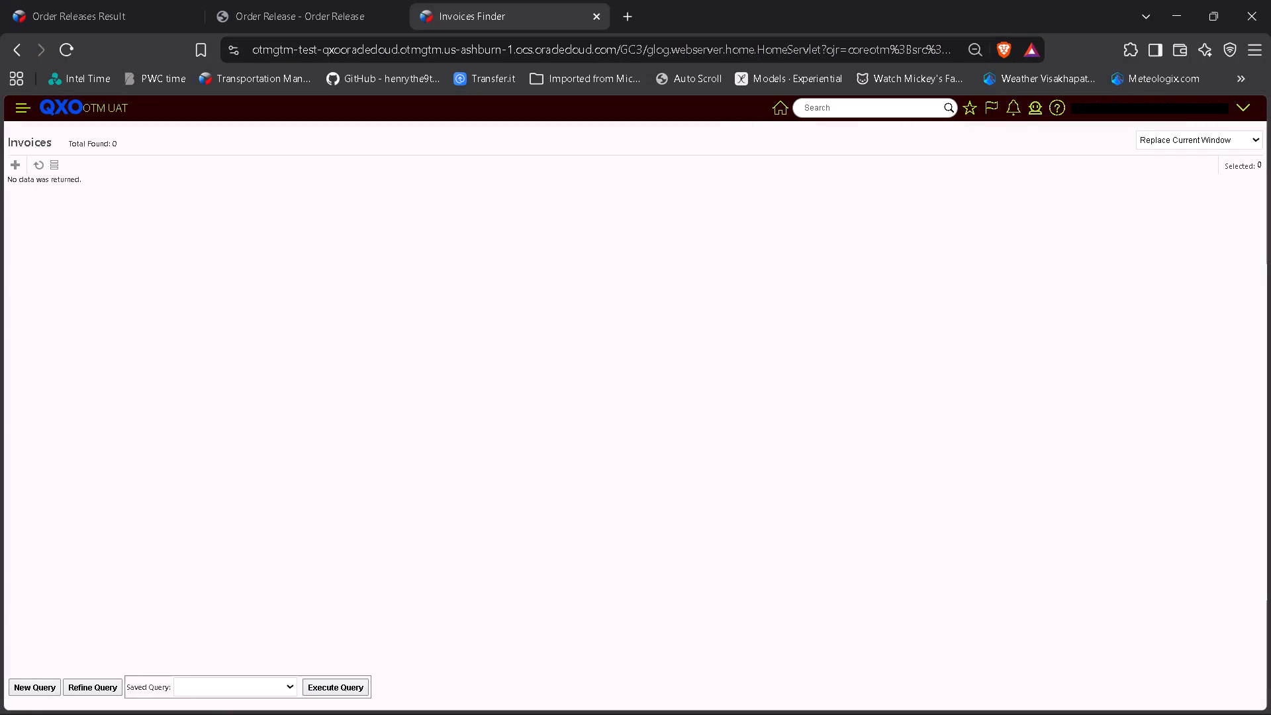
pyautogui.click(70, 58)
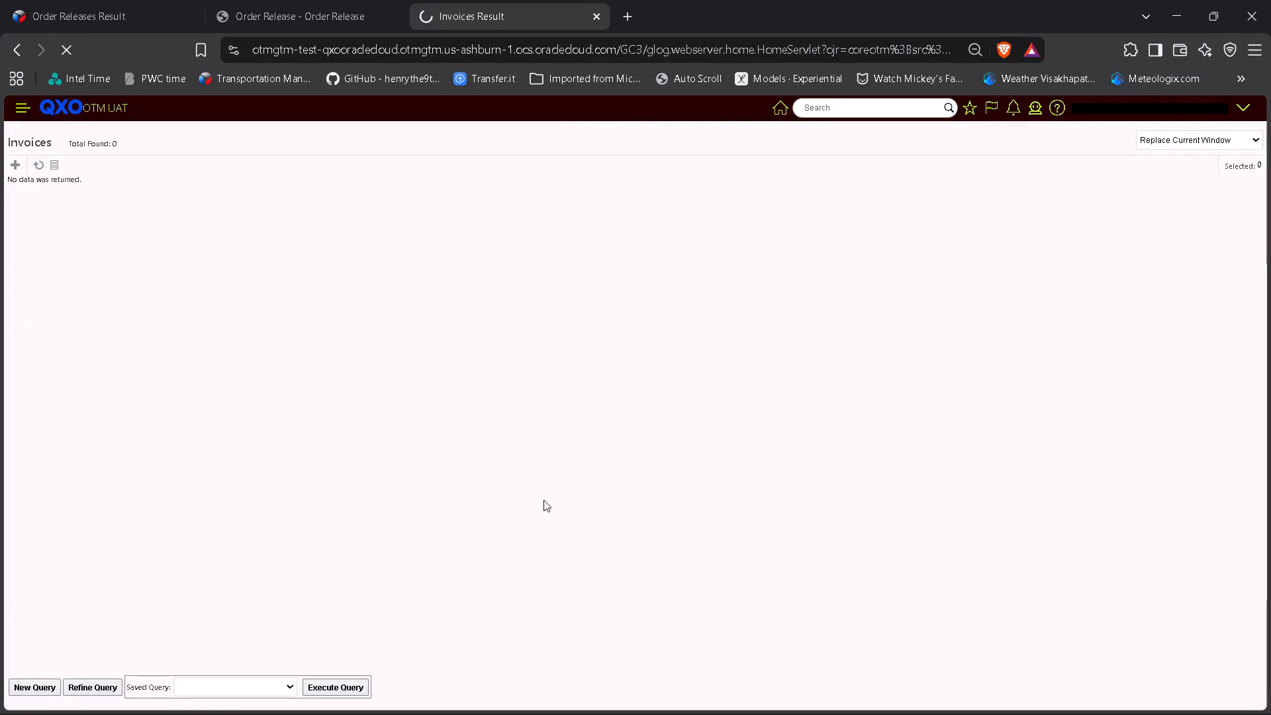
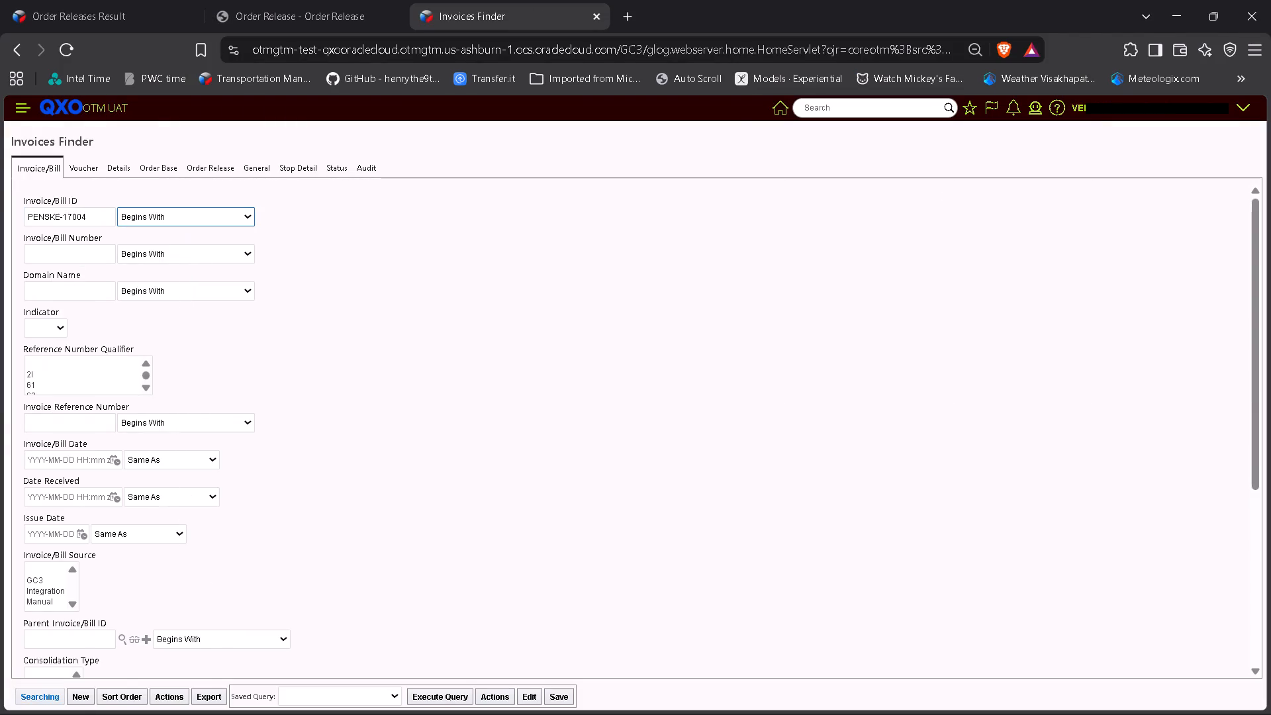
# Search the OTM UAT navigator for "transm" and open the Transmission Manager.
pyautogui.click(867, 114)
pyautogui.write('tranm')
pyautogui.press('BackSpace')
pyautogui.write('sm')
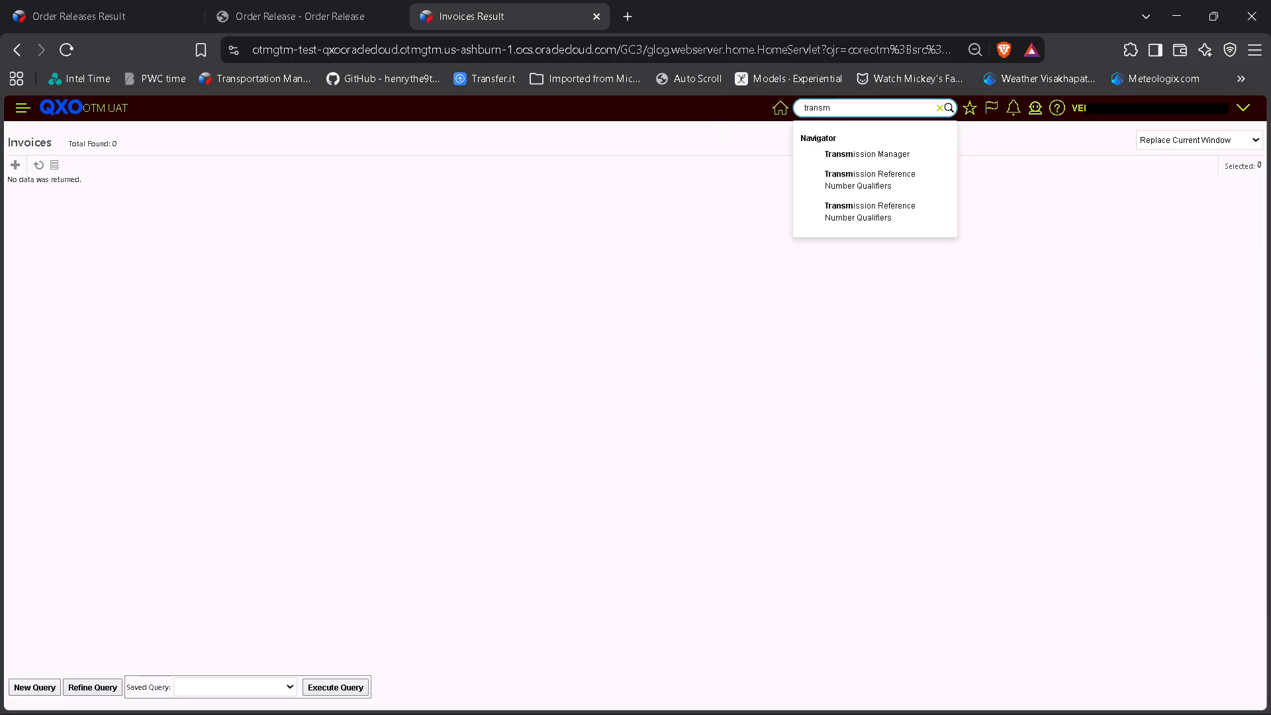
pyautogui.press('Down')
pyautogui.press('Return')
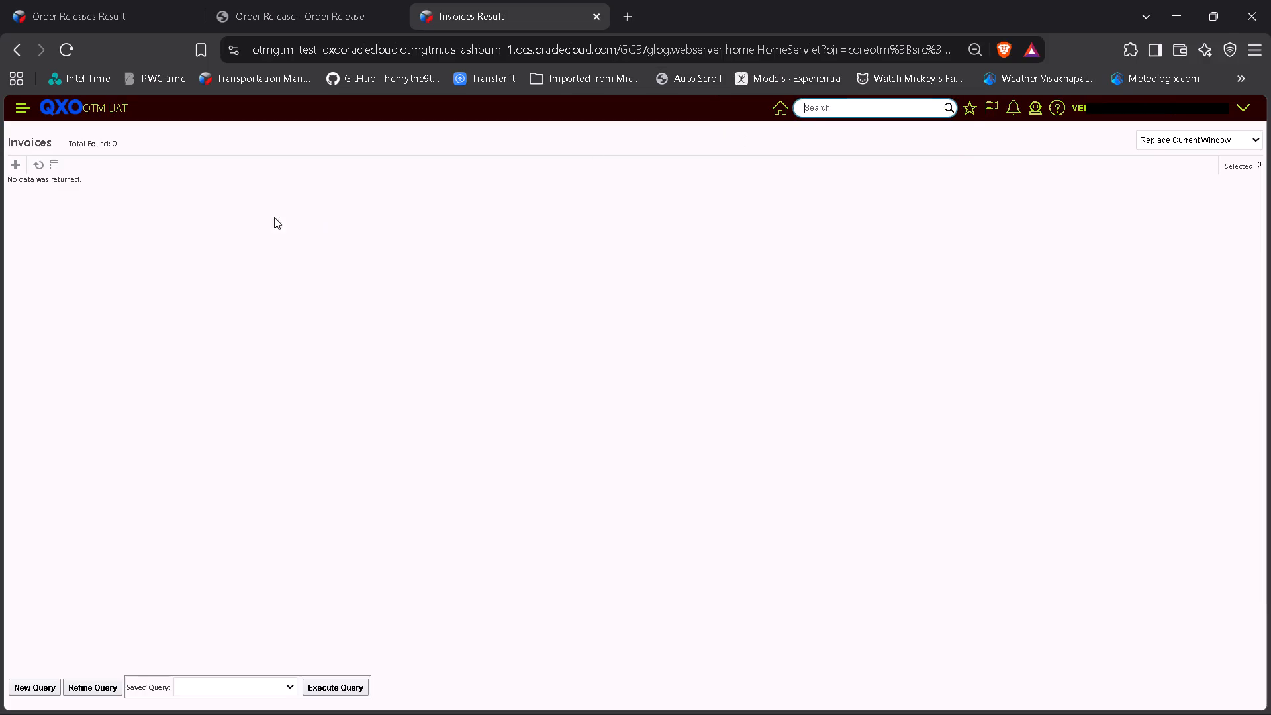
pyautogui.click(836, 113)
pyautogui.click(861, 163)
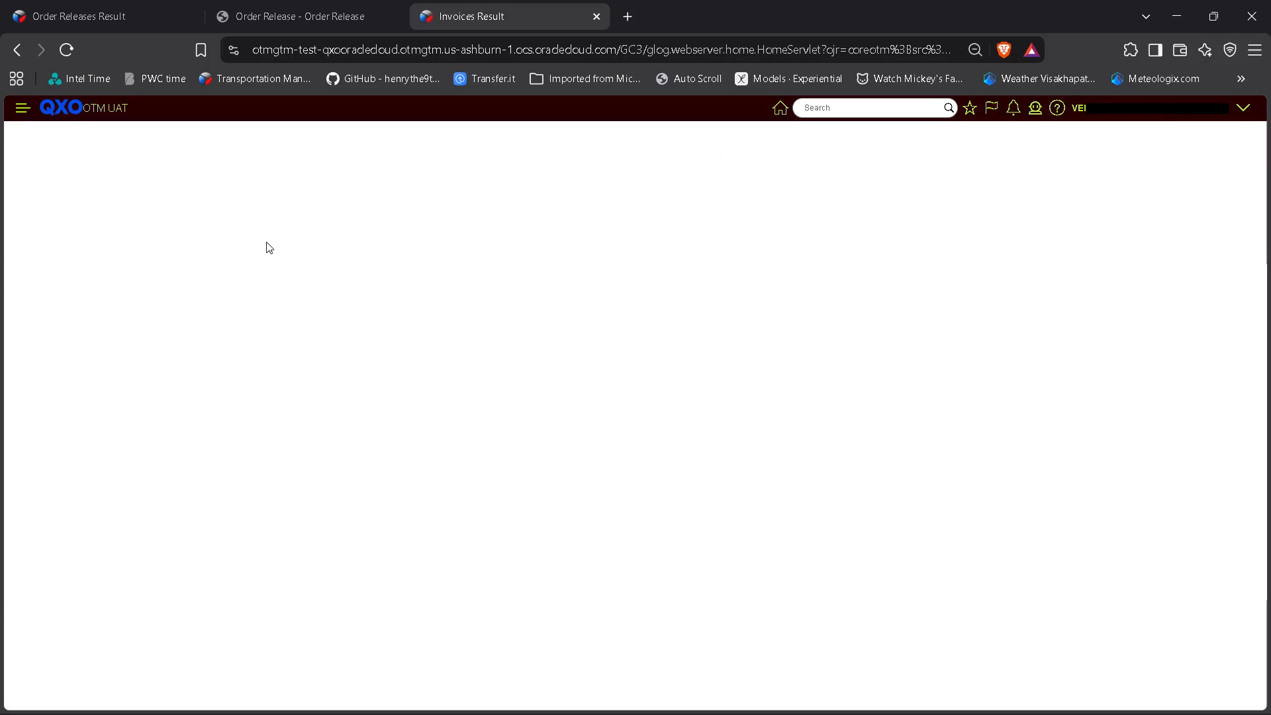
# Search for transmissions whose transaction Object contains PENSKE-17004.
pyautogui.click(120, 175)
pyautogui.click(109, 175)
pyautogui.click(103, 172)
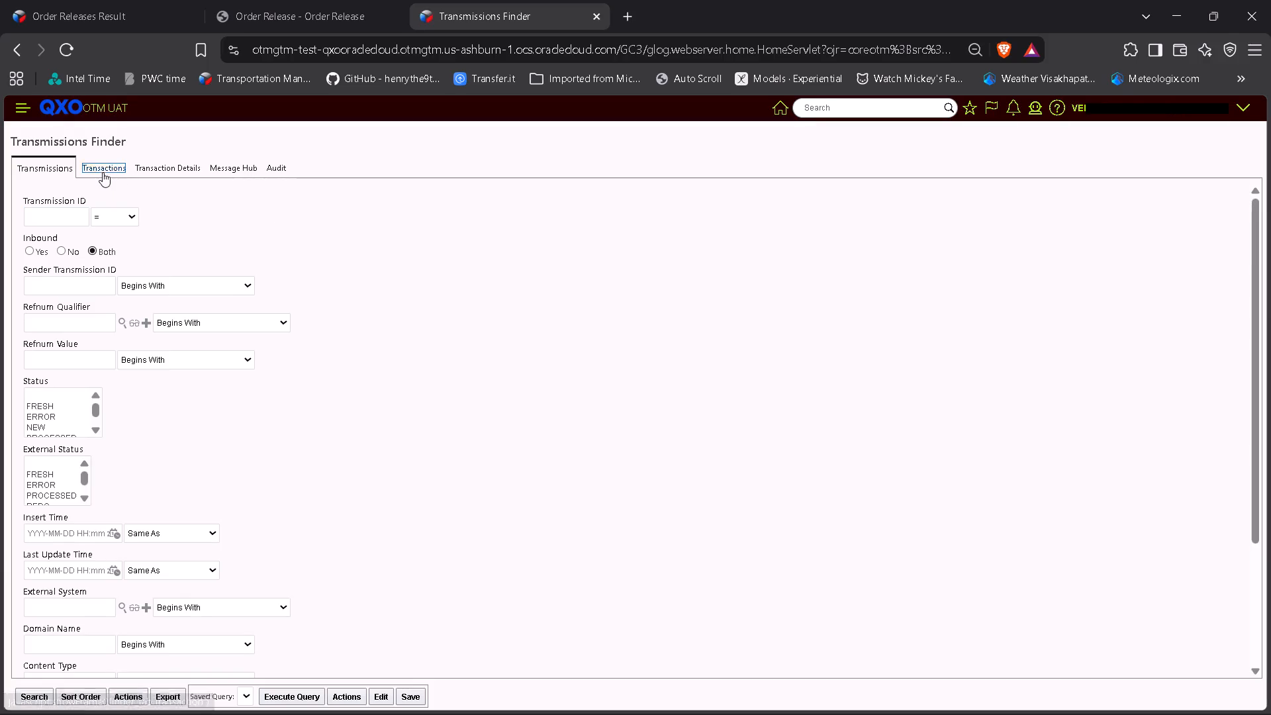
pyautogui.click(71, 536)
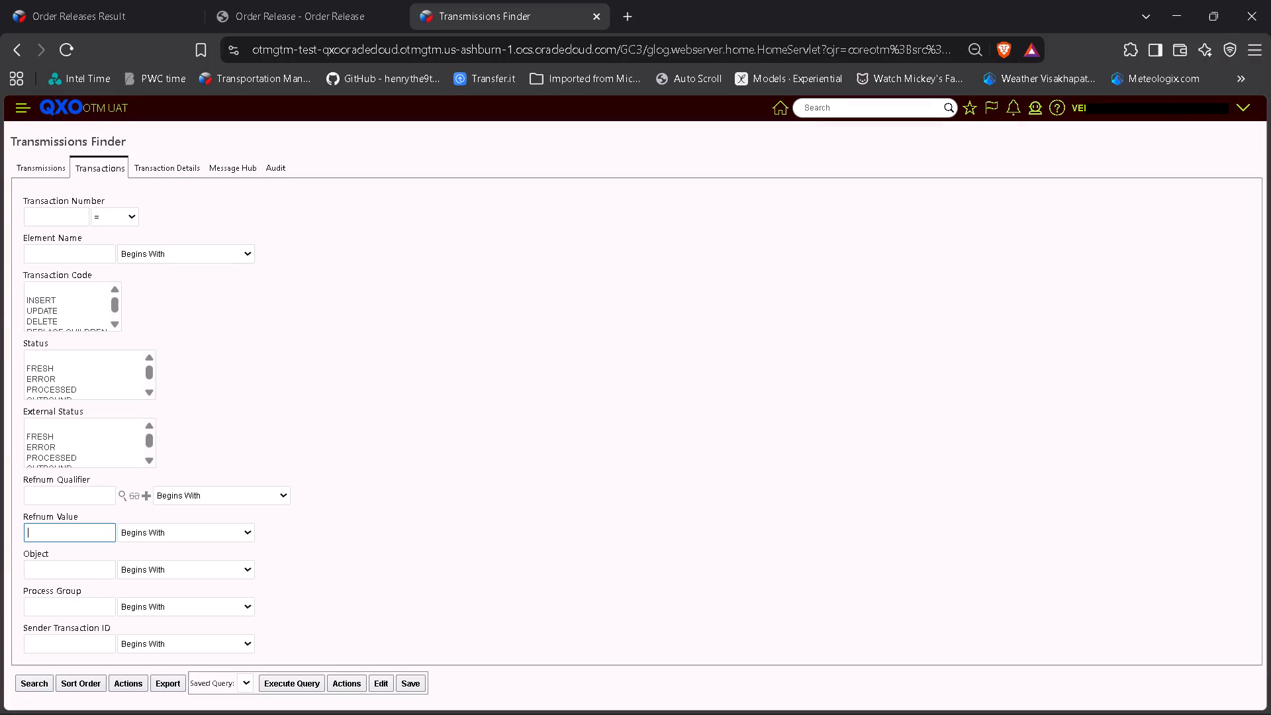
pyautogui.click(65, 572)
pyautogui.hotkey('ctrl', 'v')
pyautogui.press('Tab')
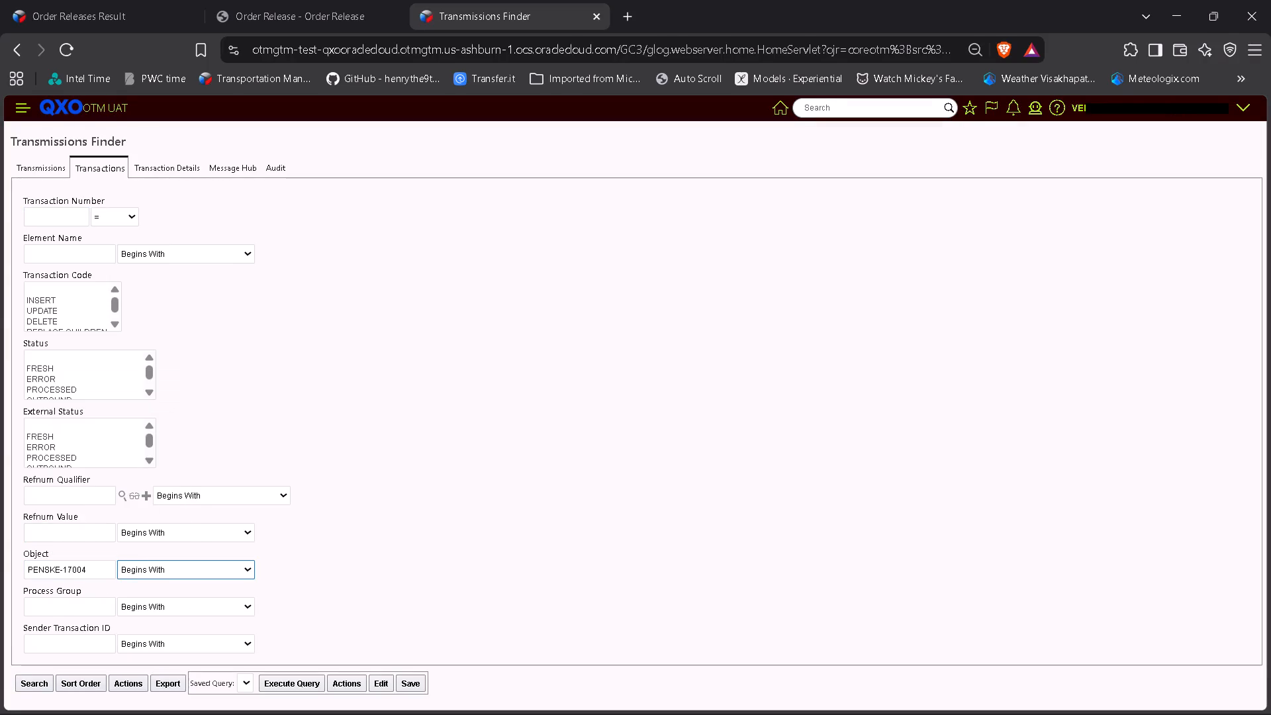
pyautogui.press('c')
pyautogui.press('Return')
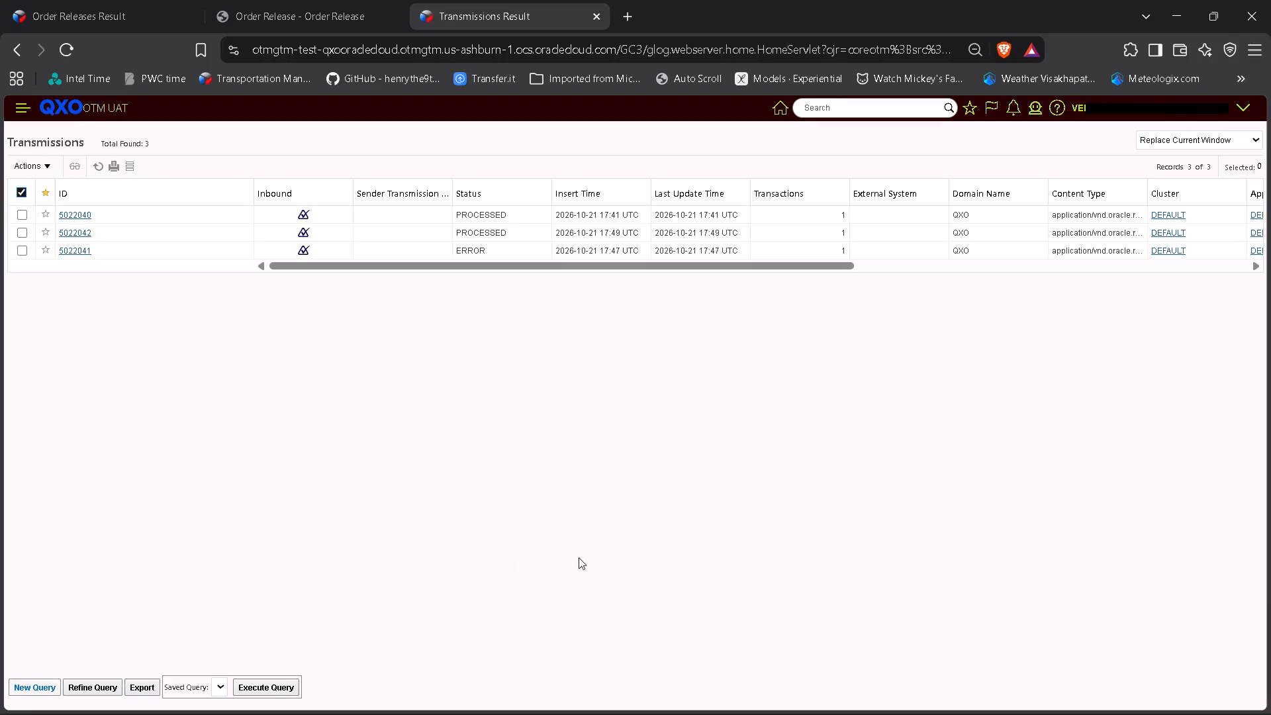
# Open transmission 5022040 from the results to examine its transaction for the invoice.
pyautogui.click(618, 555)
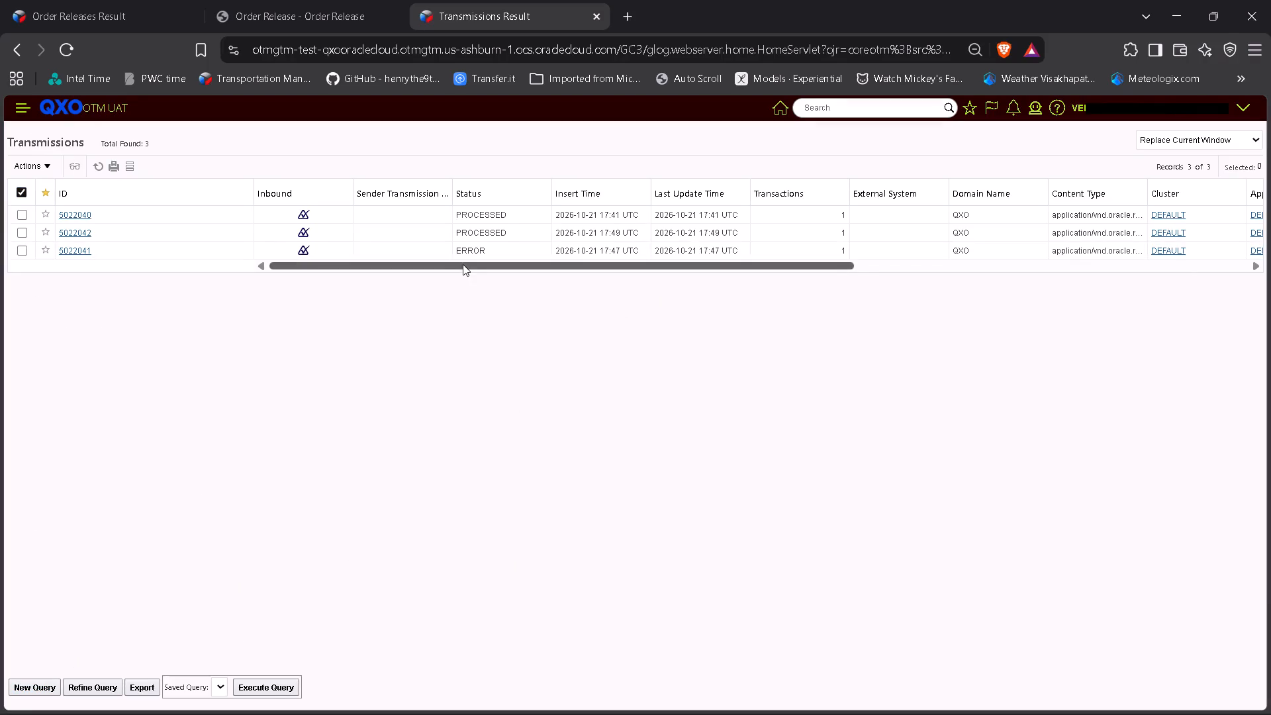
pyautogui.moveTo(463, 264); pyautogui.dragTo(424, 267)
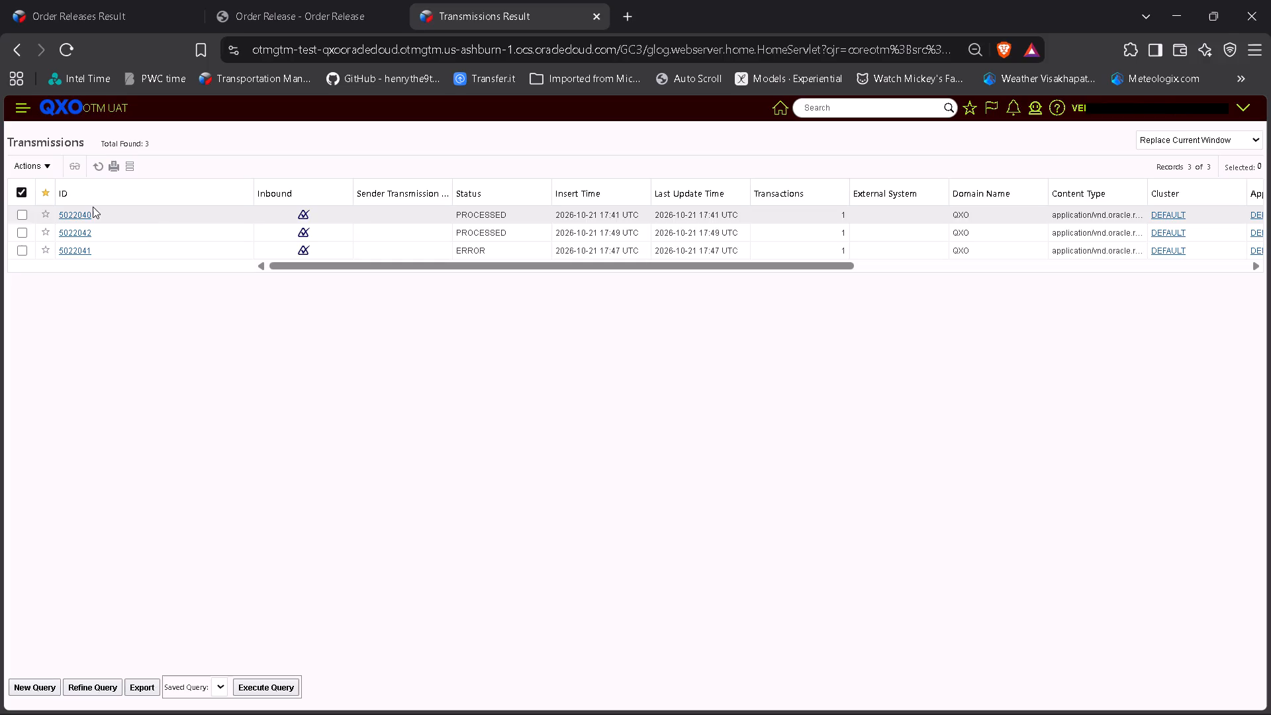
pyautogui.click(85, 215)
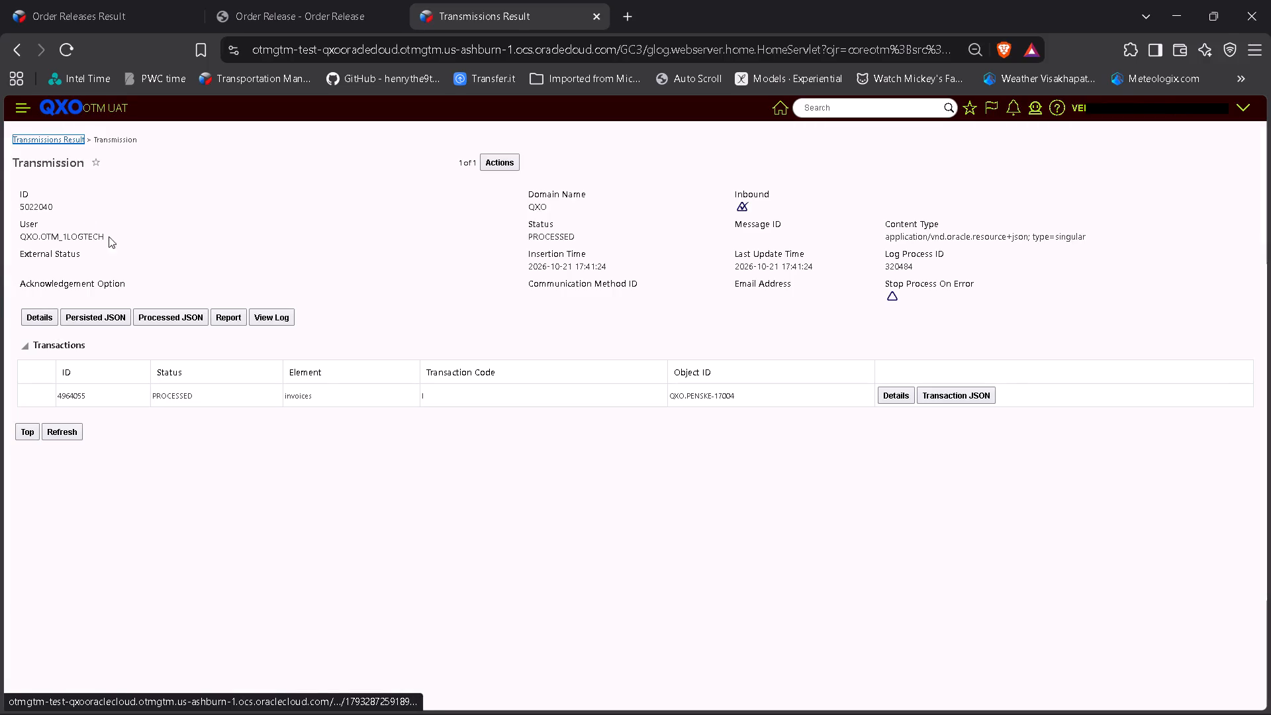
pyautogui.click(707, 426)
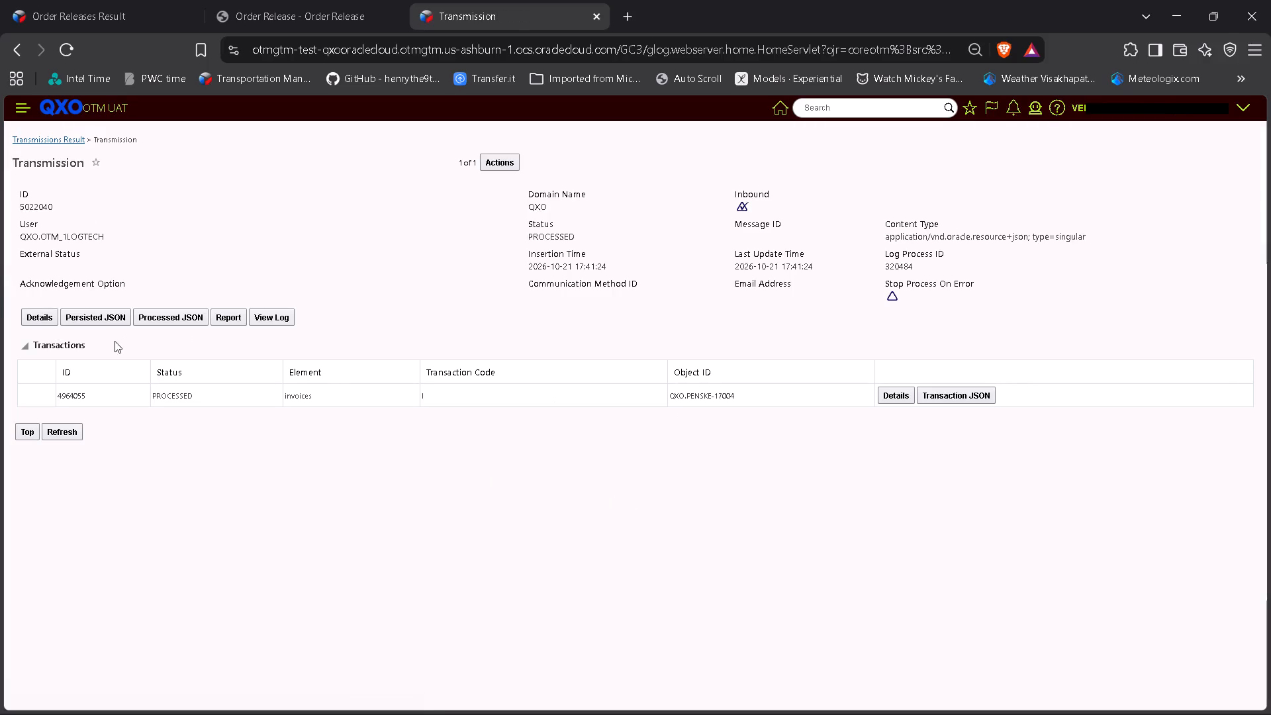
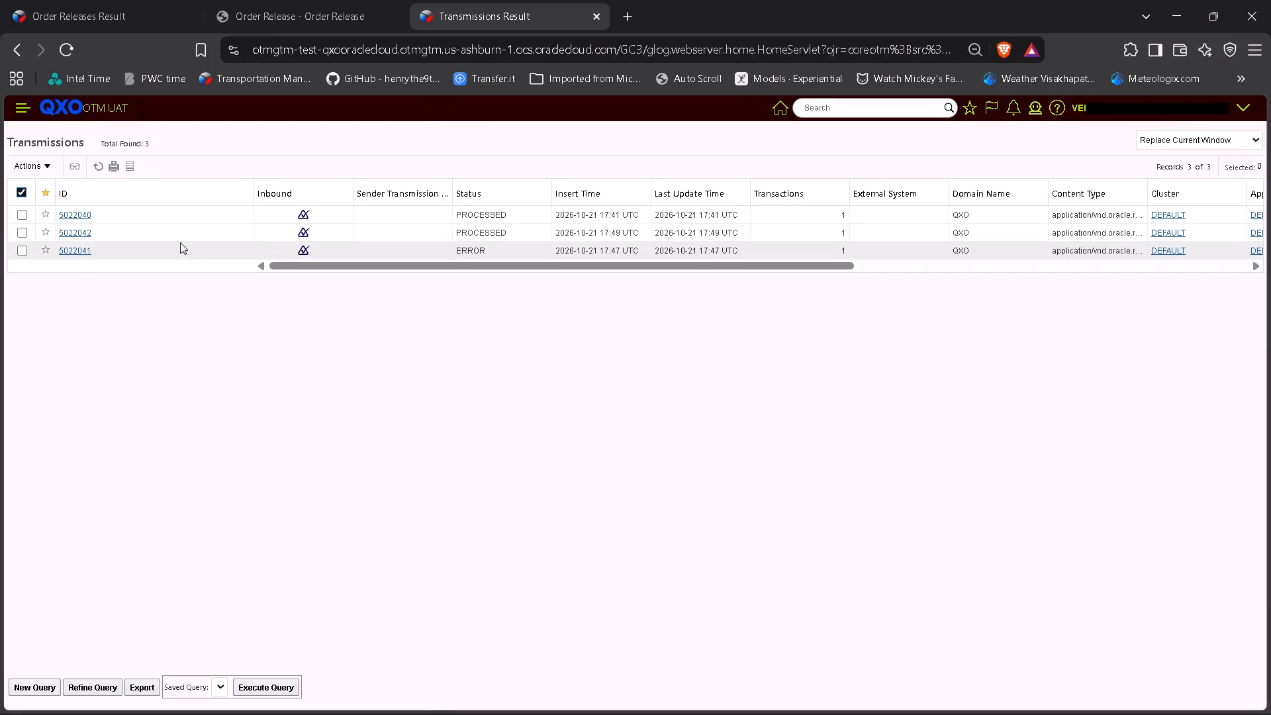
# Open transmission 5022042, view its persisted JSON, and return to the transmissions results.
pyautogui.click(83, 232)
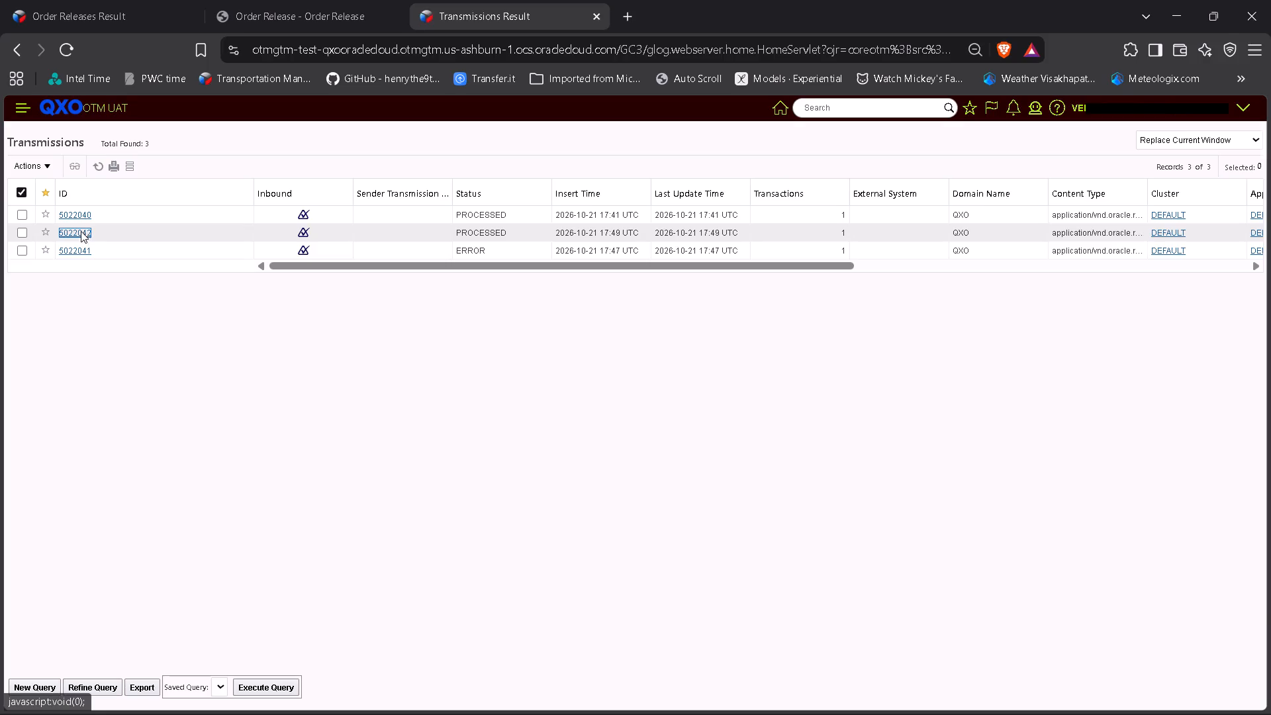
pyautogui.click(119, 318)
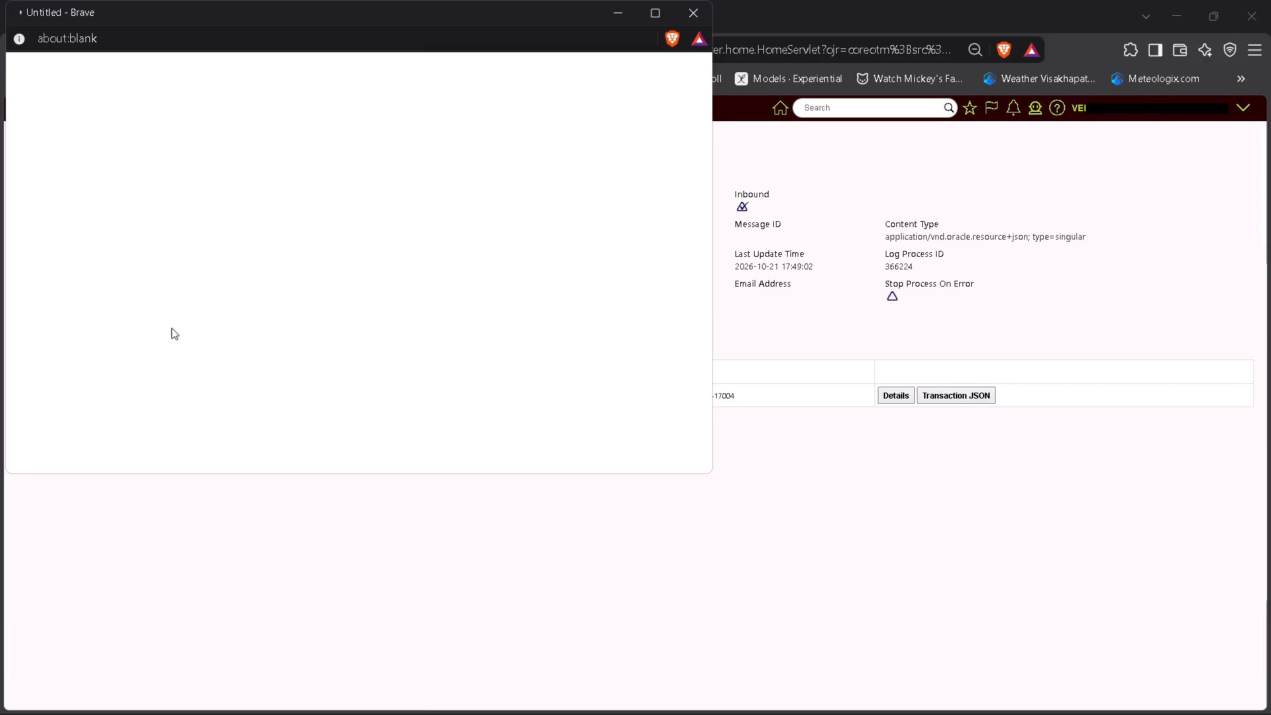
pyautogui.click(699, 14)
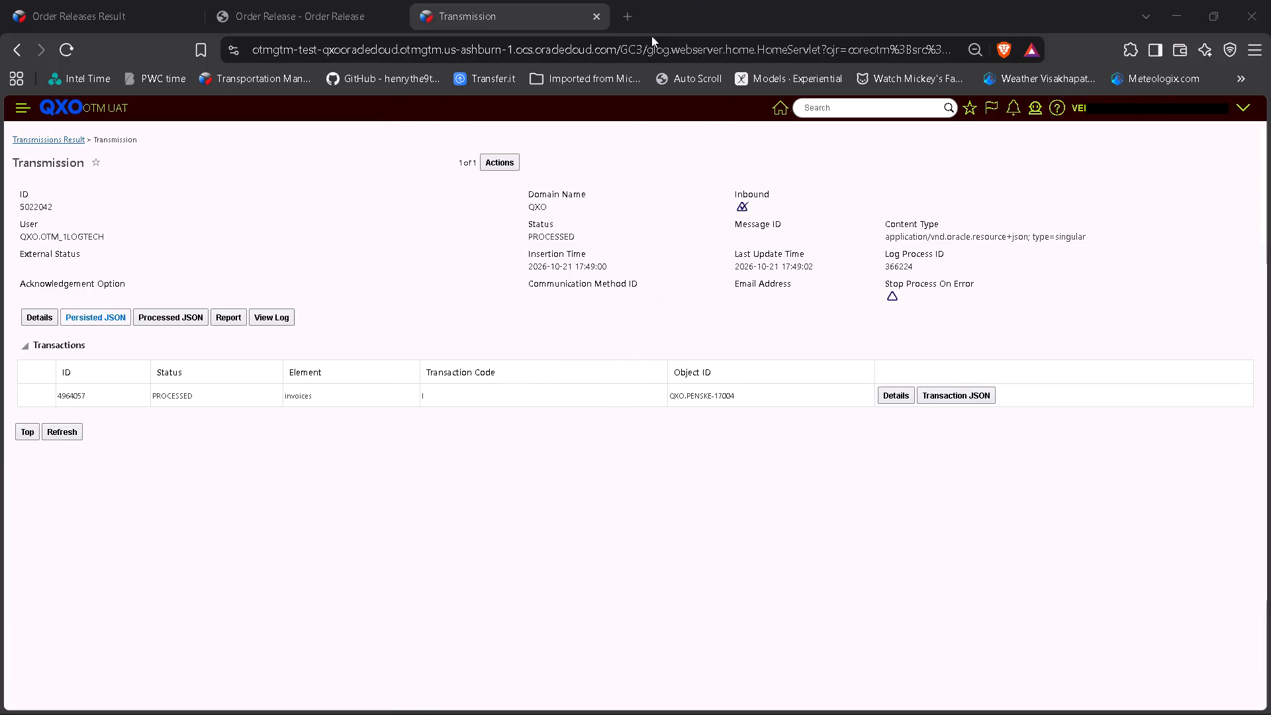
pyautogui.click(235, 459)
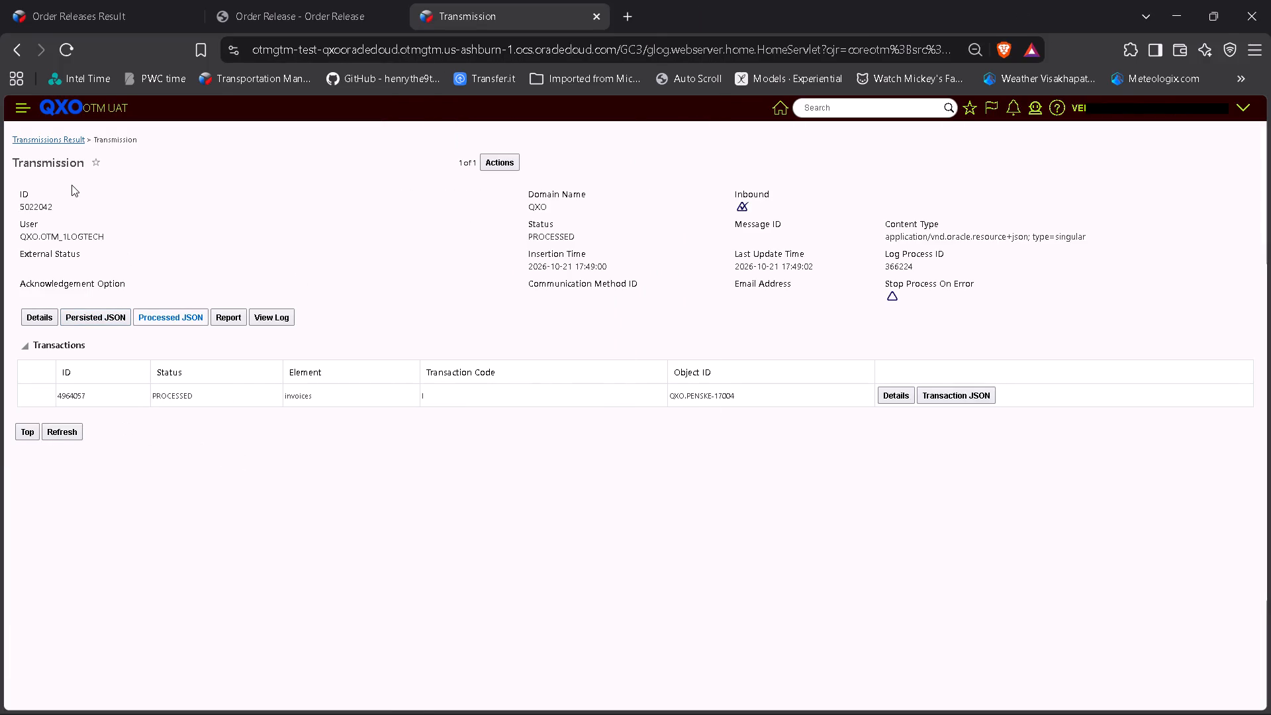
pyautogui.click(53, 138)
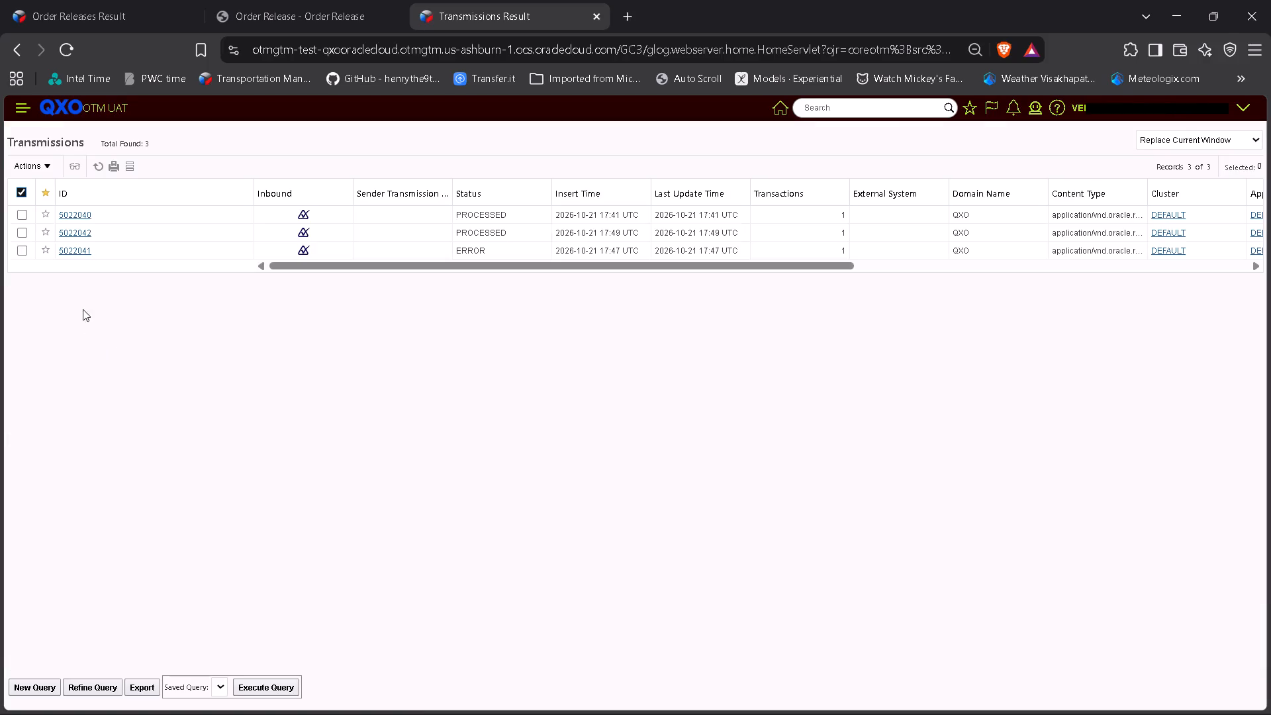
# Open transmission 5022041 to examine its invoice transaction, and return to the transmissions results.
pyautogui.click(78, 252)
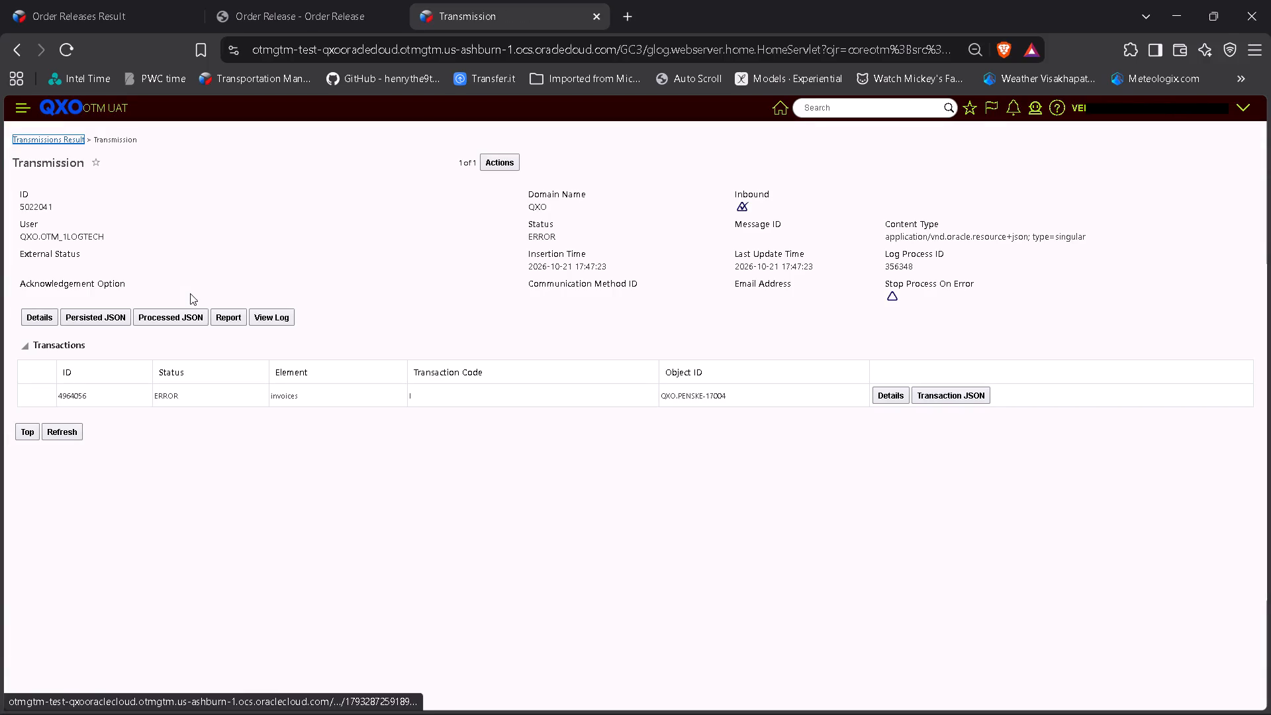
pyautogui.click(424, 326)
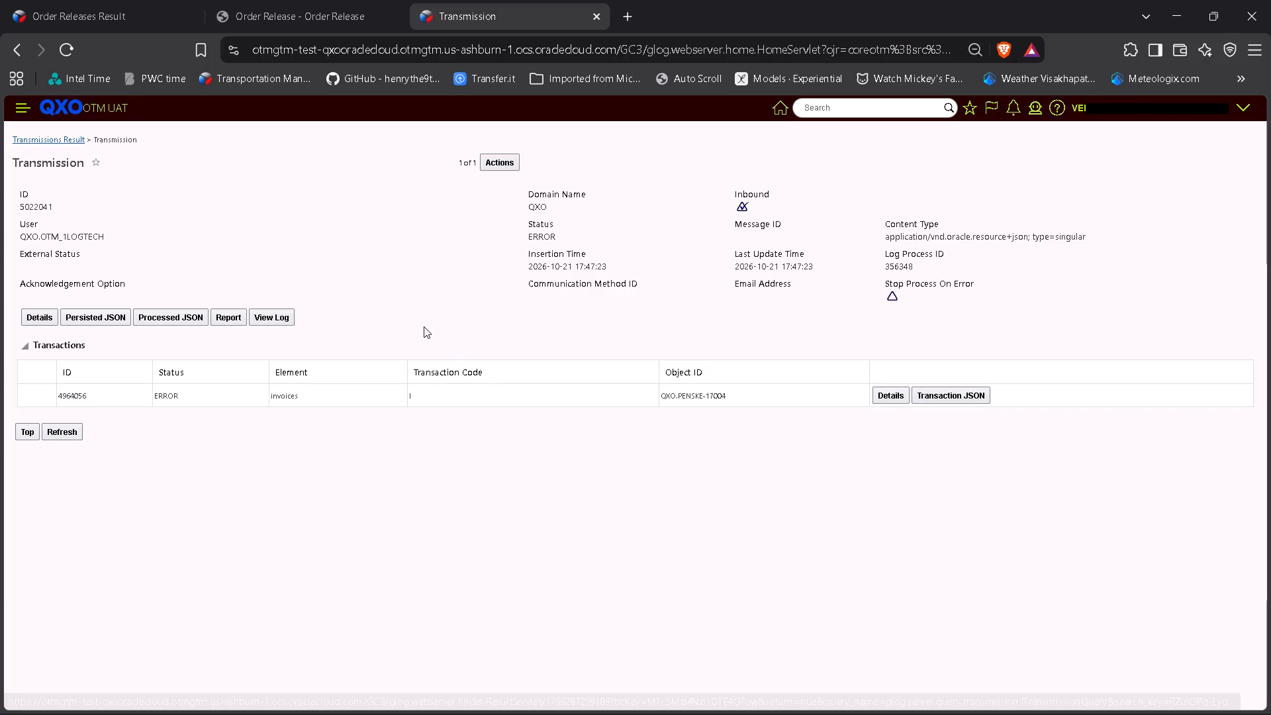
pyautogui.click(54, 139)
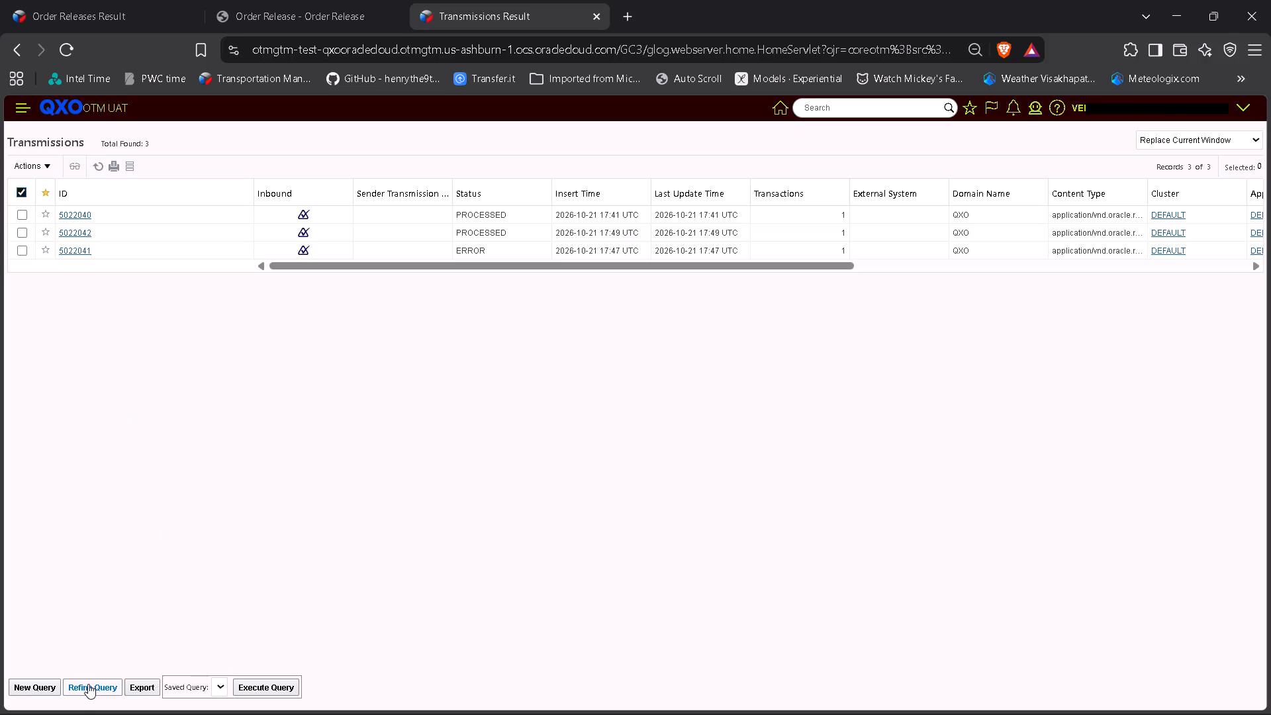
# Reopen the transmissions query for refinement and review its transmission and transaction search criteria.
pyautogui.click(88, 684)
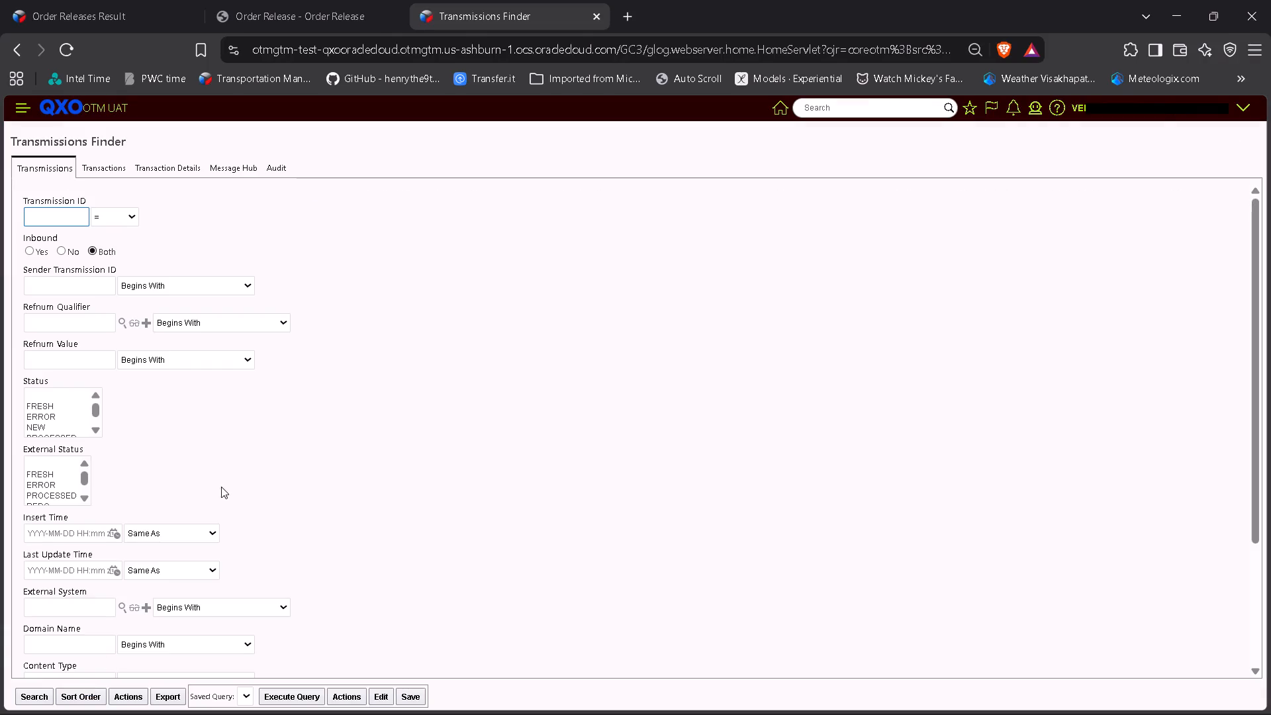
pyautogui.click(439, 422)
pyautogui.scroll(-3, 355, 465)
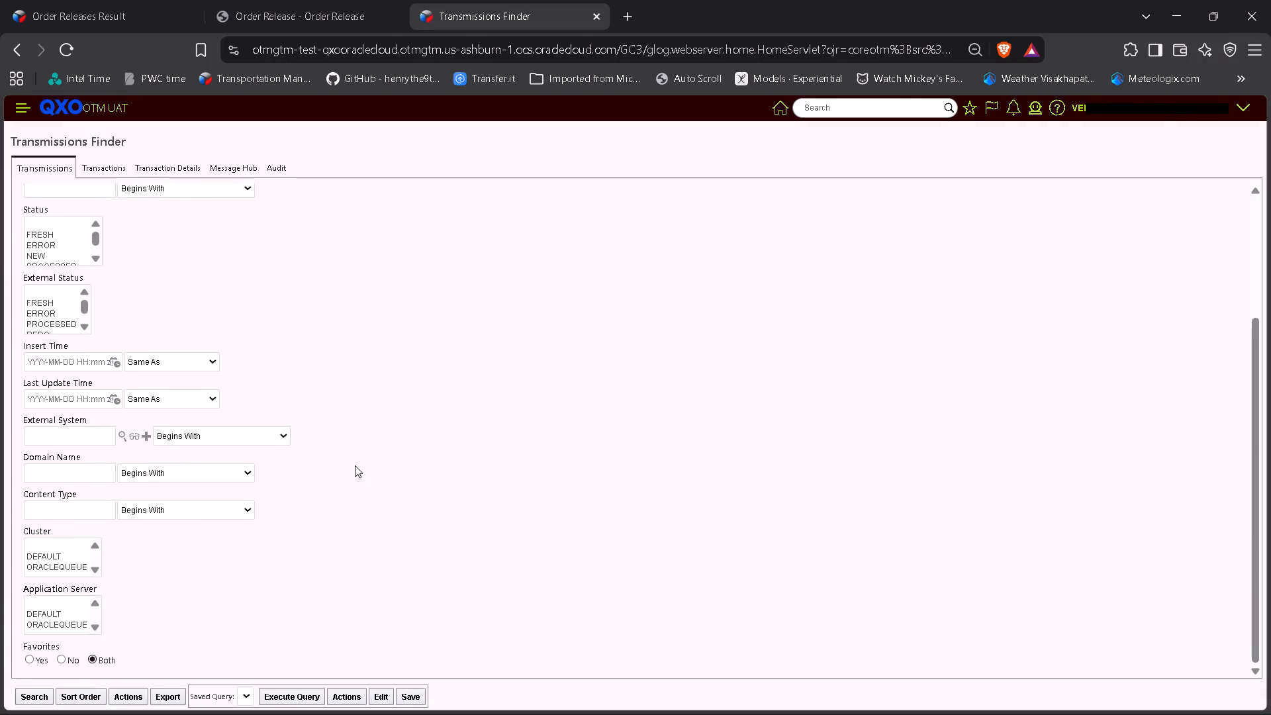
pyautogui.scroll(-2, 355, 465)
pyautogui.scroll(9, 322, 467)
pyautogui.click(97, 167)
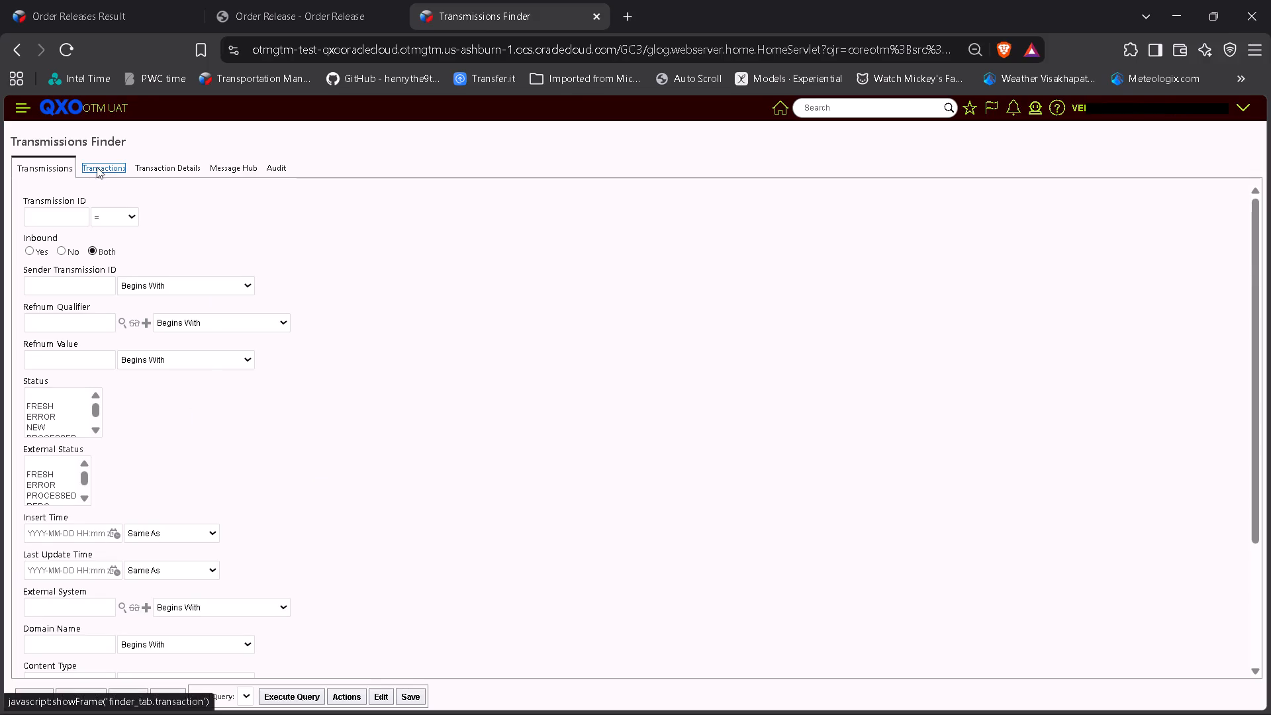
pyautogui.click(244, 346)
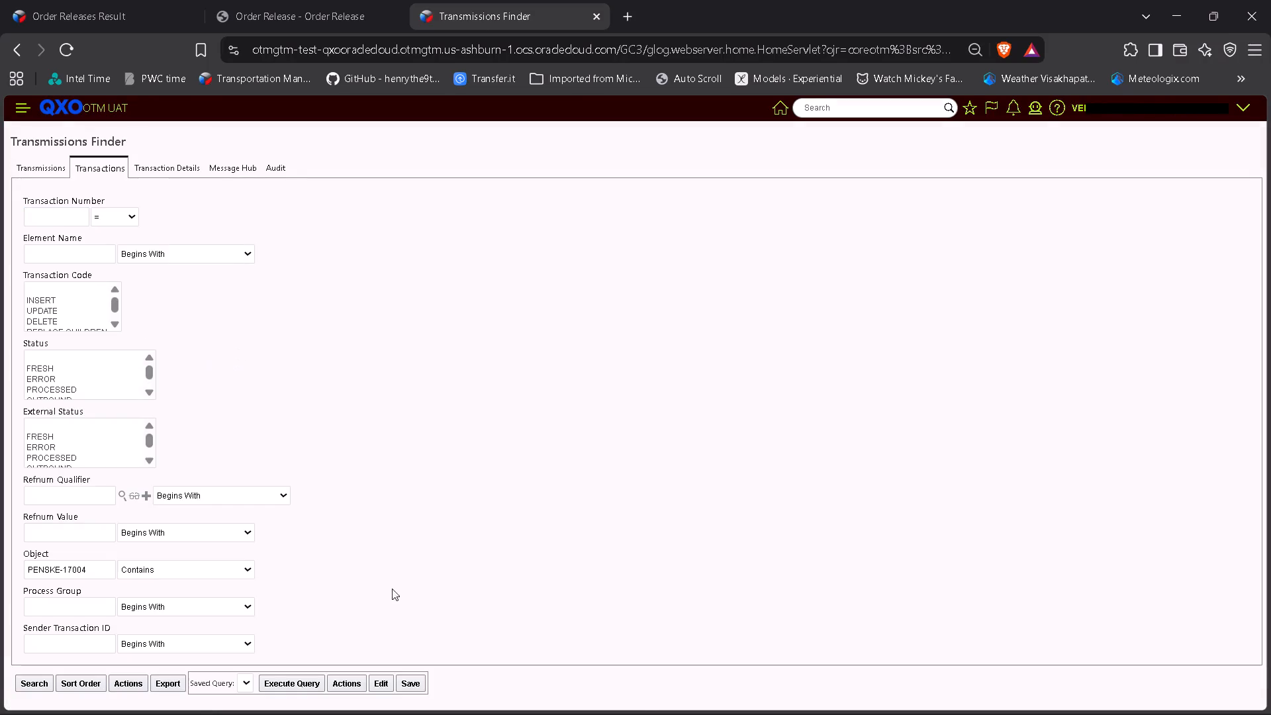
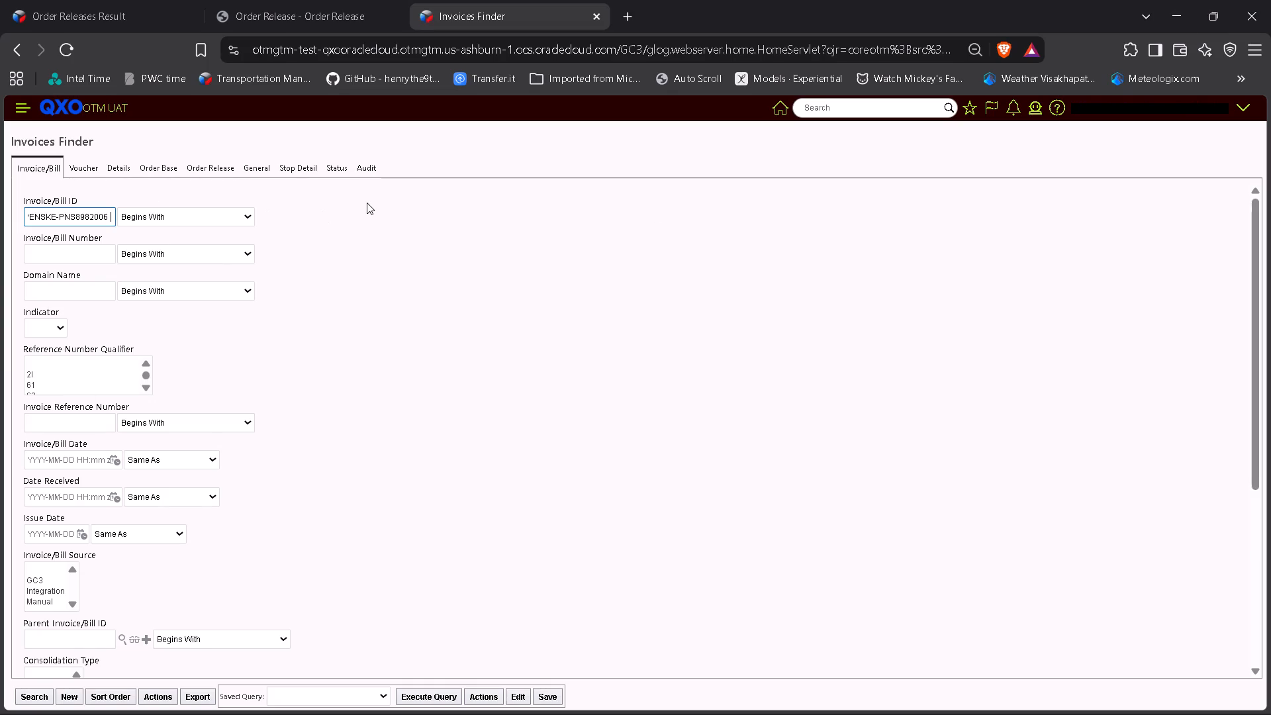
# Trim the Invoice/Bill ID criterion to PENSKE-PNS8982006, change its match operator, and run the invoice search.
pyautogui.press('BackSpace')
pyautogui.press('BackSpace')
pyautogui.hotkey('ctrl', 'Left')
pyautogui.hotkey('ctrl', 'Left')
pyautogui.hotkey('ctrl', 'Left')
pyautogui.press('Tab')
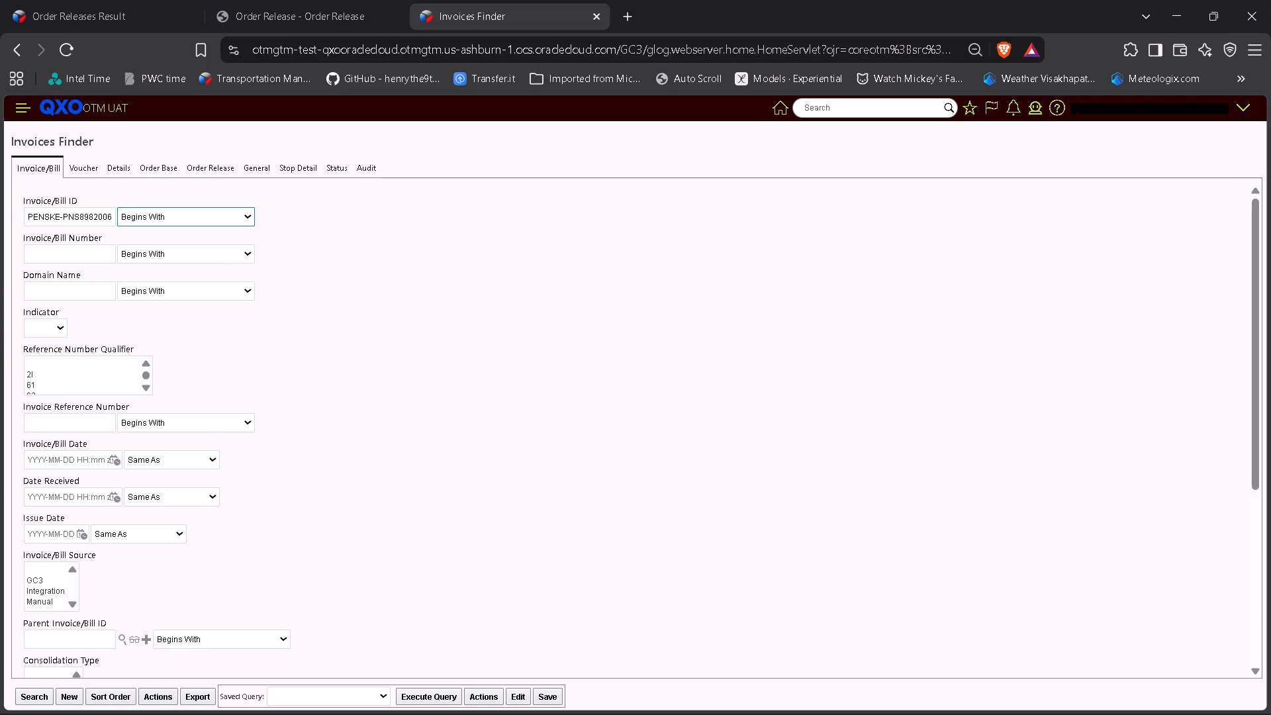
pyautogui.press('c')
pyautogui.press('Return')
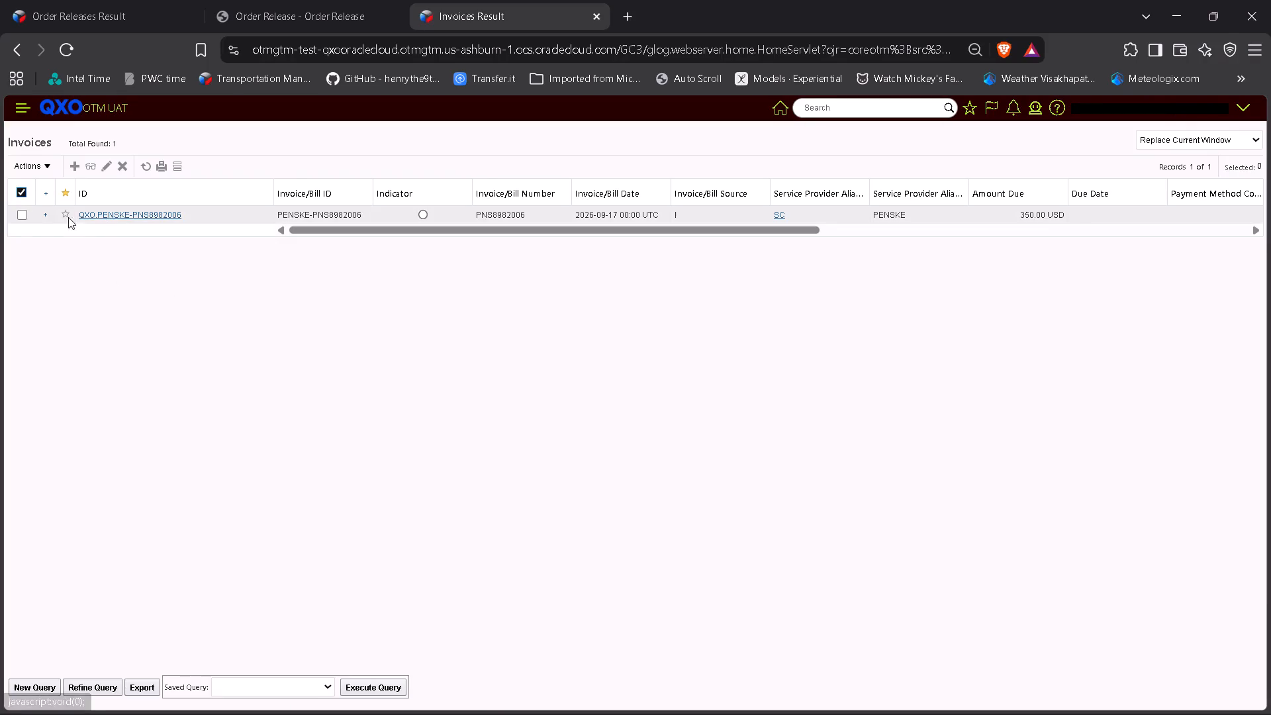
# Expand the row details of invoice QXO.PENSKE-PNS8982006 in the invoice results.
pyautogui.click(44, 217)
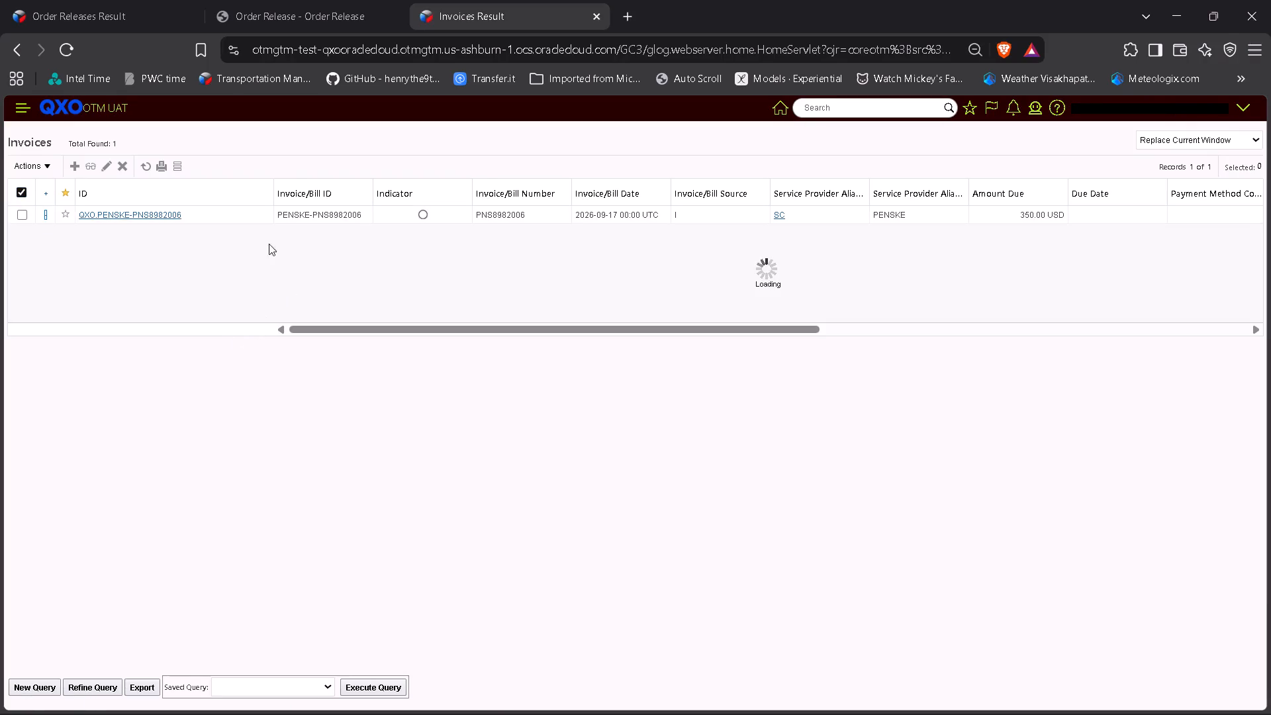
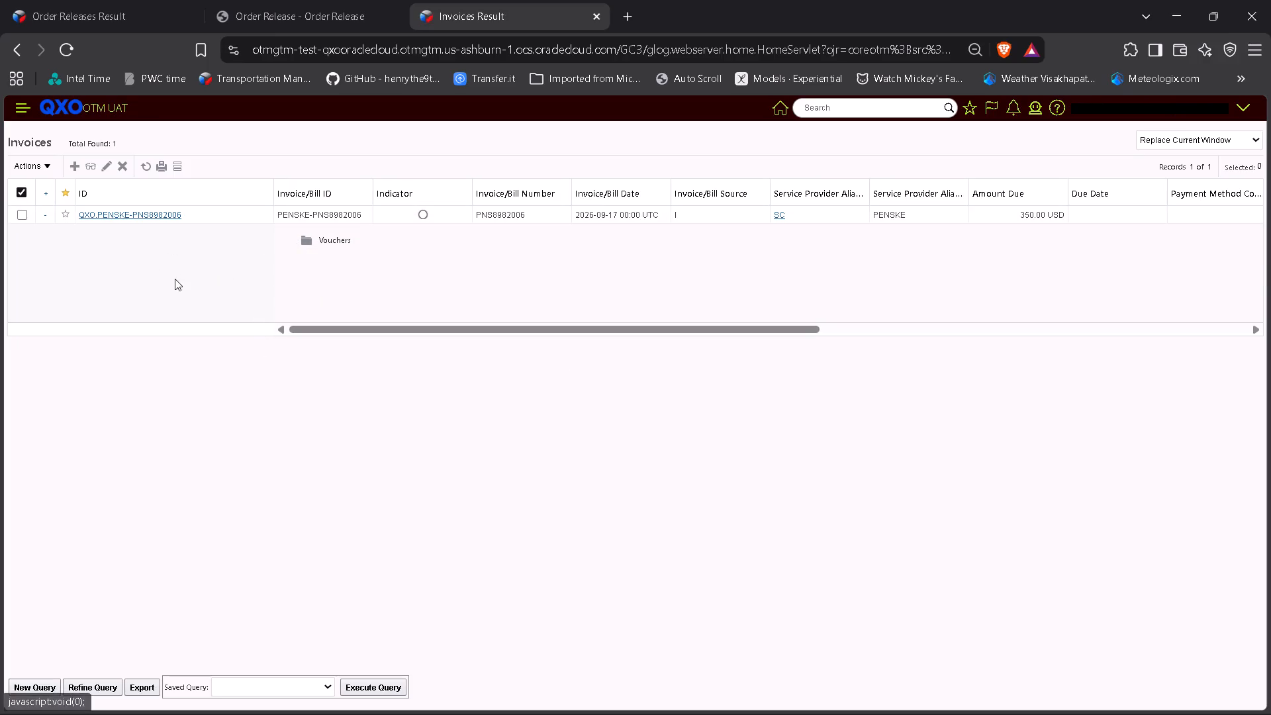
# Open invoice QXO.PENSKE-PNS8982006 and look over its header details.
pyautogui.click(148, 212)
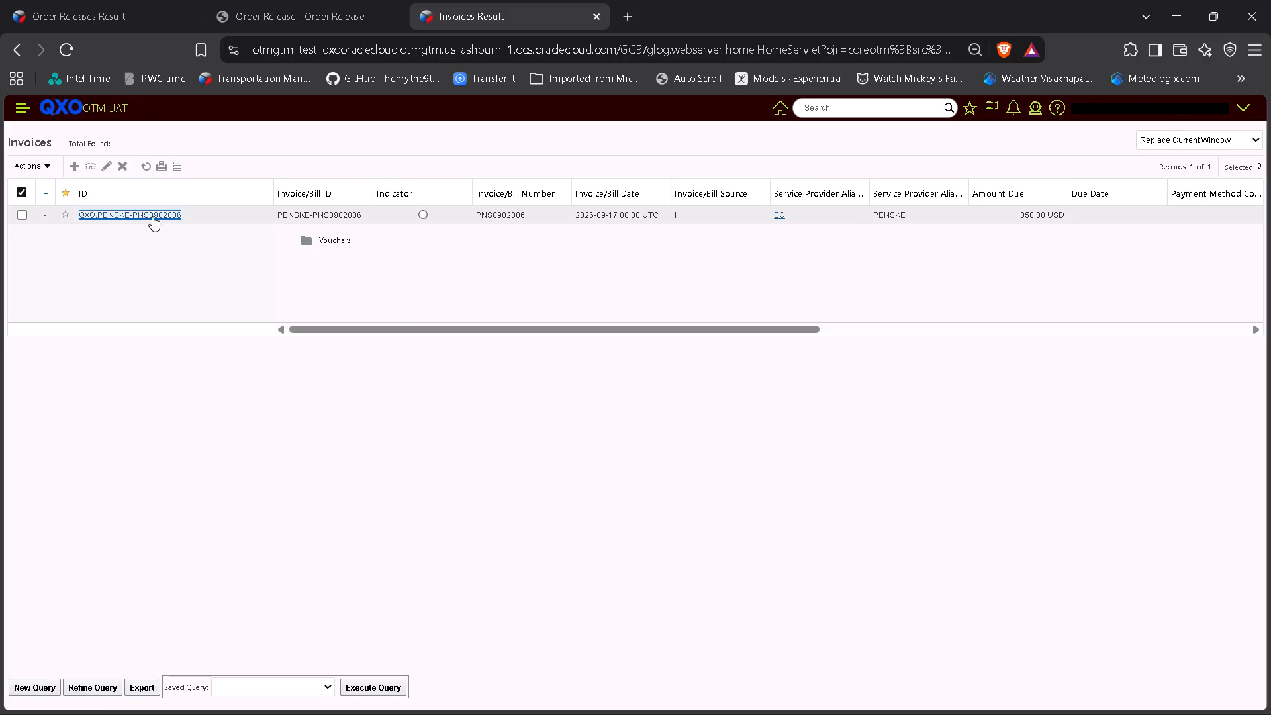
pyautogui.click(150, 213)
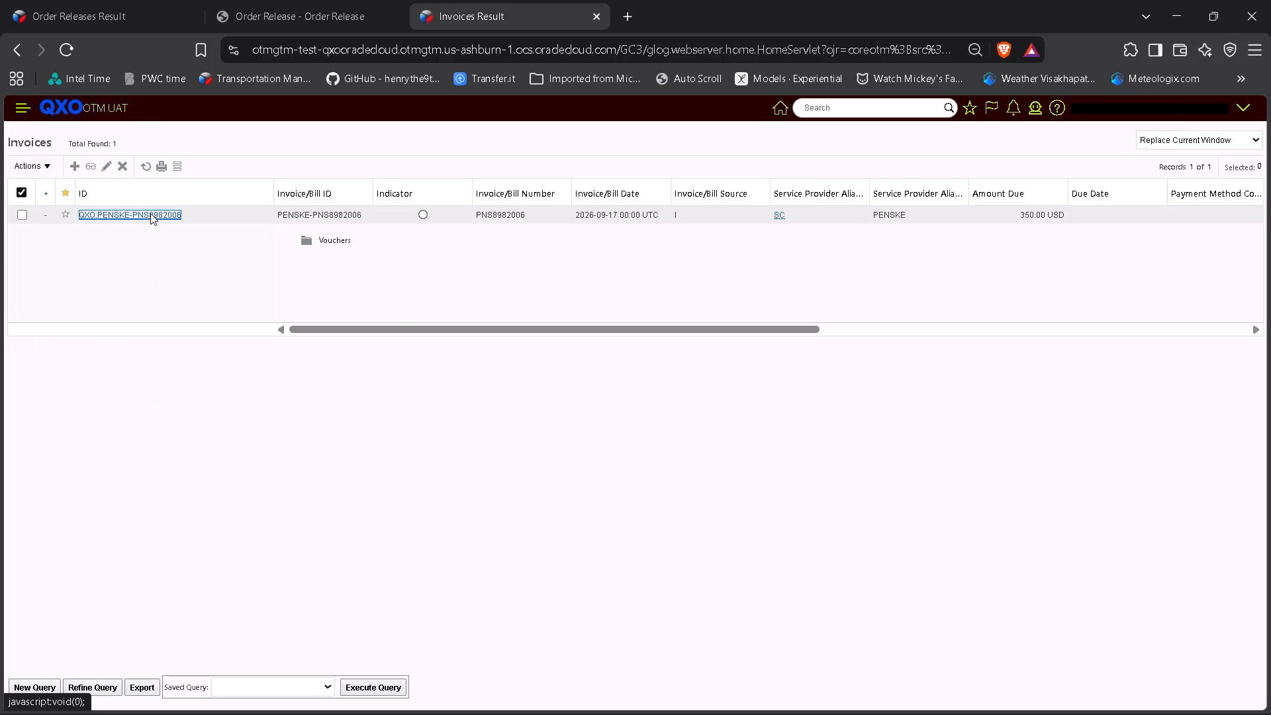
pyautogui.click(133, 215)
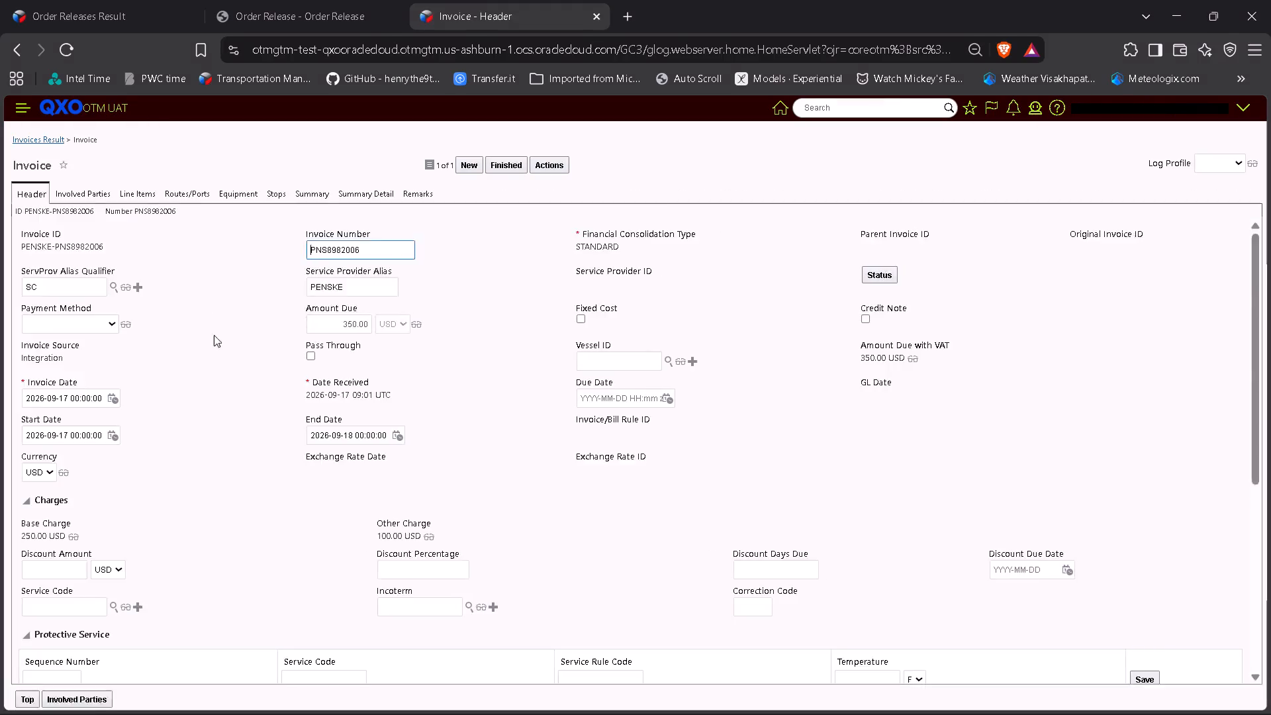
pyautogui.scroll(-12, 222, 360)
pyautogui.scroll(5, 265, 536)
pyautogui.scroll(2, 114, 269)
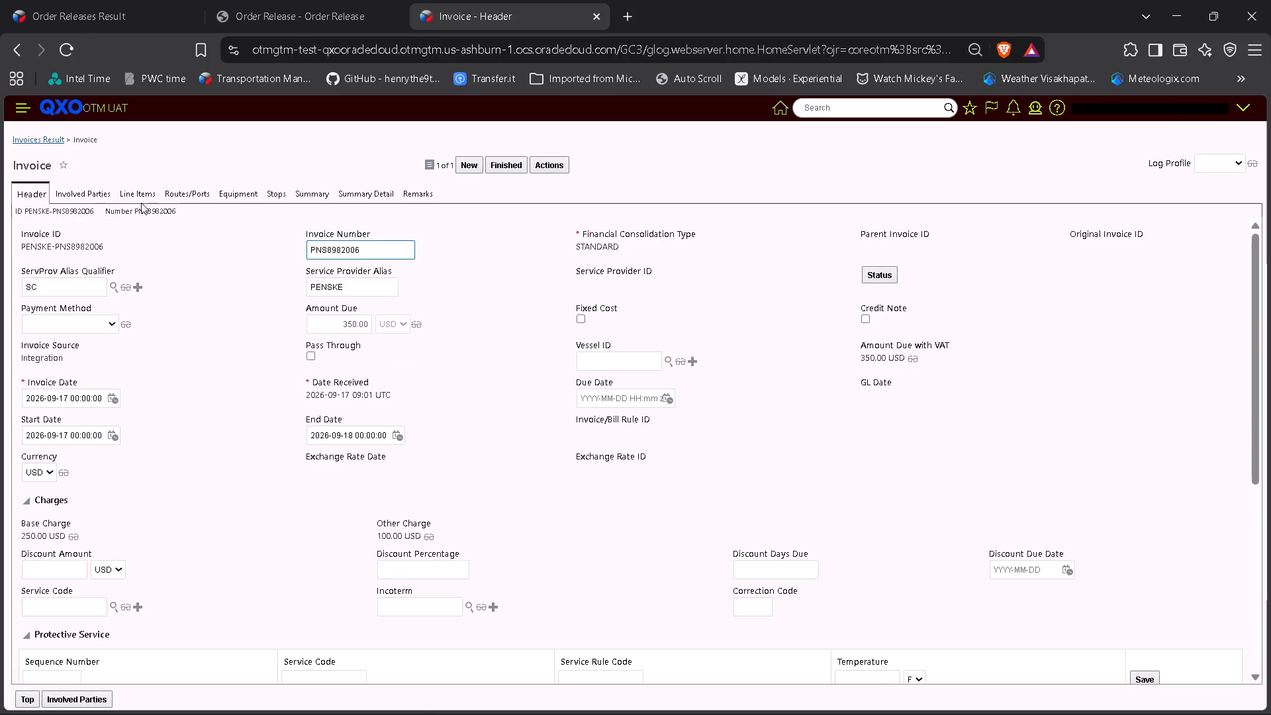
# Check the invoice's line items, toggling its favourite mark on and back off, and return to the header.
pyautogui.click(134, 197)
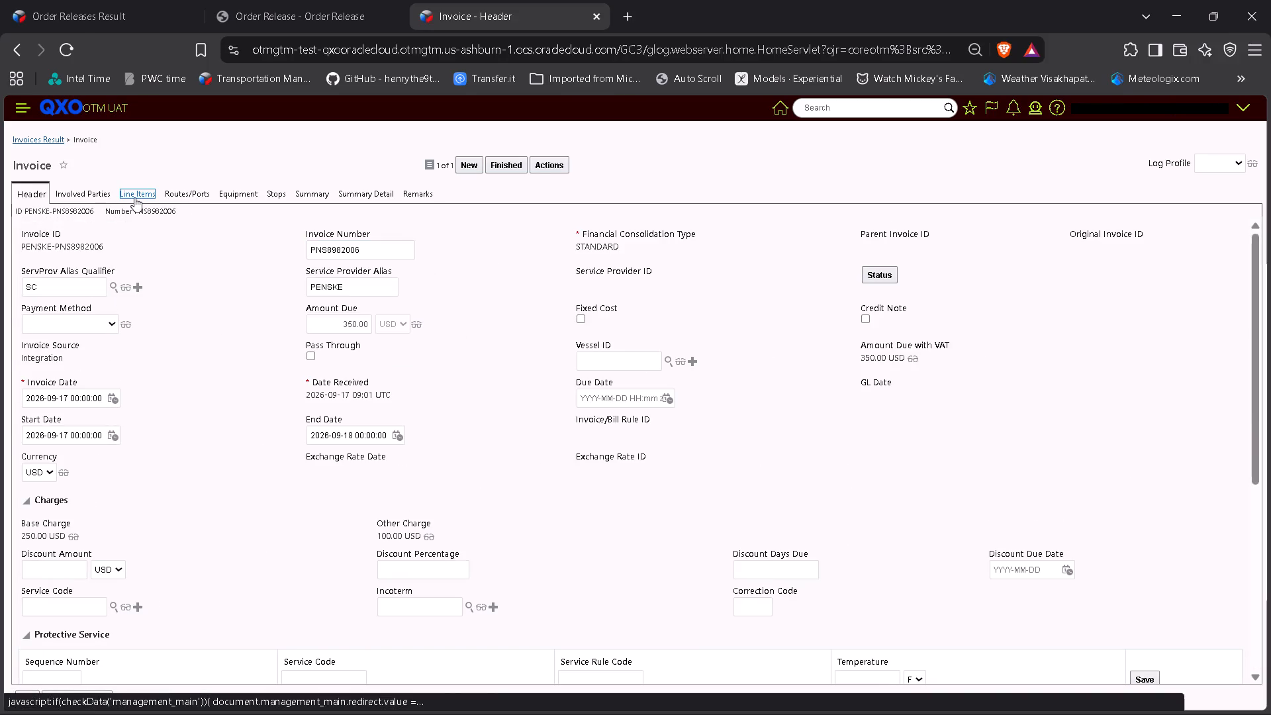
pyautogui.click(67, 169)
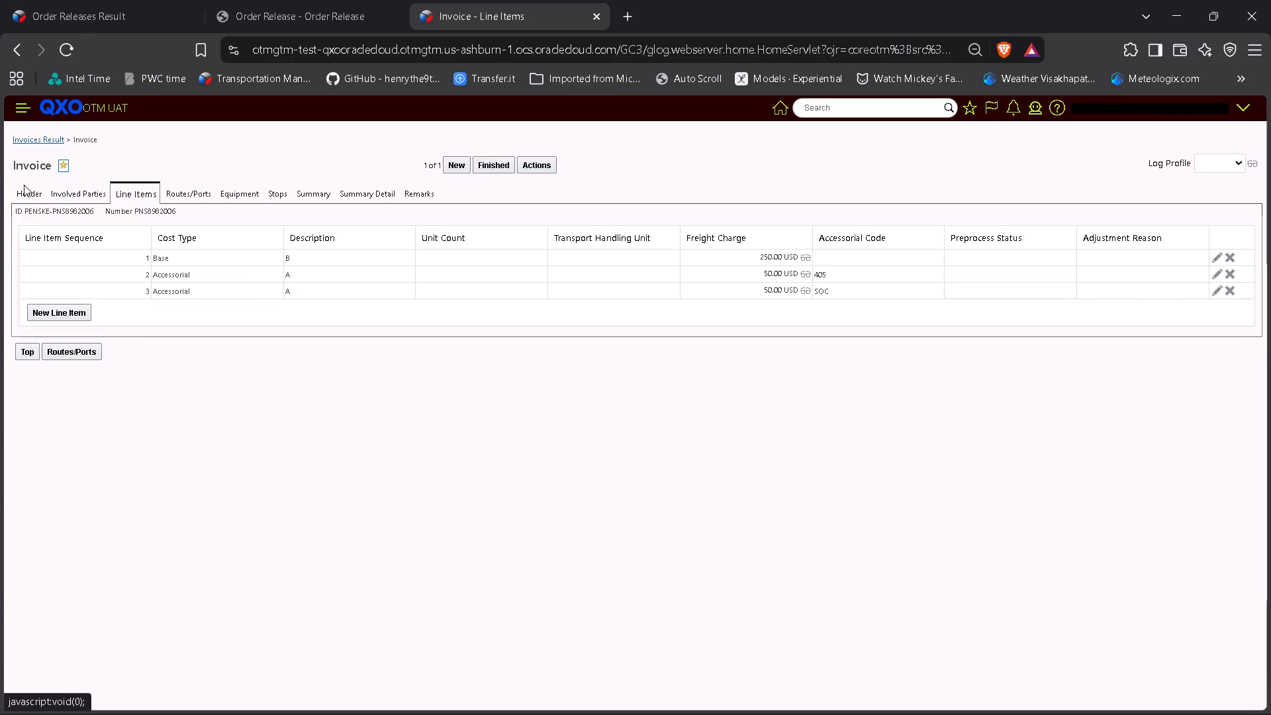
pyautogui.click(22, 188)
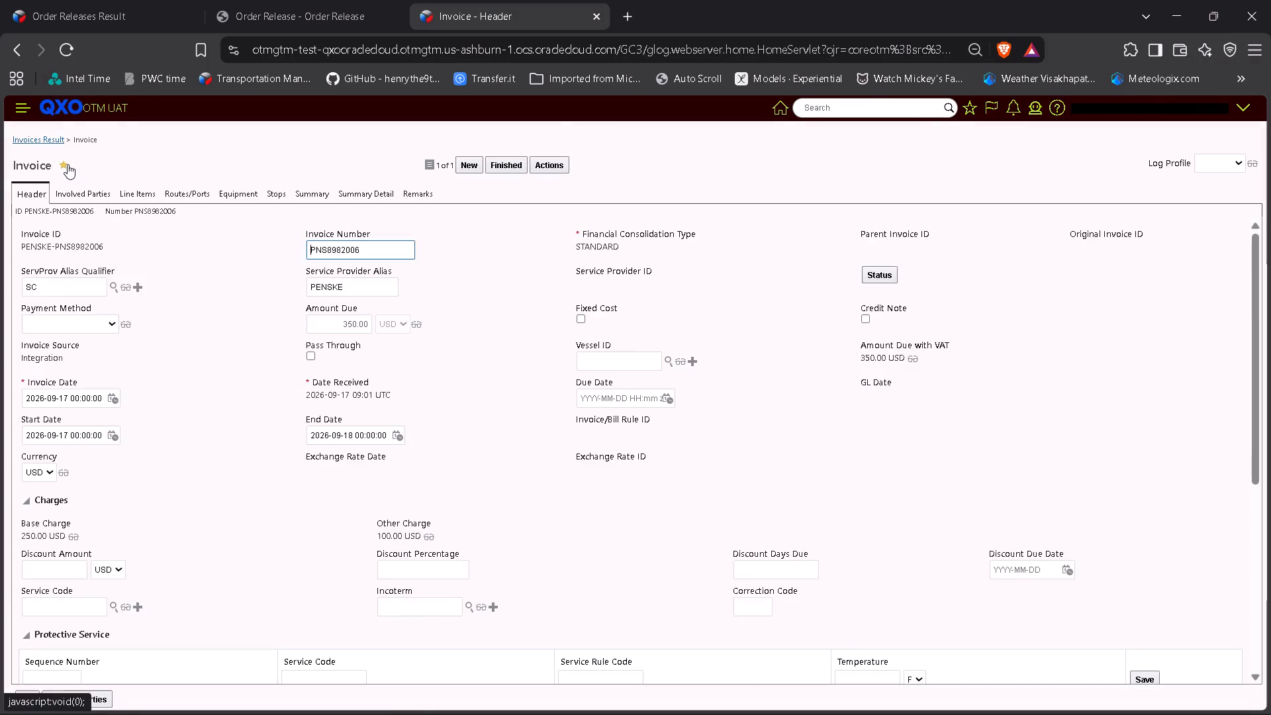
pyautogui.click(68, 164)
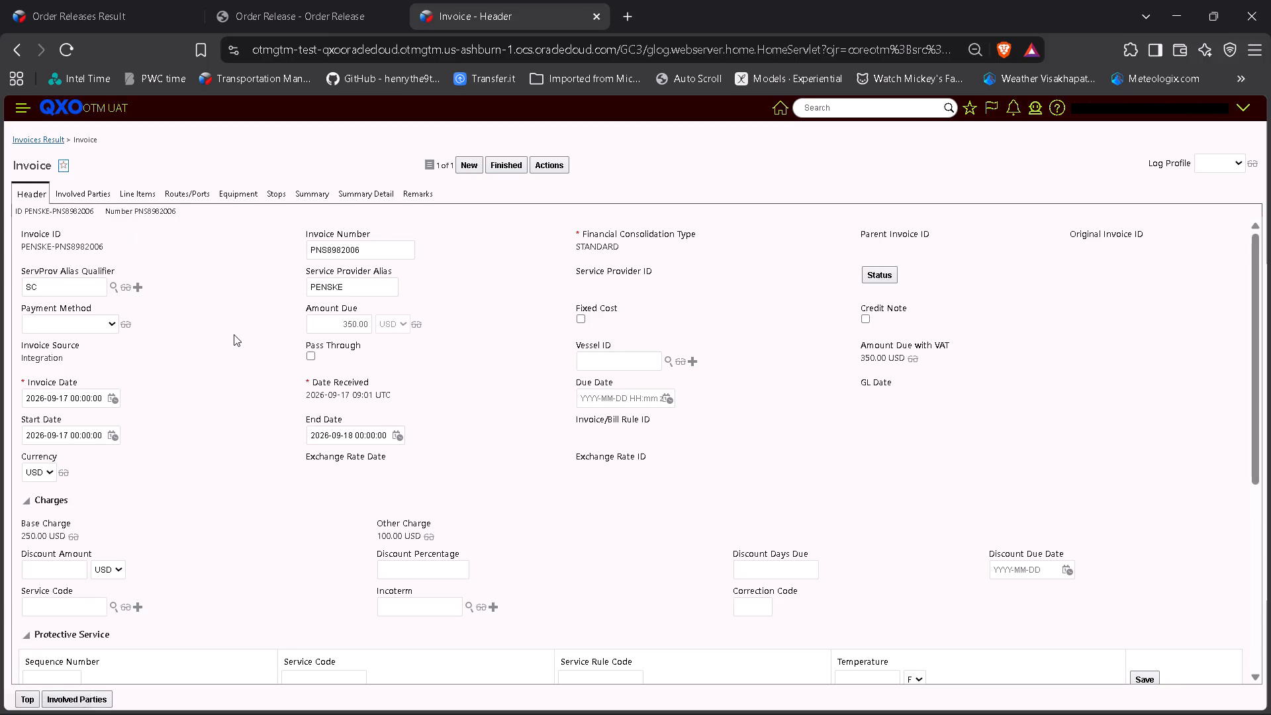
# Review the invoice header's charges, protective service, letter of credit and VAT sections.
pyautogui.scroll(-2, 234, 334)
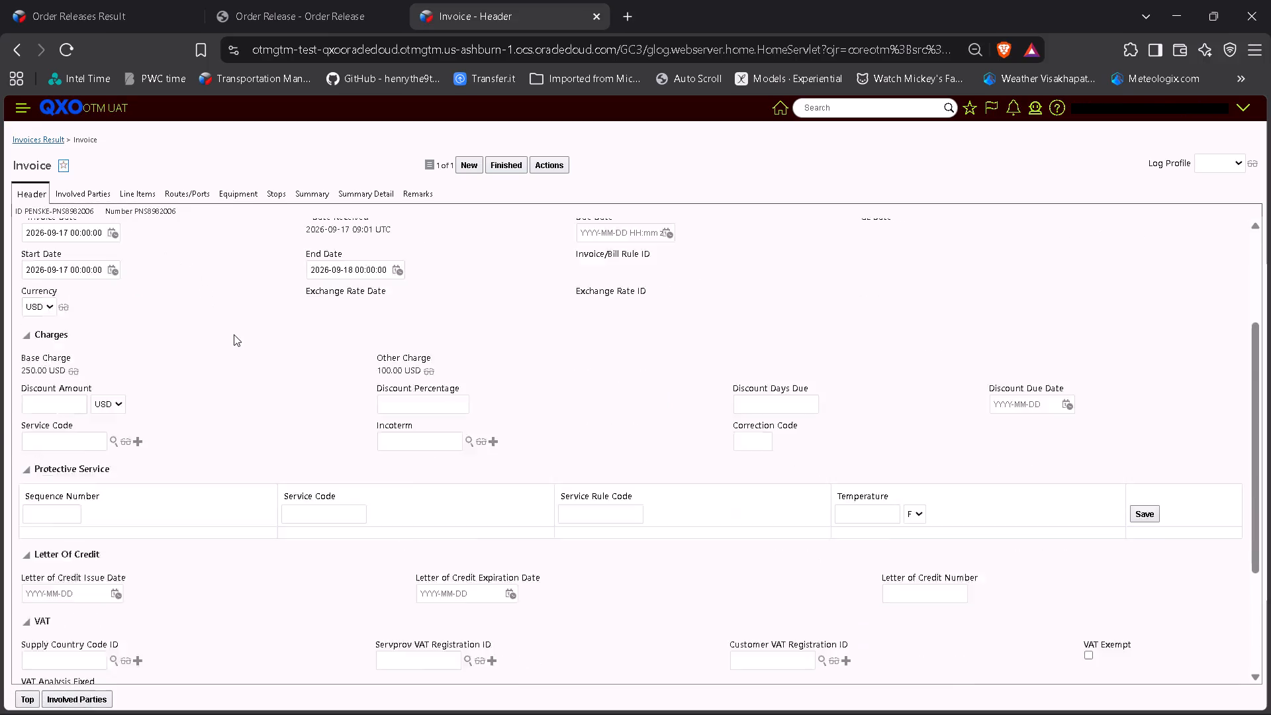
pyautogui.scroll(-5, 234, 334)
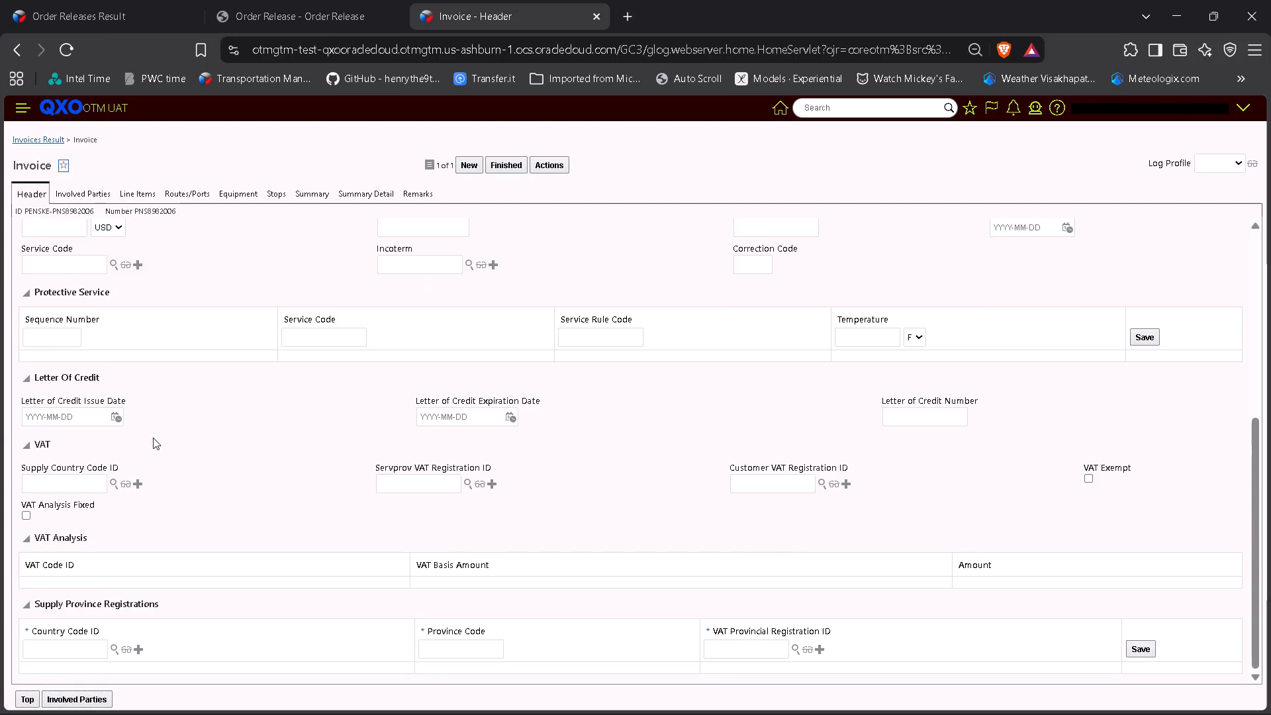
pyautogui.scroll(3, 24, 425)
pyautogui.scroll(5, 110, 393)
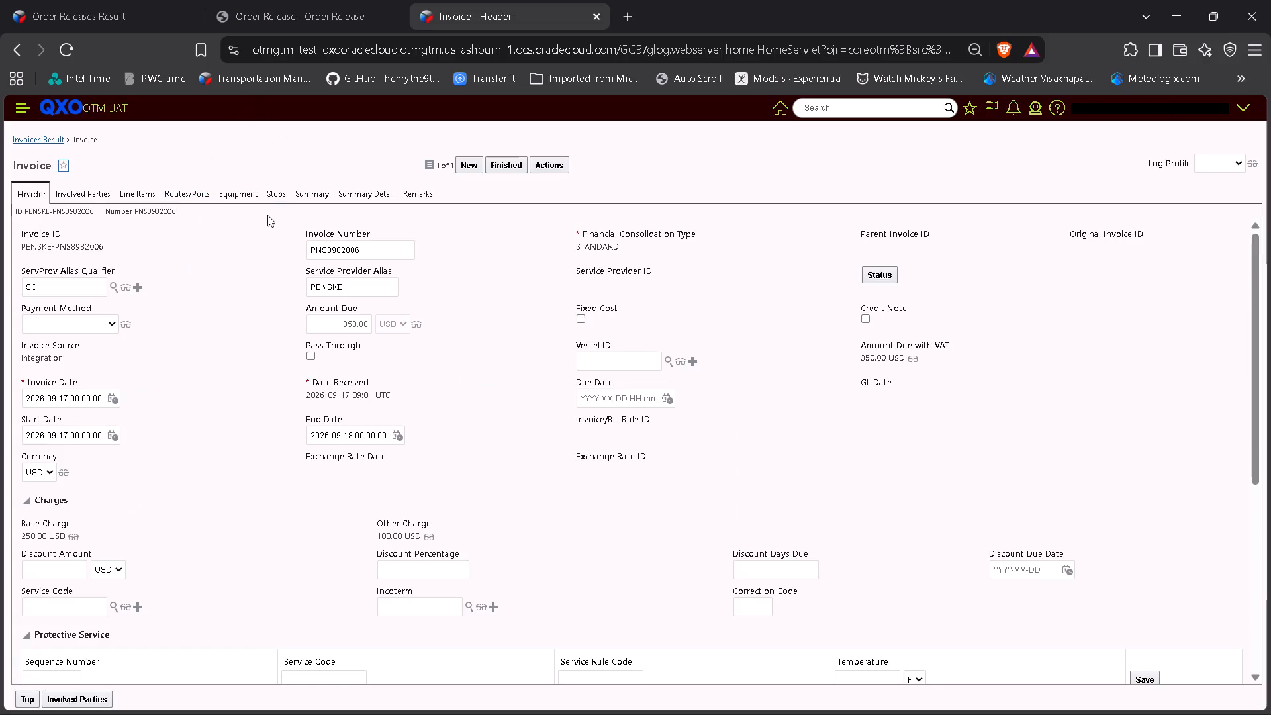
# Check the invoice's Summary and Routes/Ports details, including the Invoice Shipments and Shipment Group sections.
pyautogui.click(313, 195)
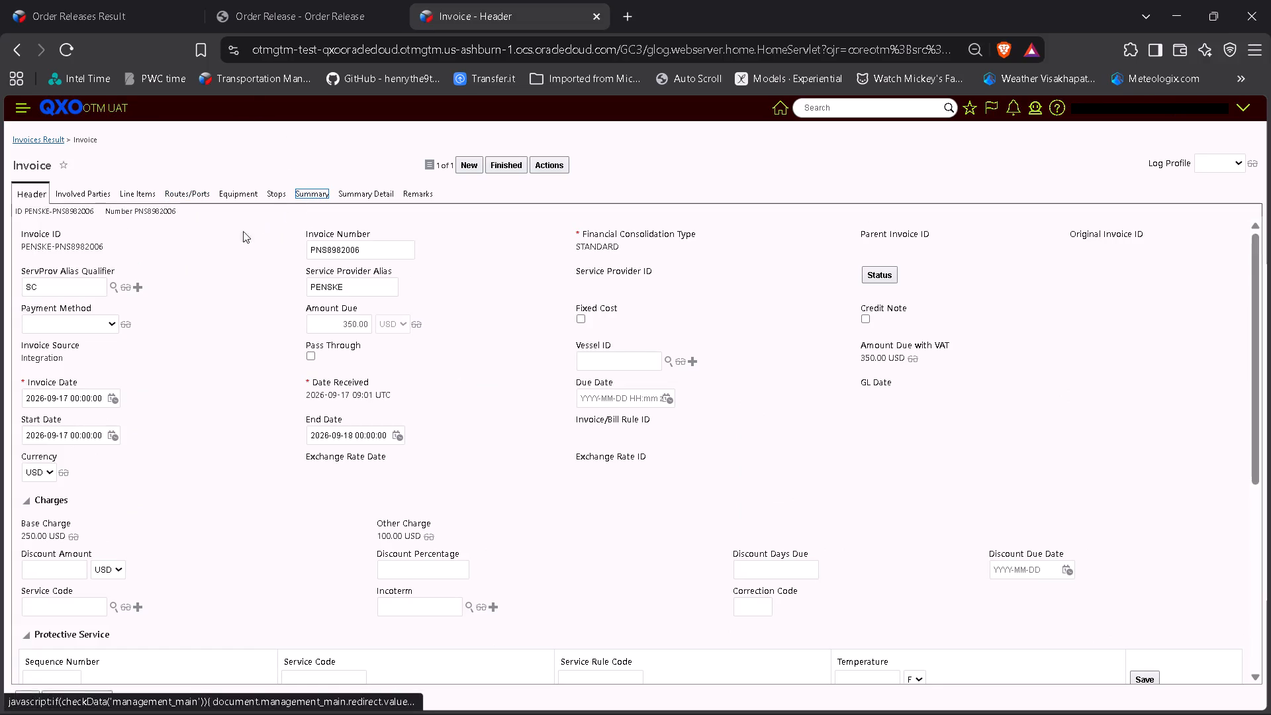
pyautogui.click(175, 191)
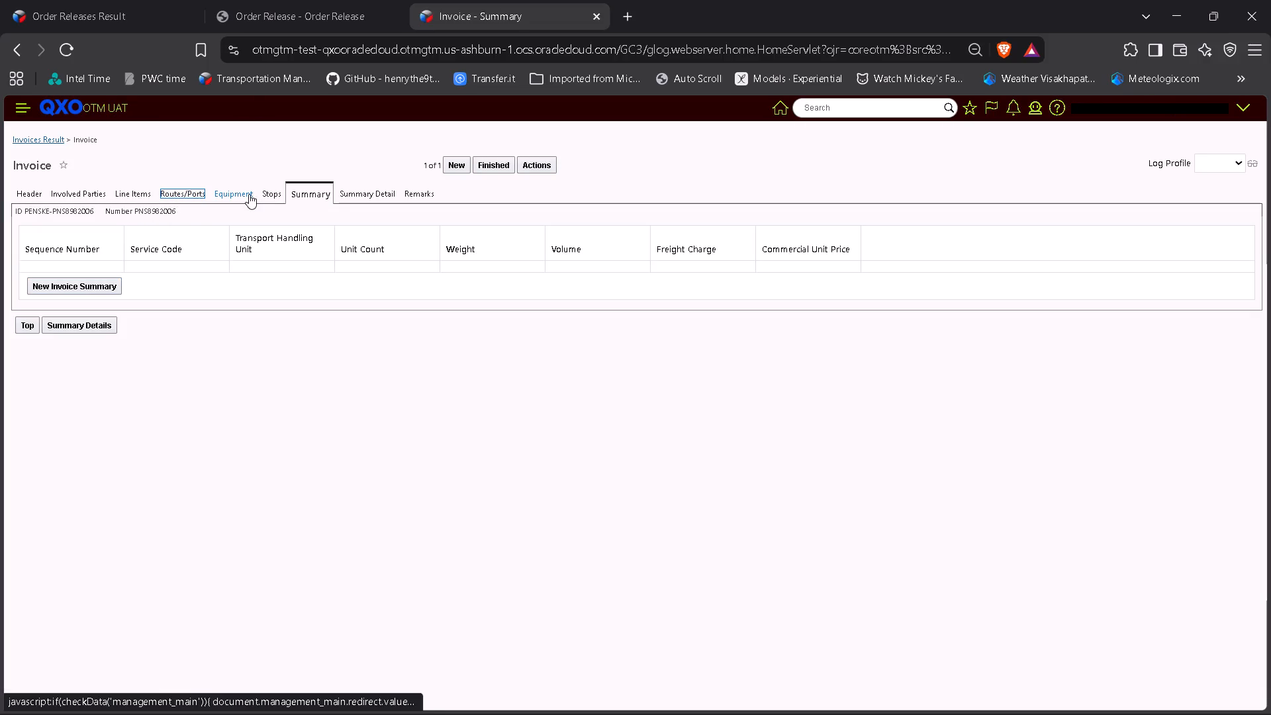
pyautogui.click(120, 197)
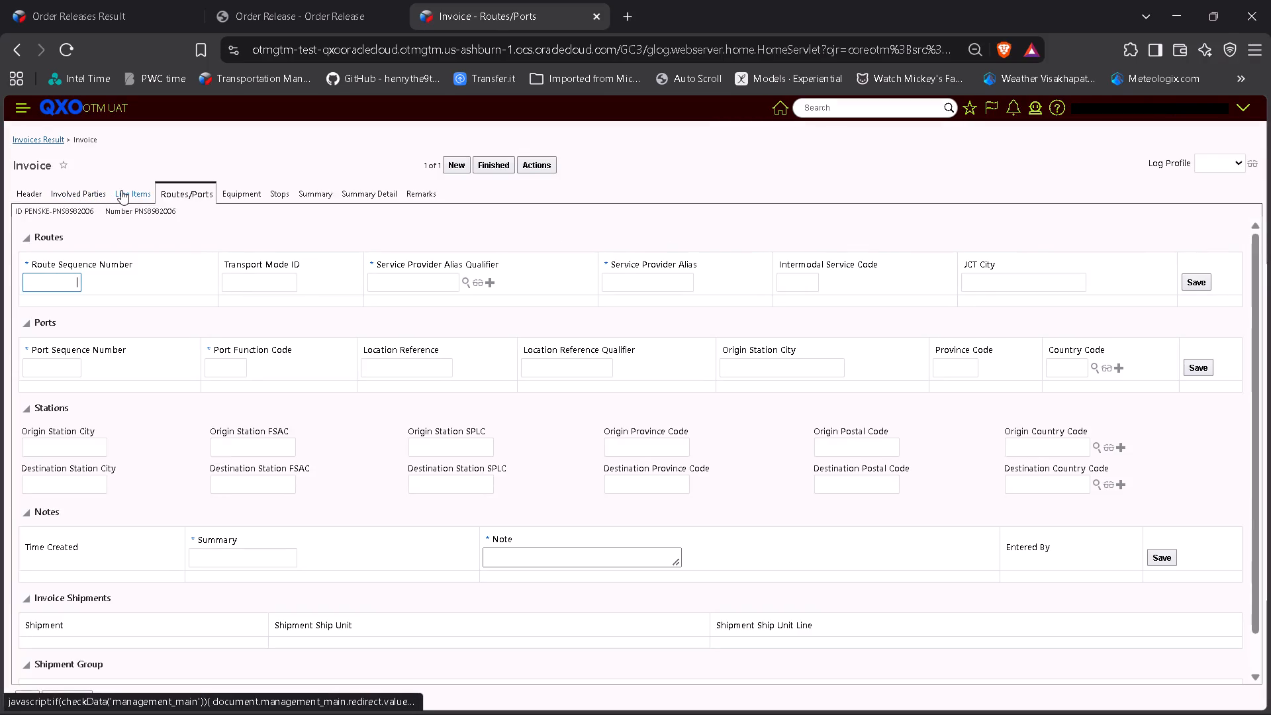
pyautogui.scroll(-11, 121, 190)
pyautogui.scroll(-5, 183, 281)
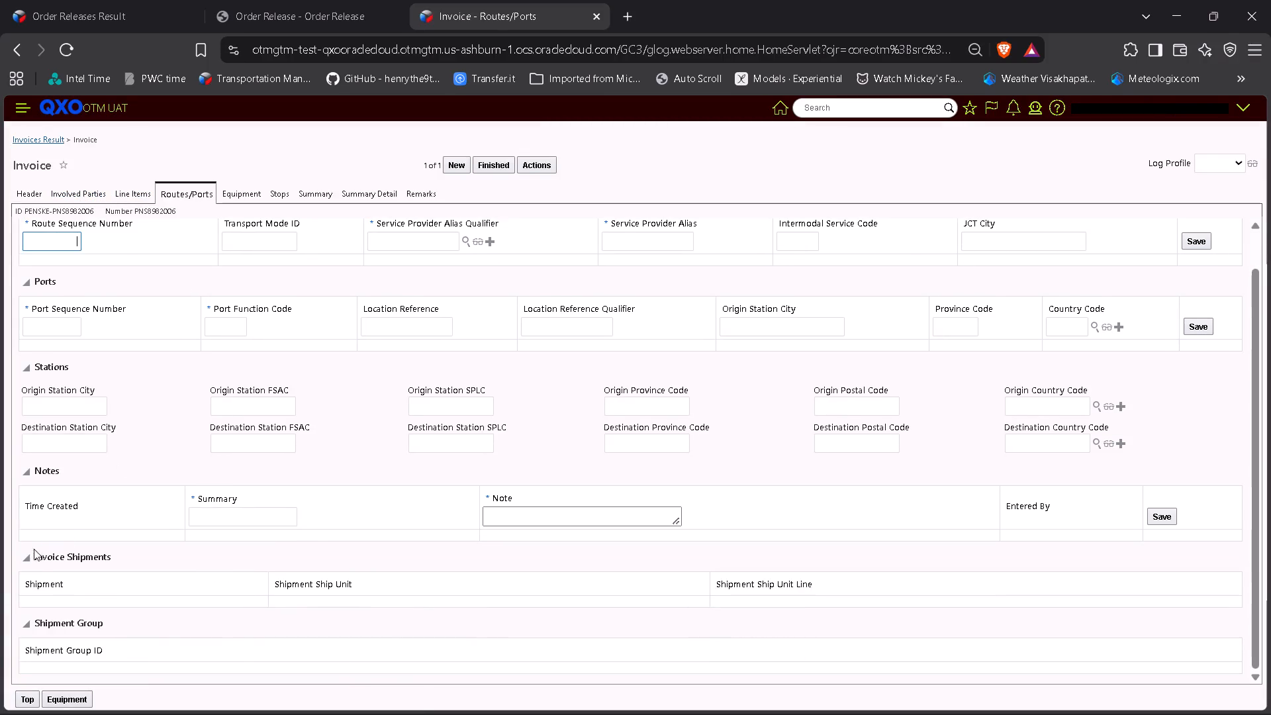
pyautogui.click(29, 563)
pyautogui.click(27, 599)
pyautogui.scroll(-2, 118, 566)
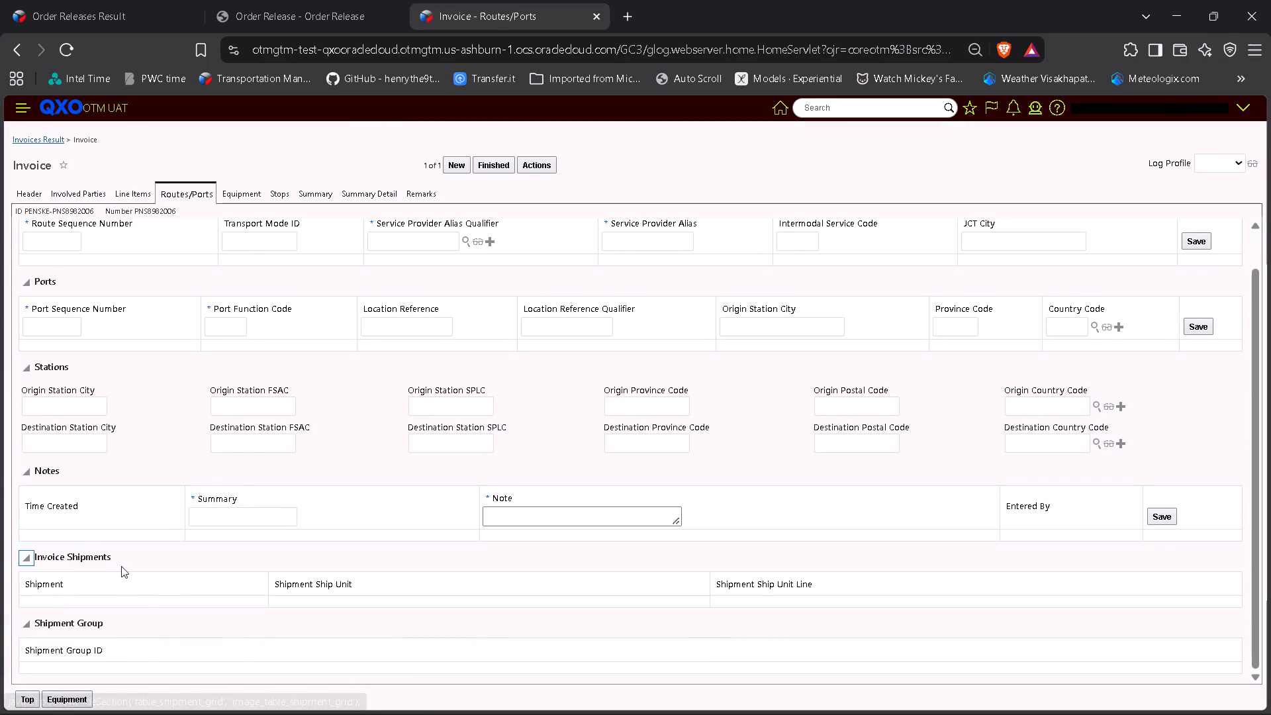
pyautogui.scroll(-3, 121, 566)
pyautogui.scroll(-4, 52, 643)
pyautogui.scroll(-6, 287, 645)
pyautogui.scroll(7, 419, 580)
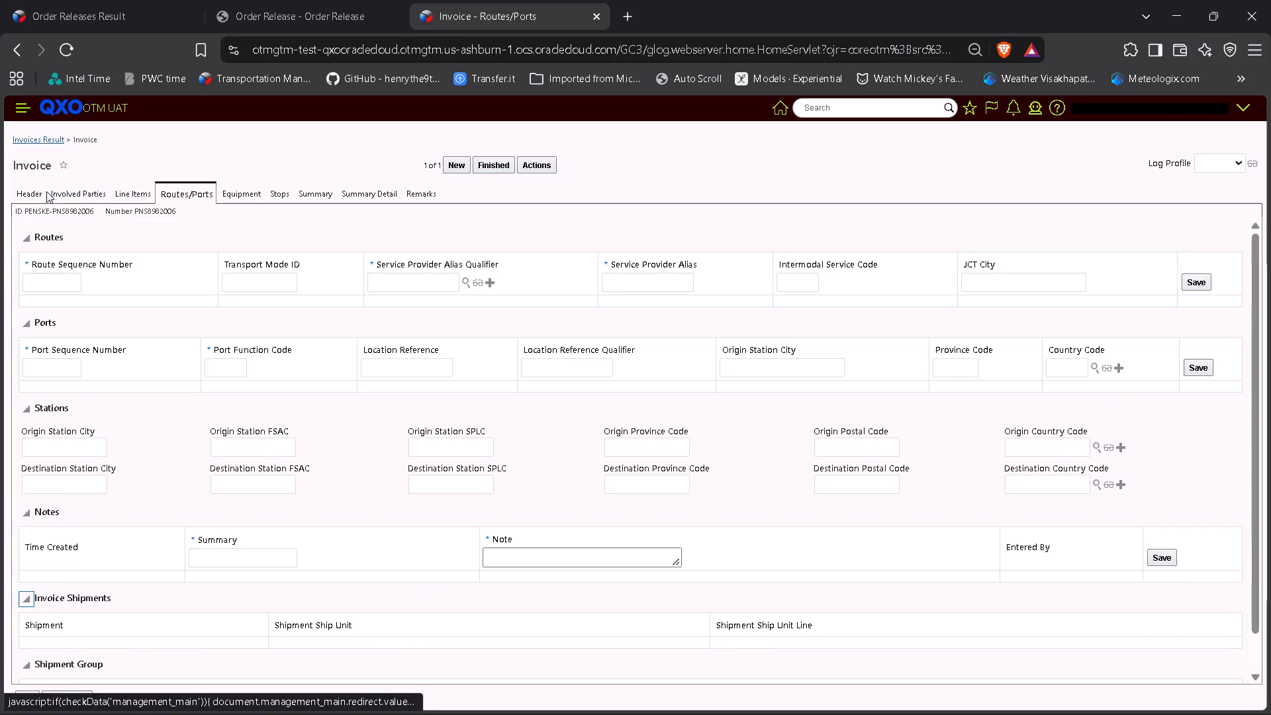
# Return to the invoice header and search the page text for "ship".
pyautogui.click(36, 191)
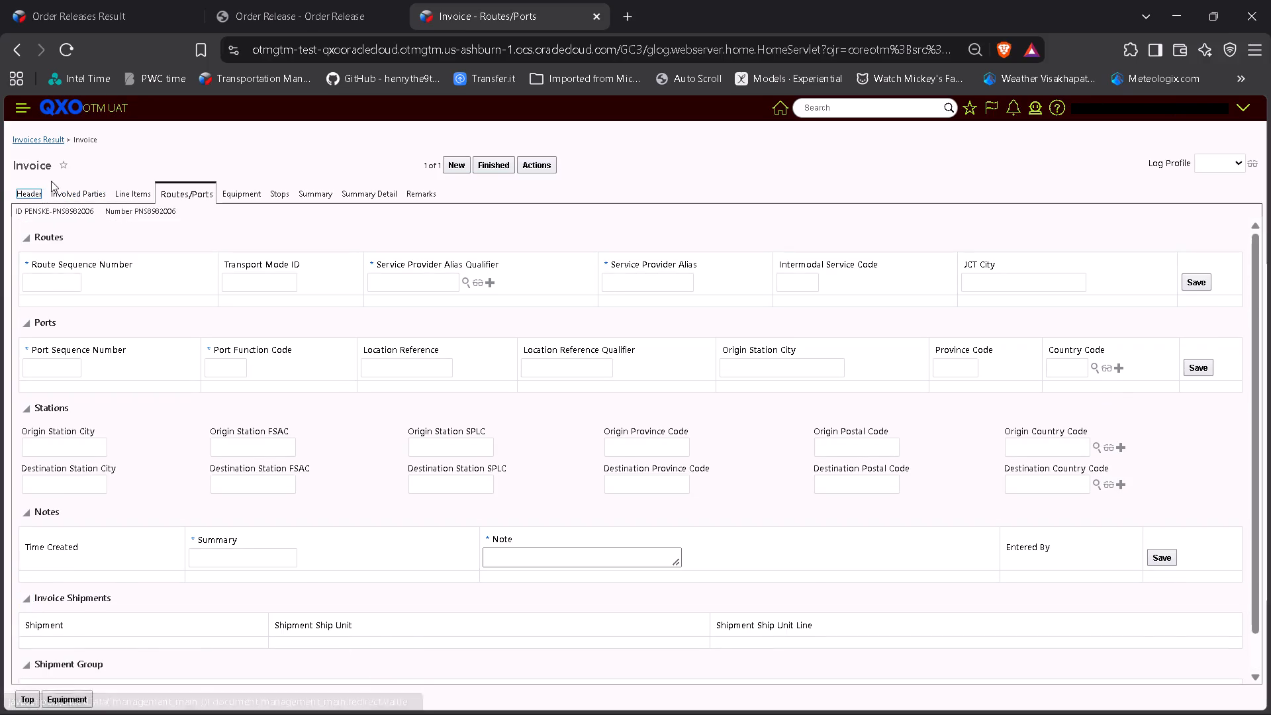
pyautogui.scroll(-3, 204, 359)
pyautogui.scroll(3, 207, 361)
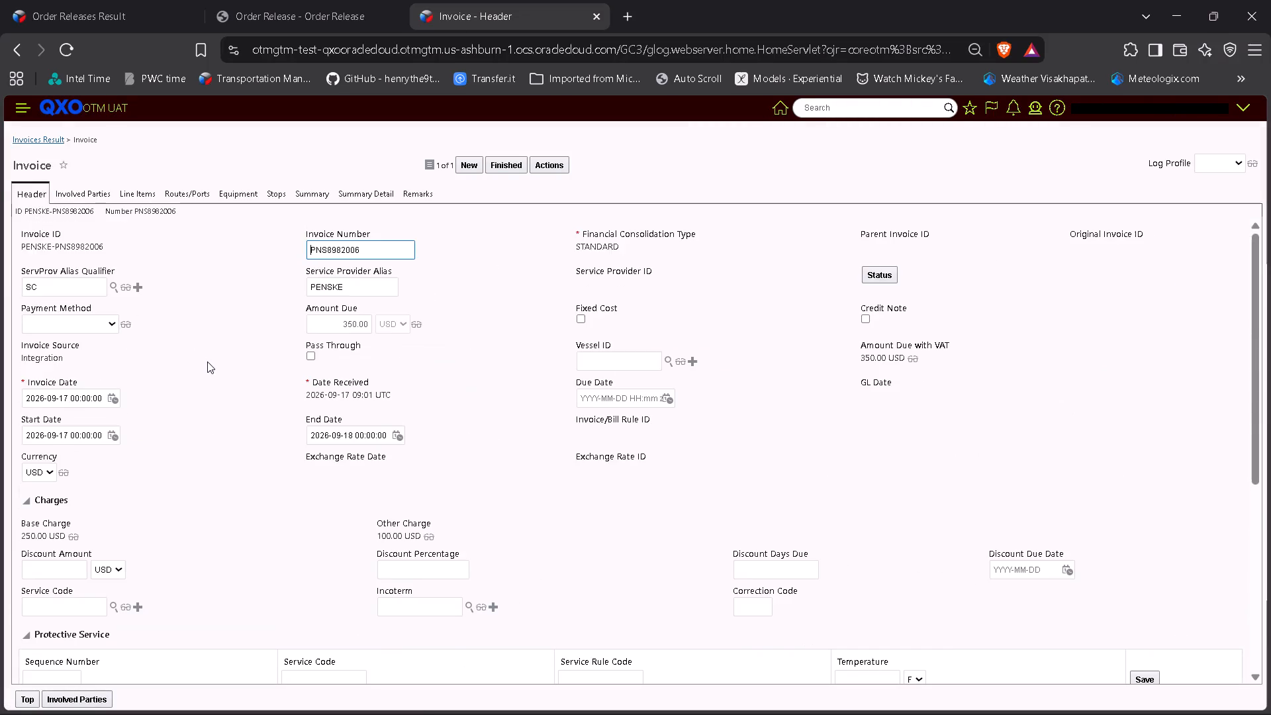
pyautogui.scroll(1, 207, 361)
pyautogui.scroll(-3, 207, 361)
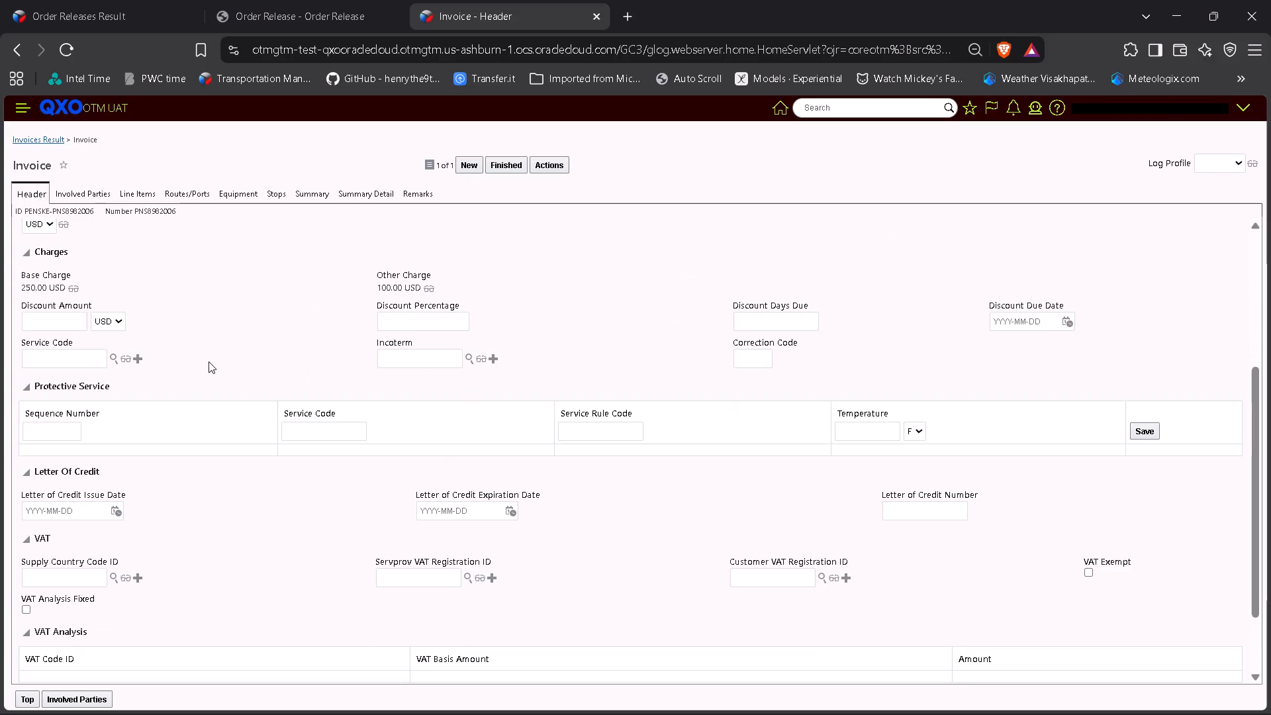
pyautogui.hotkey('ctrl', 'f')
pyautogui.write('ship')
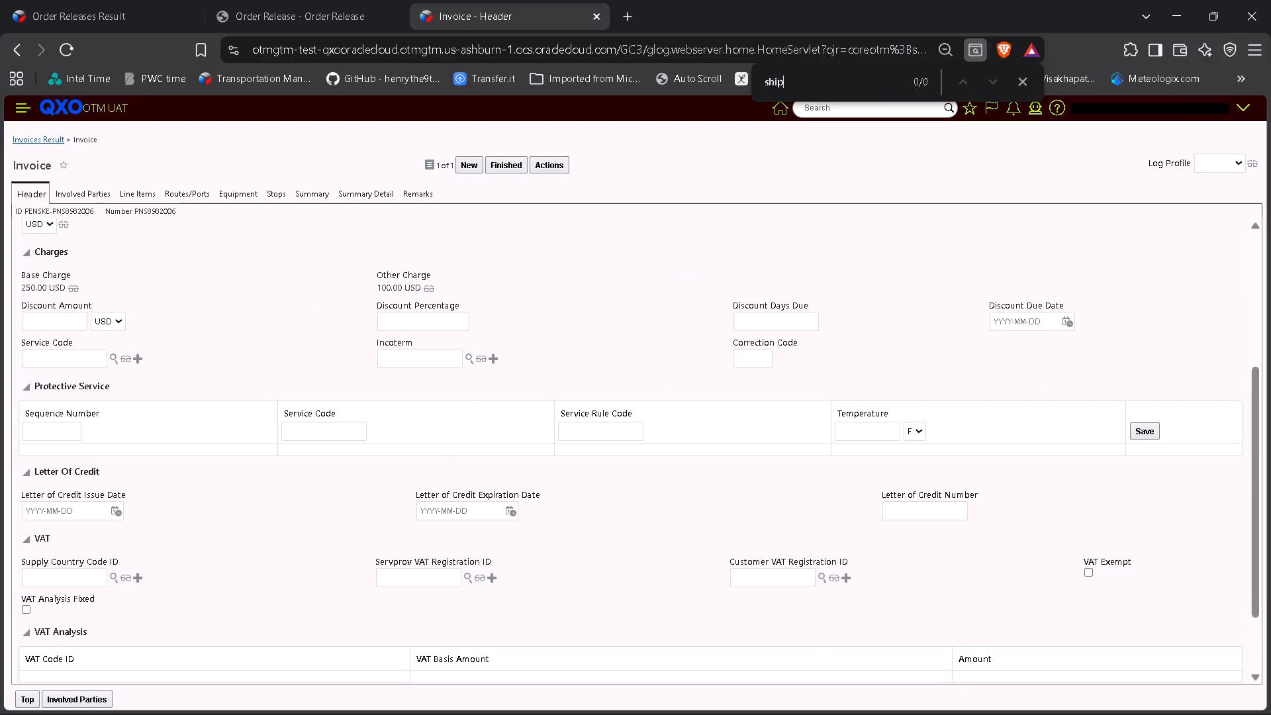
pyautogui.press('Return')
pyautogui.press('Return')
pyautogui.scroll(1, 197, 392)
pyautogui.scroll(4, 30, 193)
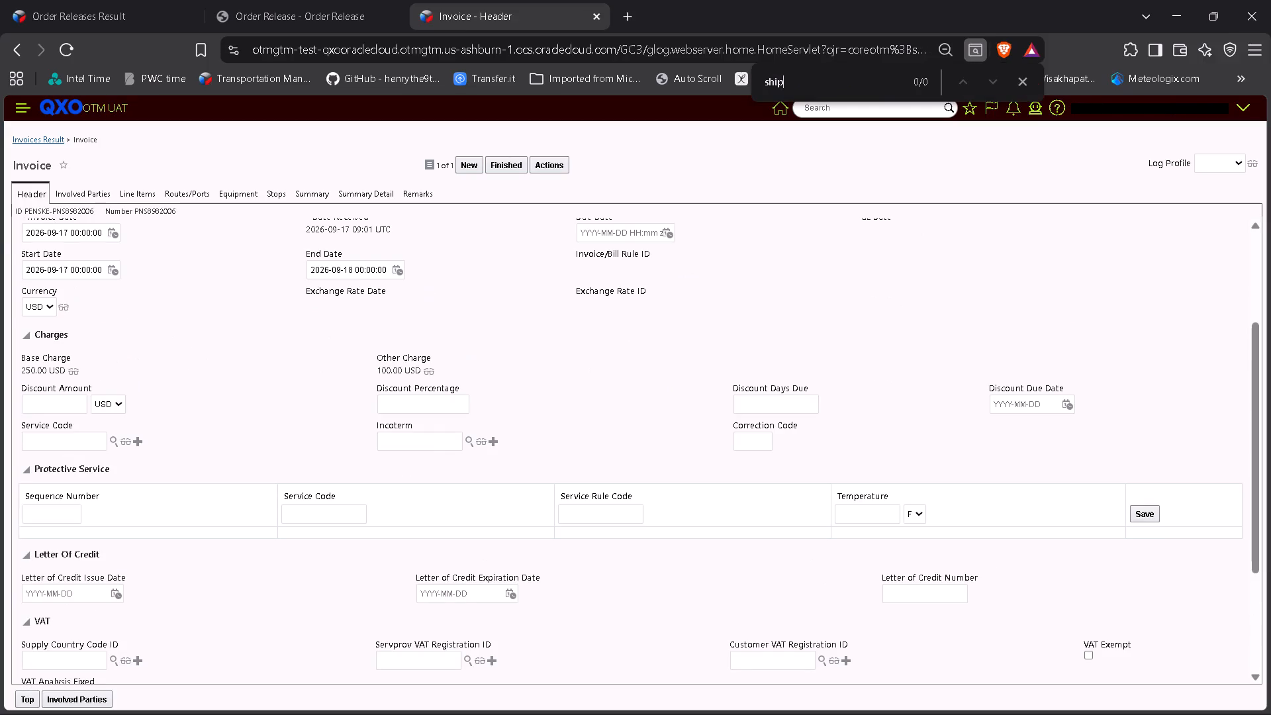
pyautogui.click(798, 152)
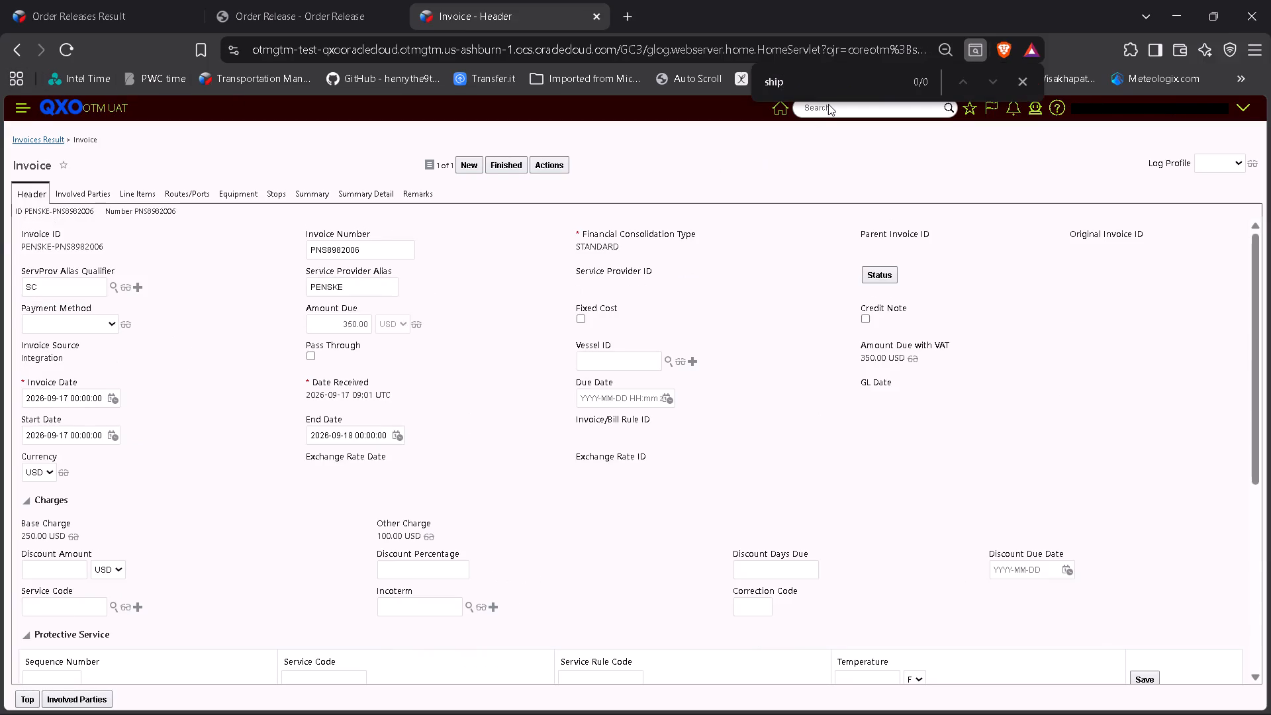
pyautogui.click(828, 104)
pyautogui.click(1027, 75)
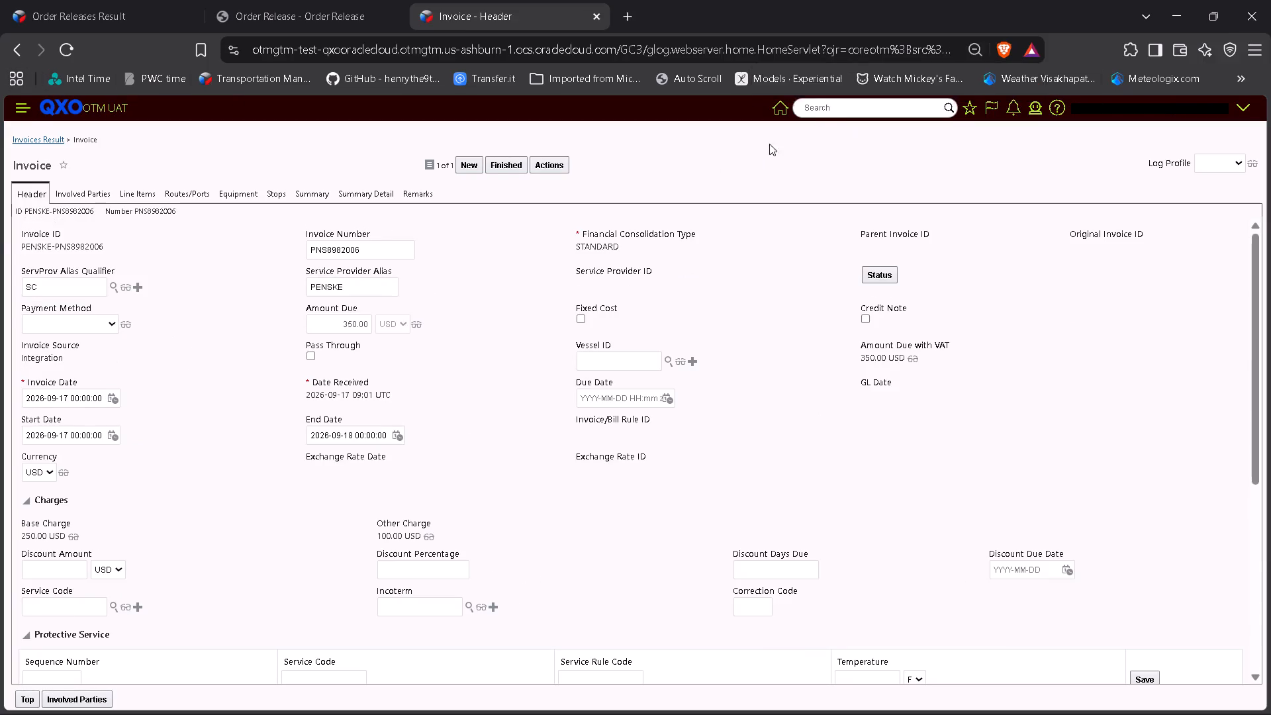
# Open the Transmission Manager and show its Transactions search criteria.
pyautogui.click(865, 108)
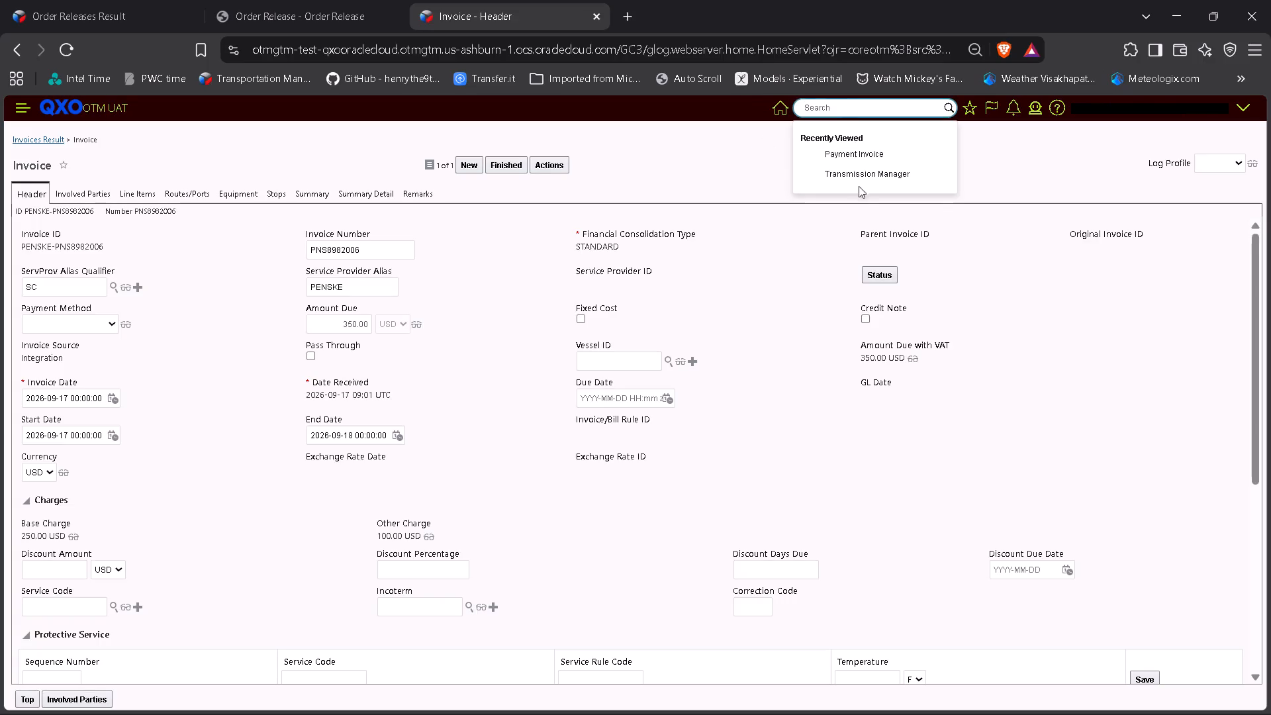
pyautogui.click(857, 187)
pyautogui.click(856, 166)
pyautogui.click(76, 176)
pyautogui.click(124, 166)
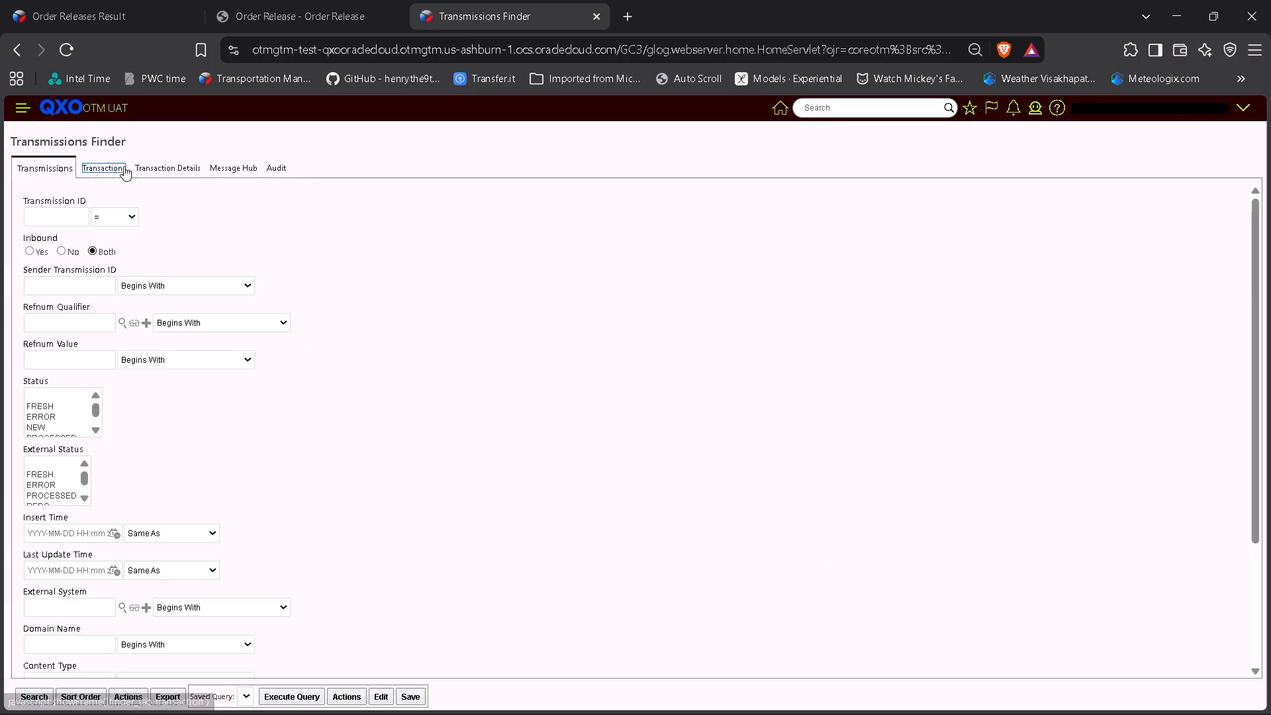
# Search transmissions by Object PENSKE-PNS8982006, trimming the pasted value and changing its match operator.
pyautogui.click(78, 571)
pyautogui.hotkey('ctrl', 'v')
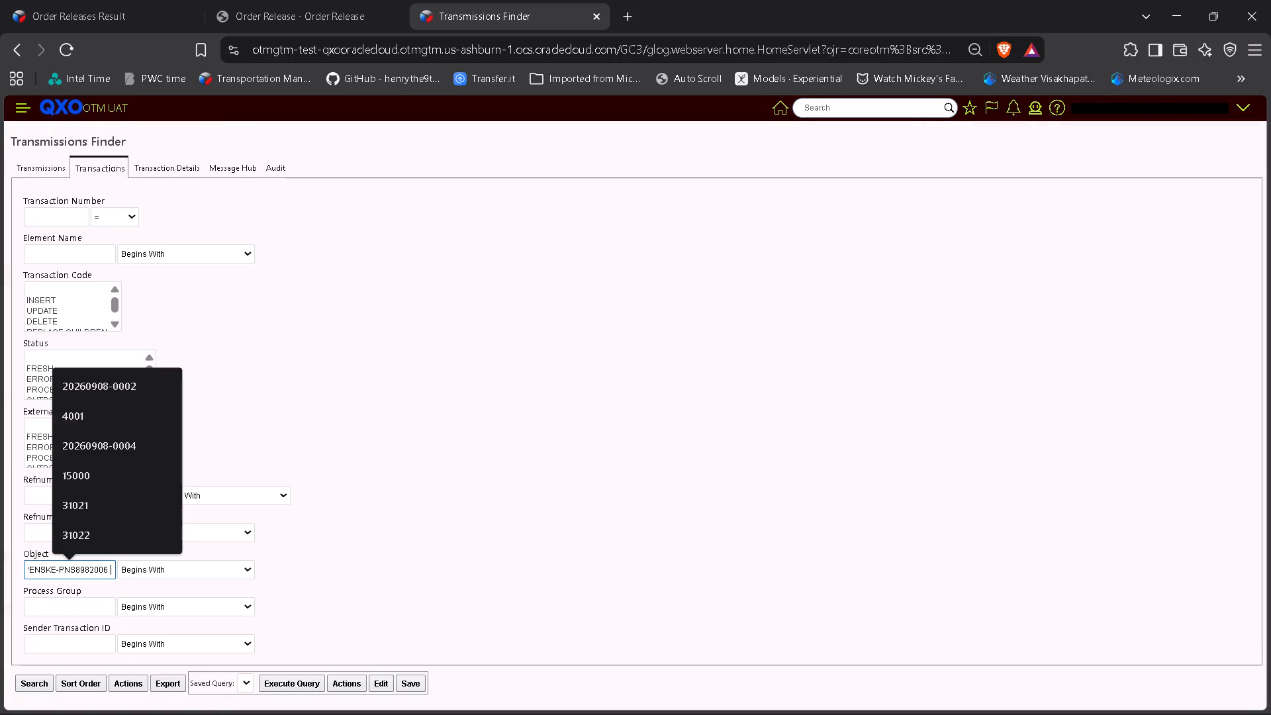
pyautogui.press('BackSpace')
pyautogui.press('BackSpace')
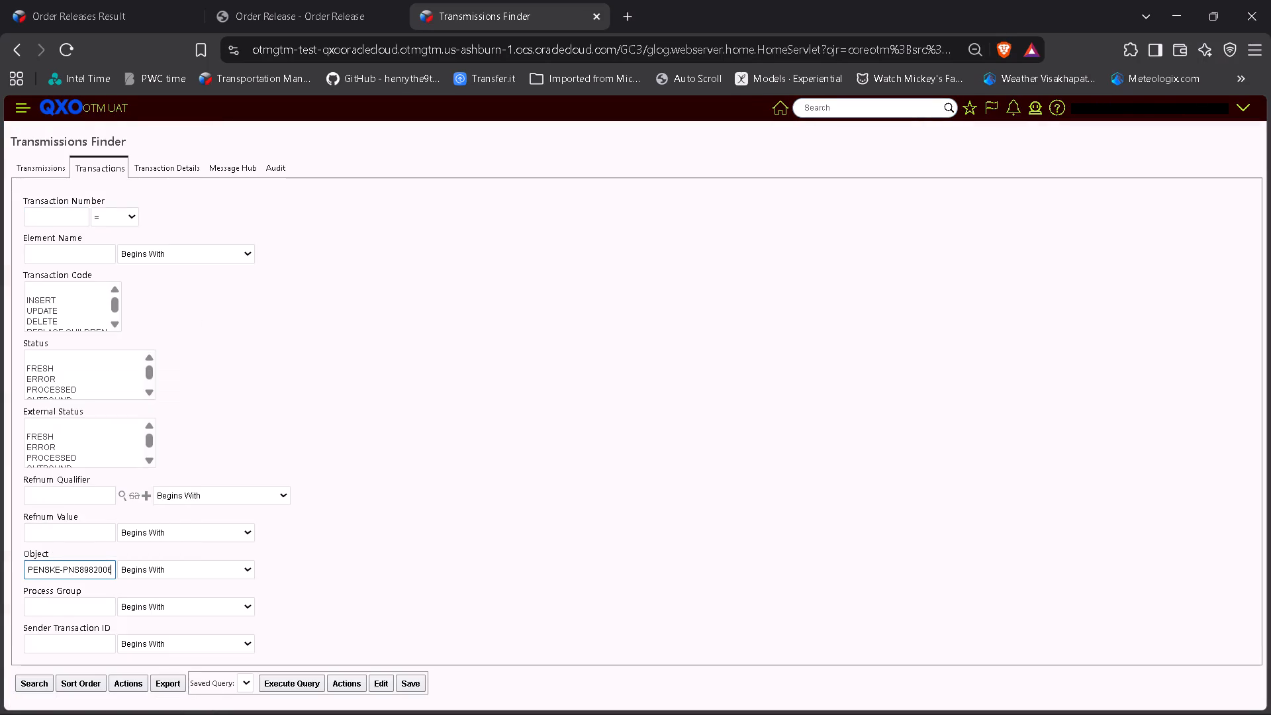
pyautogui.hotkey('ctrl', 'Left')
pyautogui.hotkey('ctrl', 'Left')
pyautogui.hotkey('ctrl', 'Left')
pyautogui.hotkey('ctrl', 'Left')
pyautogui.hotkey('ctrl', 'Left')
pyautogui.press('Tab')
pyautogui.press('c')
pyautogui.press('Return')
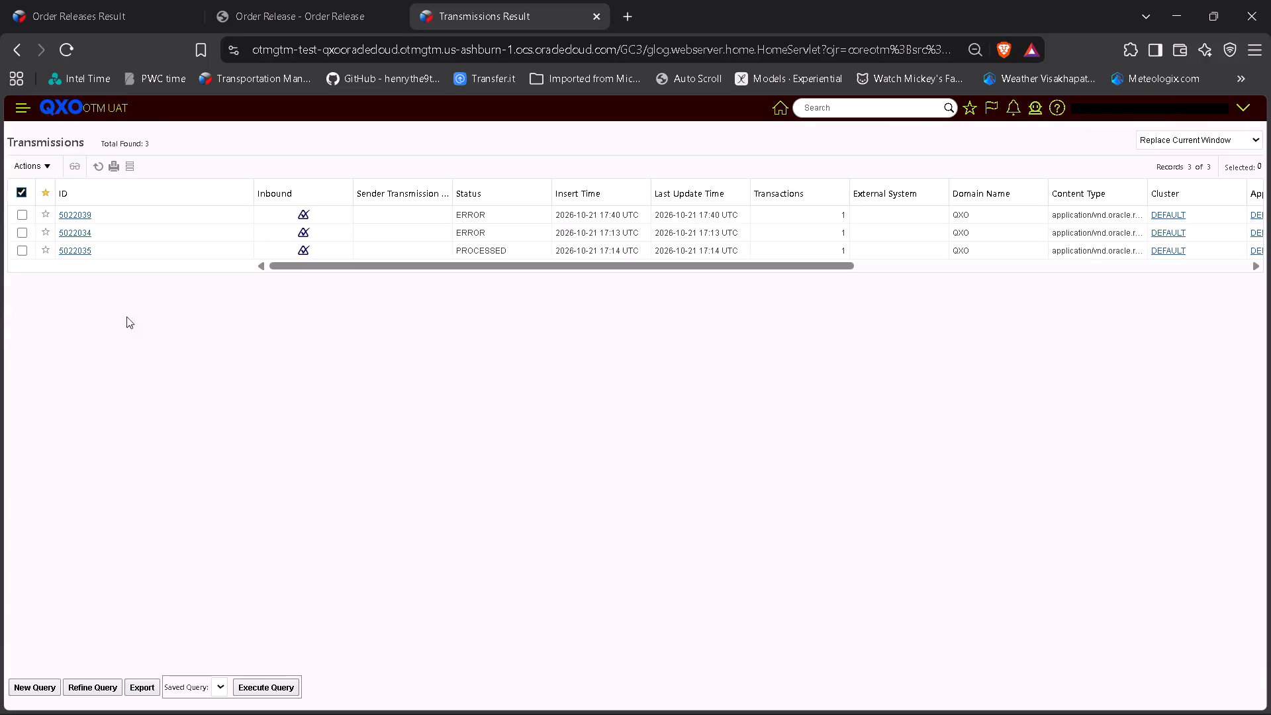
# Open transmission 5022035, view its persisted JSON, and close the JSON window.
pyautogui.click(73, 249)
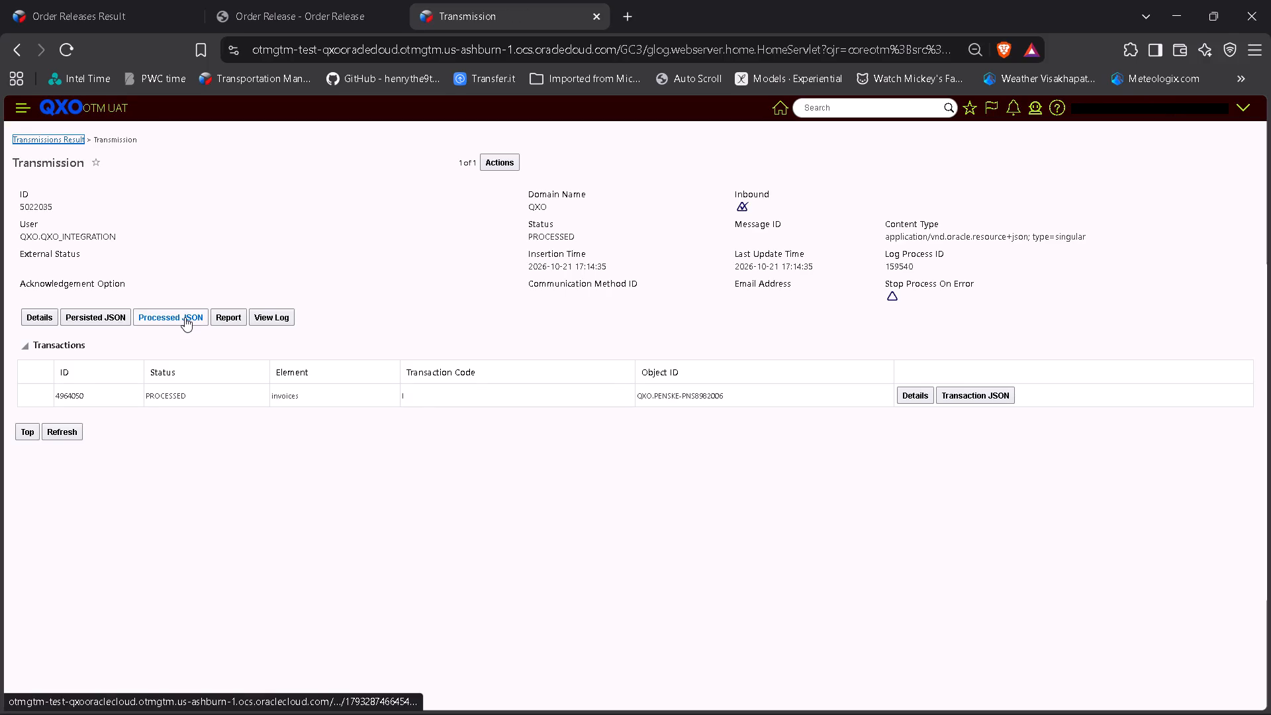
pyautogui.click(120, 316)
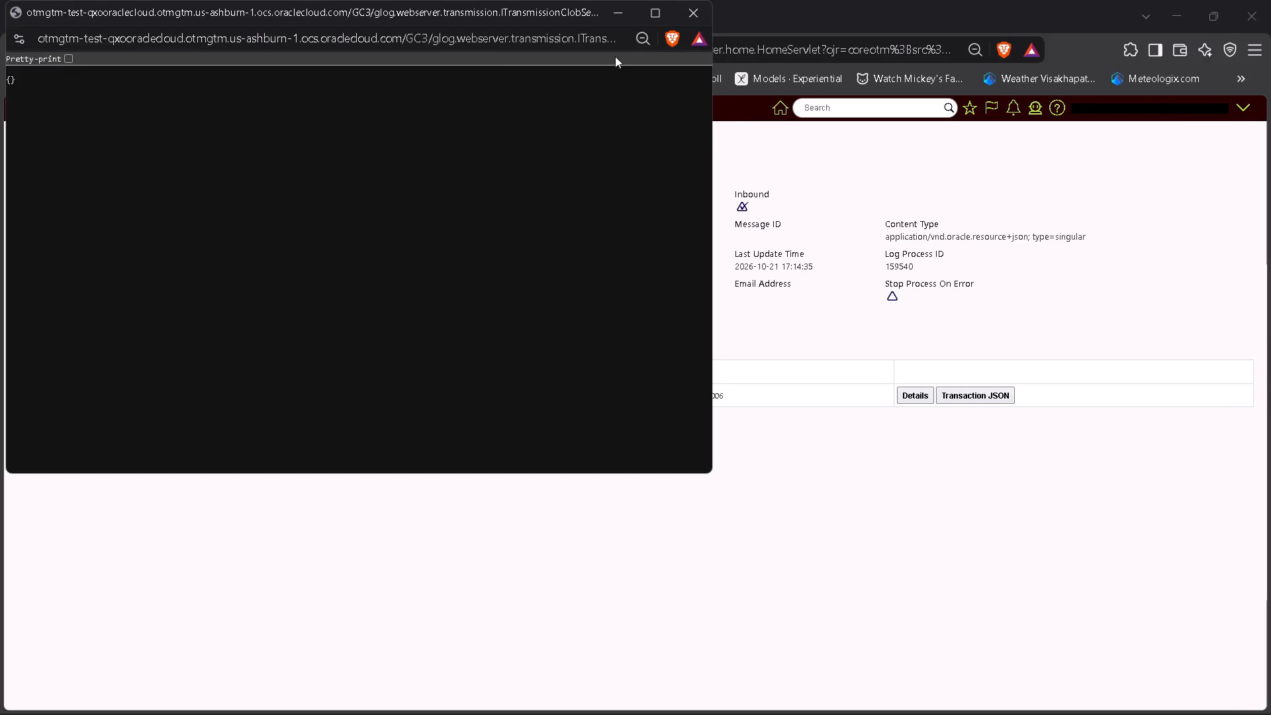
pyautogui.middleClick(476, 19)
pyautogui.click(691, 12)
# Open the transmission's processed JSON and display it pretty-printed.
pyautogui.click(183, 320)
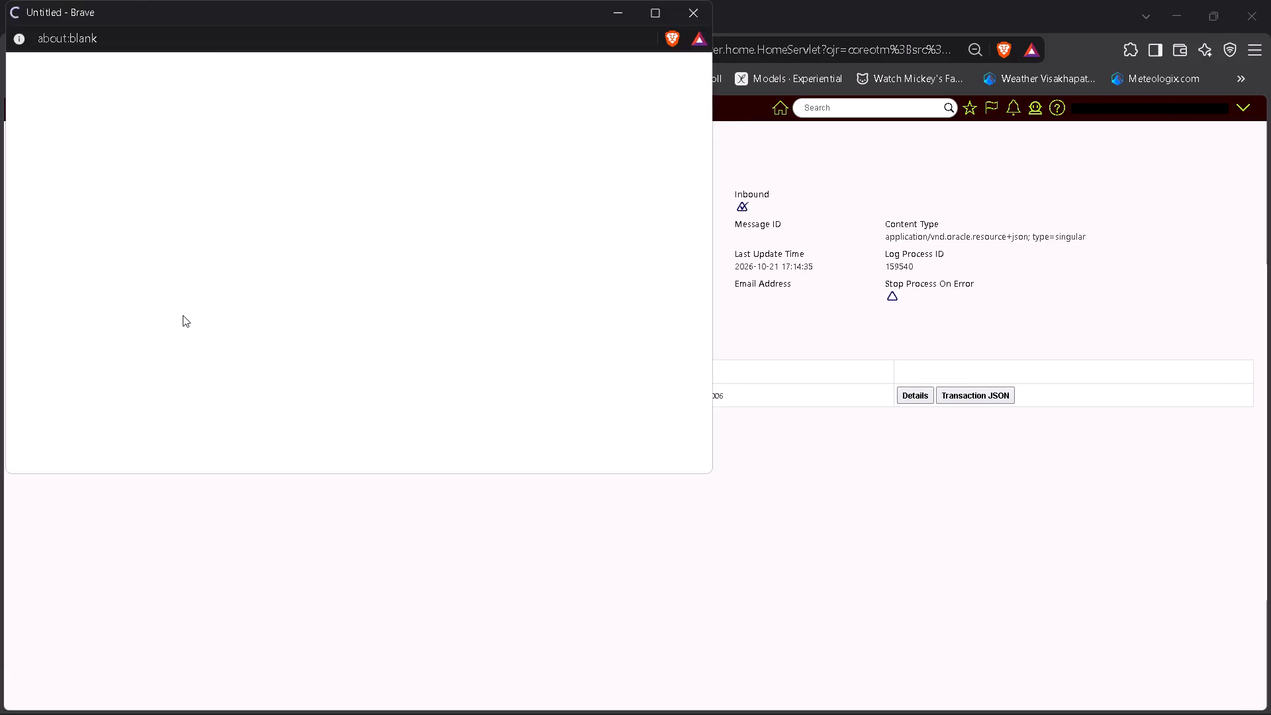
pyautogui.click(278, 200)
pyautogui.click(73, 57)
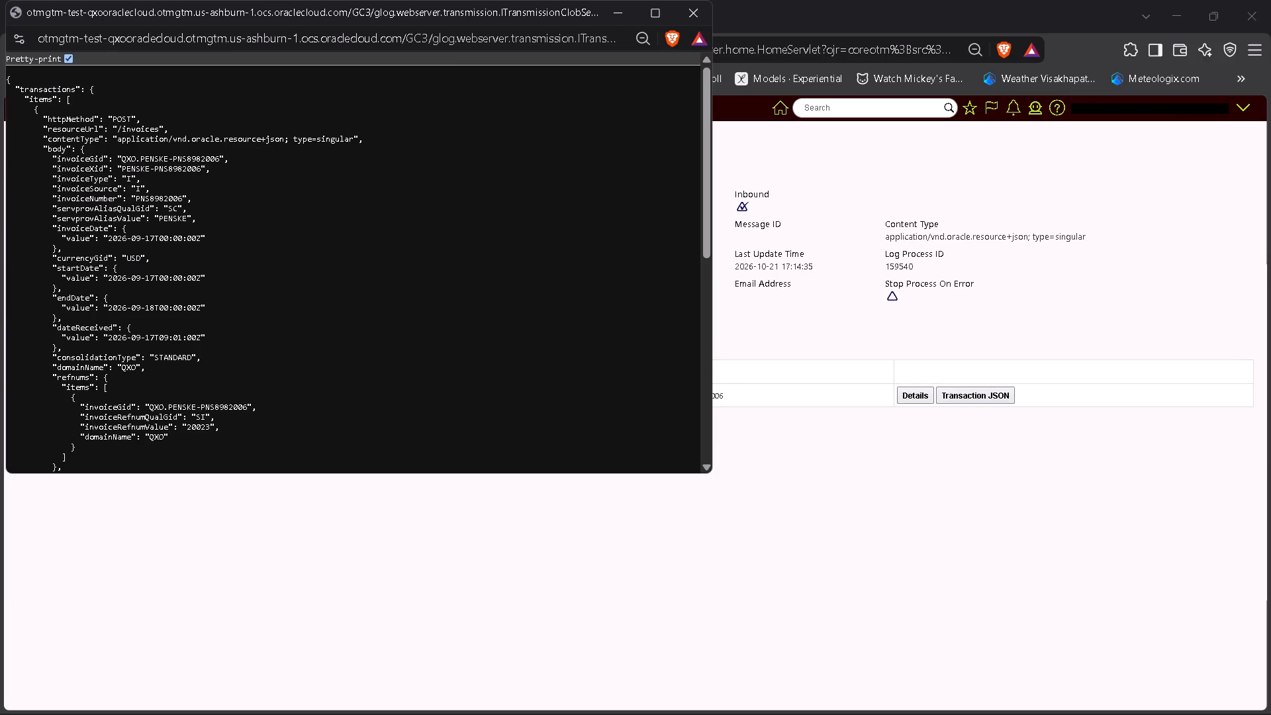
# Copy the invoice ID PENSKE-PNS8982006, without its QXO prefix, from the invoiceGid value in the processed JSON.
pyautogui.moveTo(140, 158); pyautogui.dragTo(212, 158)
pyautogui.moveTo(212, 158); pyautogui.dragTo(220, 157)
pyautogui.hotkey('ctrl', 'c')
pyautogui.hotkey('ctrl', 'c')
# Open the Order Release finder in OTM UAT and search for Order Release IDs containing PENSKE-PNS8982006.
pyautogui.click(850, 111)
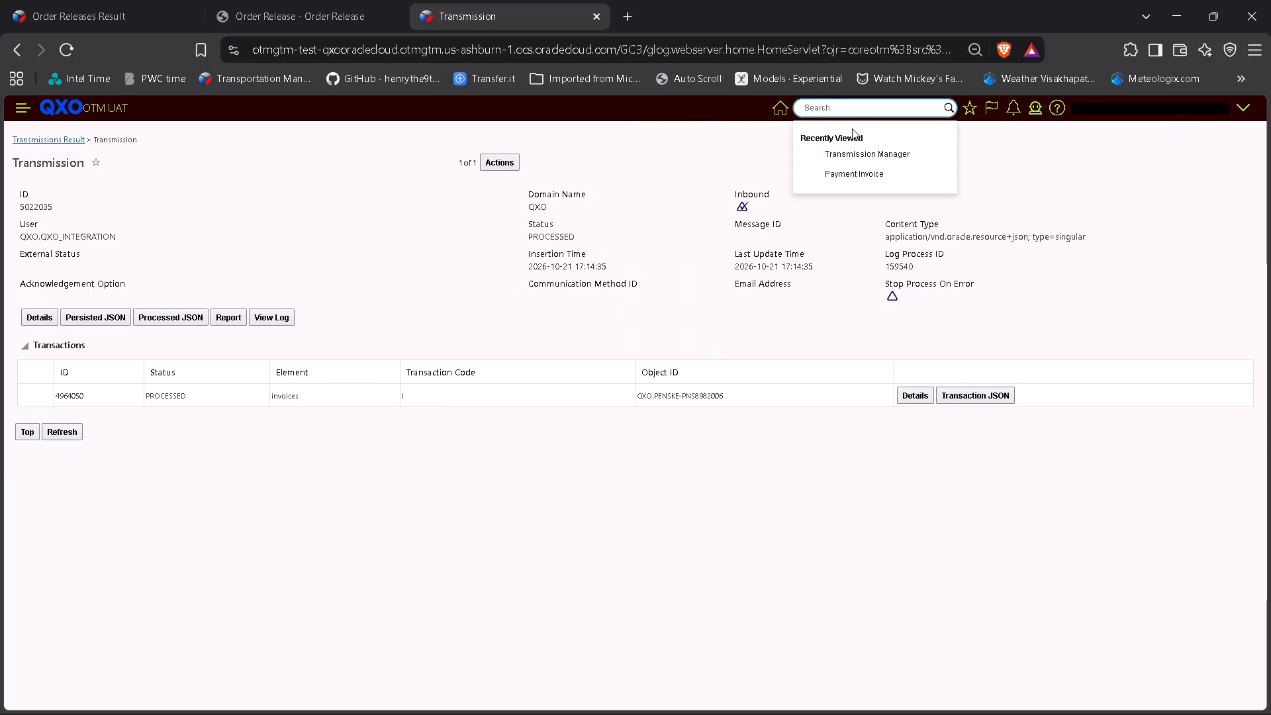
pyautogui.write('ordefr')
pyautogui.press('space')
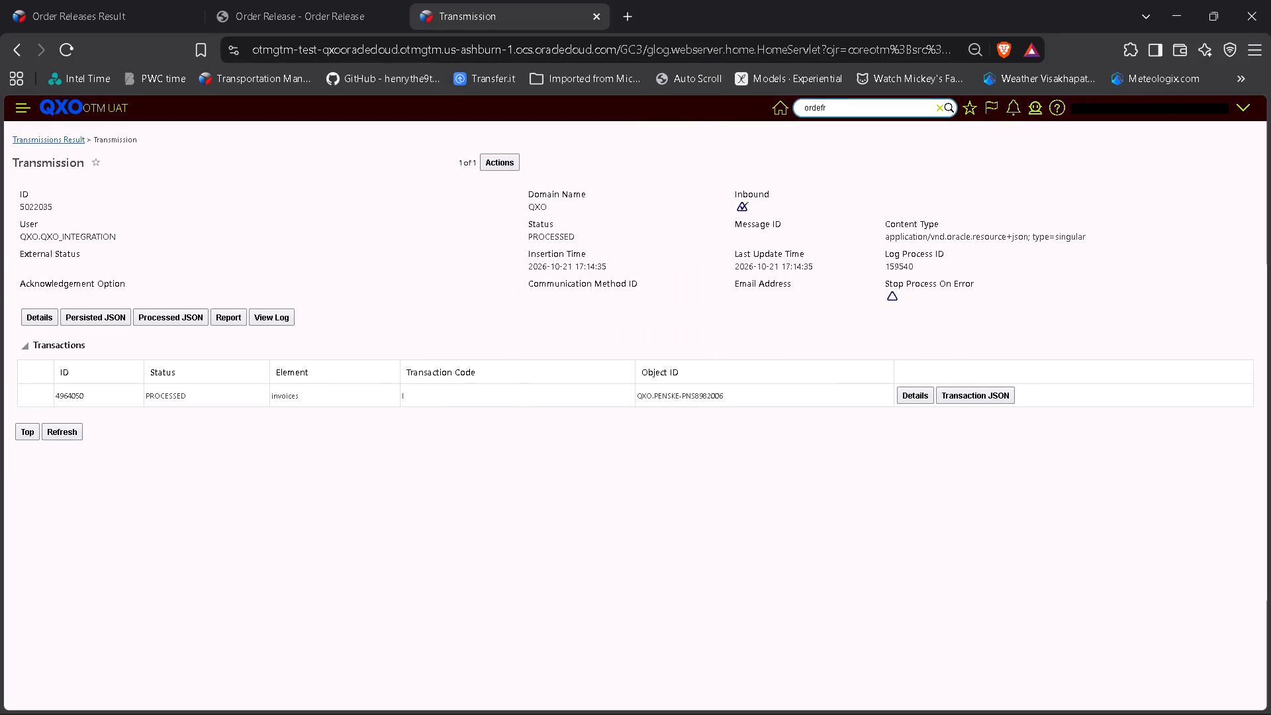
pyautogui.press('BackSpace')
pyautogui.press('BackSpace')
pyautogui.press('BackSpace')
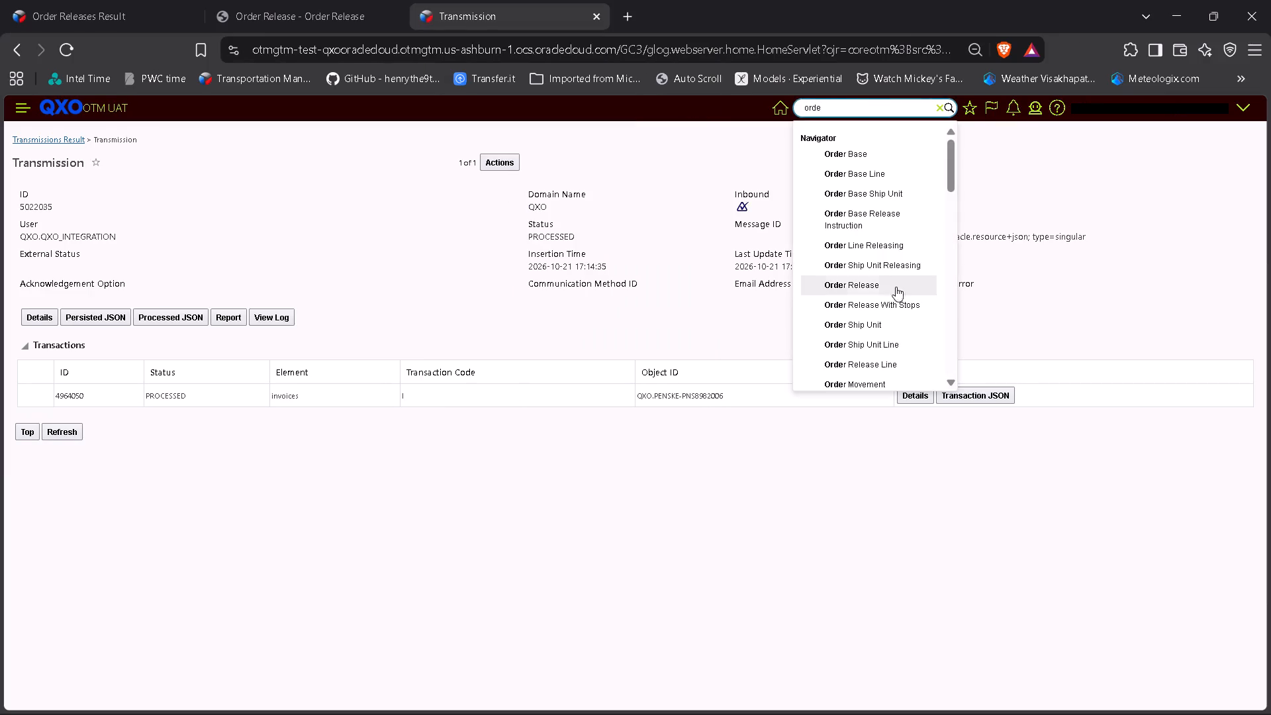
pyautogui.click(878, 283)
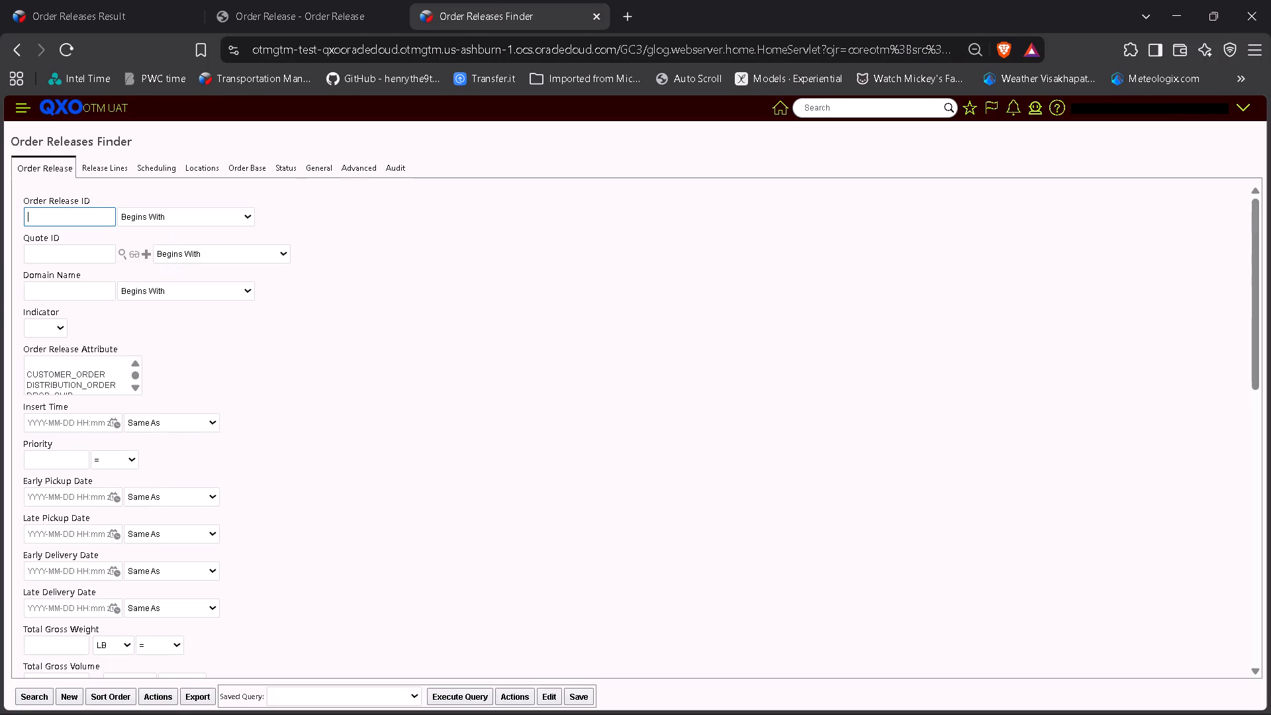
pyautogui.hotkey('ctrl', 'v')
pyautogui.press('Tab')
pyautogui.press('c')
pyautogui.press('Return')
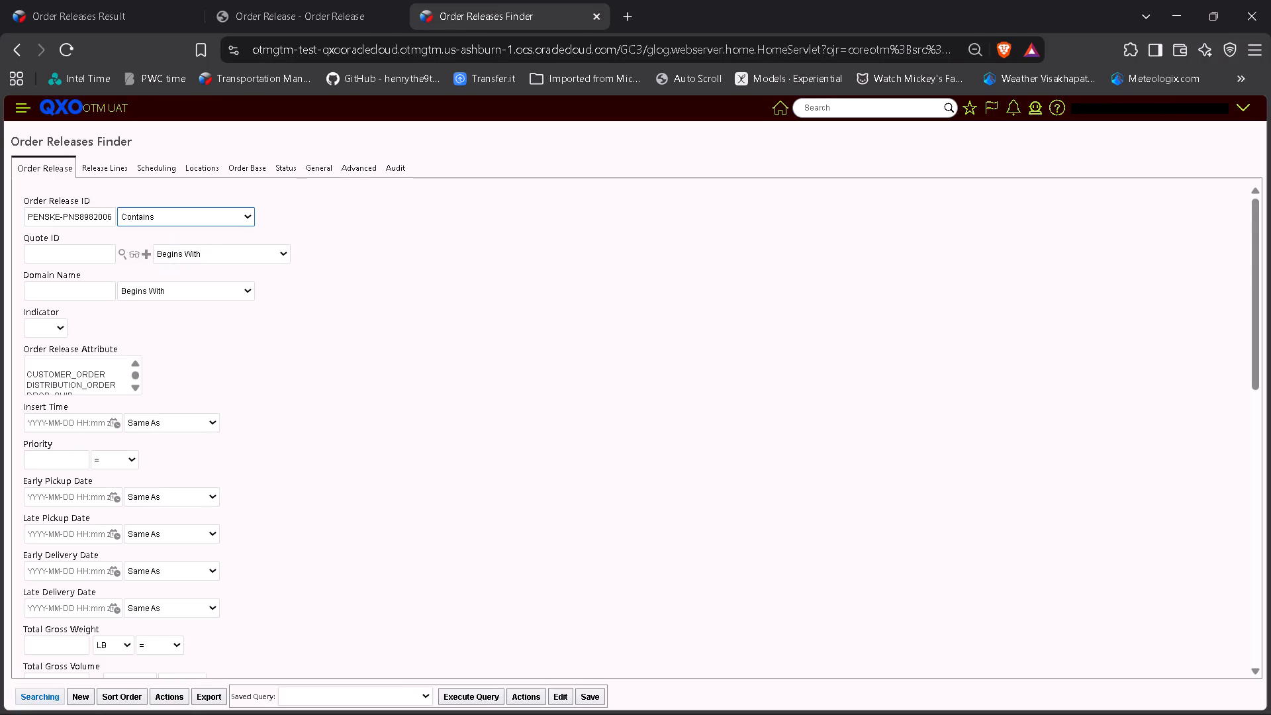
# Refine the order release query by removing the PENSKE- prefix, and search for IDs containing PNS8982006.
pyautogui.click(100, 682)
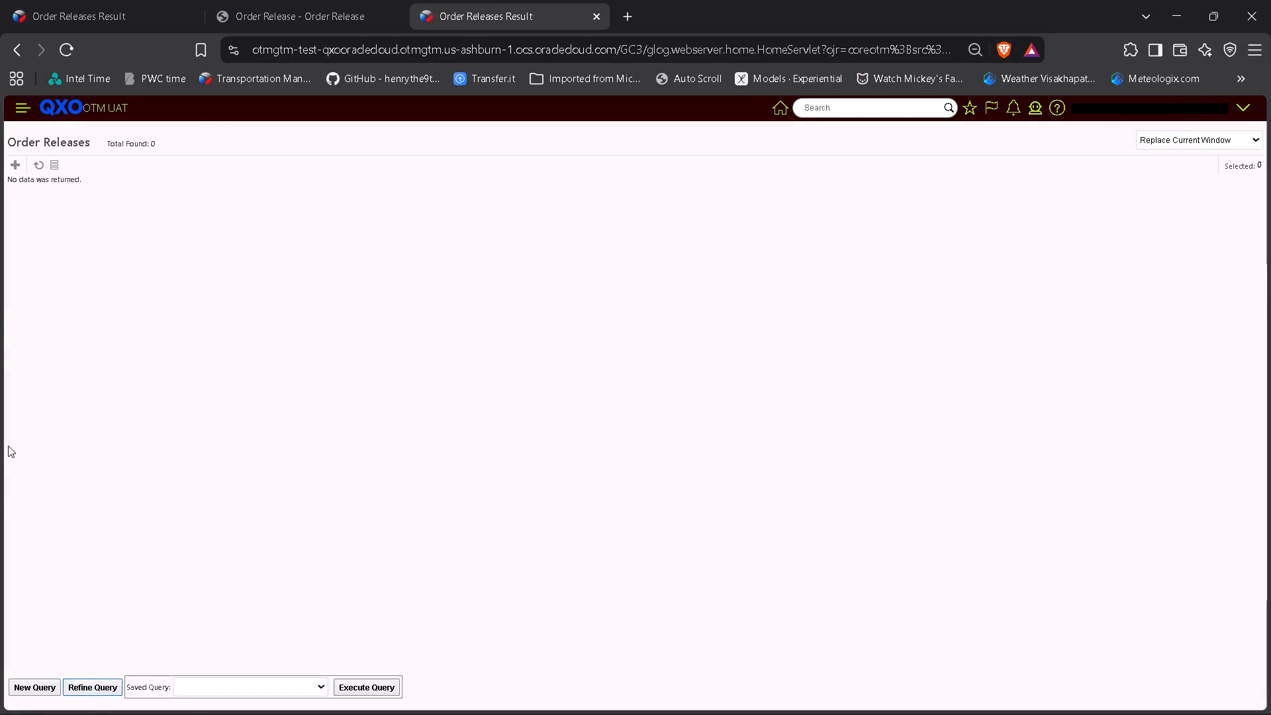
pyautogui.click(68, 218)
pyautogui.hotkey('ctrl', 'Left')
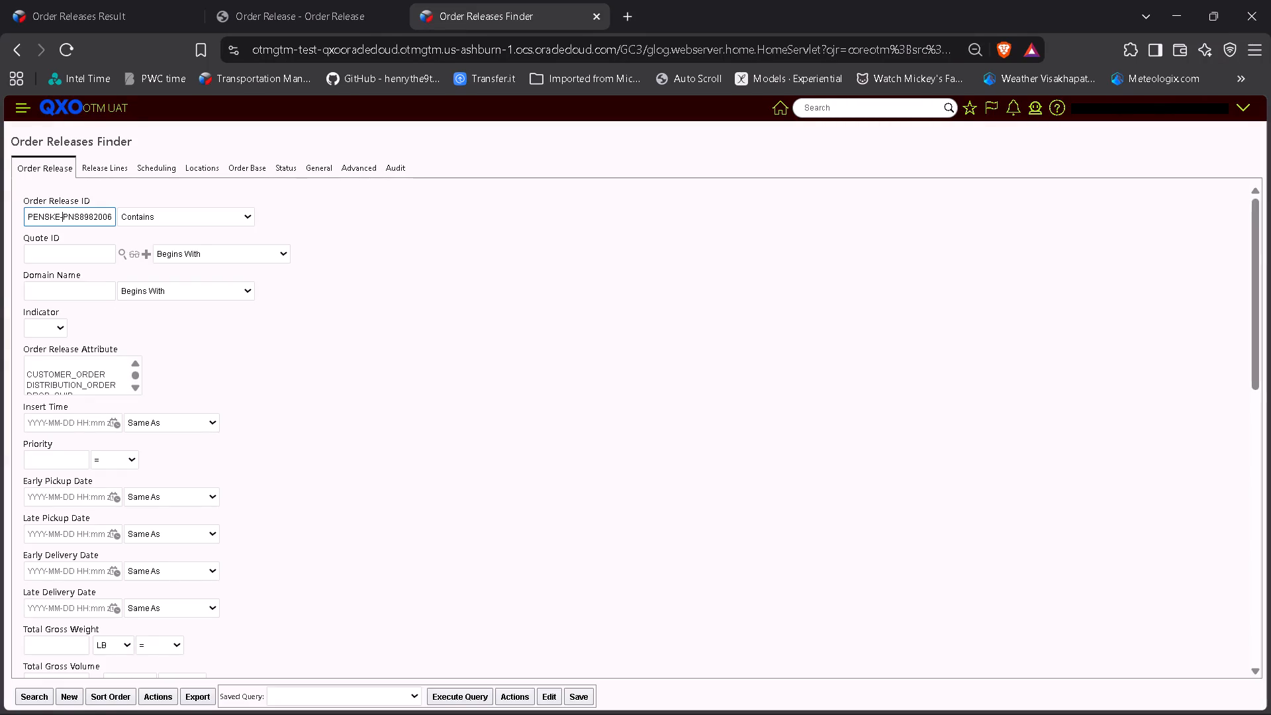
pyautogui.hotkey('ctrl', 'Left')
pyautogui.hotkey('ctrl', 'Left')
pyautogui.hotkey('ctrl', 'Left')
pyautogui.hotkey('ctrl', 'Right')
pyautogui.hotkey('ctrl', 'Right')
pyautogui.hotkey('ctrl', 'Right')
pyautogui.hotkey('ctrl', 'Right')
pyautogui.hotkey('alt', 'Tab')
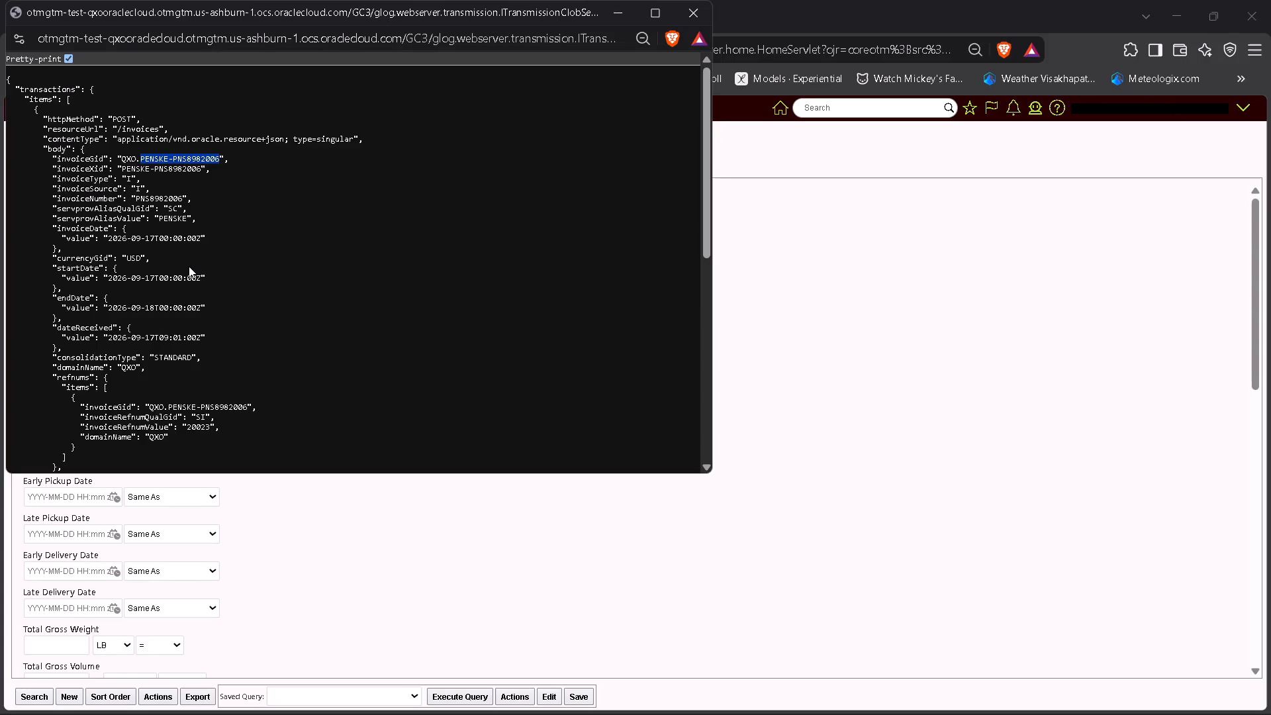
pyautogui.click(189, 266)
pyautogui.hotkey('alt', 'Tab')
pyautogui.moveTo(63, 218); pyautogui.dragTo(9, 220)
pyautogui.press('Tab')
pyautogui.click(63, 216)
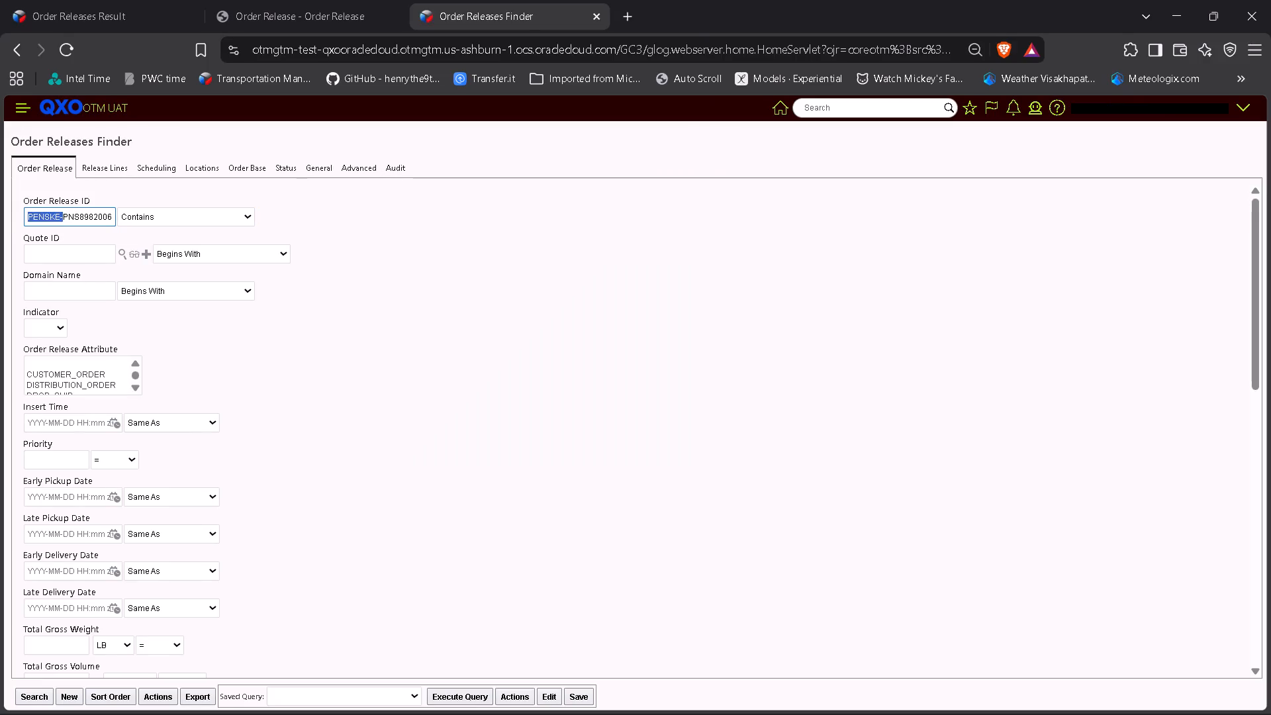
pyautogui.hotkey('ctrl', 'shift', 'Left')
pyautogui.hotkey('ctrl', 'shift', 'Left')
pyautogui.hotkey('ctrl', 'shift', 'Left')
pyautogui.press('BackSpace')
pyautogui.press('Tab')
pyautogui.press('Return')
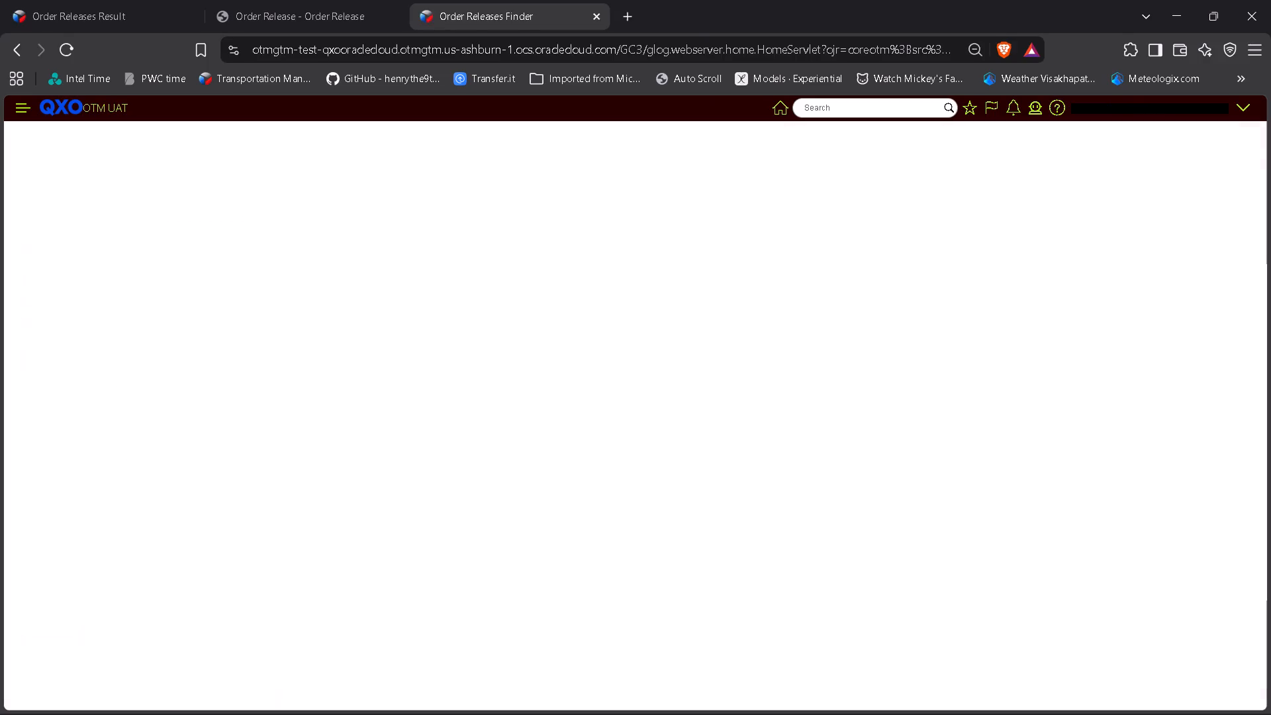
pyautogui.hotkey('alt', 'Tab')
pyautogui.hotkey('alt', 'Tab')
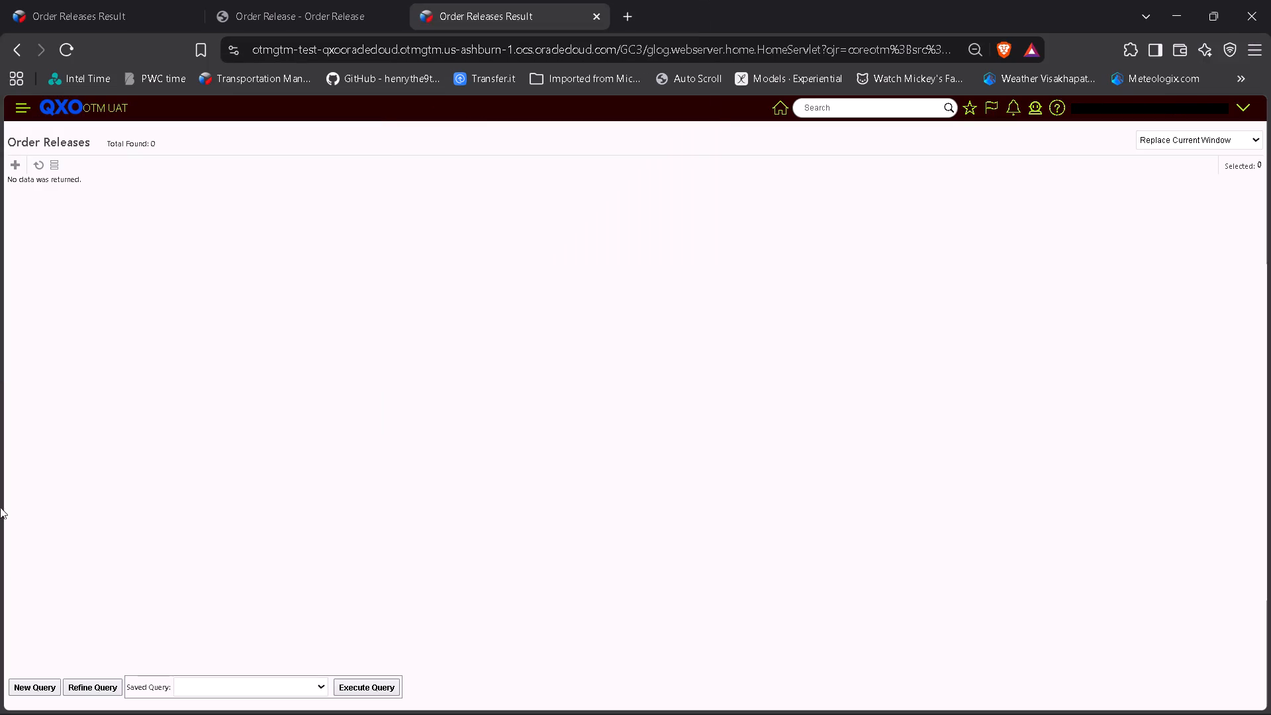
# Refine the query again by removing the PNS prefix, search for Order Release IDs containing 8982006, and recheck the JSON.
pyautogui.click(98, 682)
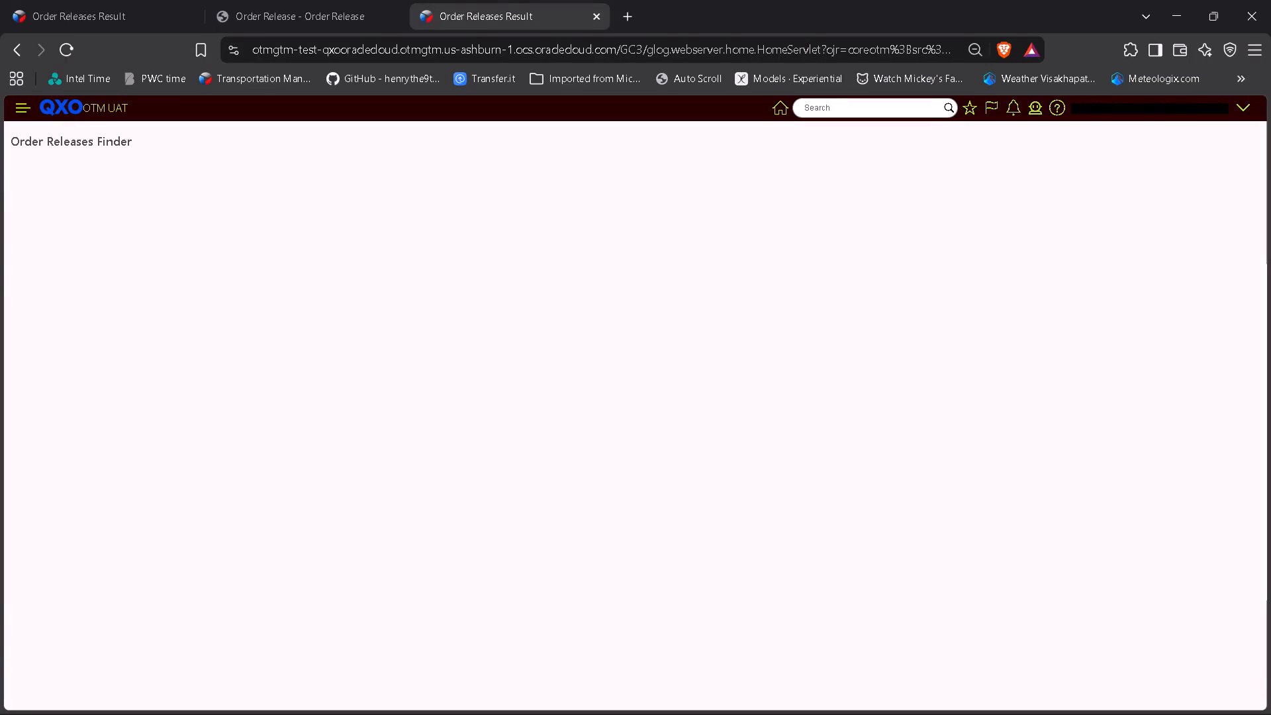
pyautogui.moveTo(42, 216); pyautogui.dragTo(5, 218)
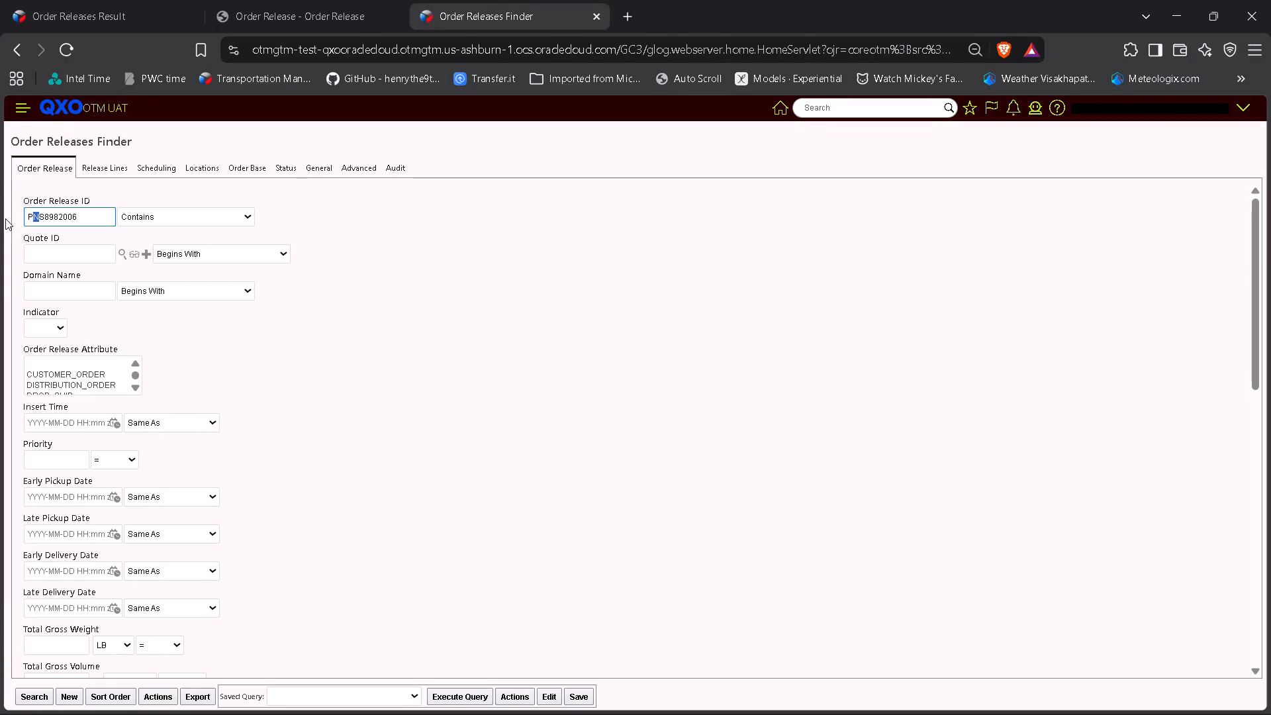
pyautogui.press('Right')
pyautogui.press('Right')
pyautogui.press('BackSpace')
pyautogui.press('BackSpace')
pyautogui.press('BackSpace')
pyautogui.press('BackSpace')
pyautogui.press('Return')
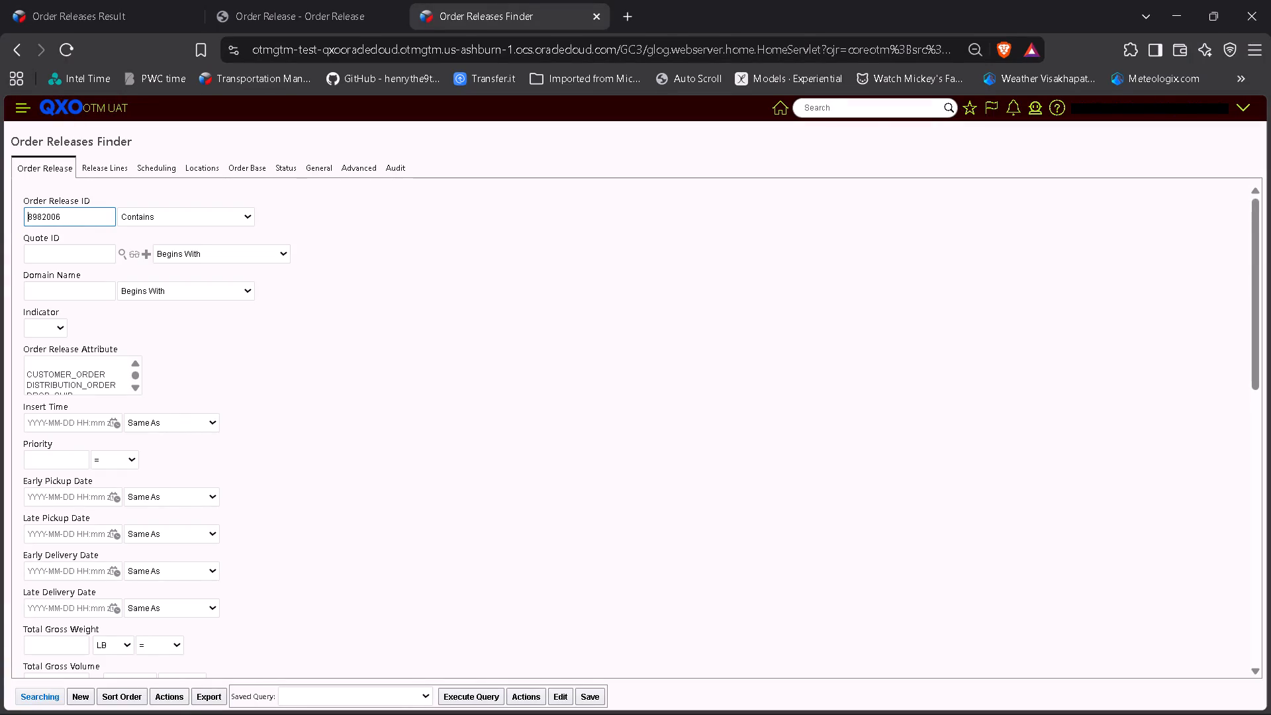
pyautogui.hotkey('alt', 'Tab')
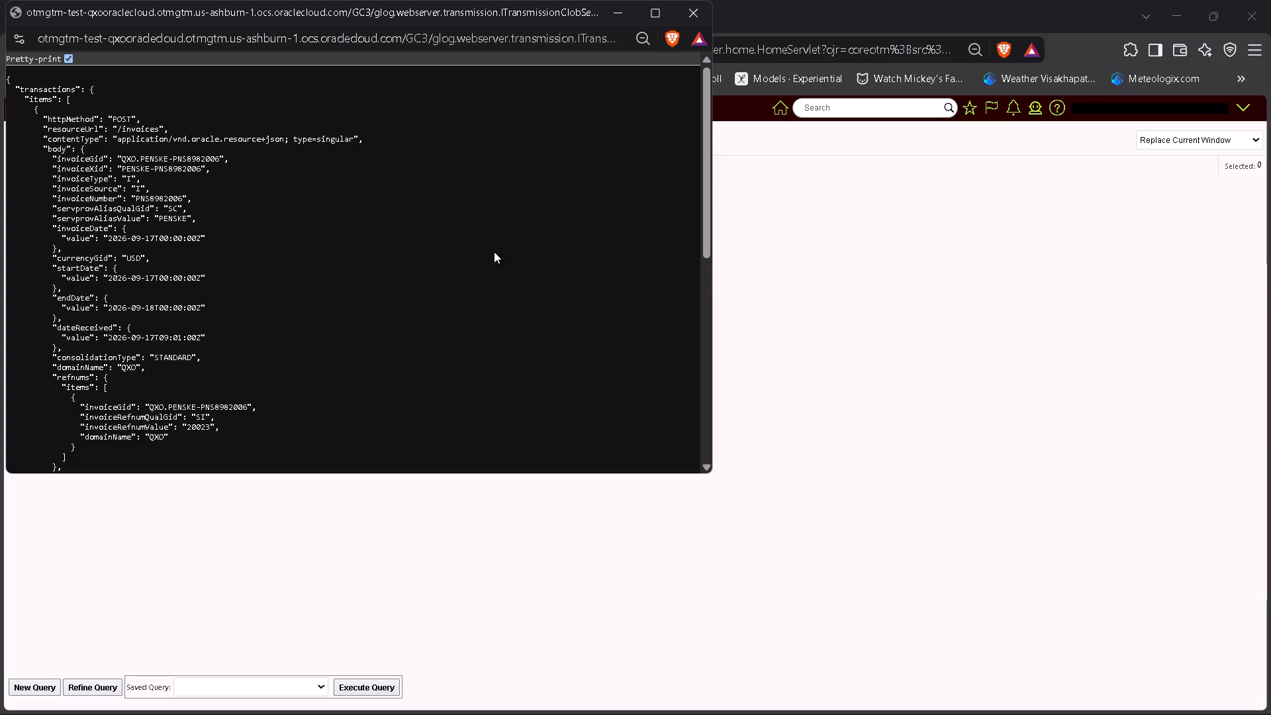
pyautogui.click(746, 316)
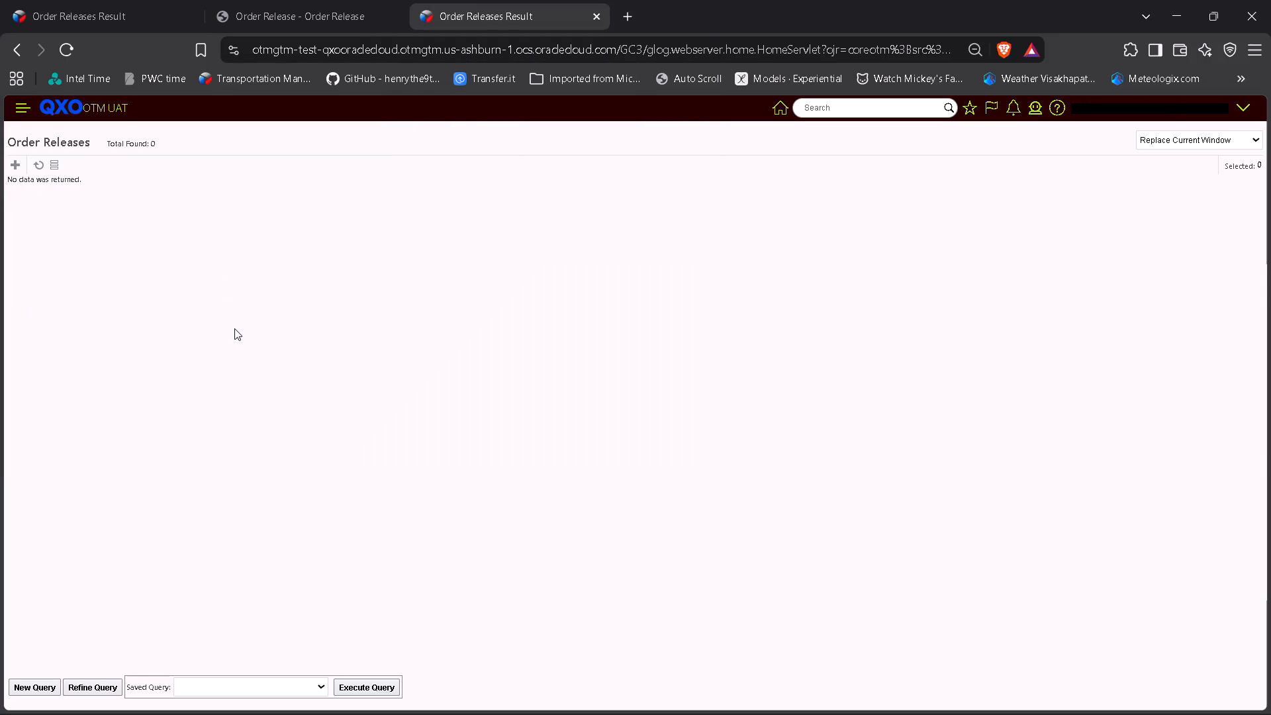
# Reopen the order release query for refinement and clear its Order Release ID criterion.
pyautogui.doubleClick(93, 675)
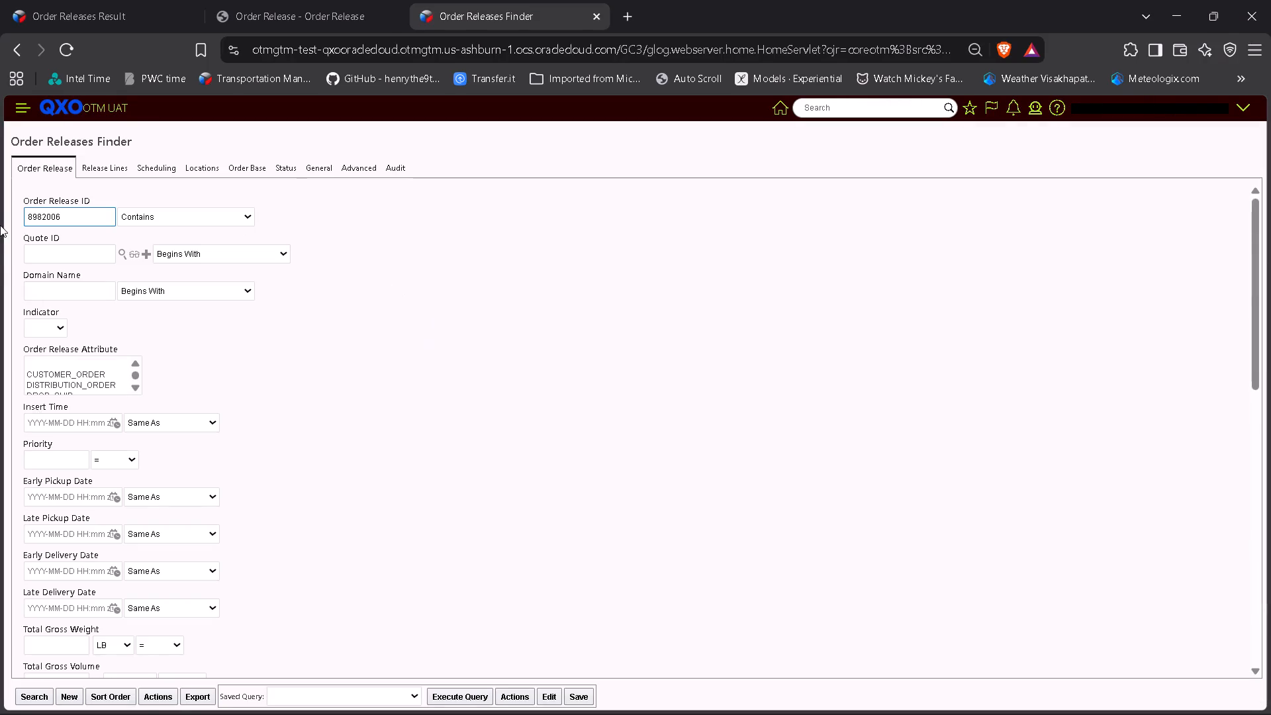
pyautogui.hotkey('ctrl', 'a')
pyautogui.press('BackSpace')
# Switch to Microsoft Teams and bring up its open windows.
pyautogui.hotkey('alt', 'Tab')
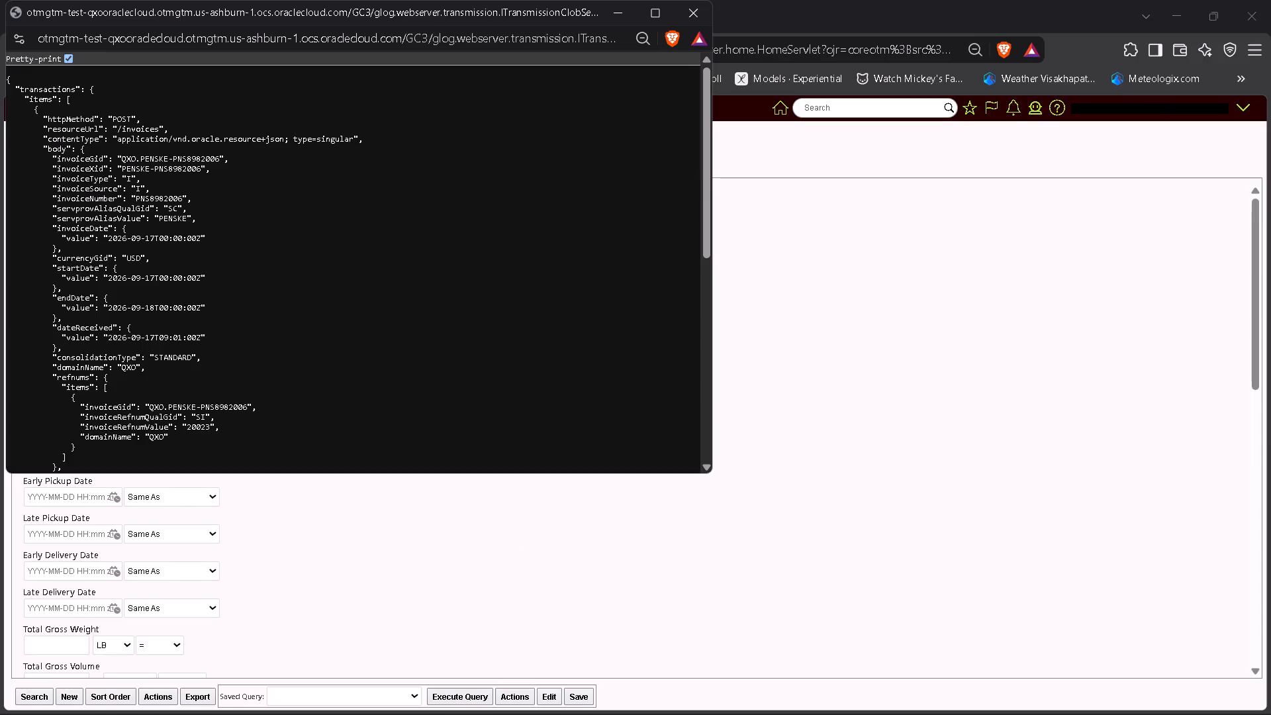
pyautogui.click(795, 708)
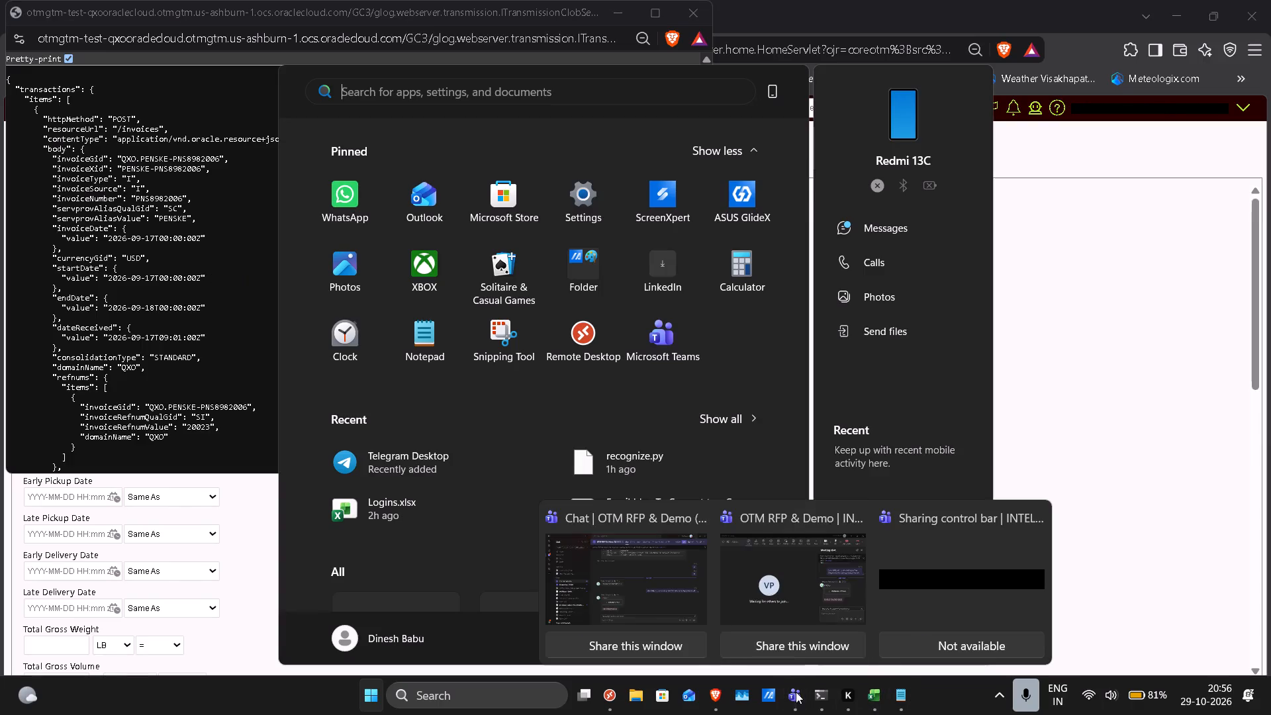
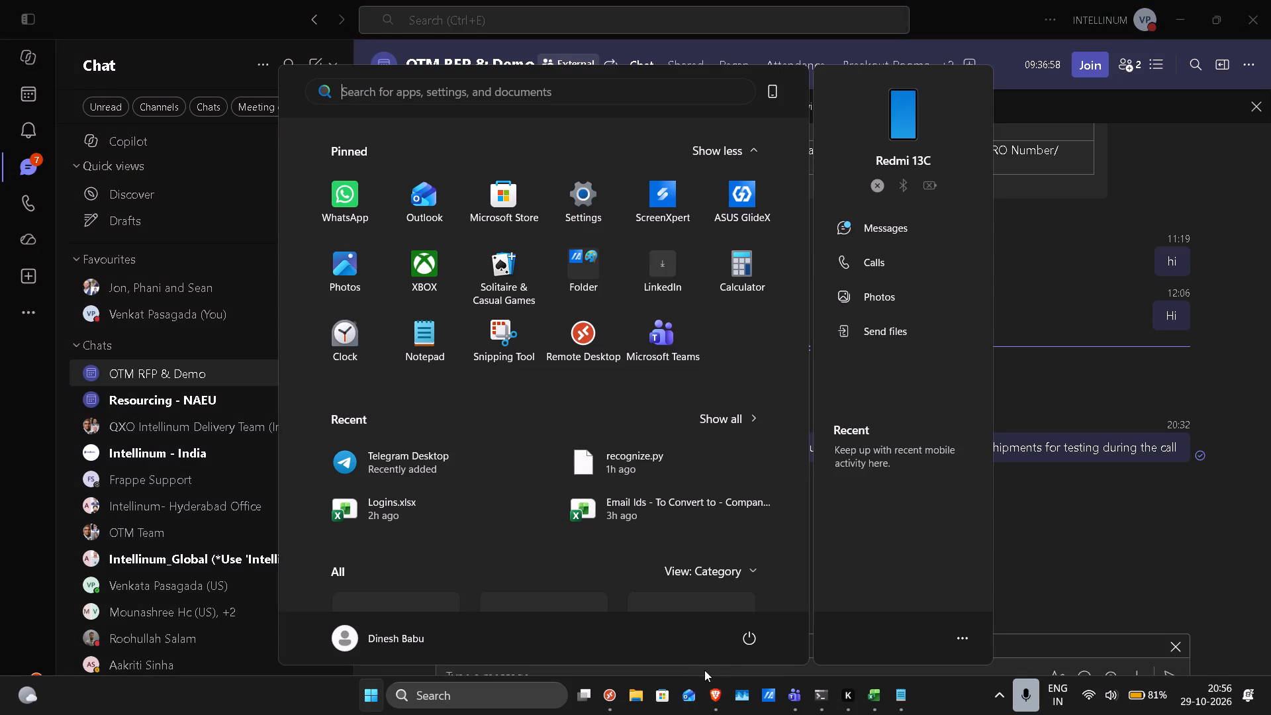
# Switch to OTM UAT in Brave and open the Transmission Manager finder at its Transactions search criteria.
pyautogui.click(706, 696)
pyautogui.click(781, 577)
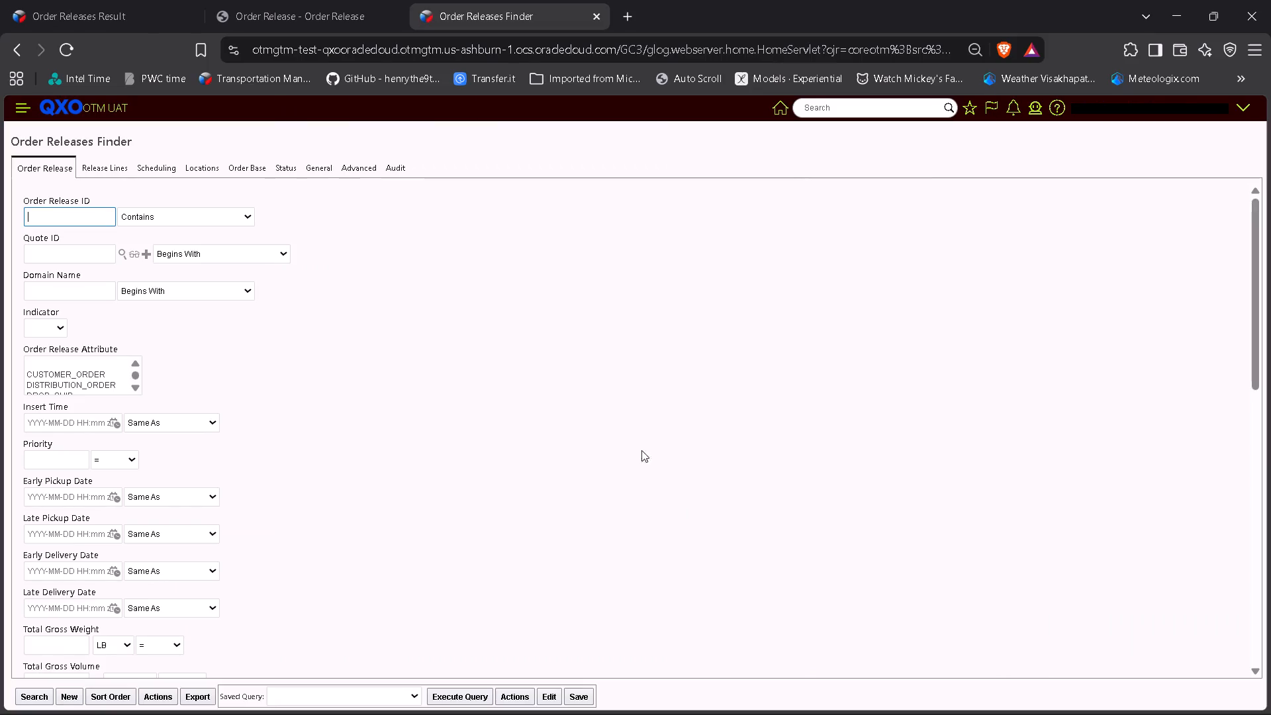
pyautogui.click(471, 203)
pyautogui.click(872, 112)
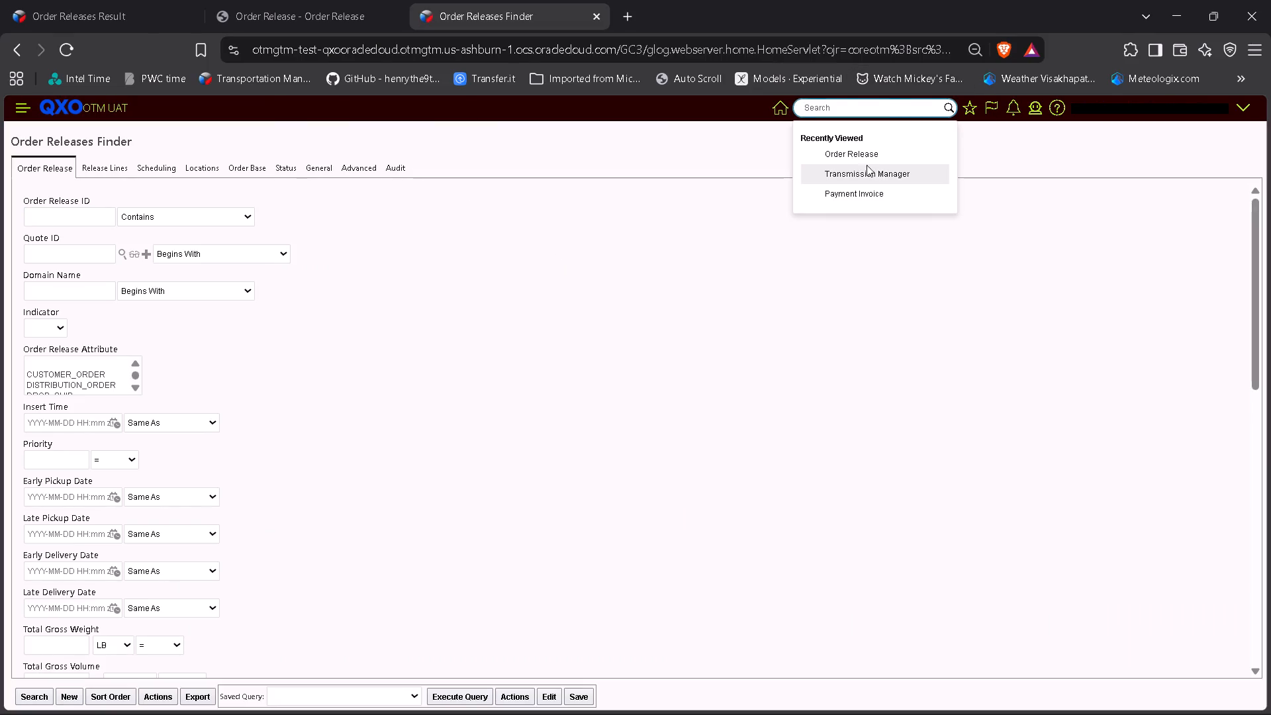
pyautogui.click(876, 176)
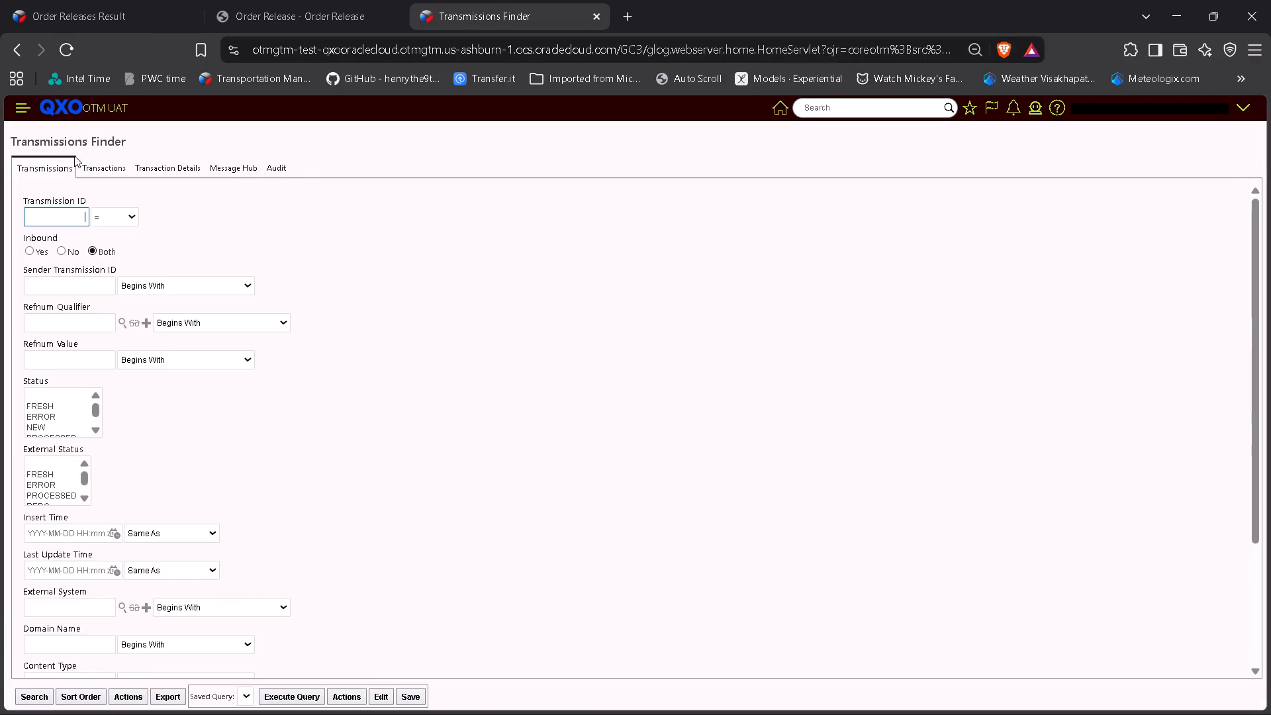
pyautogui.click(107, 162)
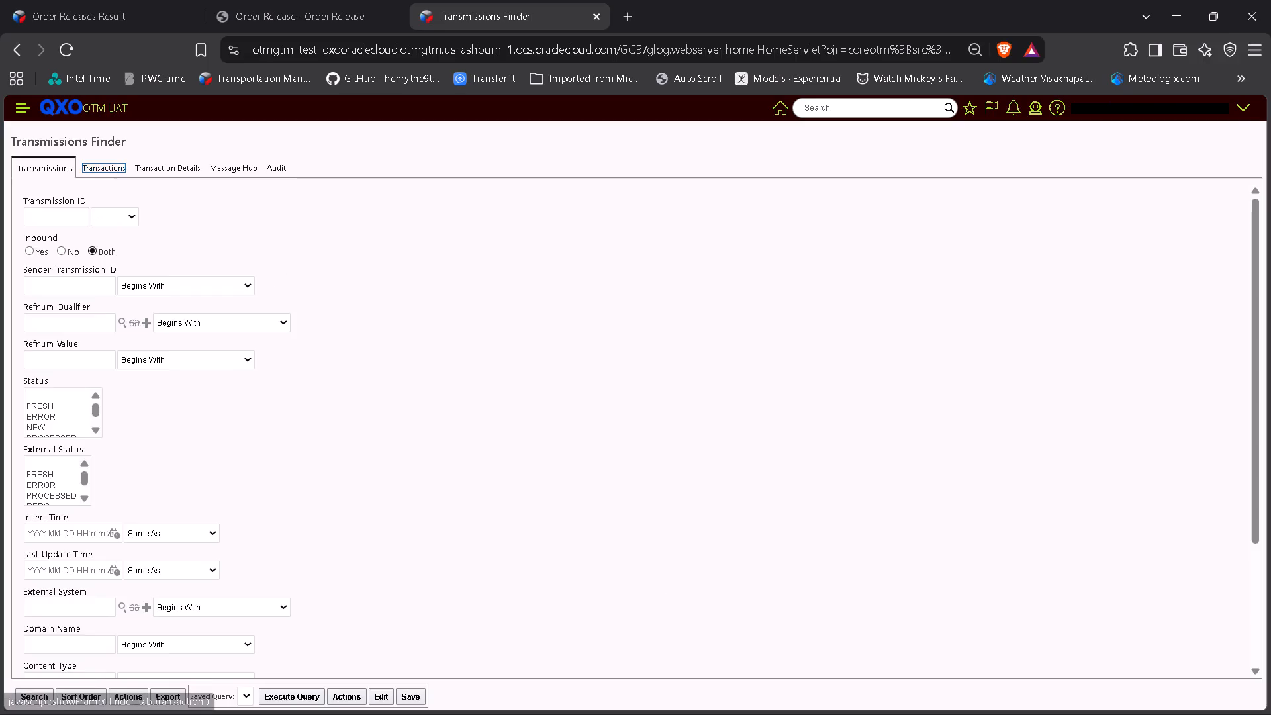
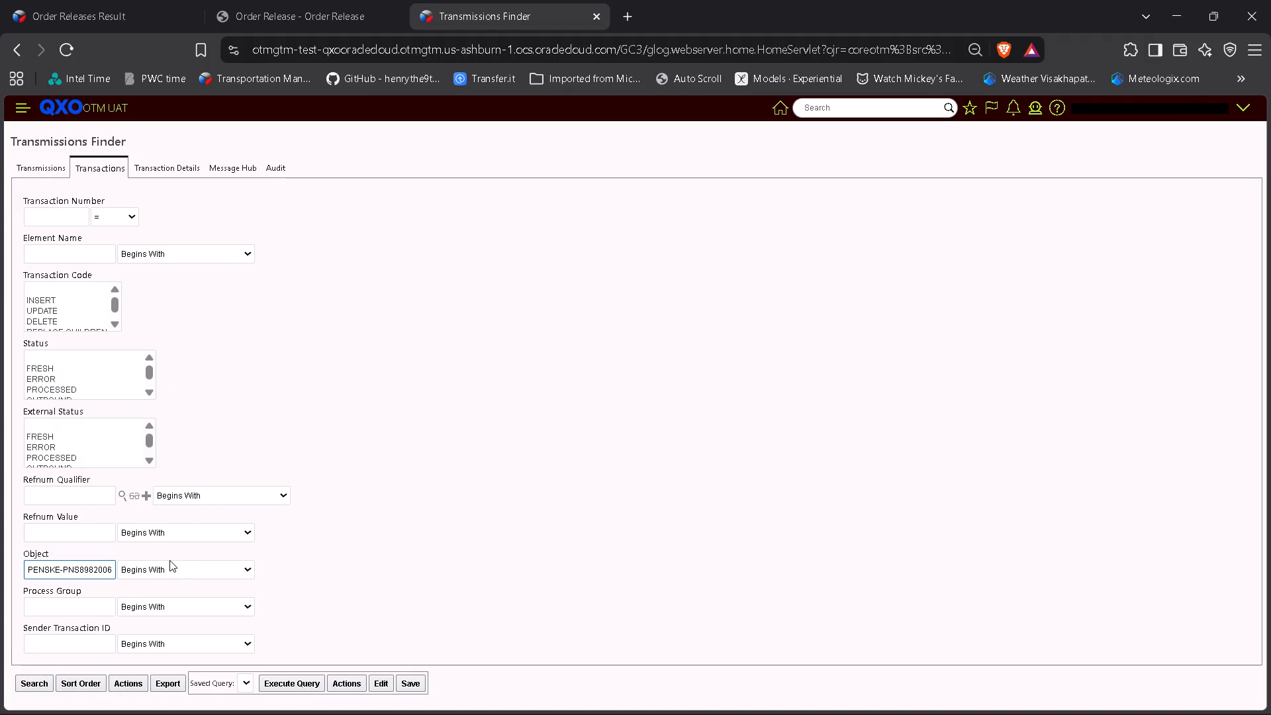
# Search the transactions for objects containing PENSKE-PNS8982013.
pyautogui.press('BackSpace')
pyautogui.press('BackSpace')
pyautogui.write('13')
pyautogui.press('Tab')
pyautogui.press('c')
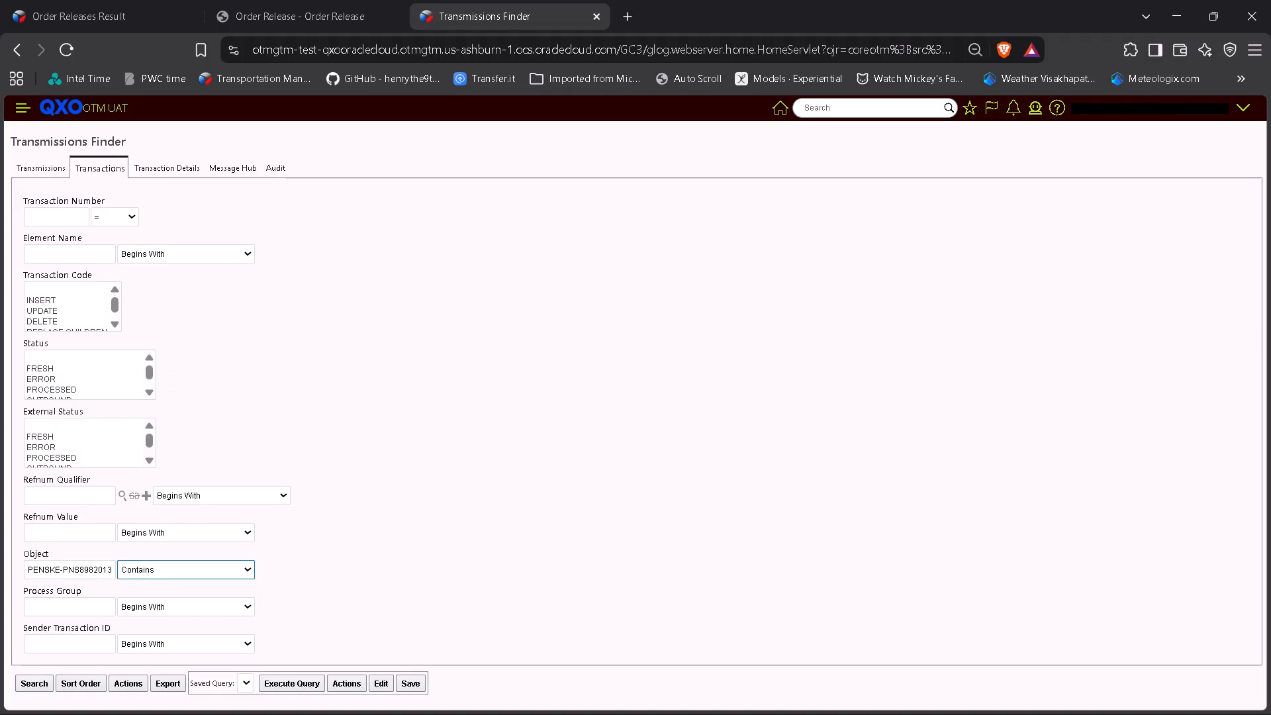
pyautogui.press('Return')
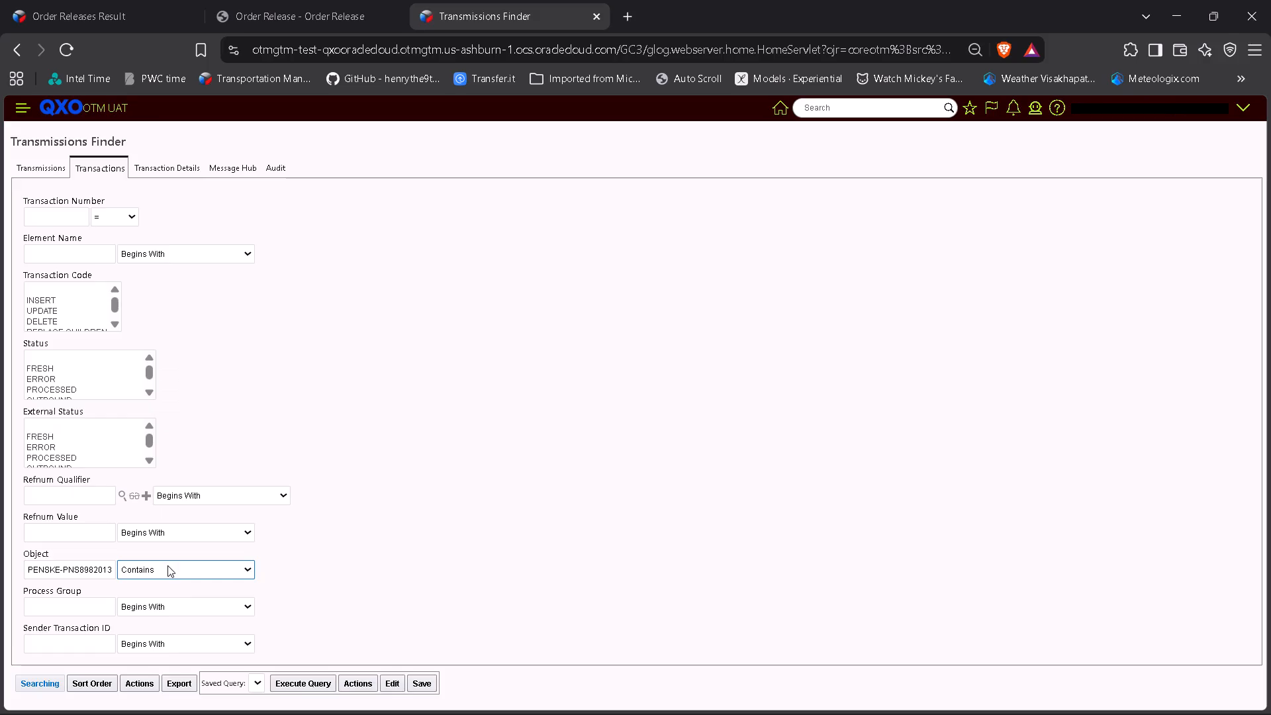
# Open the transmission found for PENSKE-PNS8982013 and display its processed JSON.
pyautogui.click(80, 215)
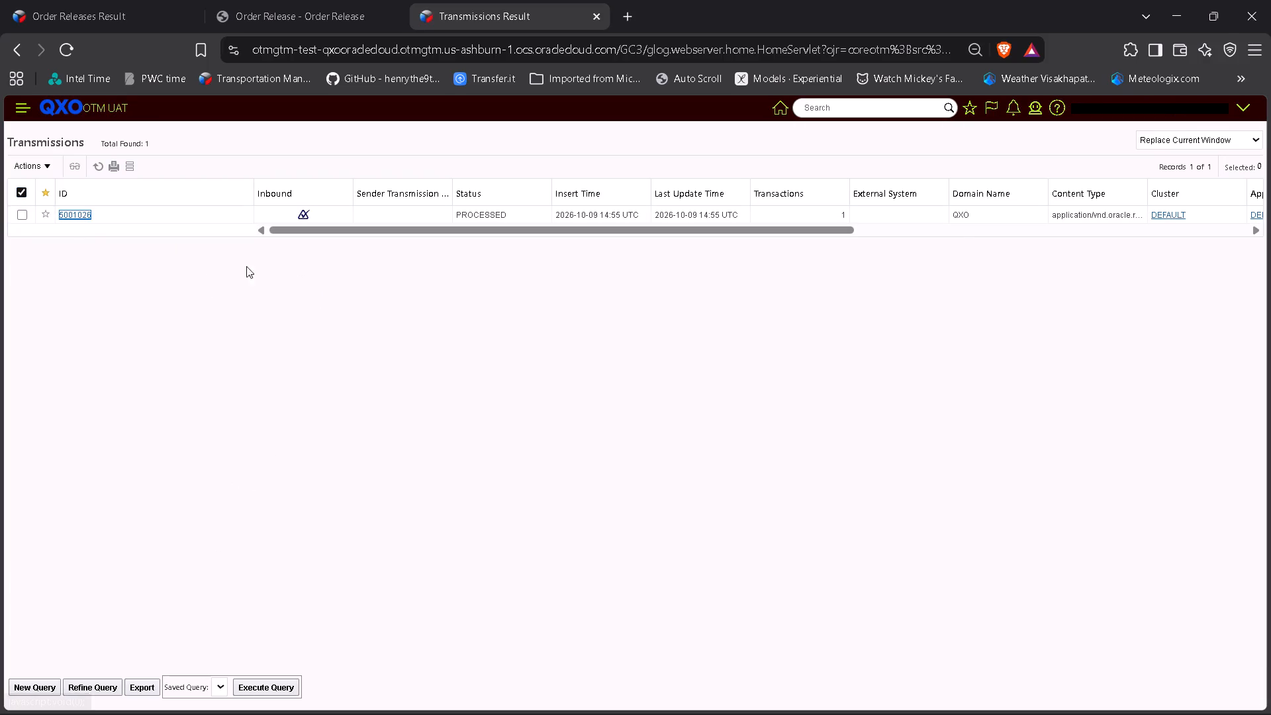
pyautogui.click(179, 318)
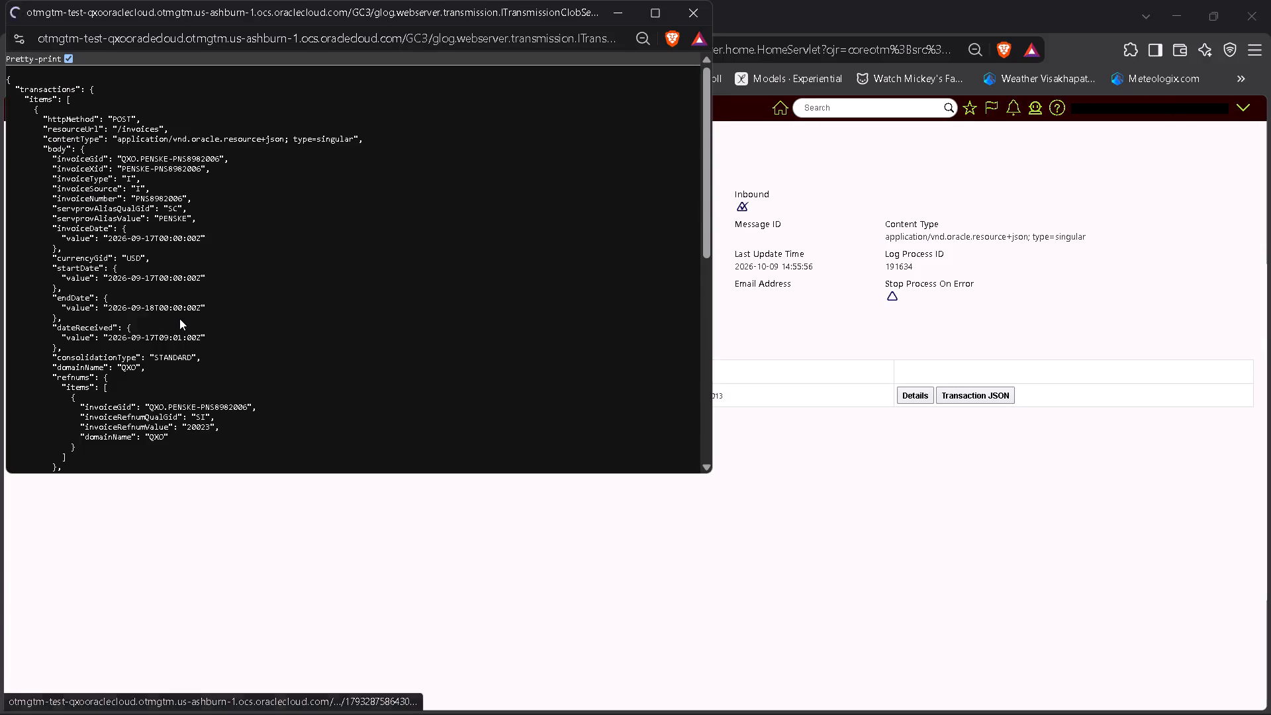
pyautogui.click(69, 60)
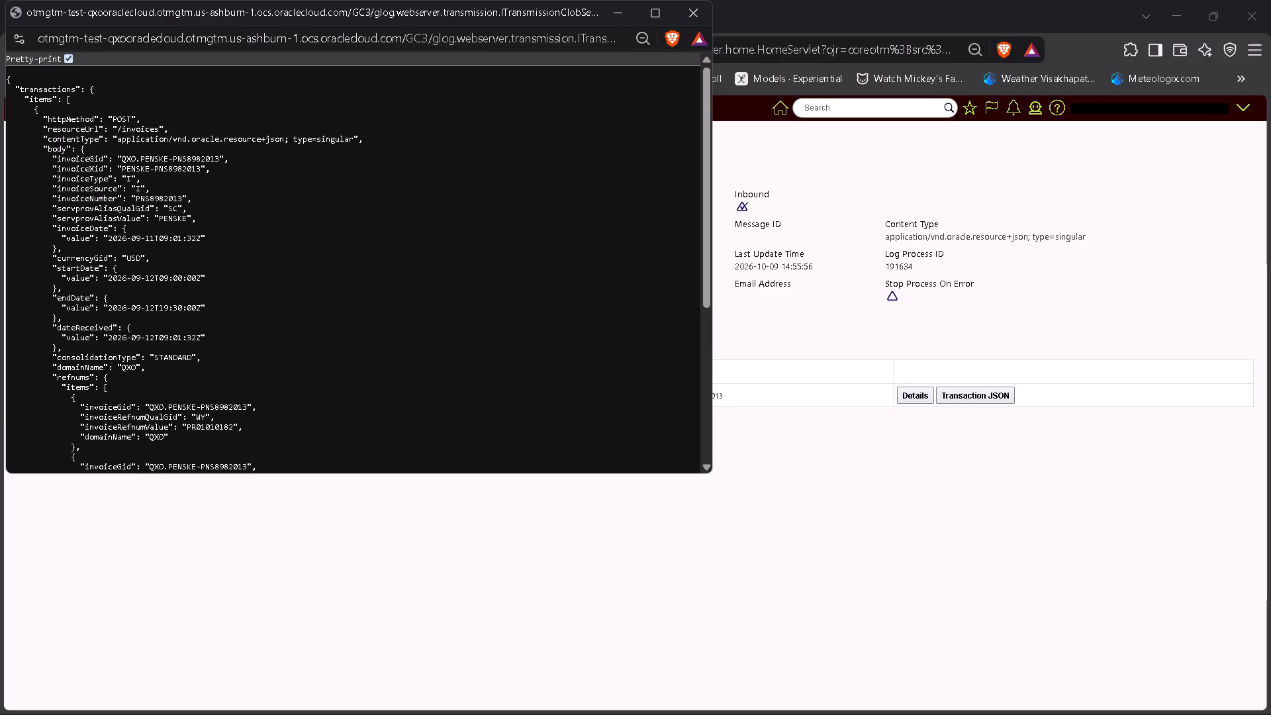
# Copy invoice ID PENSKE-PNS8982013 from the JSON and search invoices whose Invoice/Bill ID contains it.
pyautogui.moveTo(140, 160); pyautogui.dragTo(191, 160)
pyautogui.moveTo(191, 160); pyautogui.dragTo(219, 158)
pyautogui.hotkey('ctrl', 'c')
pyautogui.hotkey('ctrl', 'c')
pyautogui.click(720, 504)
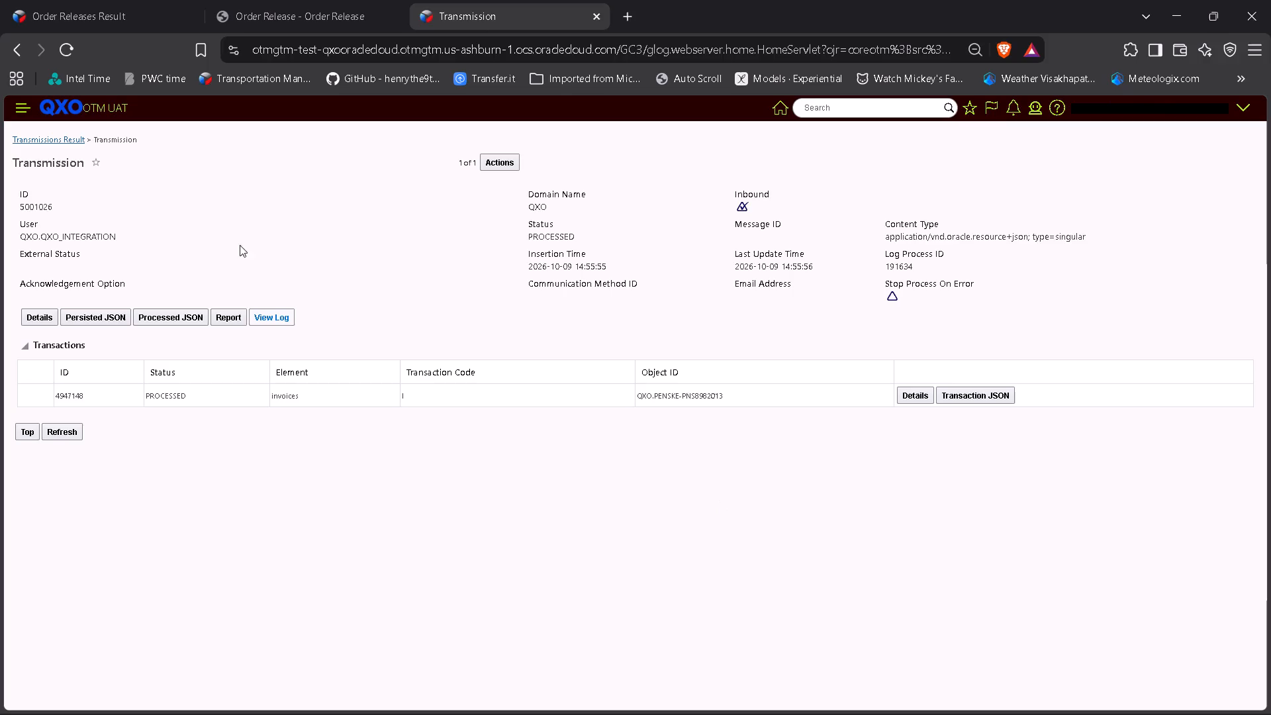
pyautogui.click(866, 106)
pyautogui.click(840, 188)
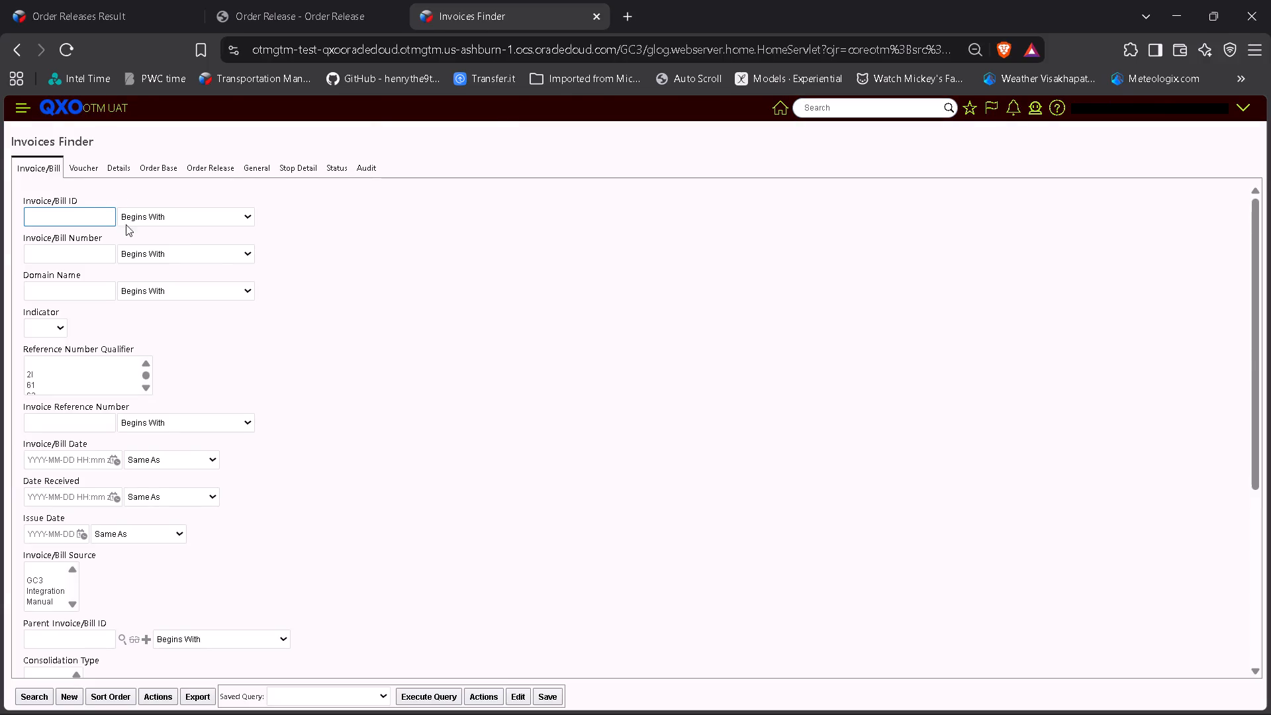
pyautogui.hotkey('ctrl', 'v')
pyautogui.press('Tab')
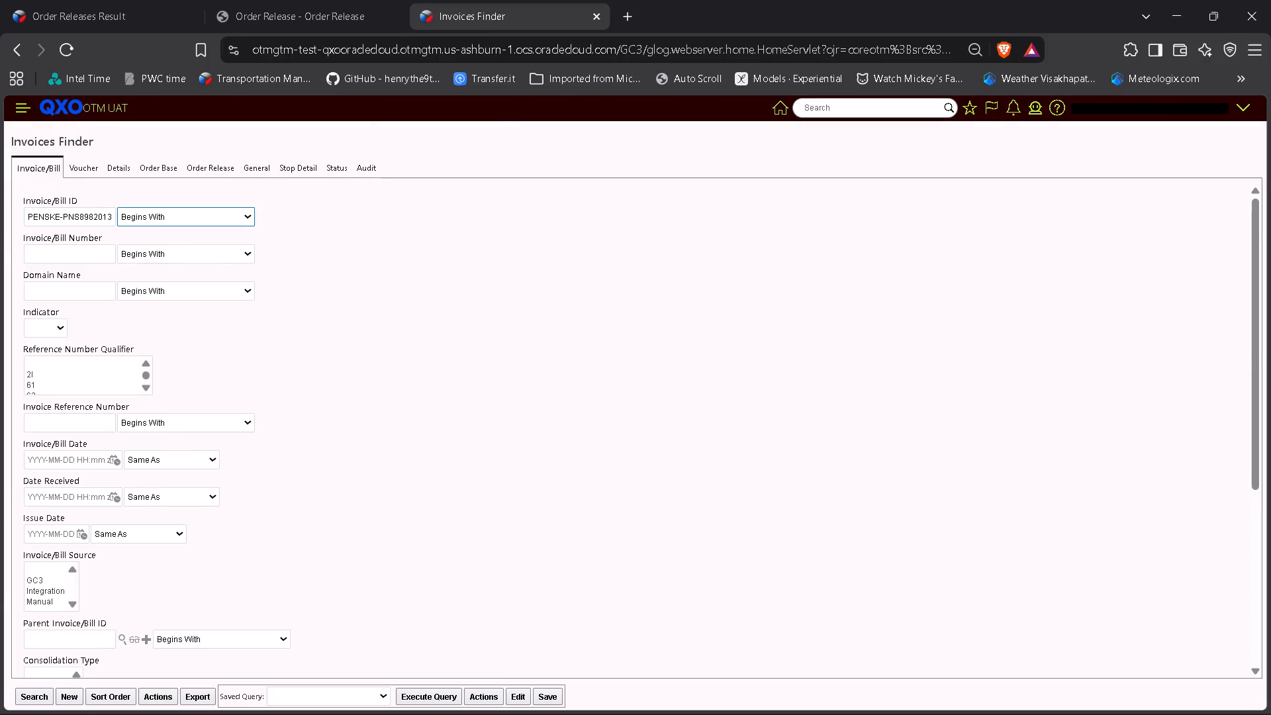
pyautogui.press('c')
pyautogui.press('Return')
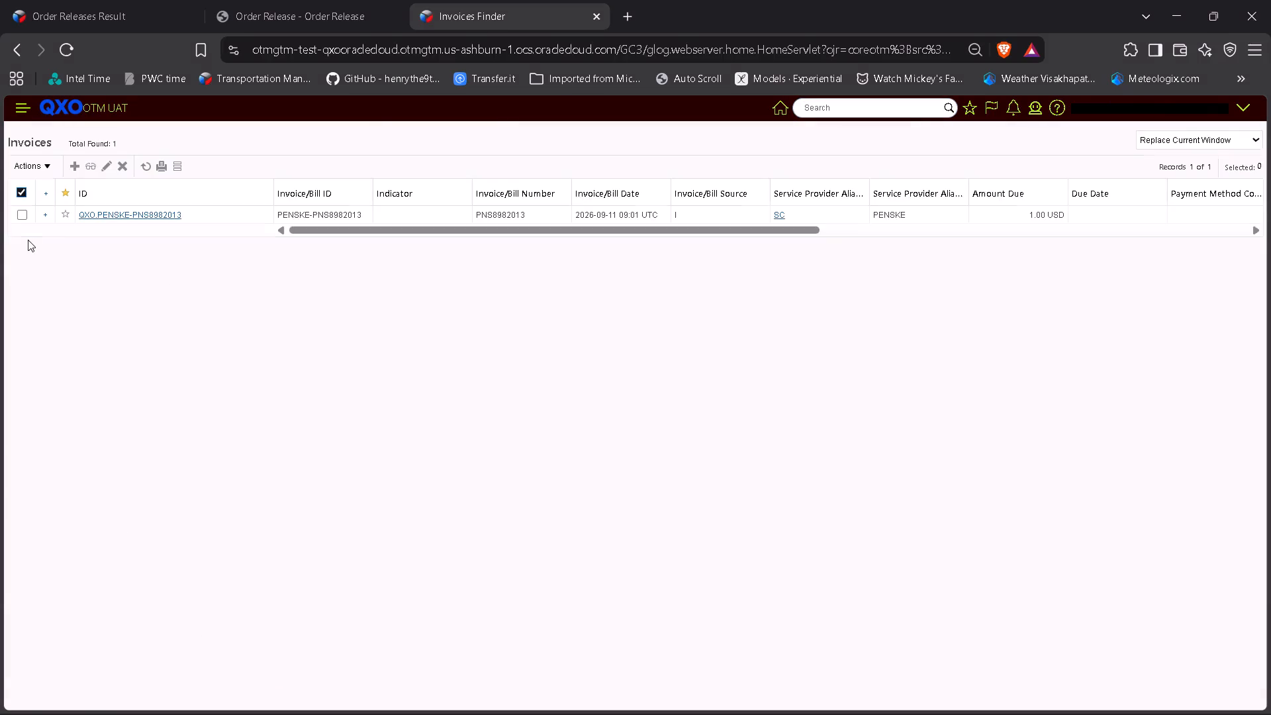
# Open invoice PENSKE-PNS8982013 from the invoice search results.
pyautogui.click(194, 256)
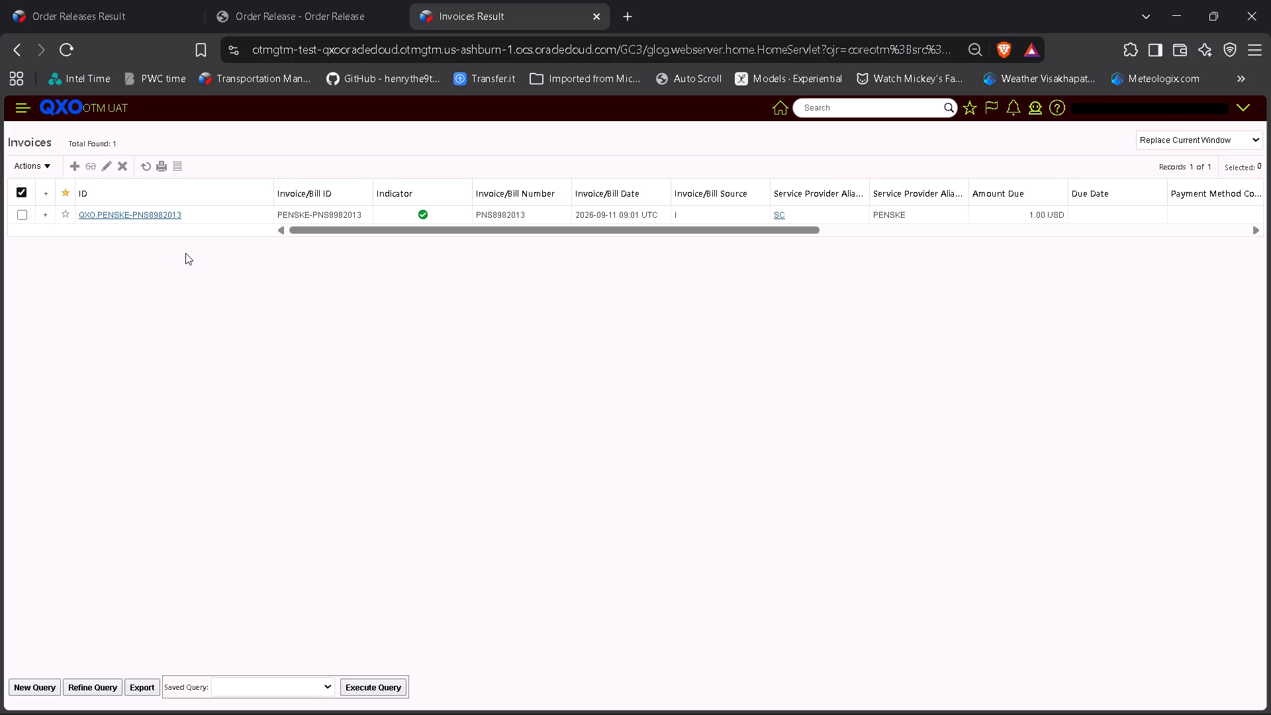
pyautogui.click(46, 215)
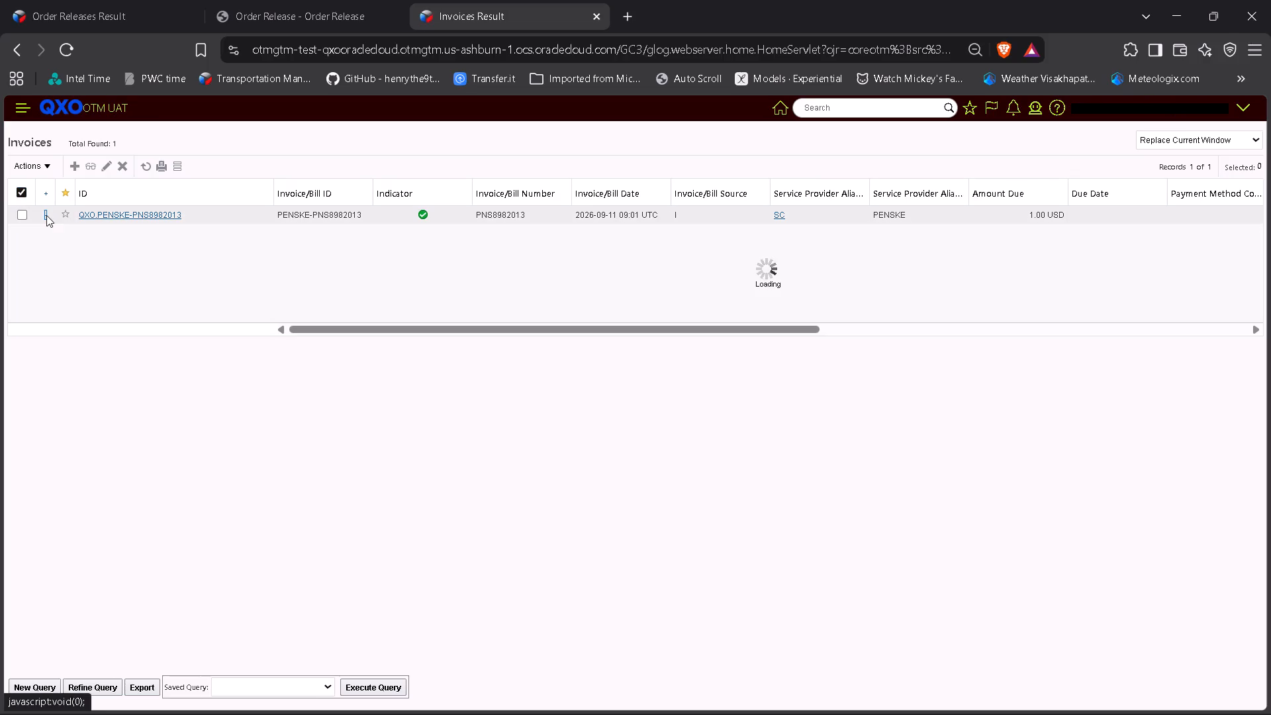
pyautogui.click(46, 215)
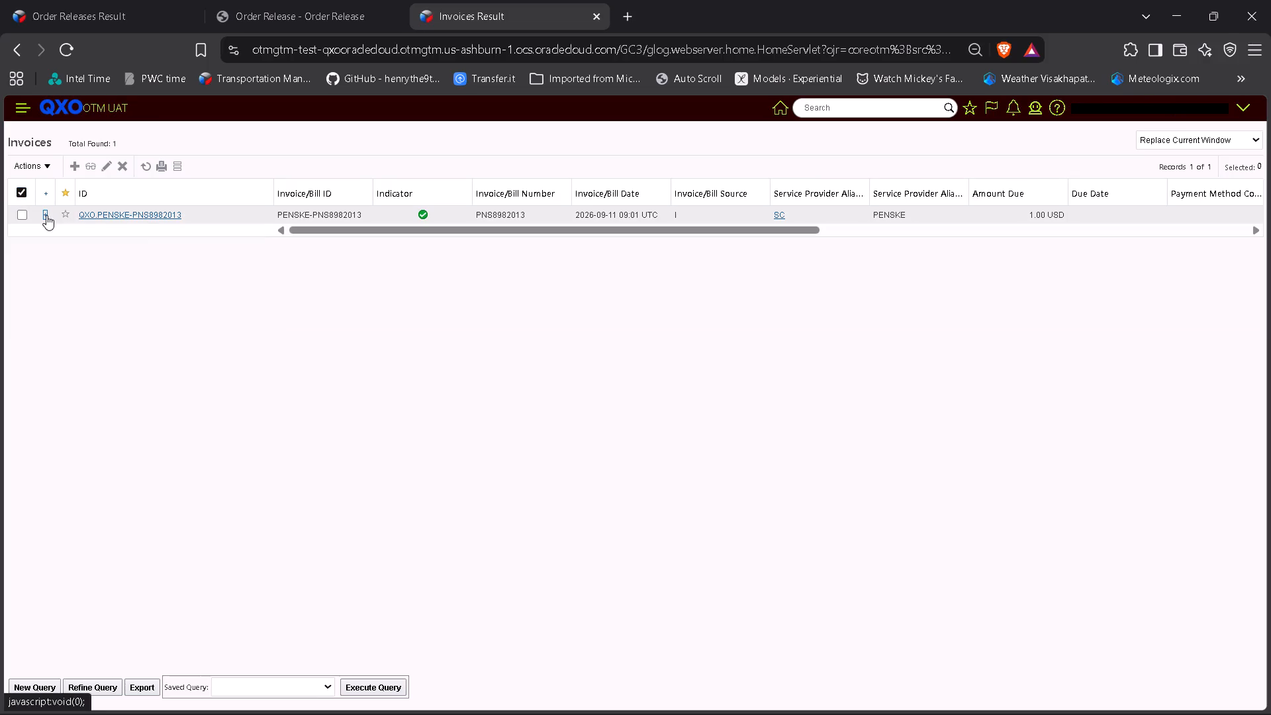
pyautogui.click(46, 215)
pyautogui.click(127, 207)
pyautogui.click(125, 213)
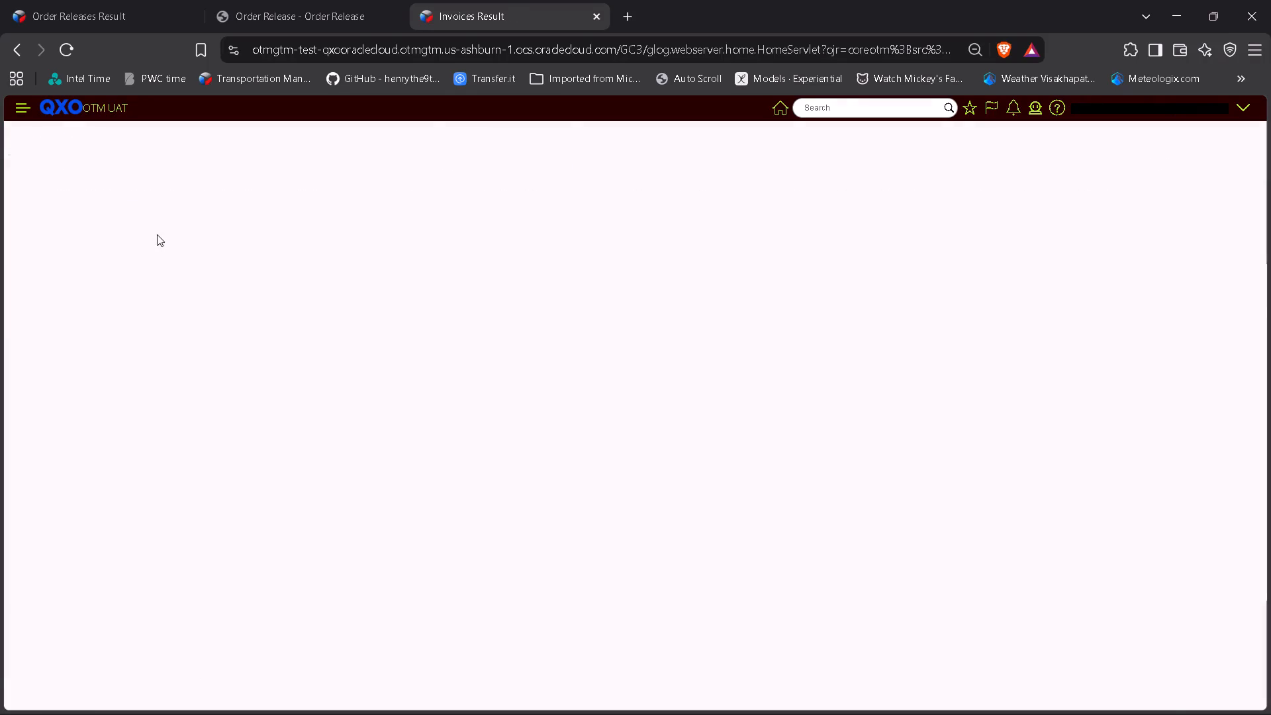
pyautogui.click(219, 336)
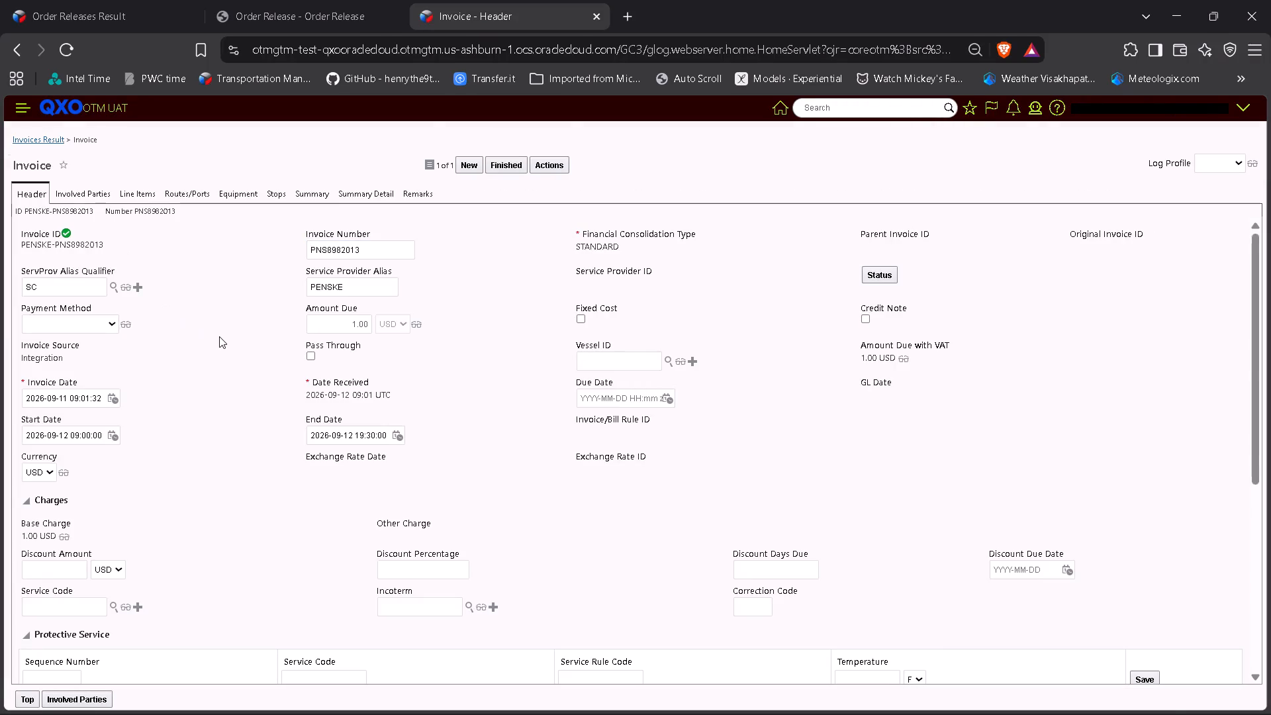
# Examine the invoice's header details, from its dates and charges through to the VAT sections.
pyautogui.scroll(-11, 219, 336)
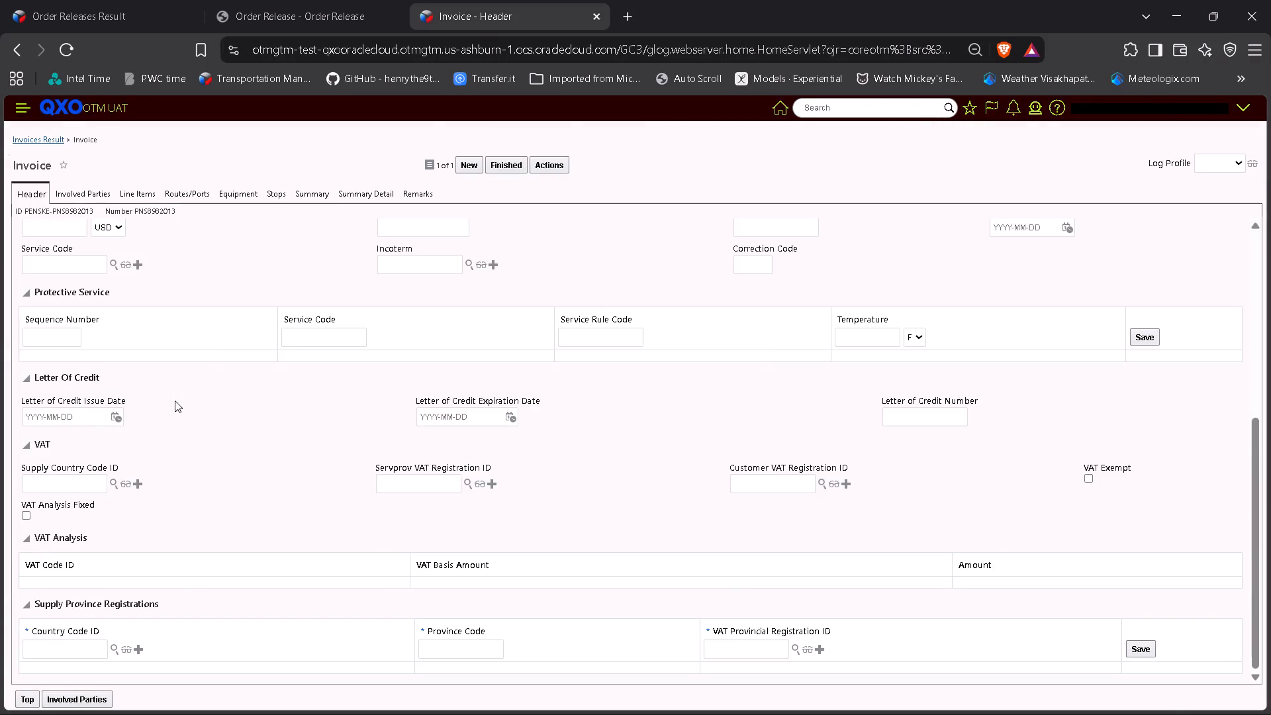
pyautogui.scroll(-3, 203, 493)
pyautogui.scroll(4, 203, 493)
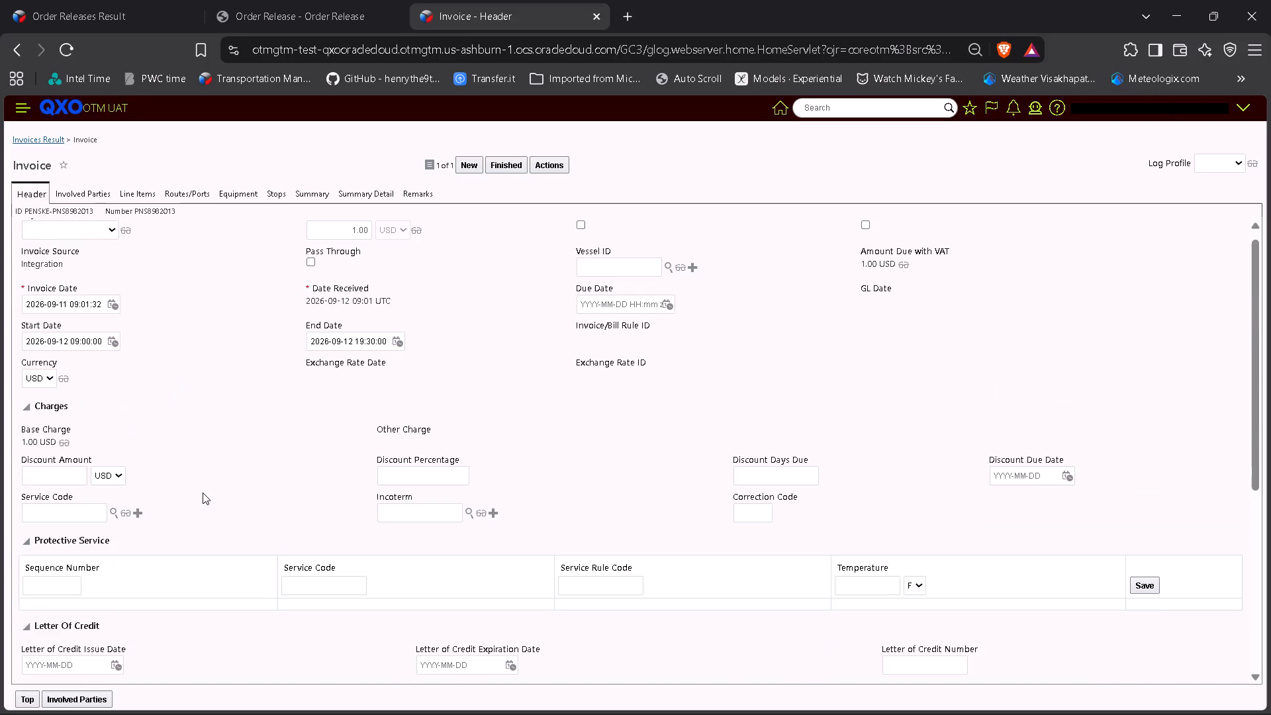
pyautogui.scroll(6, 203, 493)
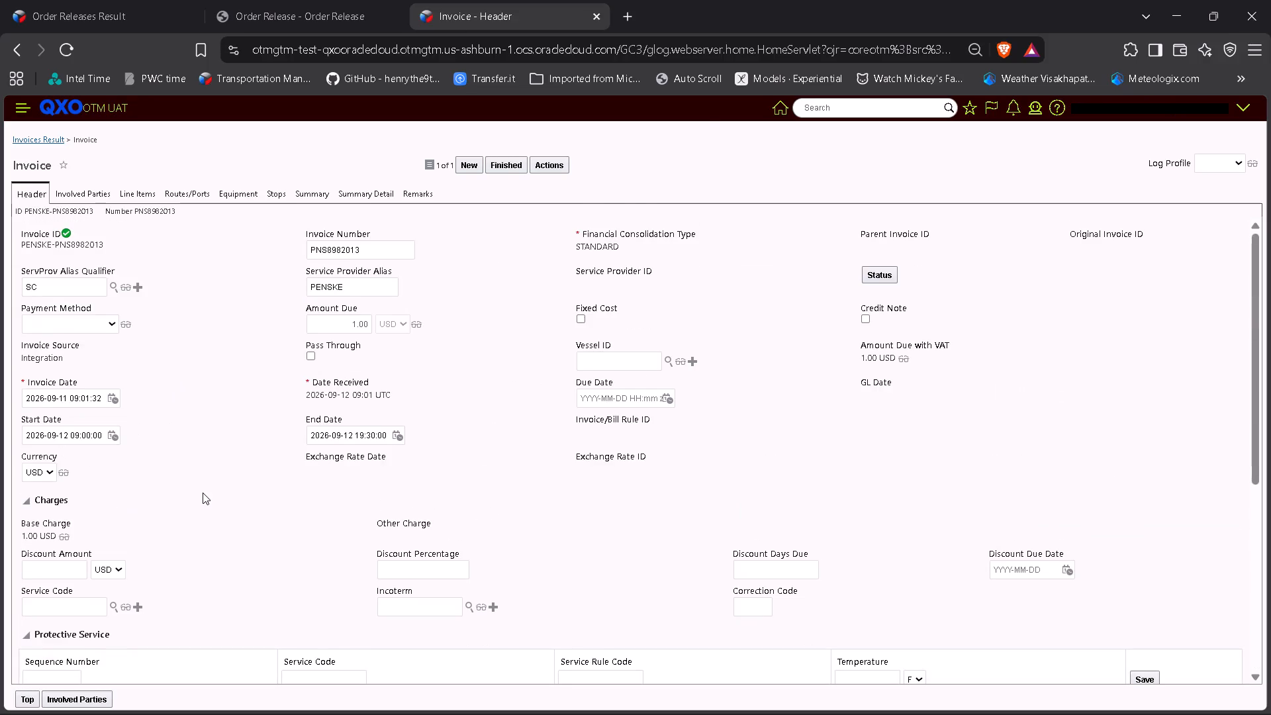
# Review the reference numbers and line items in the invoice's processed JSON, then return to the invoice.
pyautogui.hotkey('alt', 'Tab')
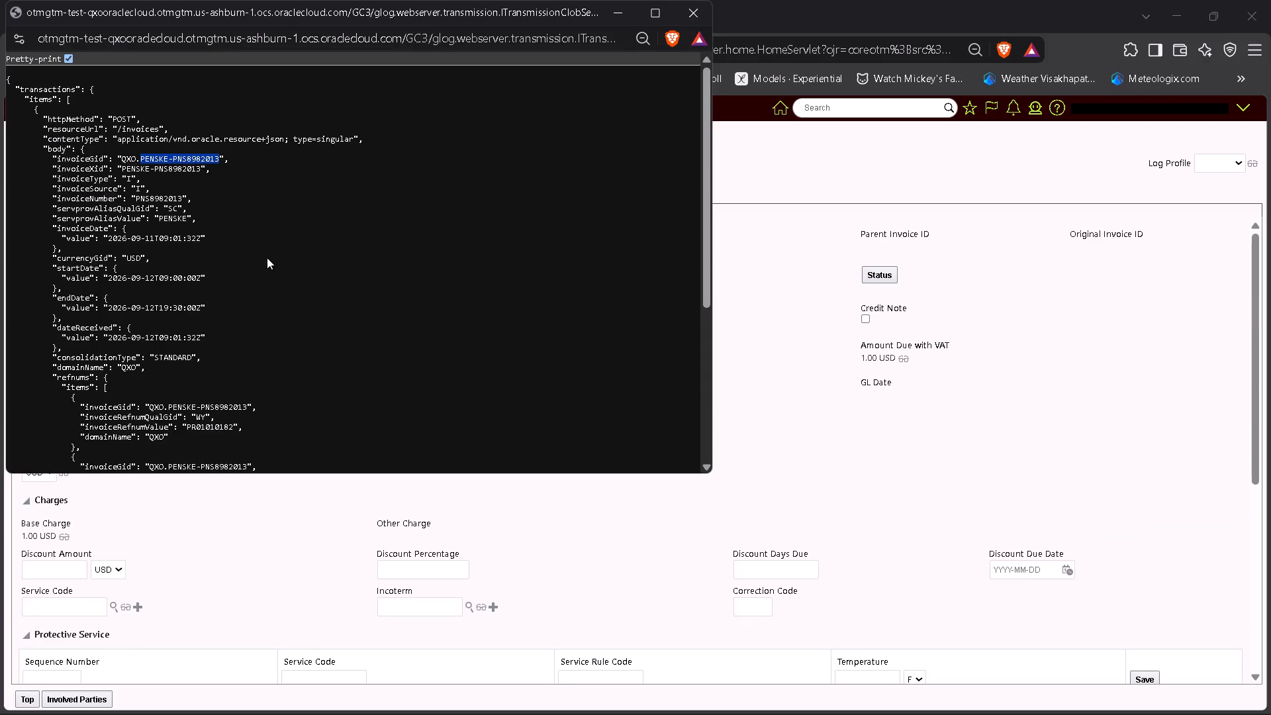
pyautogui.scroll(-1, 400, 370)
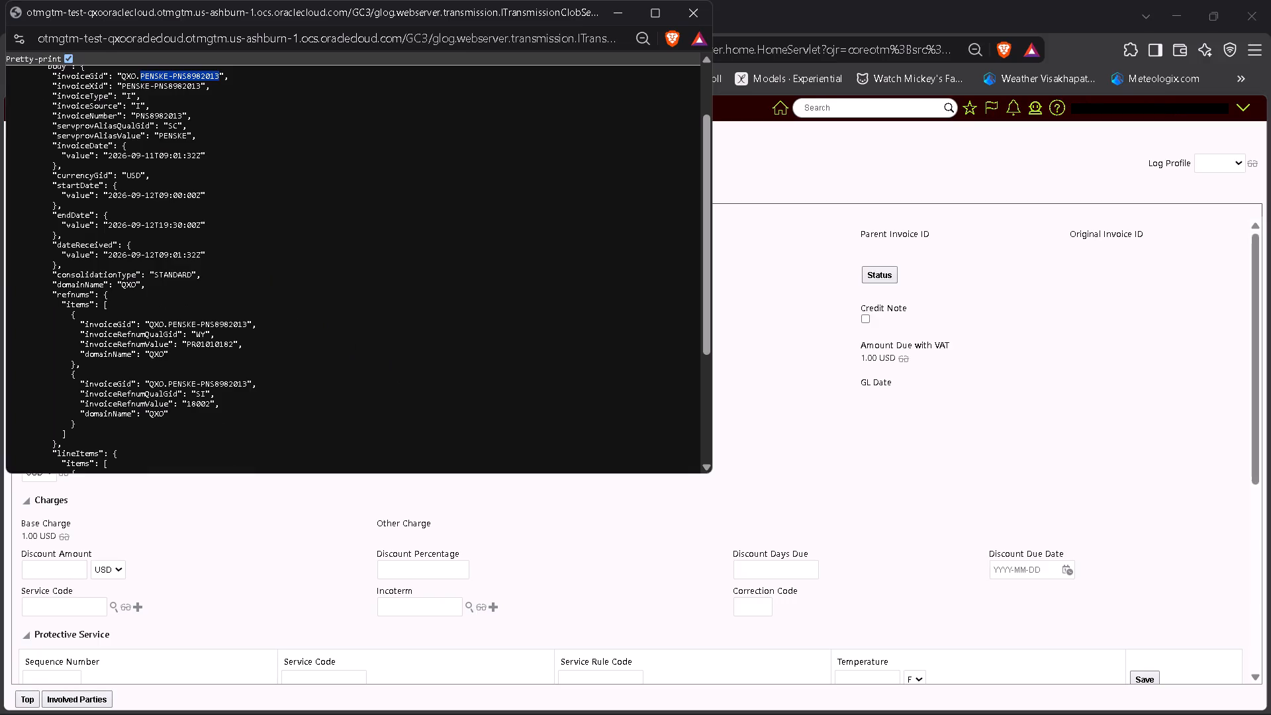
pyautogui.click(254, 300)
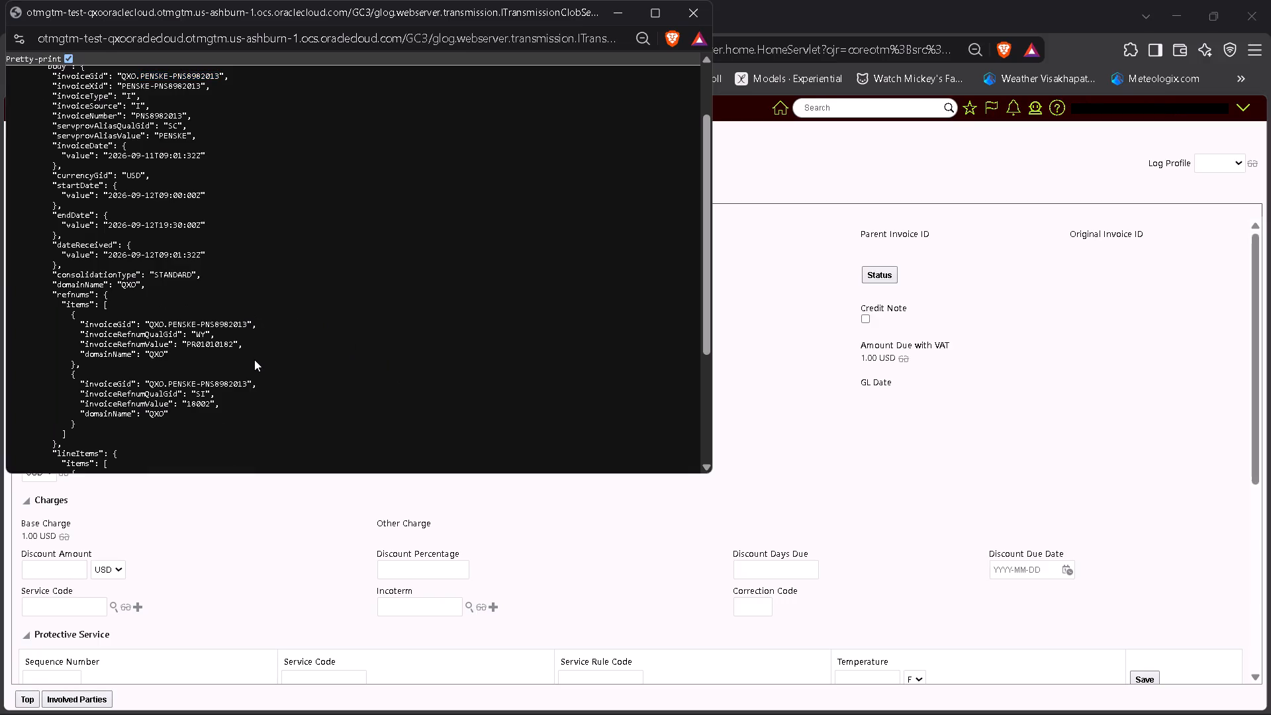
pyautogui.scroll(-4, 254, 359)
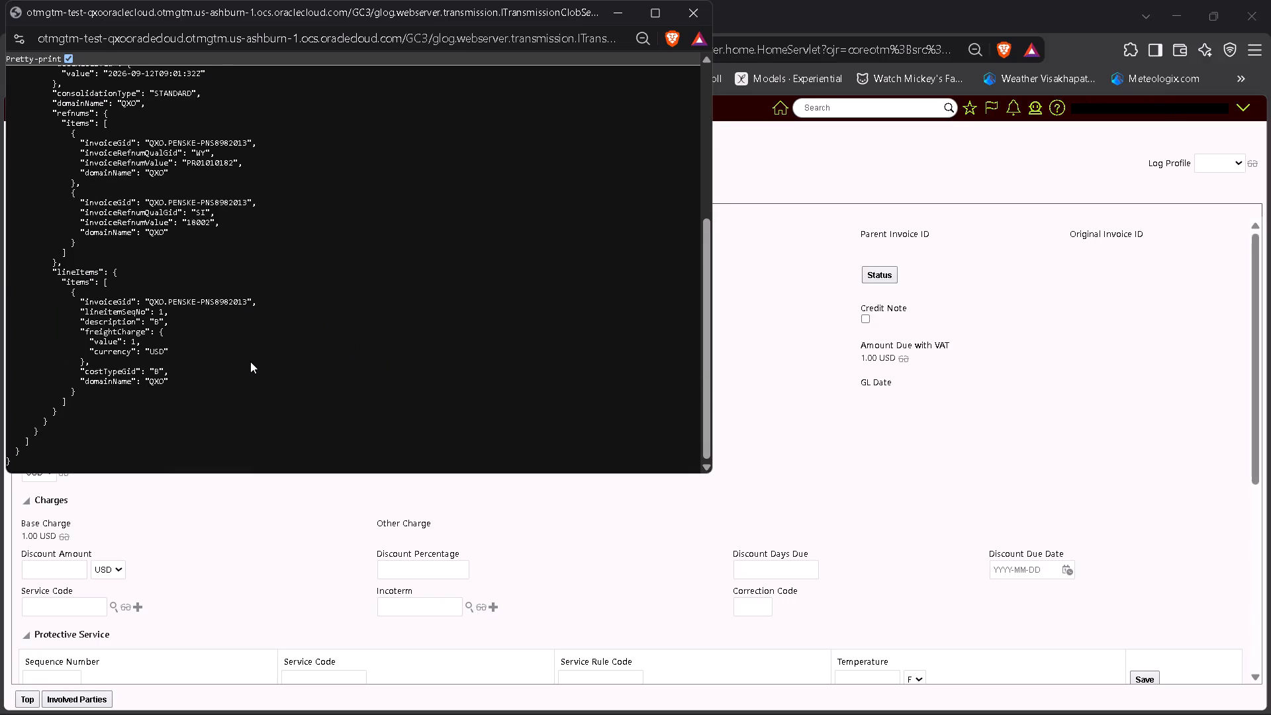
pyautogui.scroll(4, 205, 374)
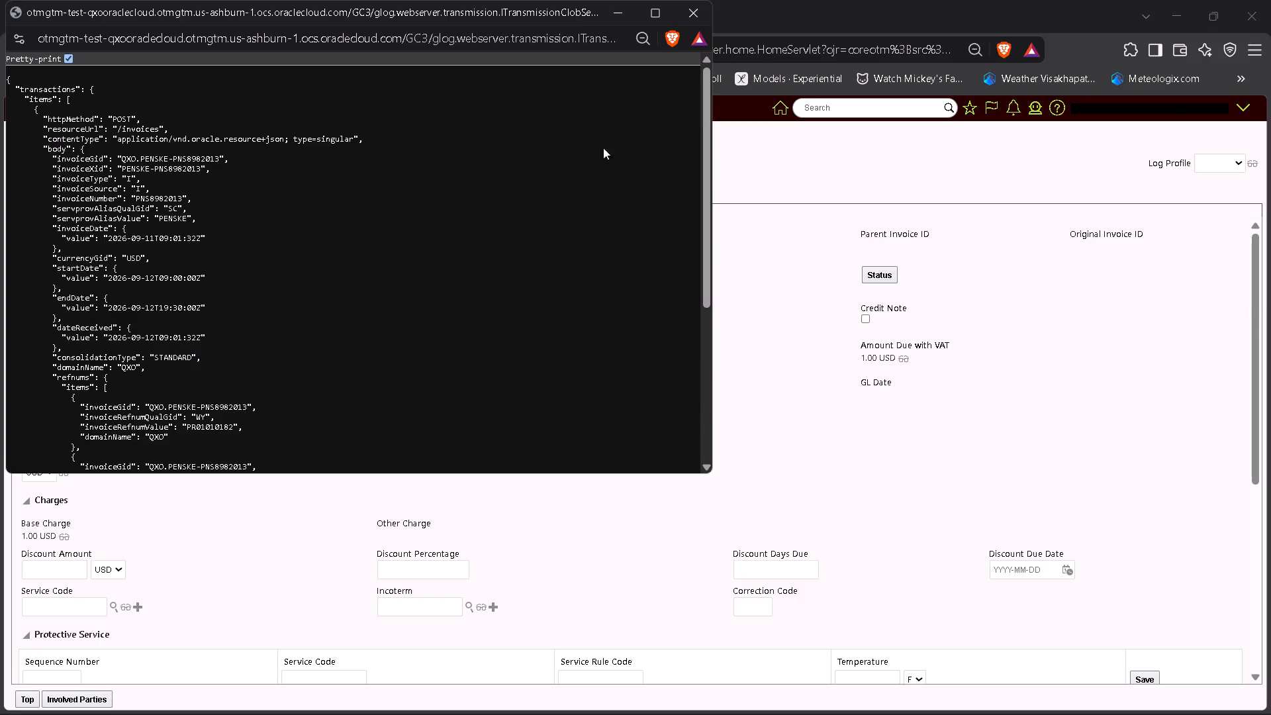
pyautogui.click(488, 305)
pyautogui.click(809, 375)
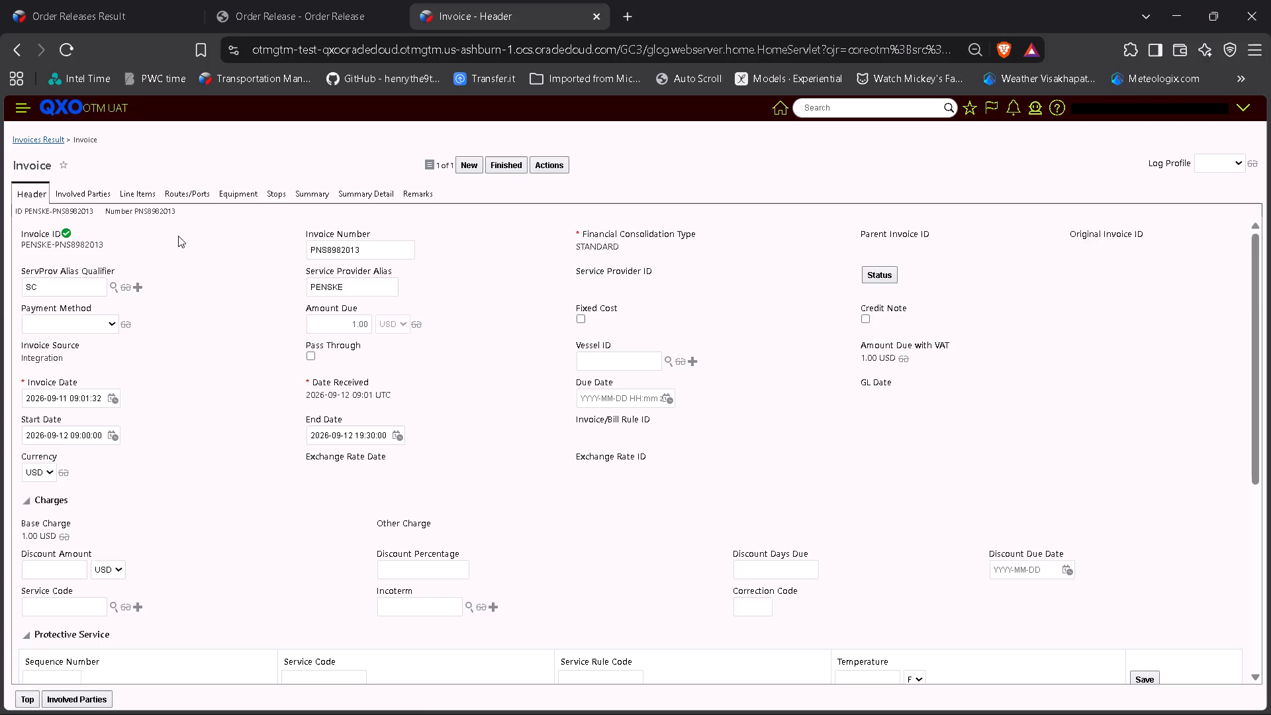
# View the line items of invoice PENSKE-PNS8982013.
pyautogui.click(136, 193)
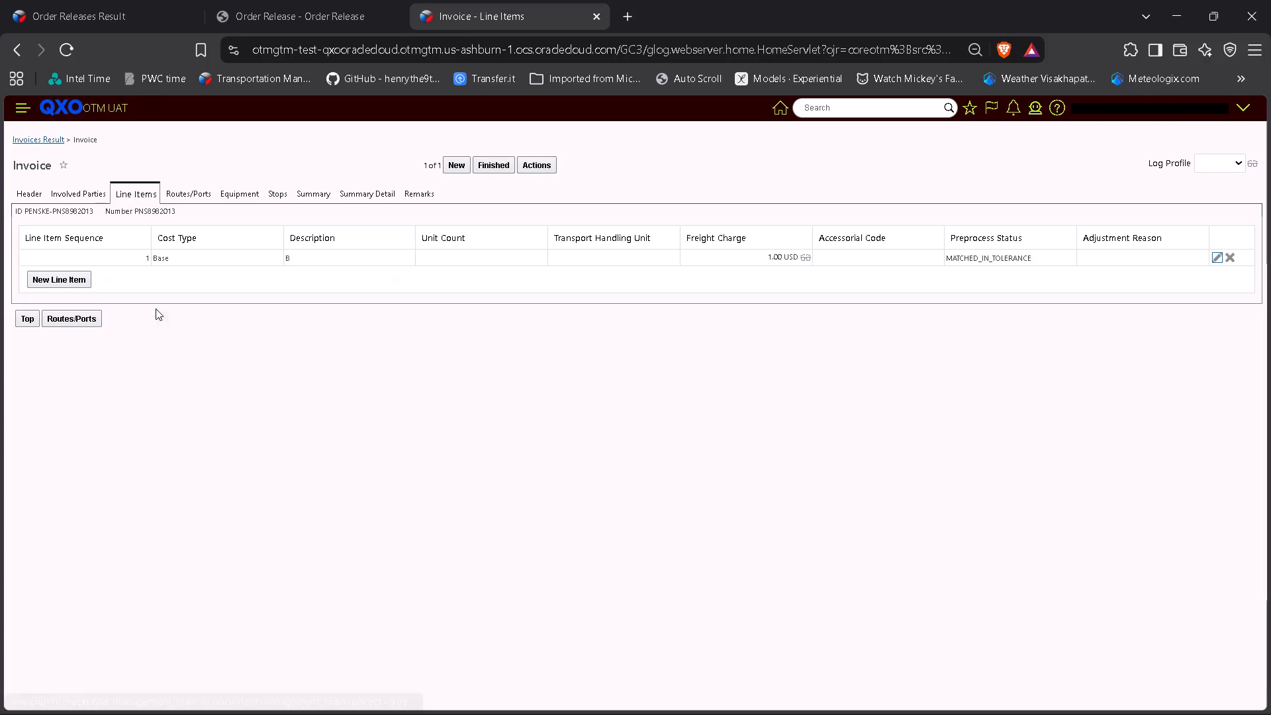
# Check the invoice's Routes/Ports details and open its linked shipment 18002.
pyautogui.click(197, 200)
pyautogui.click(192, 191)
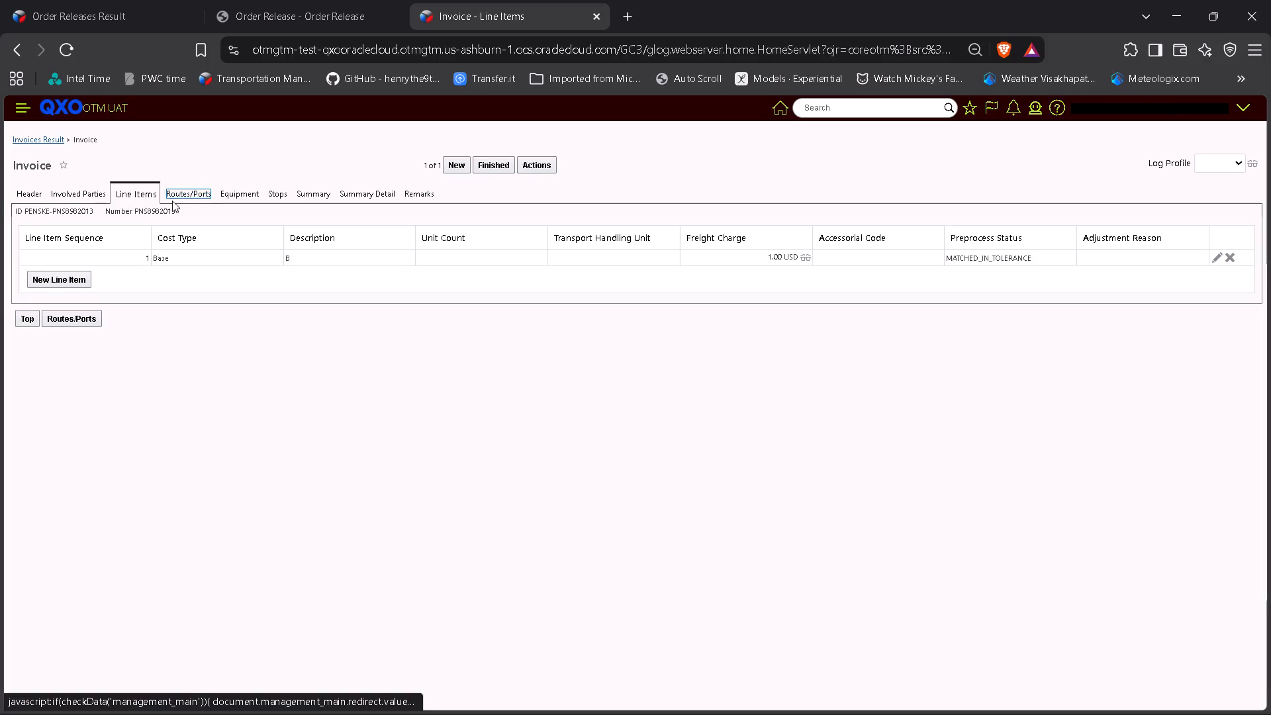
pyautogui.scroll(-5, 263, 444)
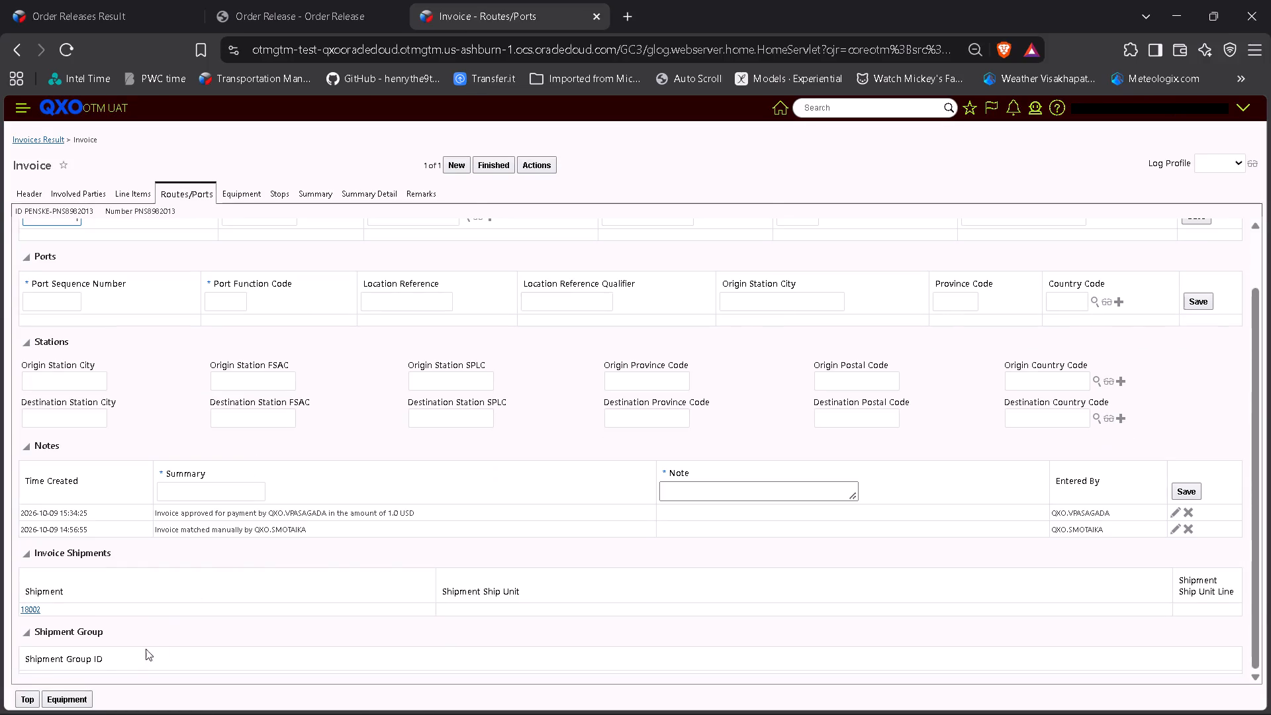
pyautogui.scroll(-2, 107, 637)
pyautogui.click(24, 636)
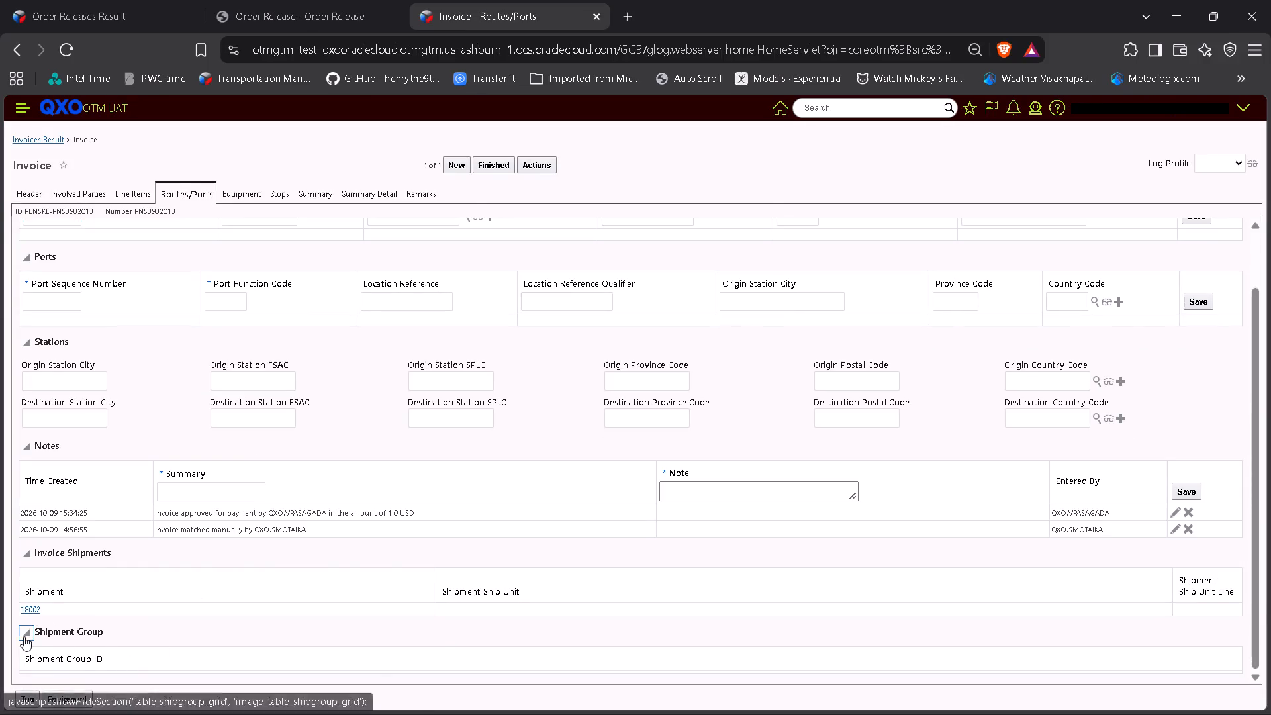
pyautogui.scroll(-1, 109, 616)
pyautogui.click(25, 668)
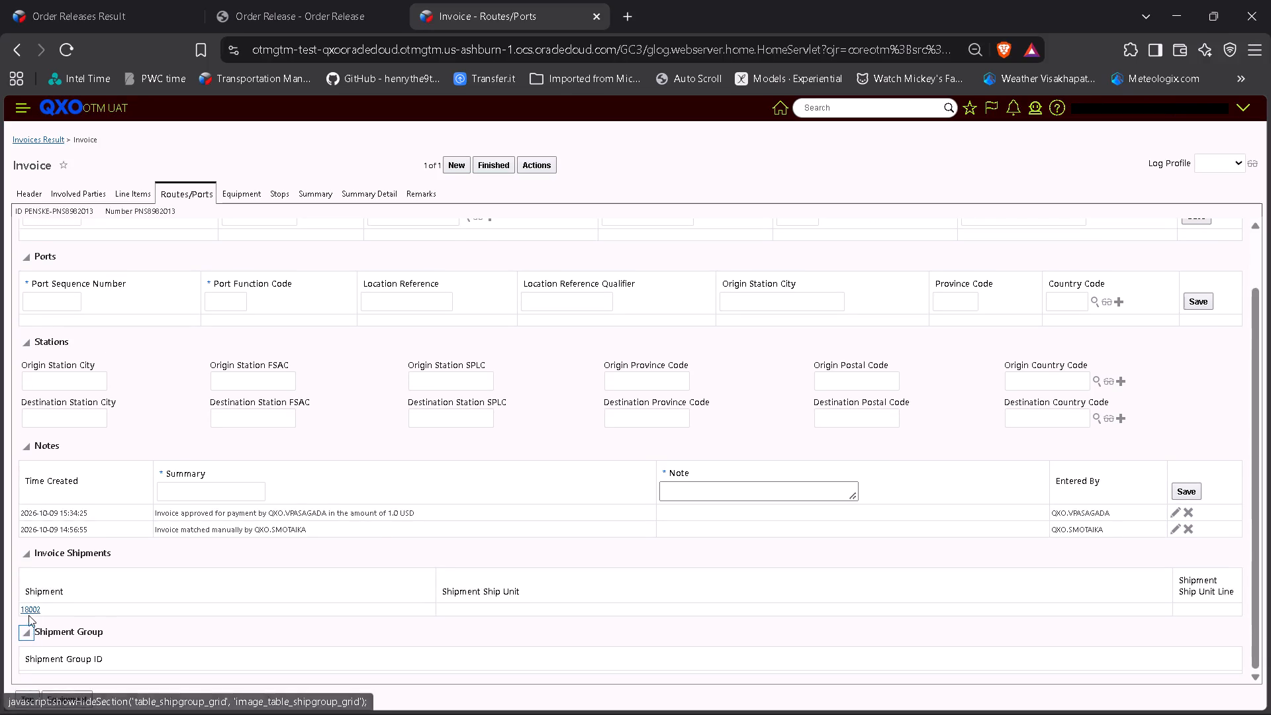
pyautogui.click(27, 605)
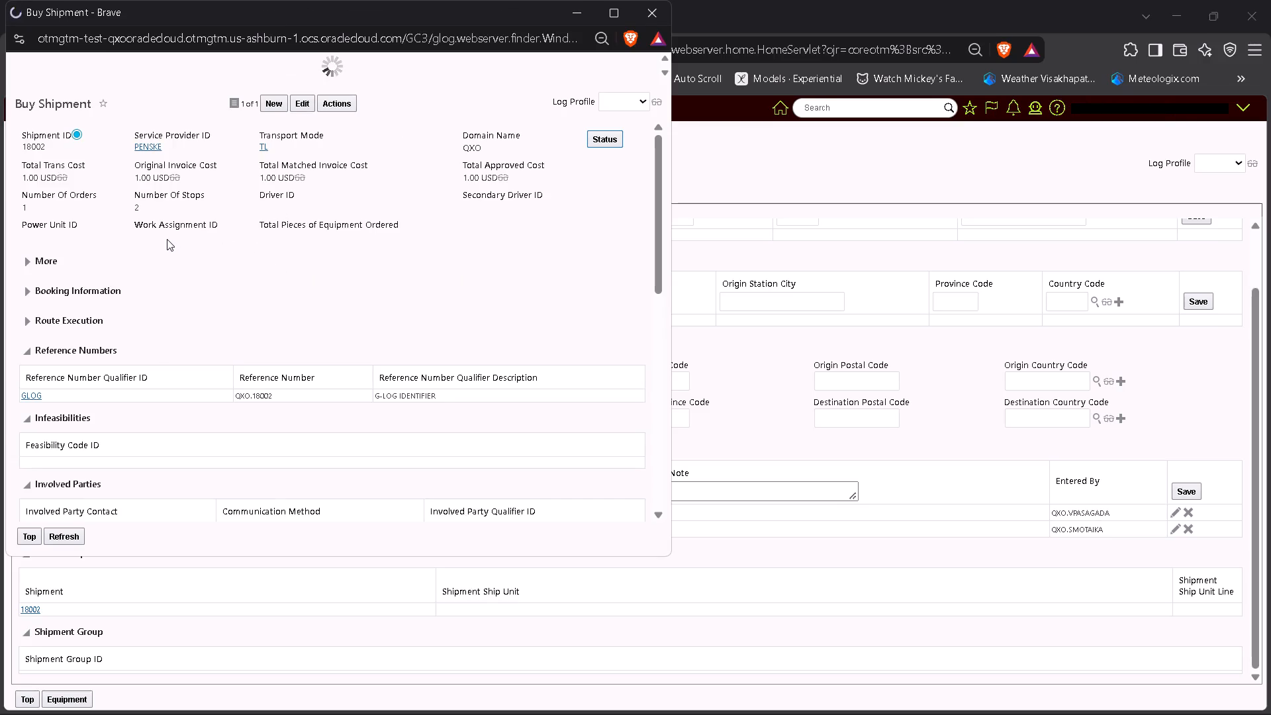
# Copy shipment ID 18002 from the buy shipment.
pyautogui.doubleClick(32, 148)
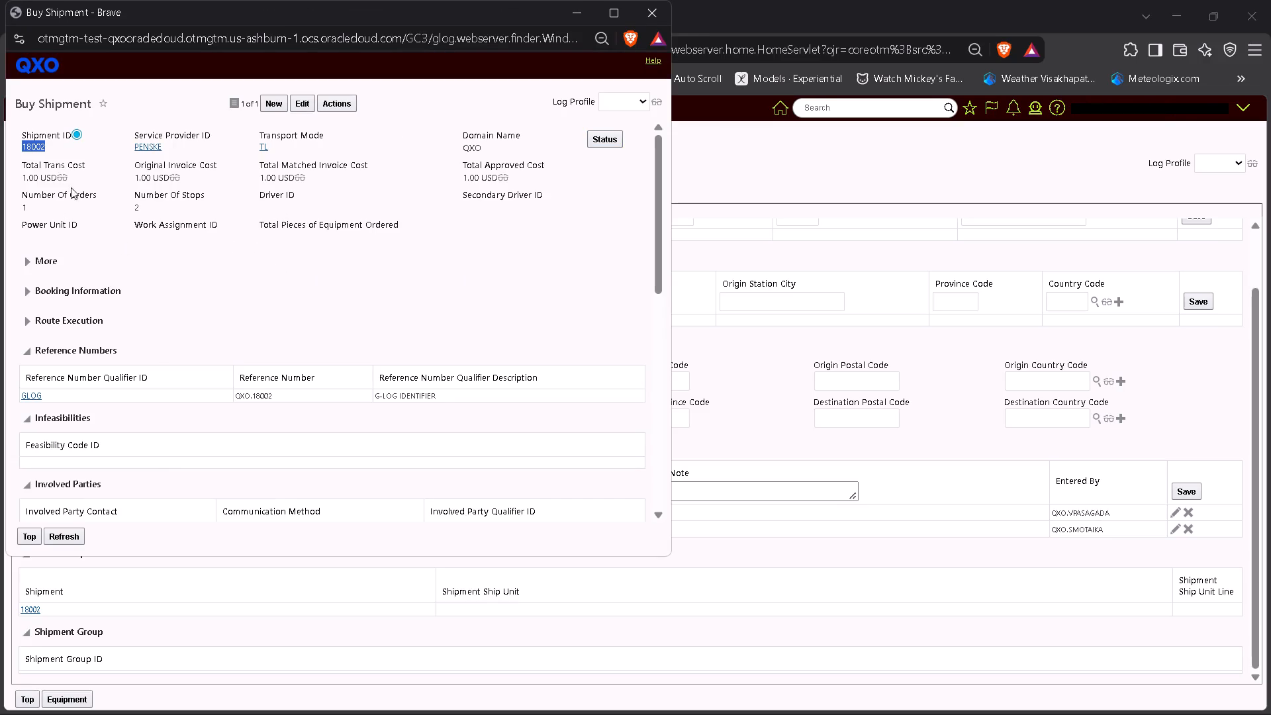
pyautogui.hotkey('ctrl', 'c')
pyautogui.hotkey('ctrl', 'c')
# Review the equipment and stops of buy shipment 18002, then close its window.
pyautogui.scroll(-6, 238, 318)
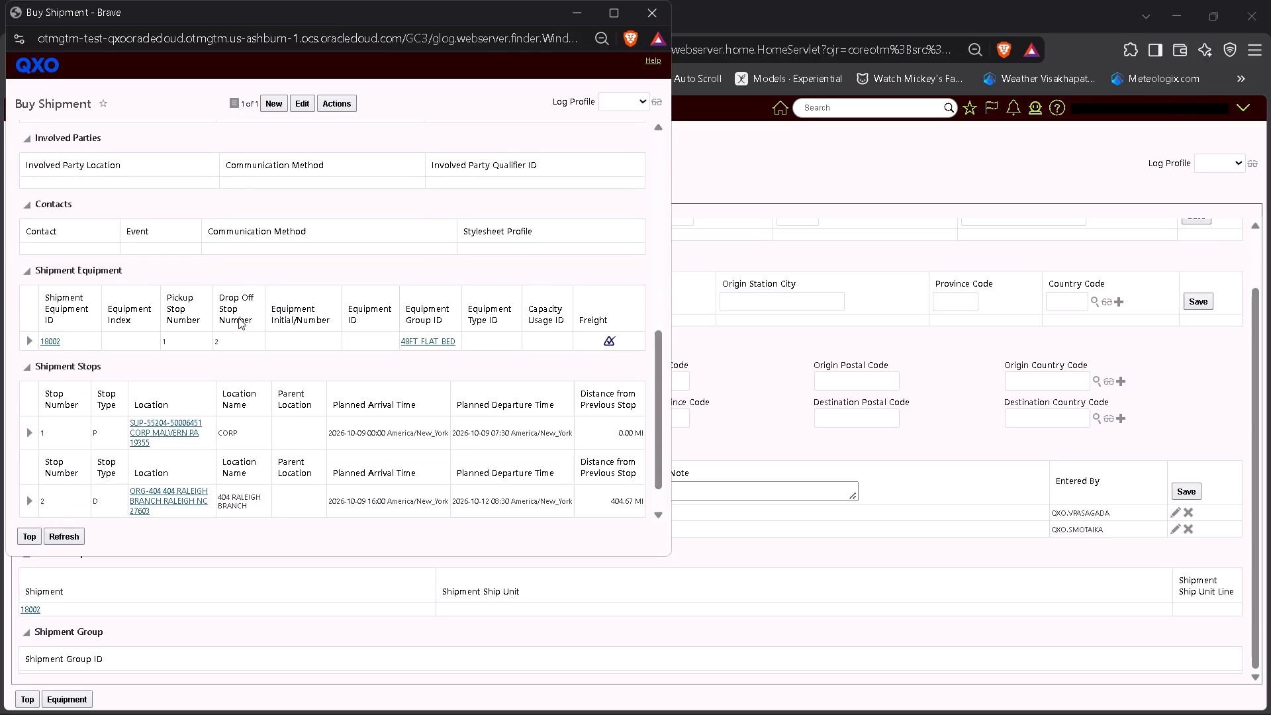
pyautogui.scroll(-4, 238, 318)
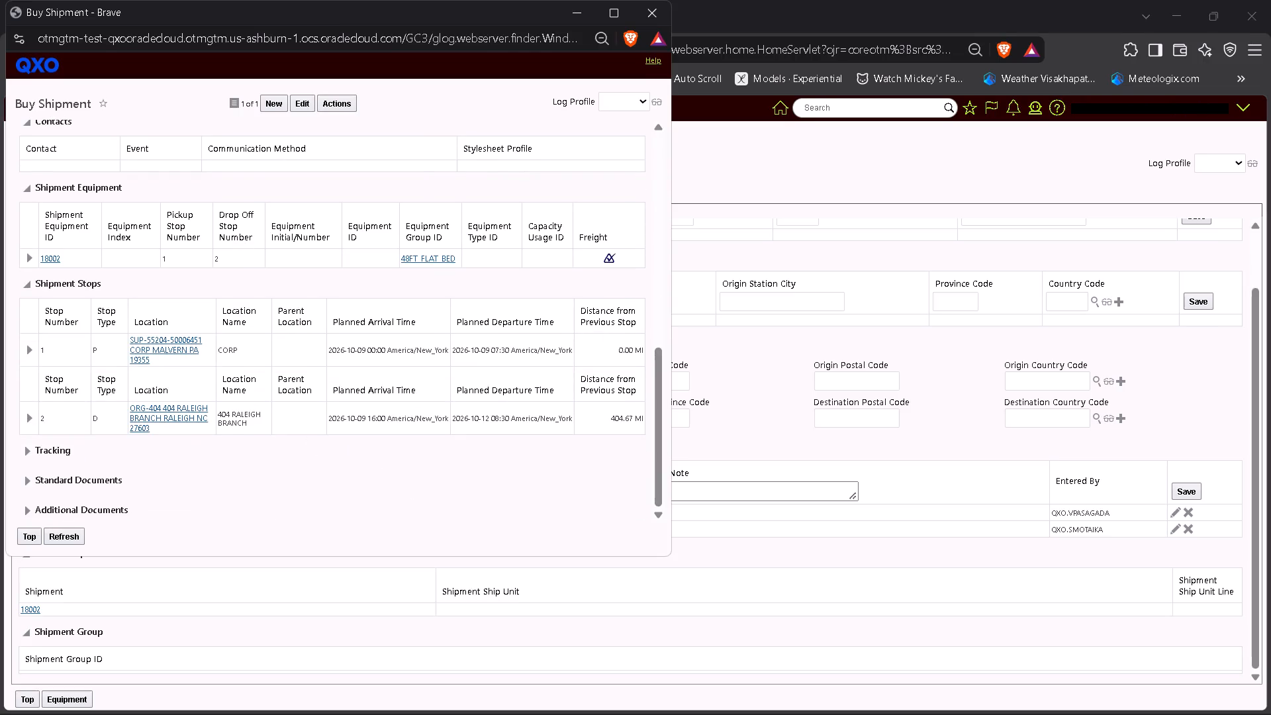
pyautogui.click(649, 21)
# Open the Buy Shipments finder and search for the copied shipment ID 18002.
pyautogui.click(832, 99)
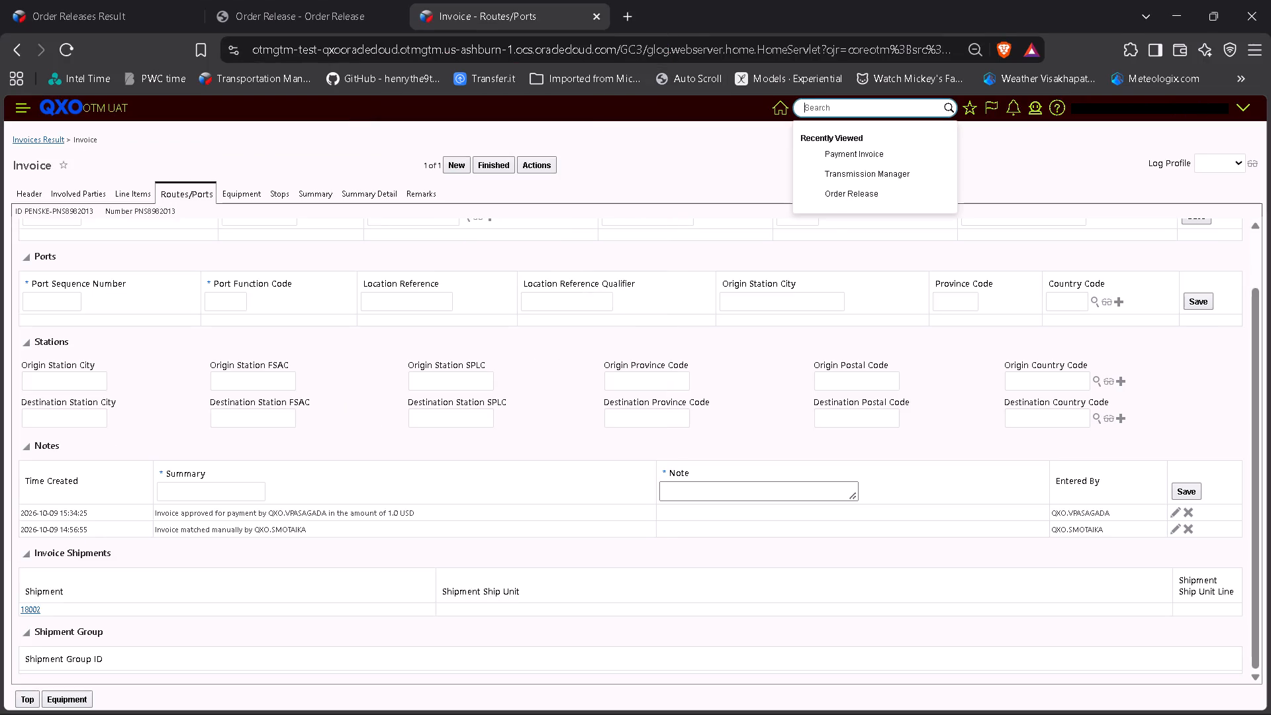
pyautogui.write('biu')
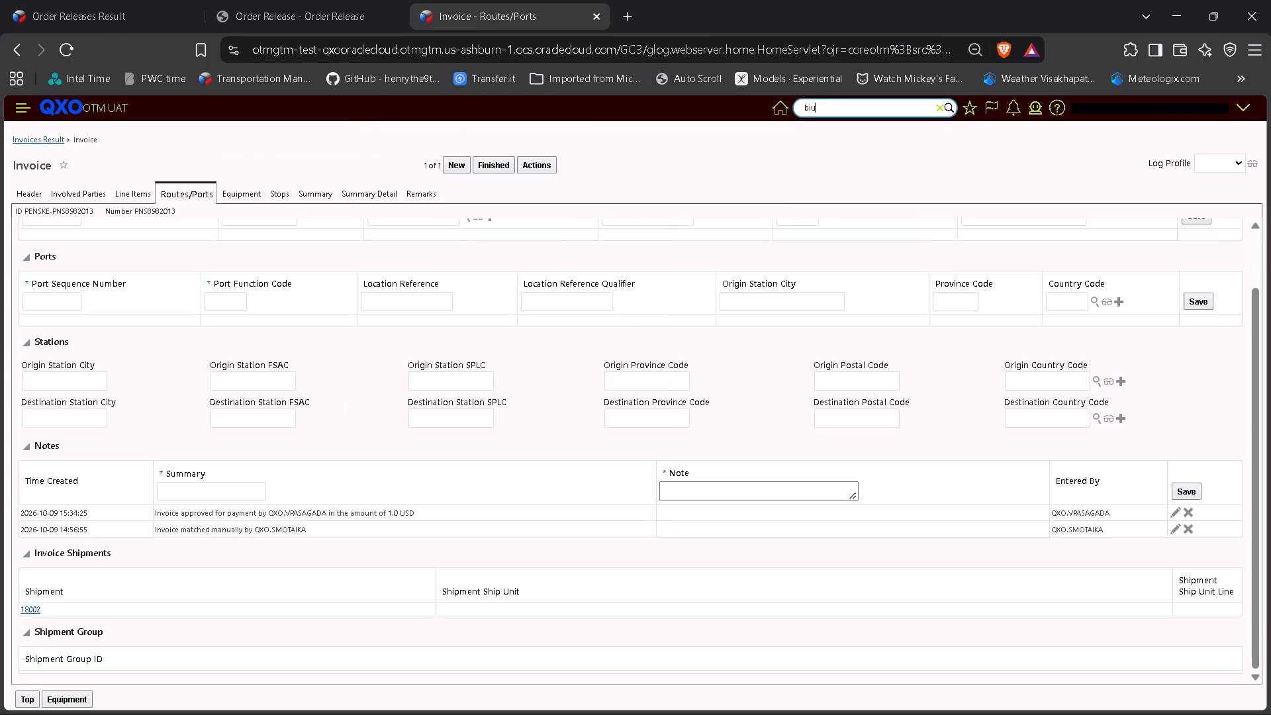
pyautogui.press('BackSpace')
pyautogui.press('BackSpace')
pyautogui.write('uy')
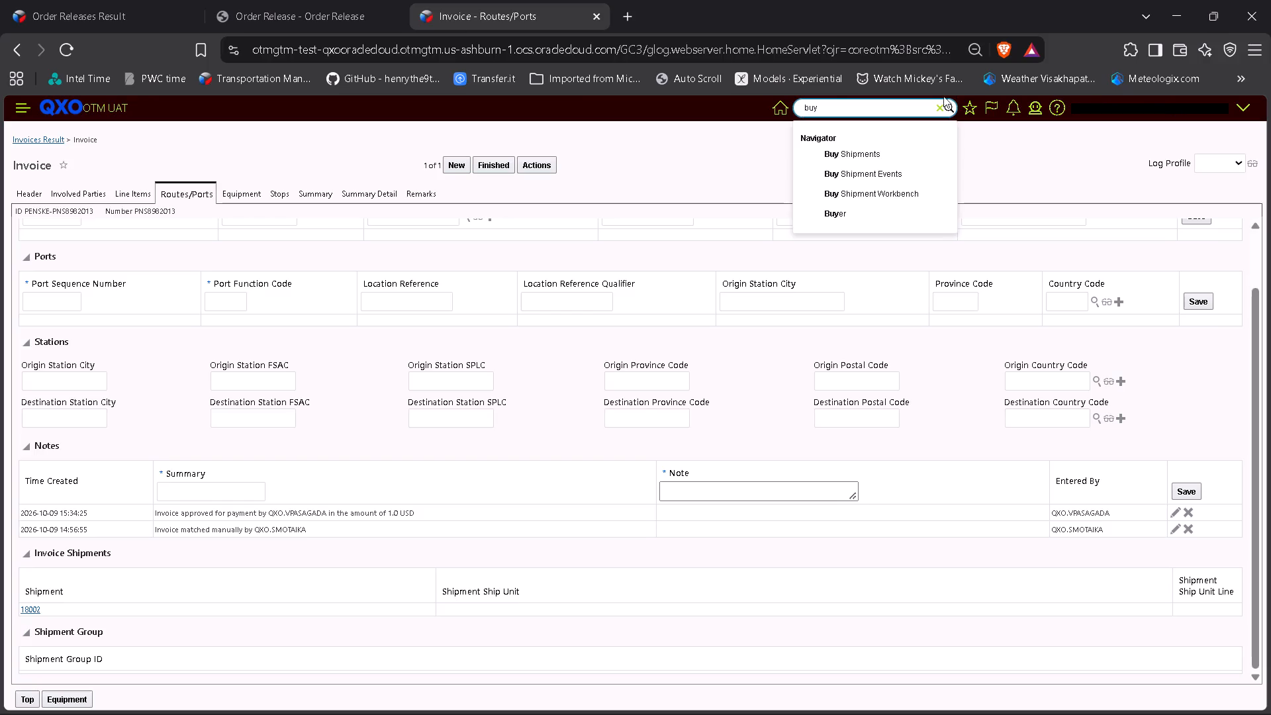
pyautogui.click(876, 148)
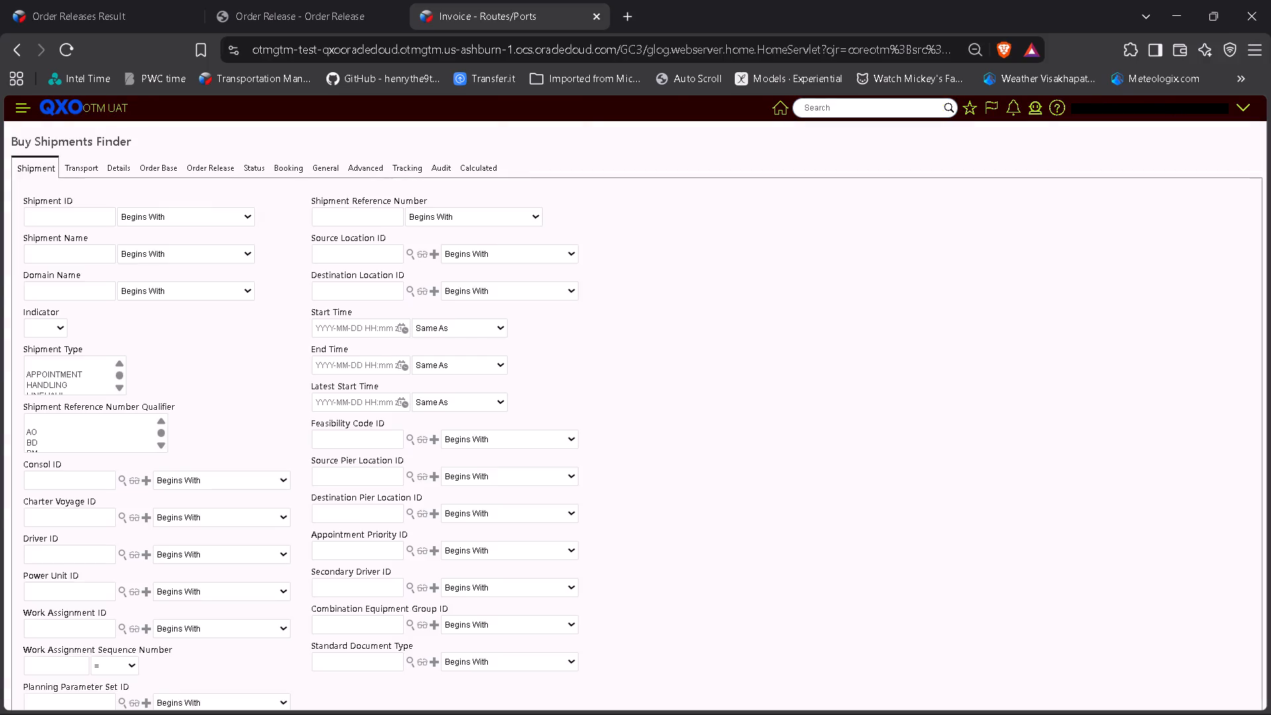
pyautogui.click(95, 219)
pyautogui.hotkey('ctrl', 'v')
pyautogui.press('Tab')
pyautogui.press('c')
pyautogui.press('Return')
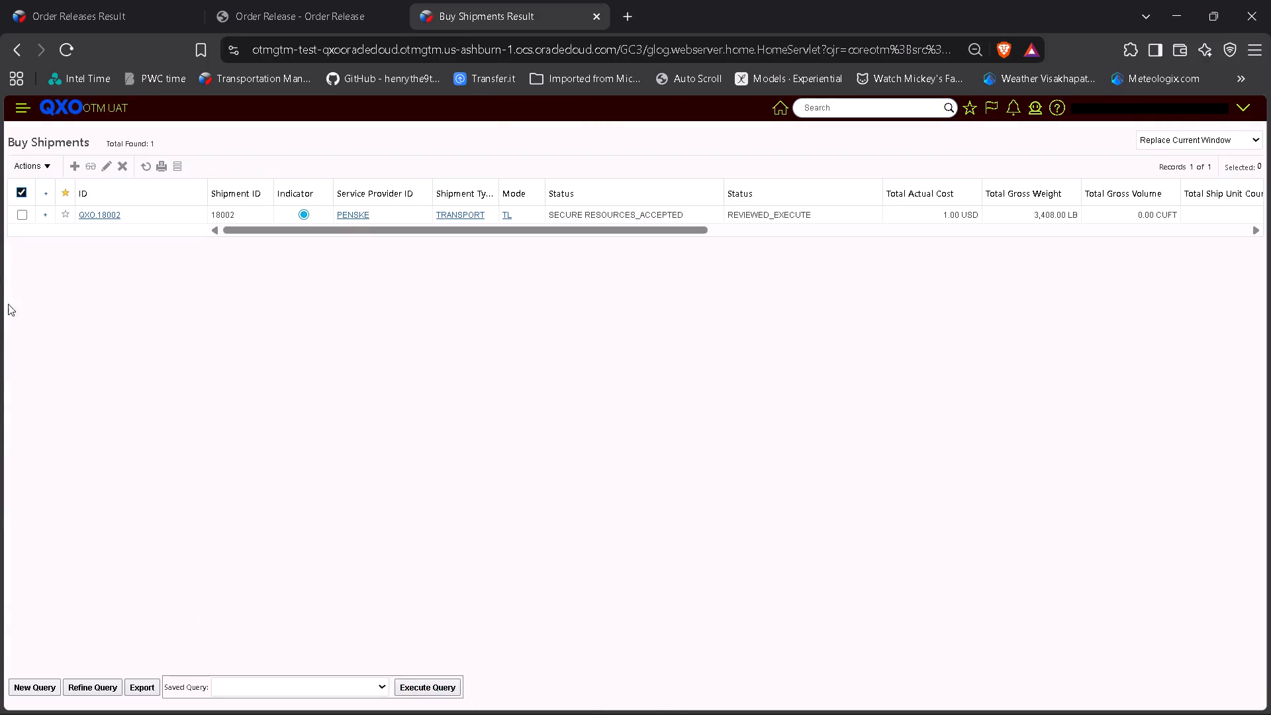
# Open shipment 18002, examine its Financials details and Costs, and return to the Buy Shipments results.
pyautogui.click(97, 219)
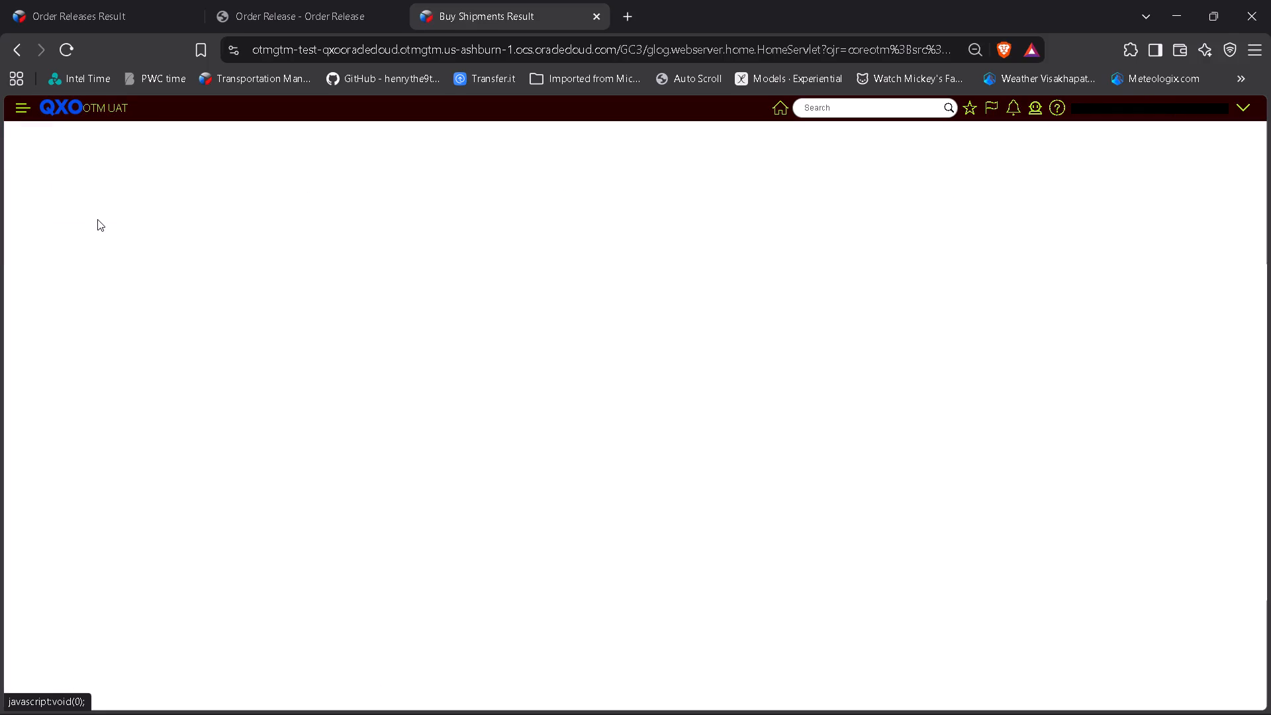
pyautogui.click(175, 195)
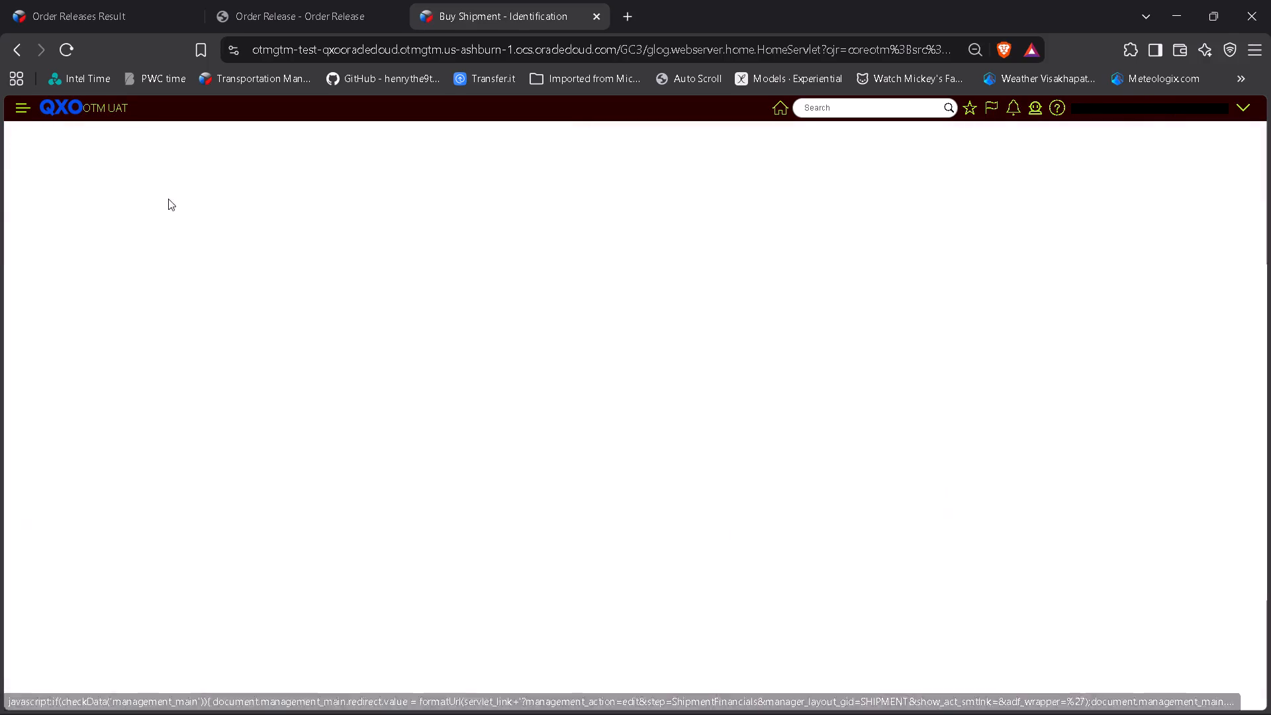
pyautogui.scroll(-1, 231, 389)
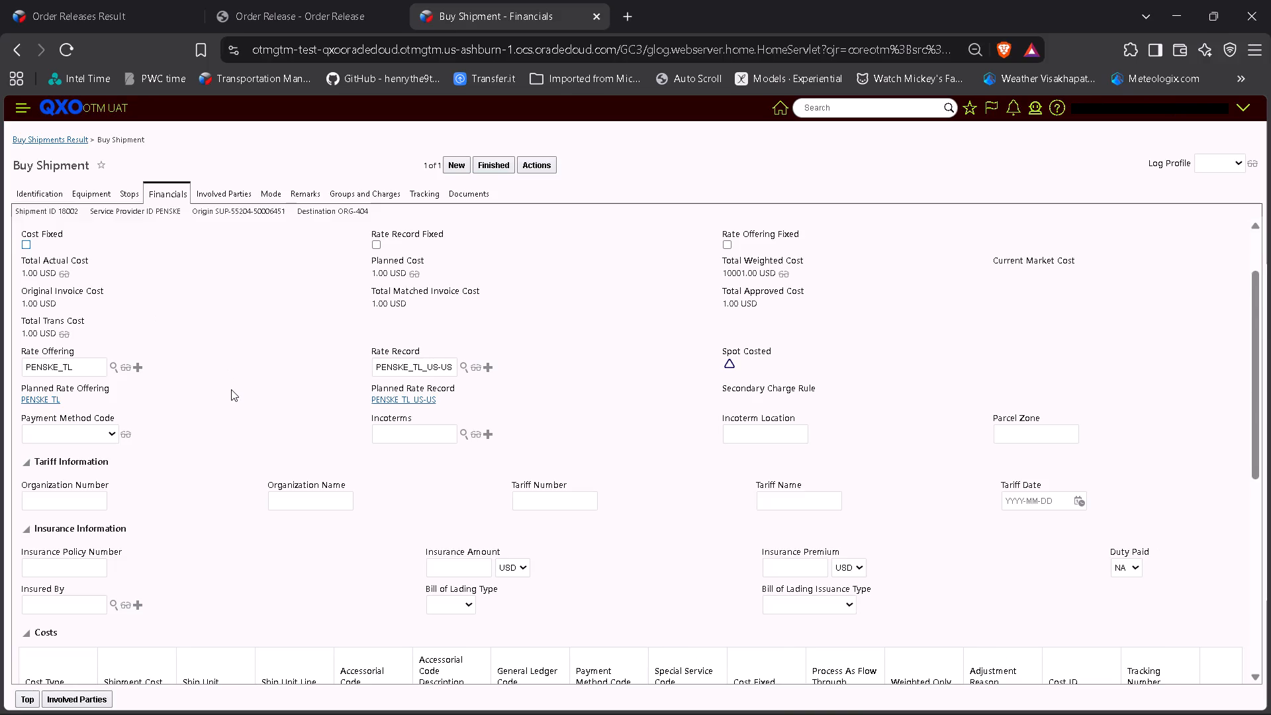
pyautogui.scroll(-2, 231, 389)
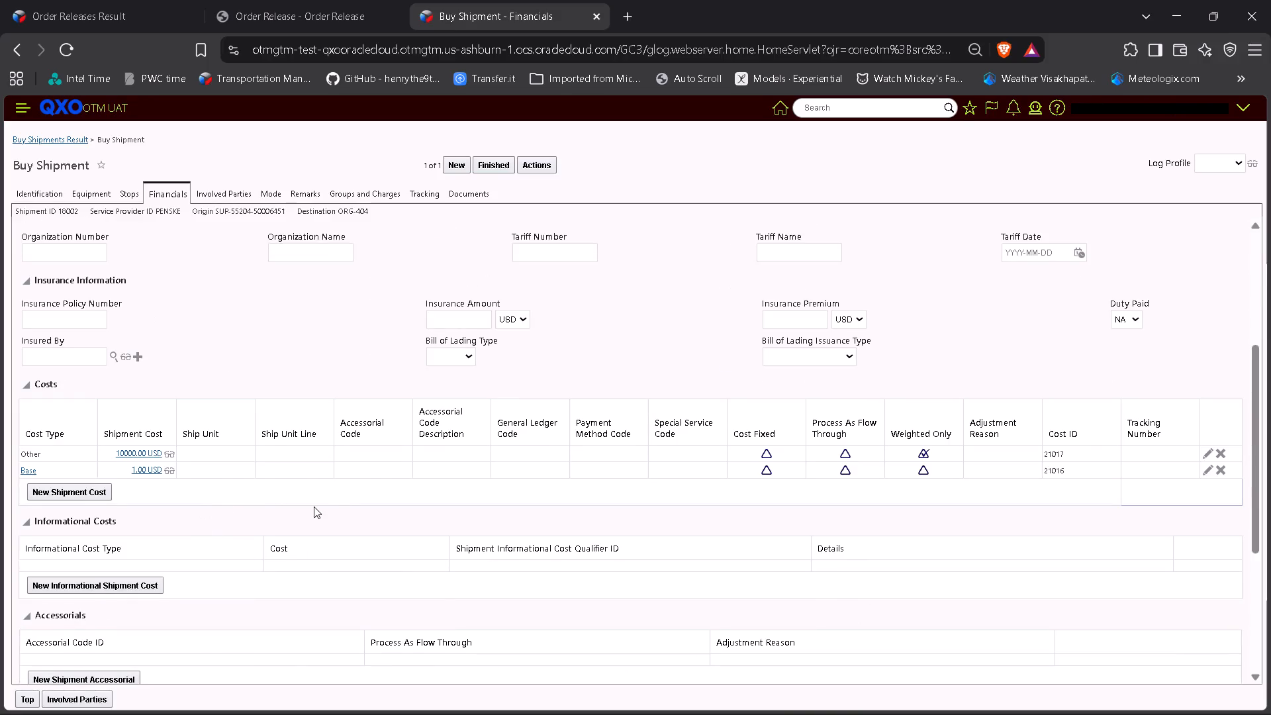
pyautogui.scroll(5, 314, 506)
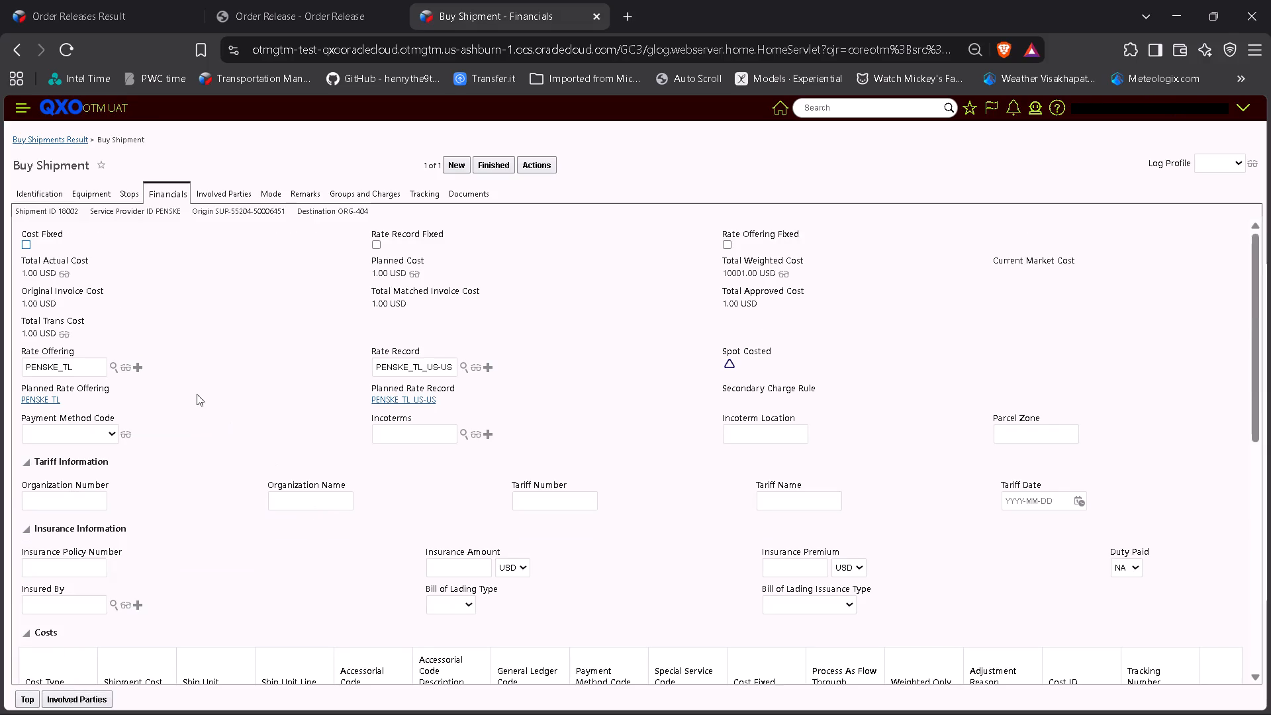
pyautogui.scroll(4, 197, 394)
pyautogui.click(62, 143)
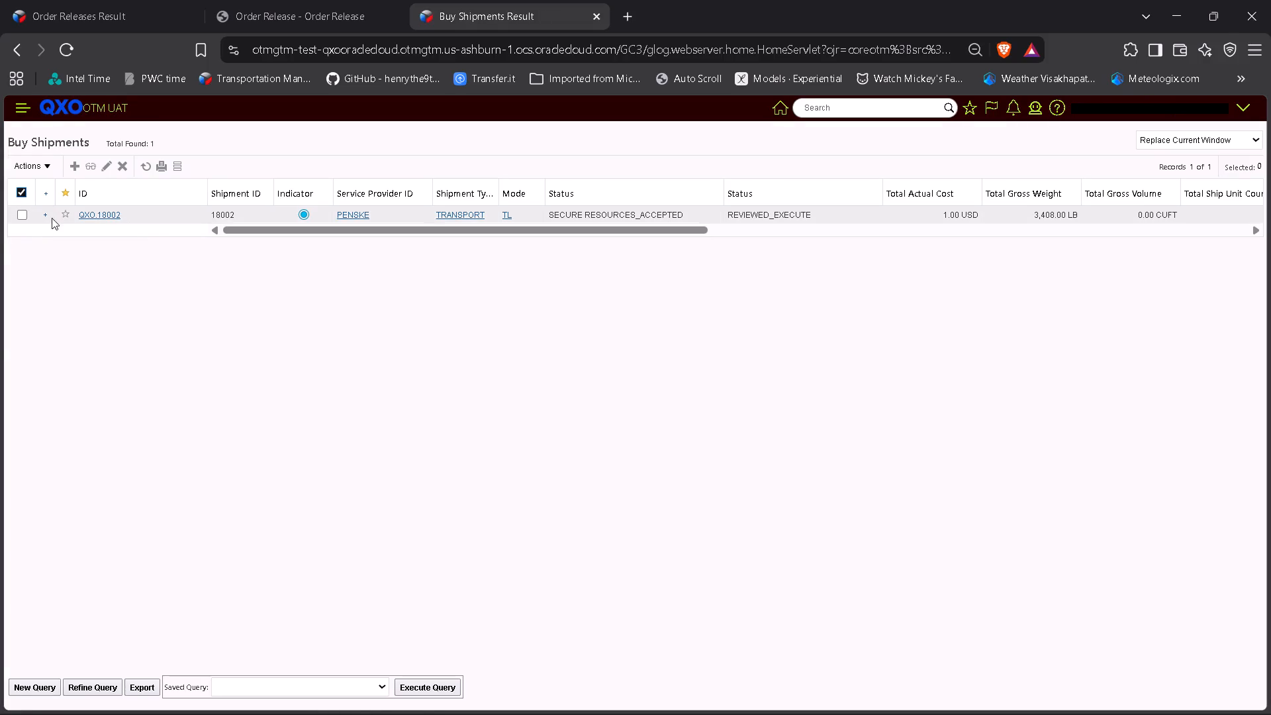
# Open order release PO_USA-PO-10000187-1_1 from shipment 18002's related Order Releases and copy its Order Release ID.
pyautogui.click(48, 218)
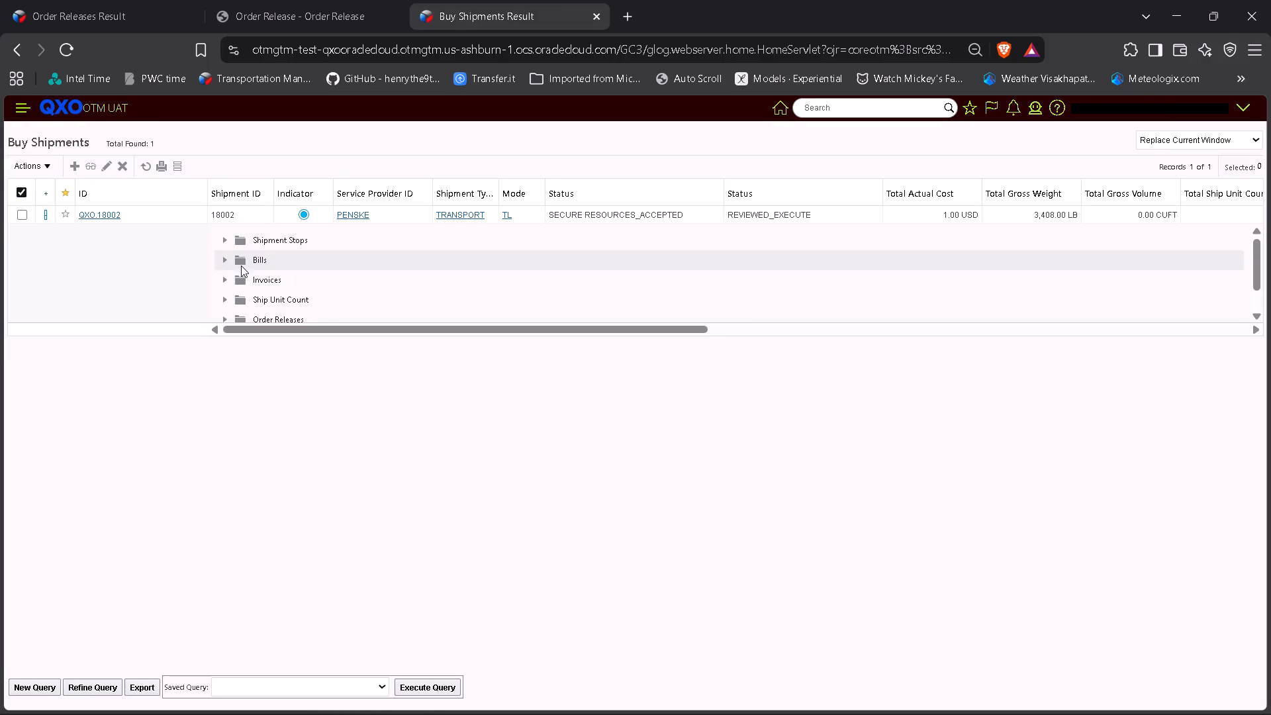
pyautogui.scroll(-1, 228, 295)
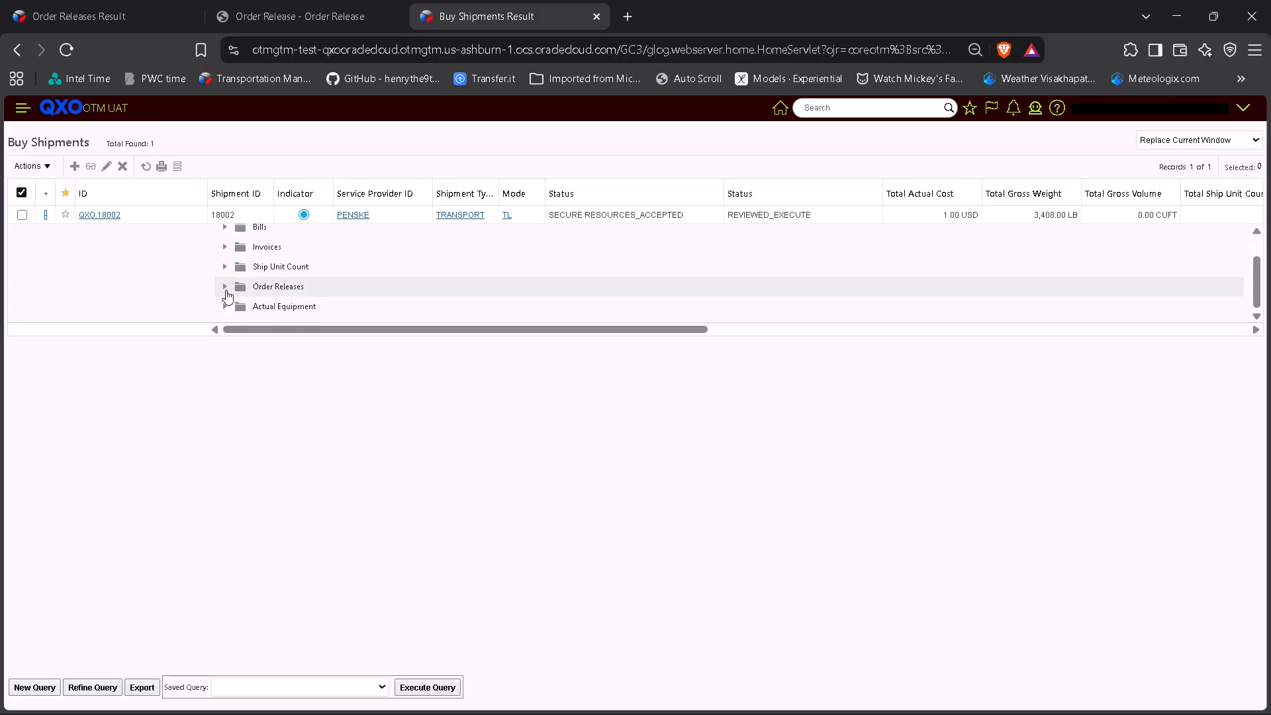
pyautogui.click(224, 287)
pyautogui.scroll(-1, 250, 271)
pyautogui.scroll(-1, 294, 303)
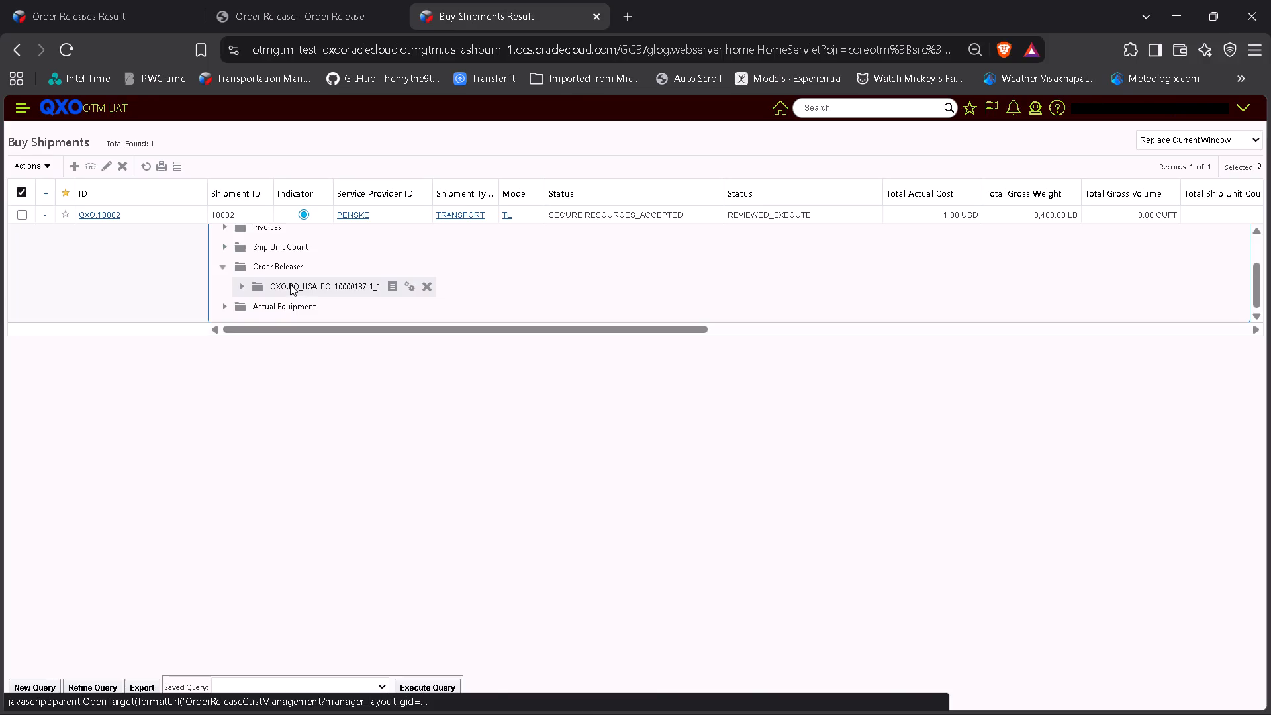
pyautogui.moveTo(290, 284); pyautogui.dragTo(371, 285)
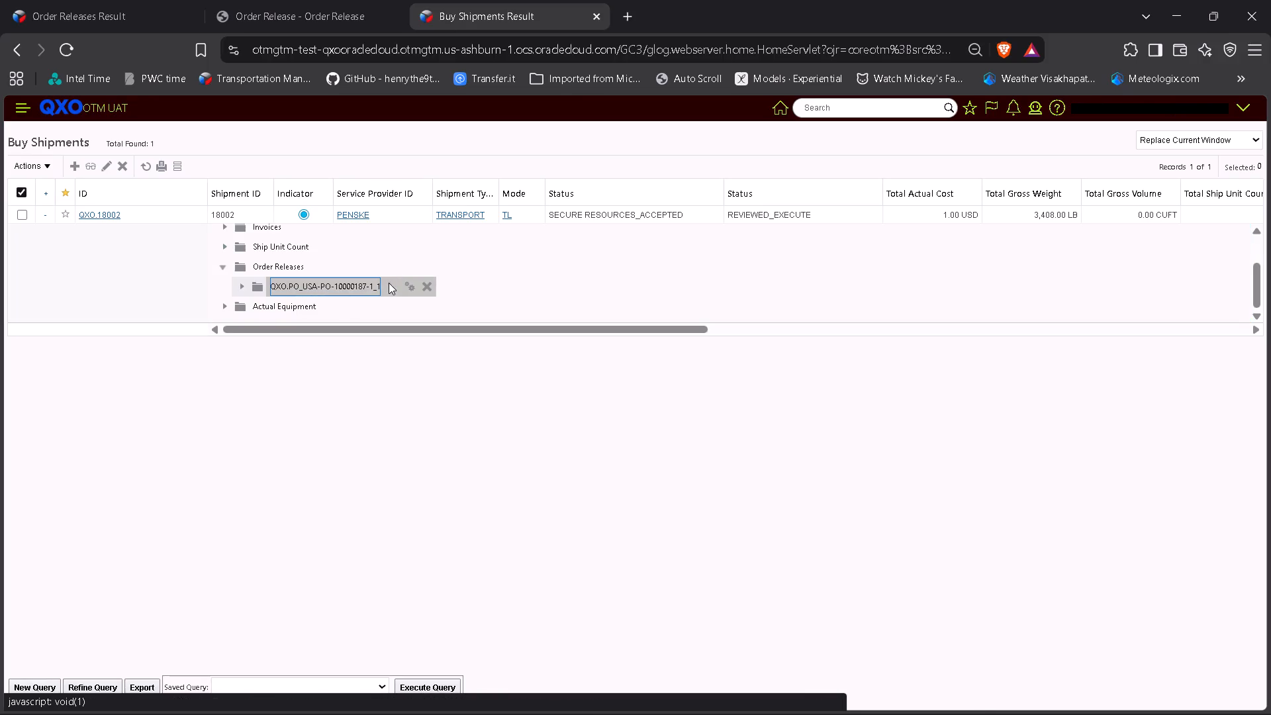
pyautogui.click(390, 285)
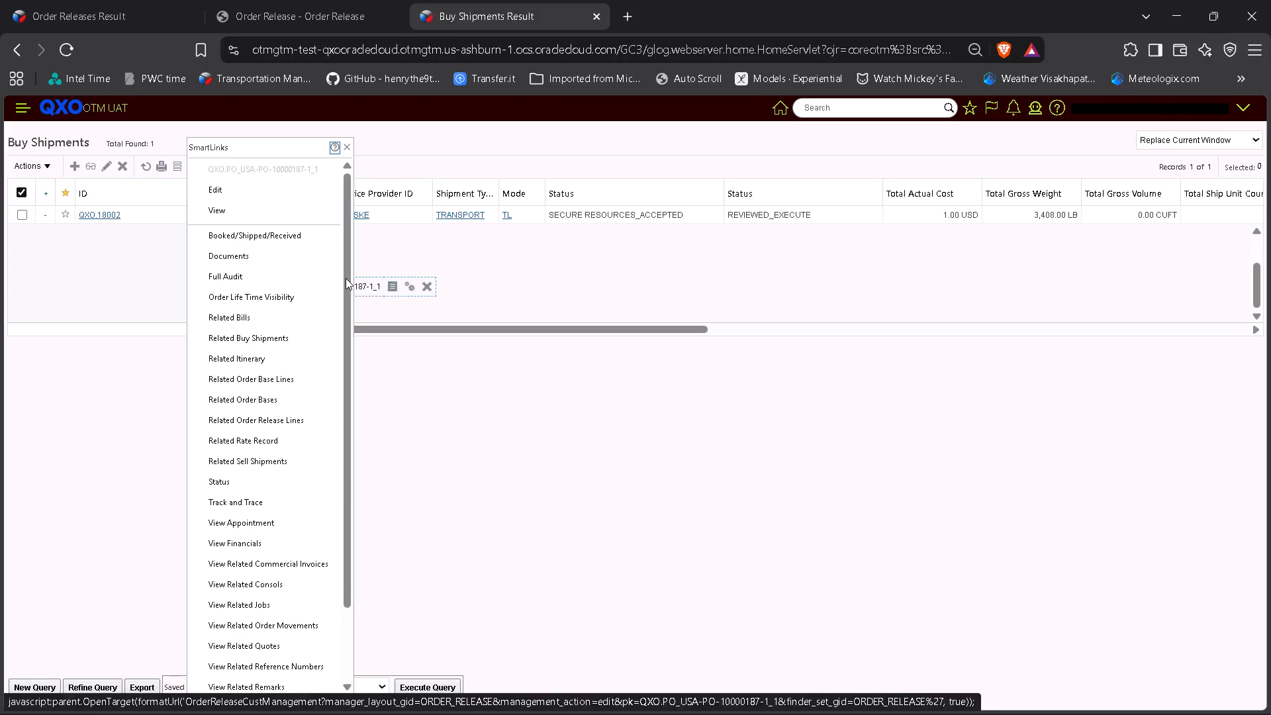
pyautogui.tripleClick(79, 242)
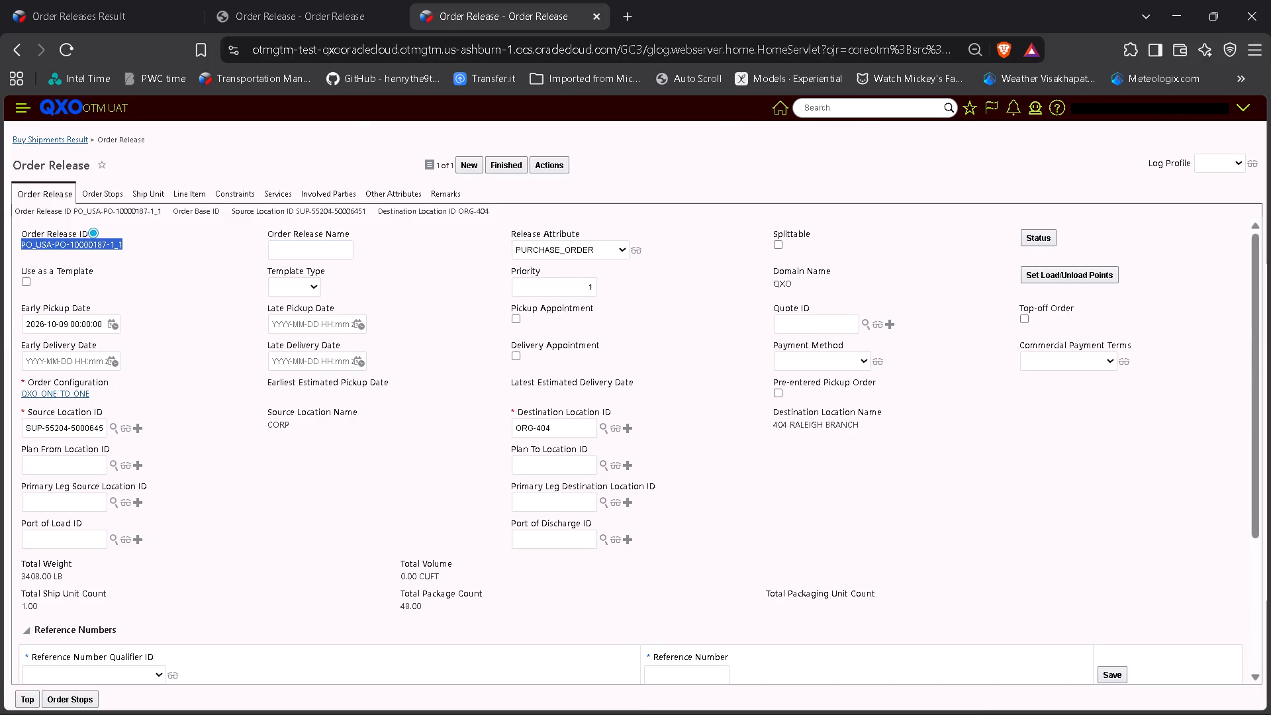
pyautogui.hotkey('ctrl', 'c')
pyautogui.hotkey('ctrl', 'c')
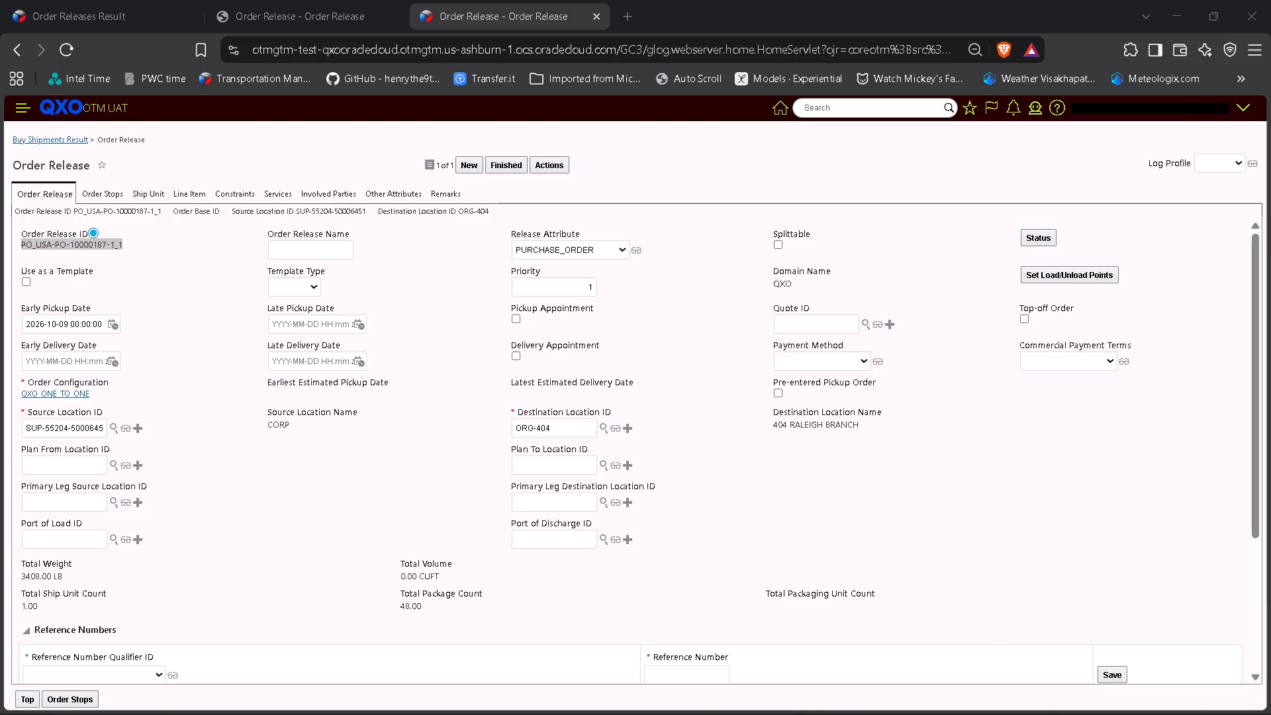
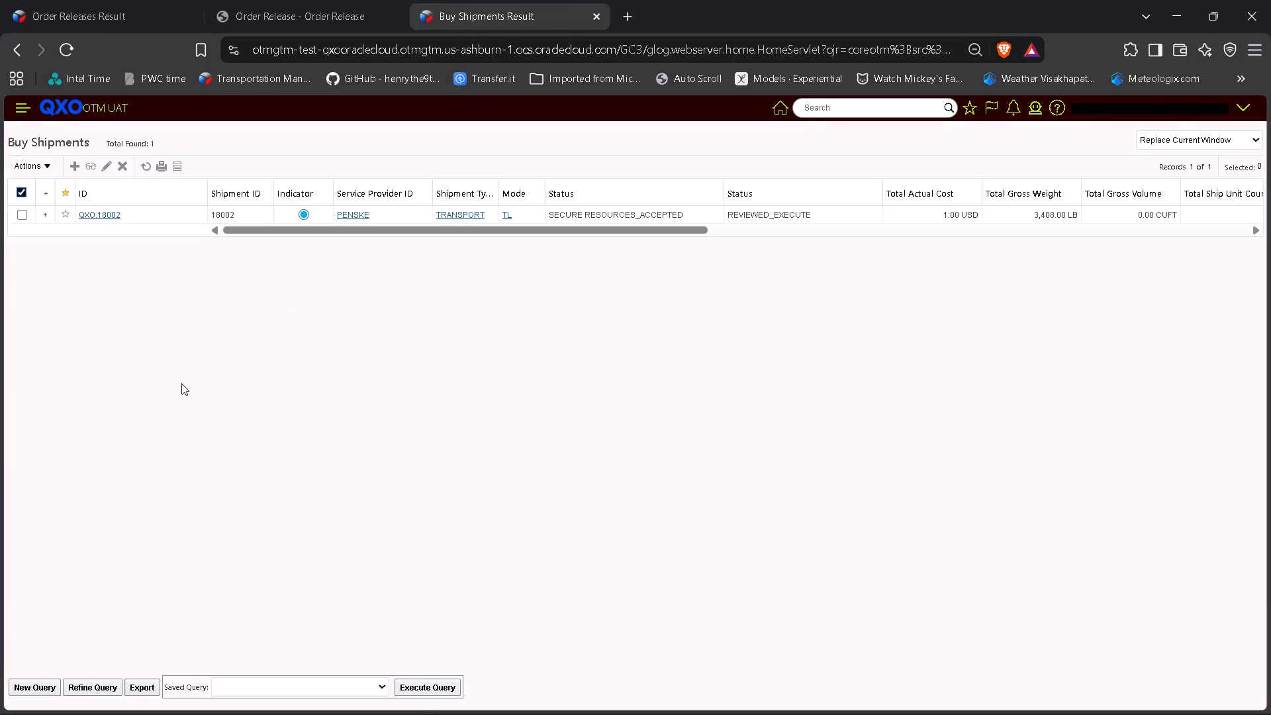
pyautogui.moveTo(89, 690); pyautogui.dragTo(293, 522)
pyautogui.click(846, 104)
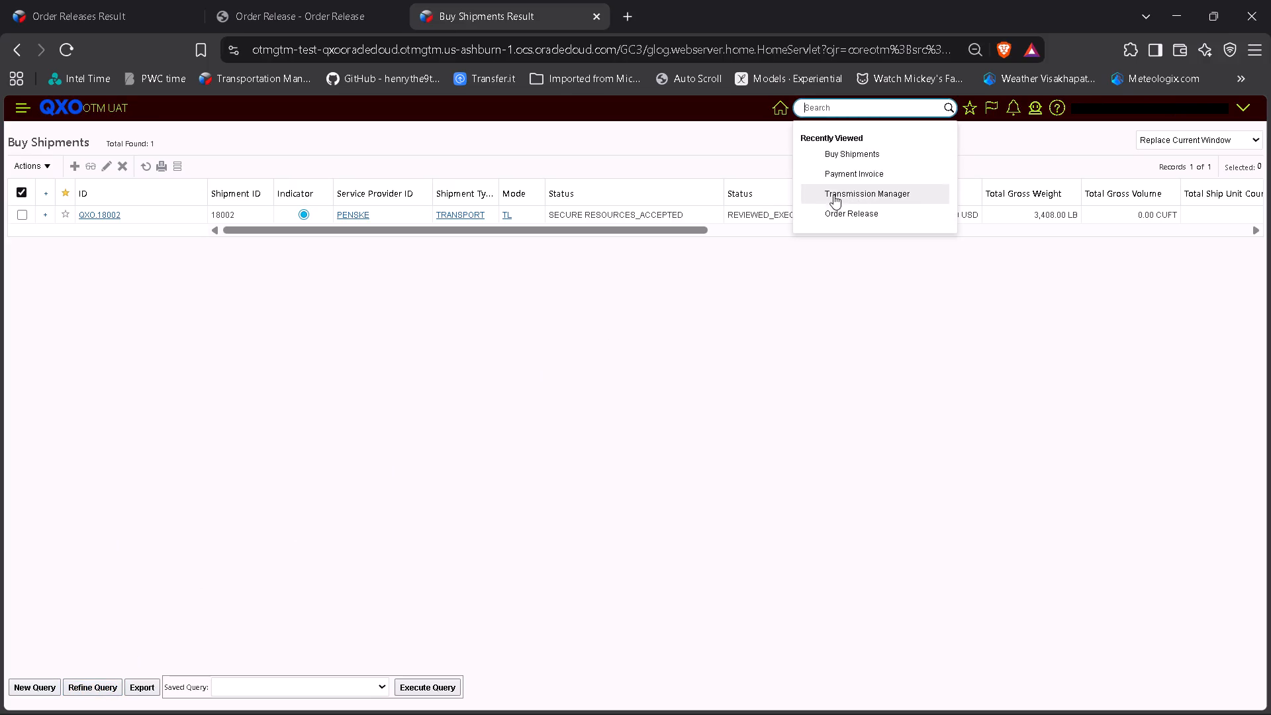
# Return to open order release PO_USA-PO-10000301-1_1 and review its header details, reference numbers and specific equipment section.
pyautogui.click(320, 9)
pyautogui.click(195, 305)
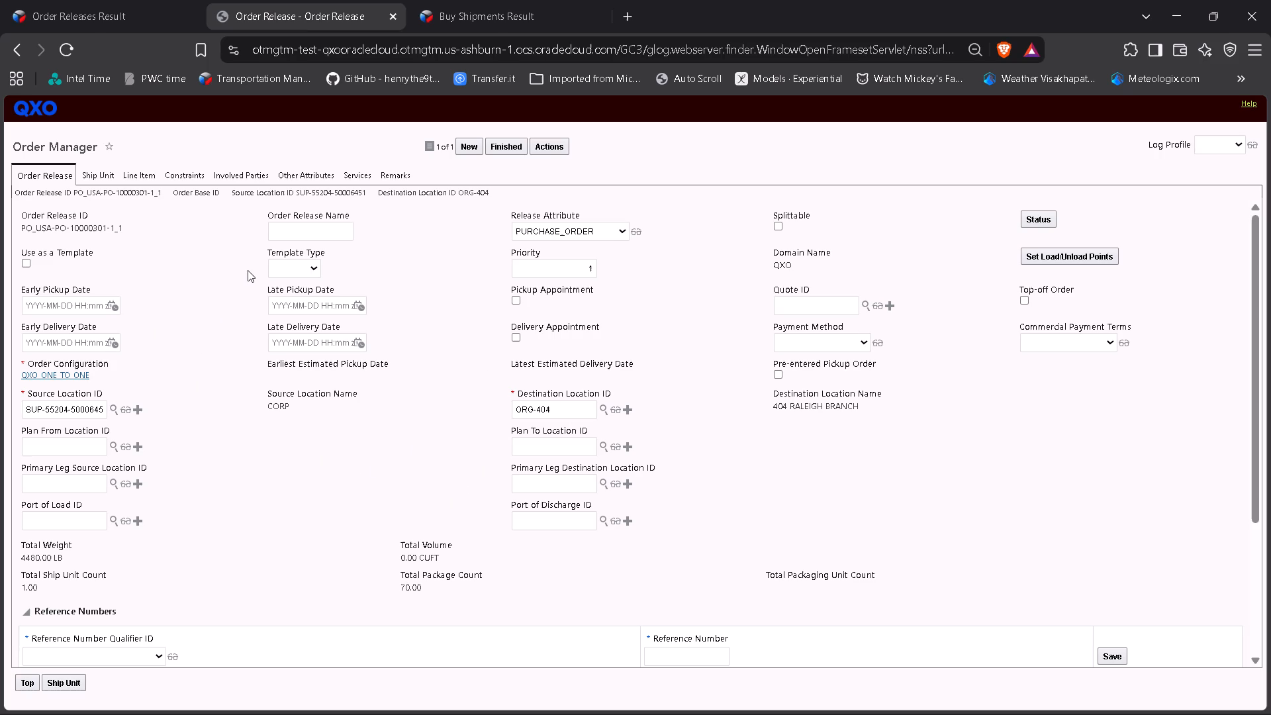
pyautogui.click(334, 457)
pyautogui.click(459, 497)
pyautogui.scroll(-3, 544, 645)
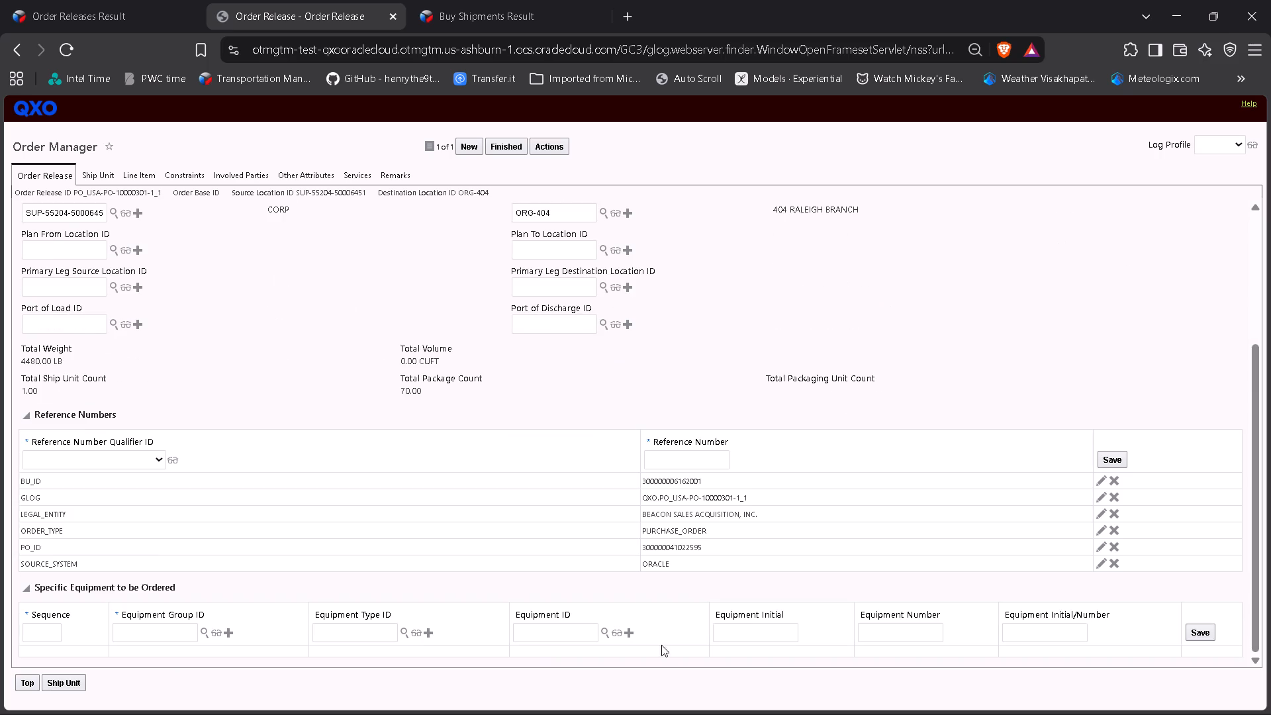
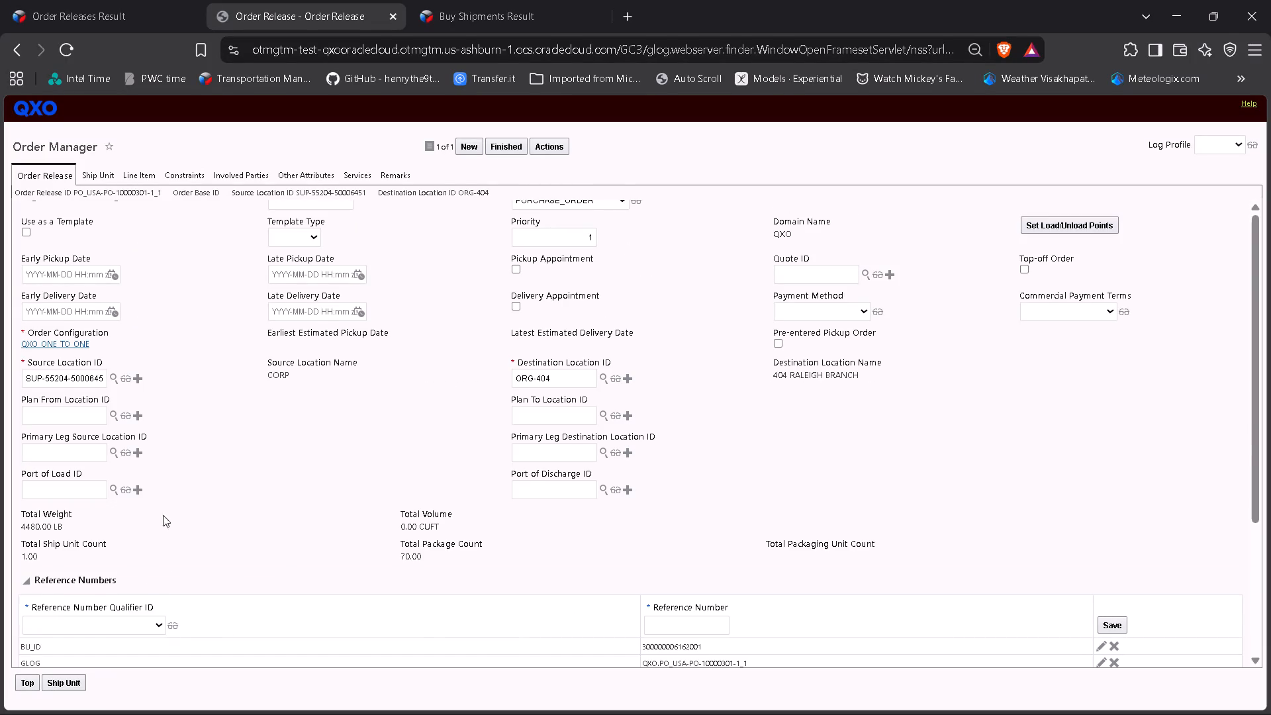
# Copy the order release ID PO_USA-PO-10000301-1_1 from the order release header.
pyautogui.scroll(3, 181, 439)
pyautogui.click(201, 277)
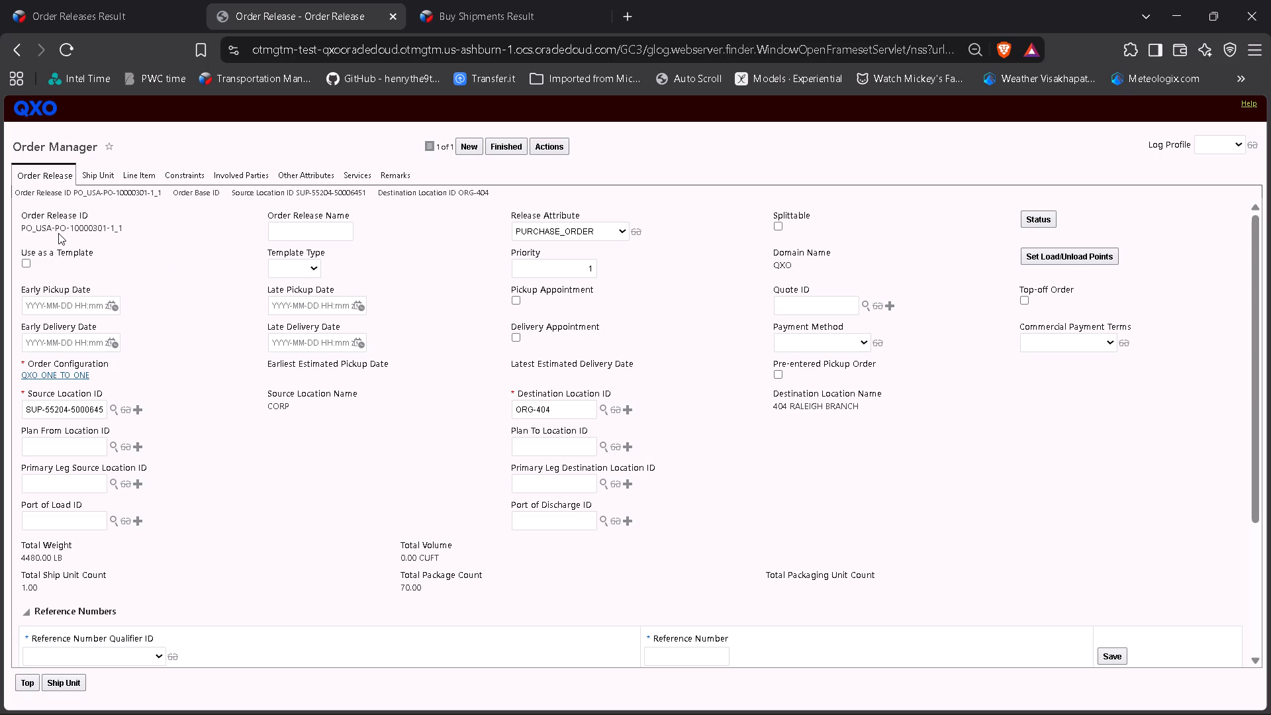
pyautogui.moveTo(17, 226); pyautogui.dragTo(63, 225)
pyautogui.click(120, 241)
pyautogui.doubleClick(101, 230)
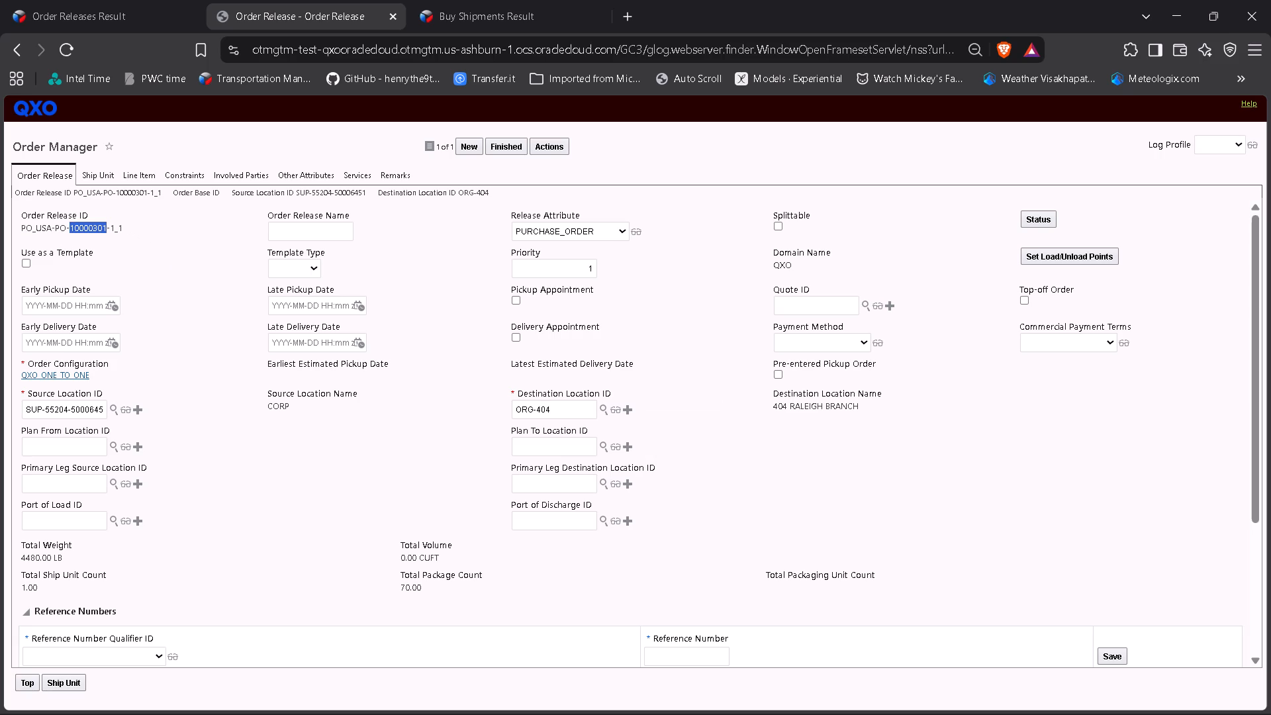
pyautogui.tripleClick(101, 230)
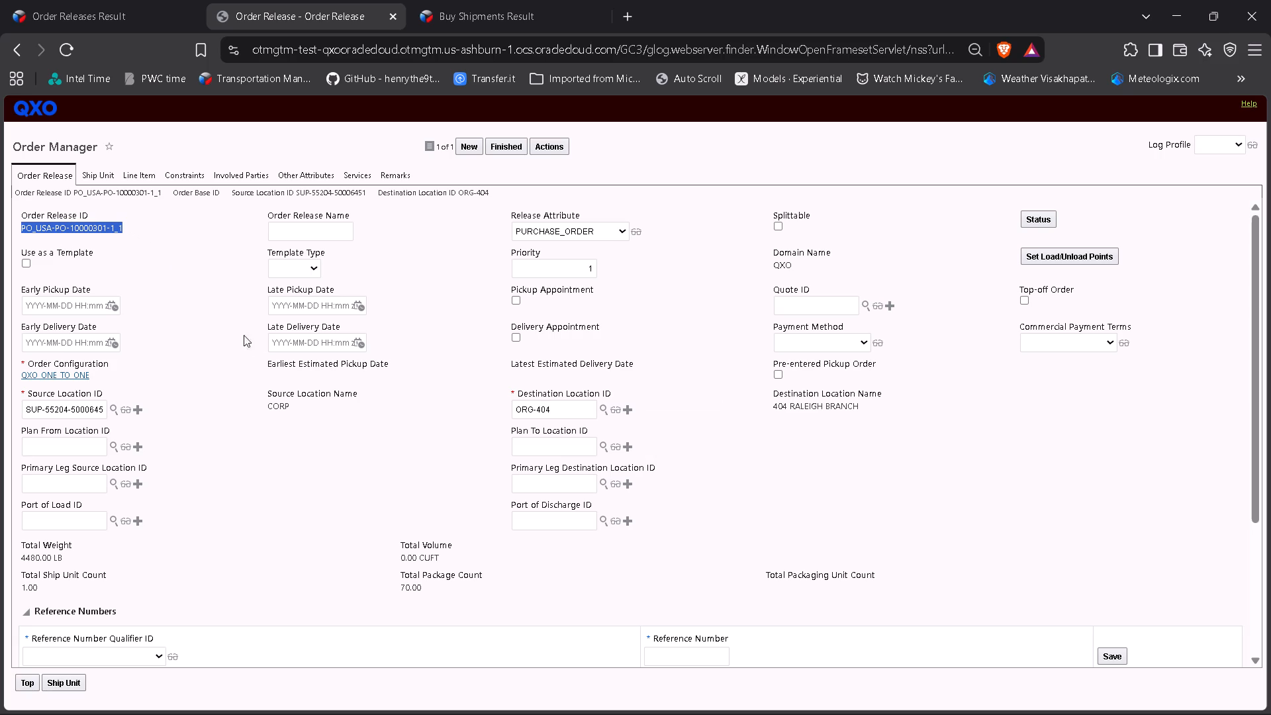
pyautogui.hotkey('ctrl', 'c')
pyautogui.hotkey('ctrl', 'c')
# Switch to the Excel workbook Book1 to check the recorded order release entry, and return to the order release in the browser.
pyautogui.click(876, 694)
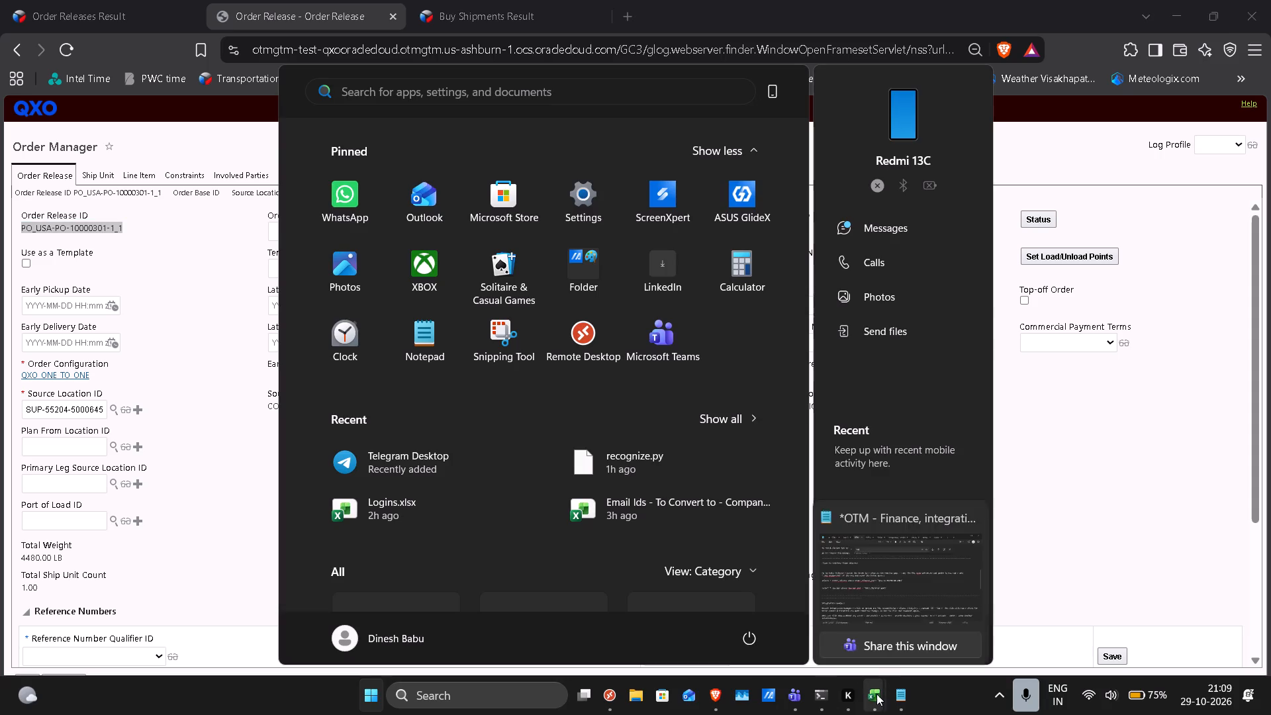
pyautogui.click(970, 593)
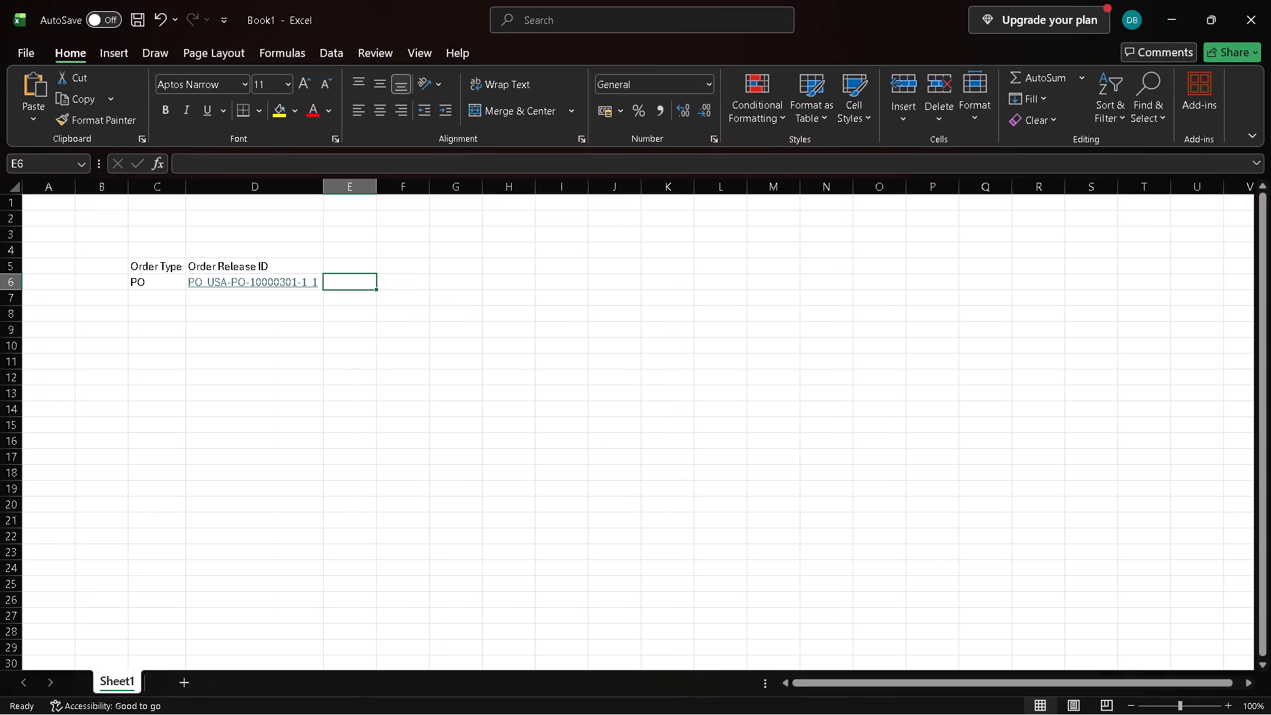
pyautogui.hotkey('alt', 'Tab')
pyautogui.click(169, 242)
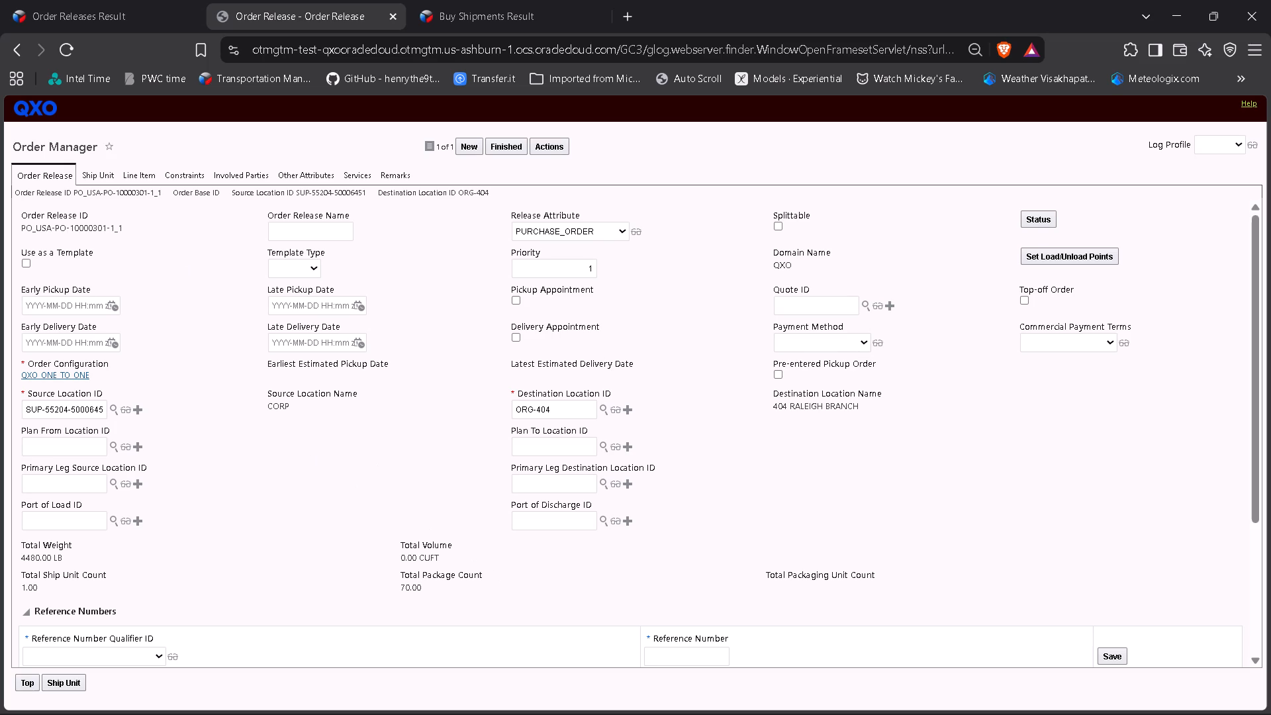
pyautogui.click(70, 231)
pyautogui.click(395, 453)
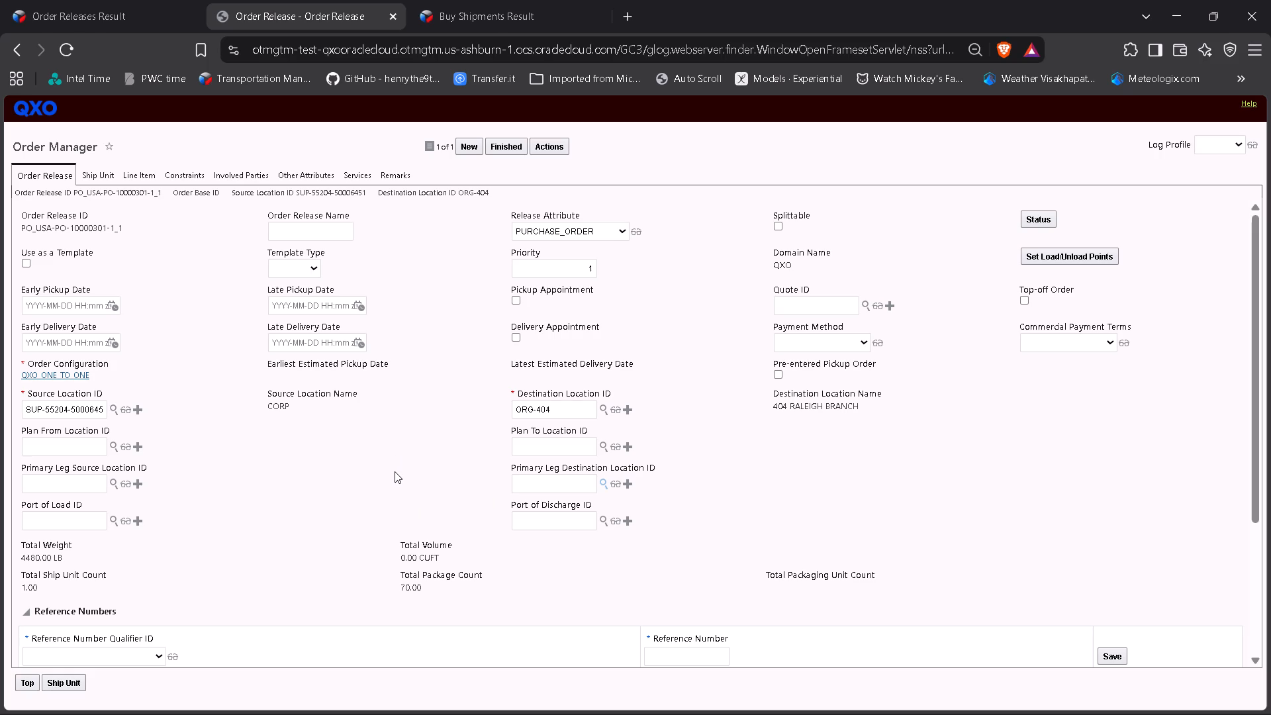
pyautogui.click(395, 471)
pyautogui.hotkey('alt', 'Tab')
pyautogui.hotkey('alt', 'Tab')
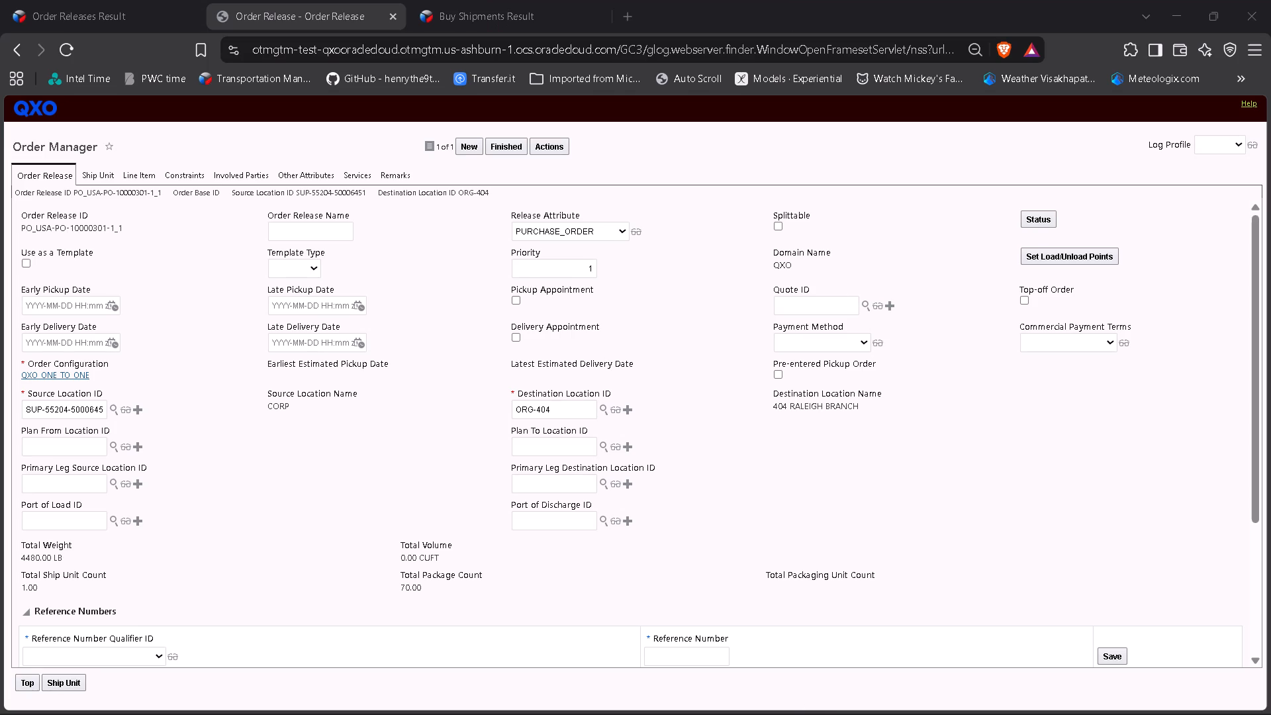
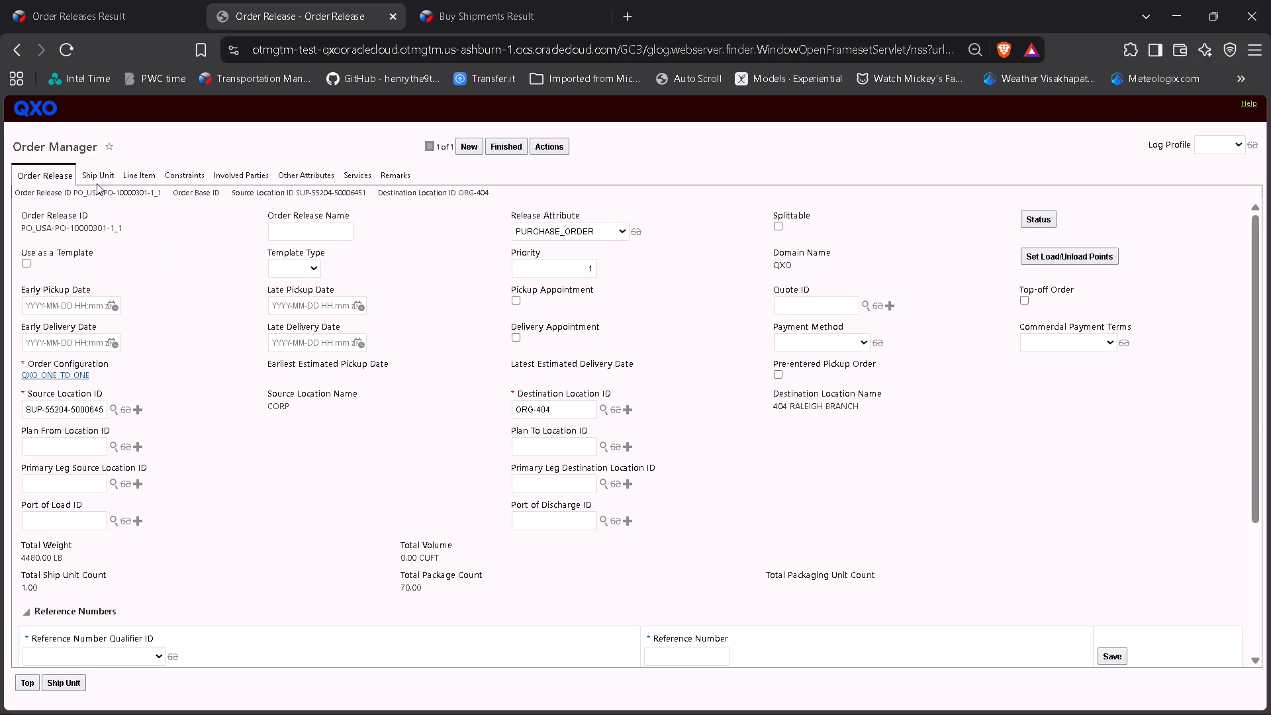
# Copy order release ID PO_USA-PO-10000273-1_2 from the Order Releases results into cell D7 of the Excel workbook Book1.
pyautogui.click(134, 7)
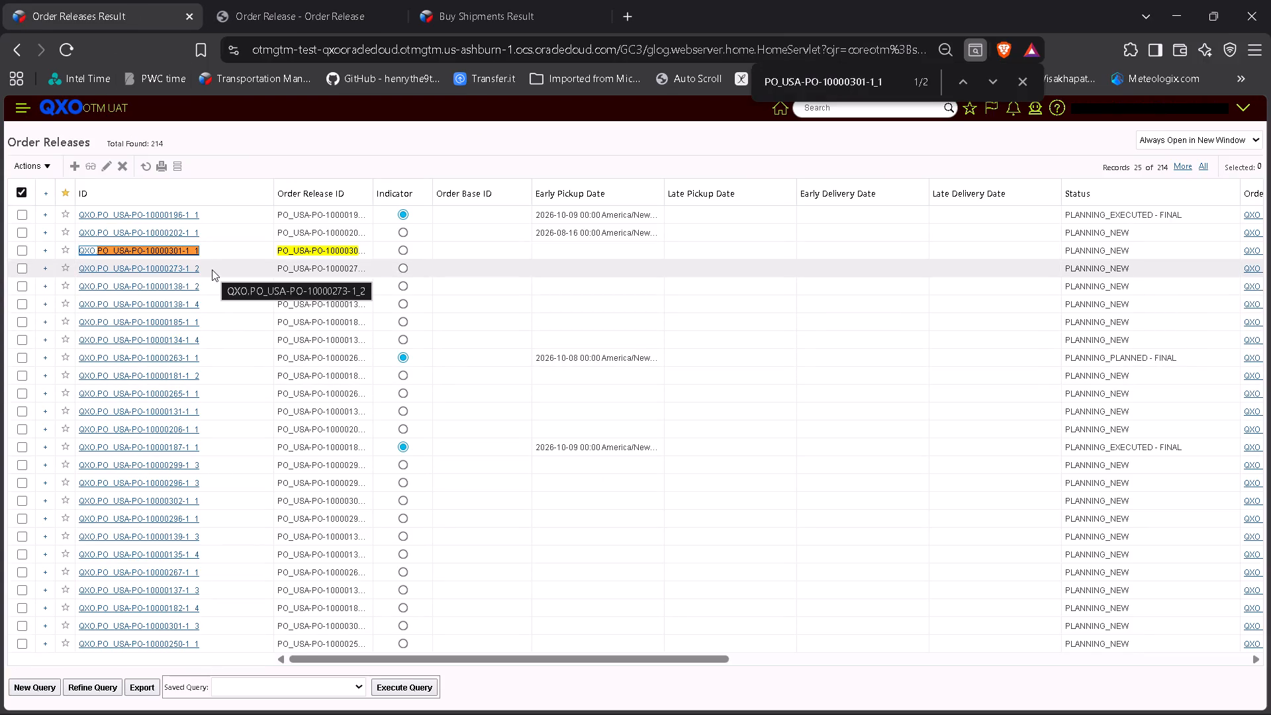
pyautogui.moveTo(205, 267); pyautogui.dragTo(194, 267)
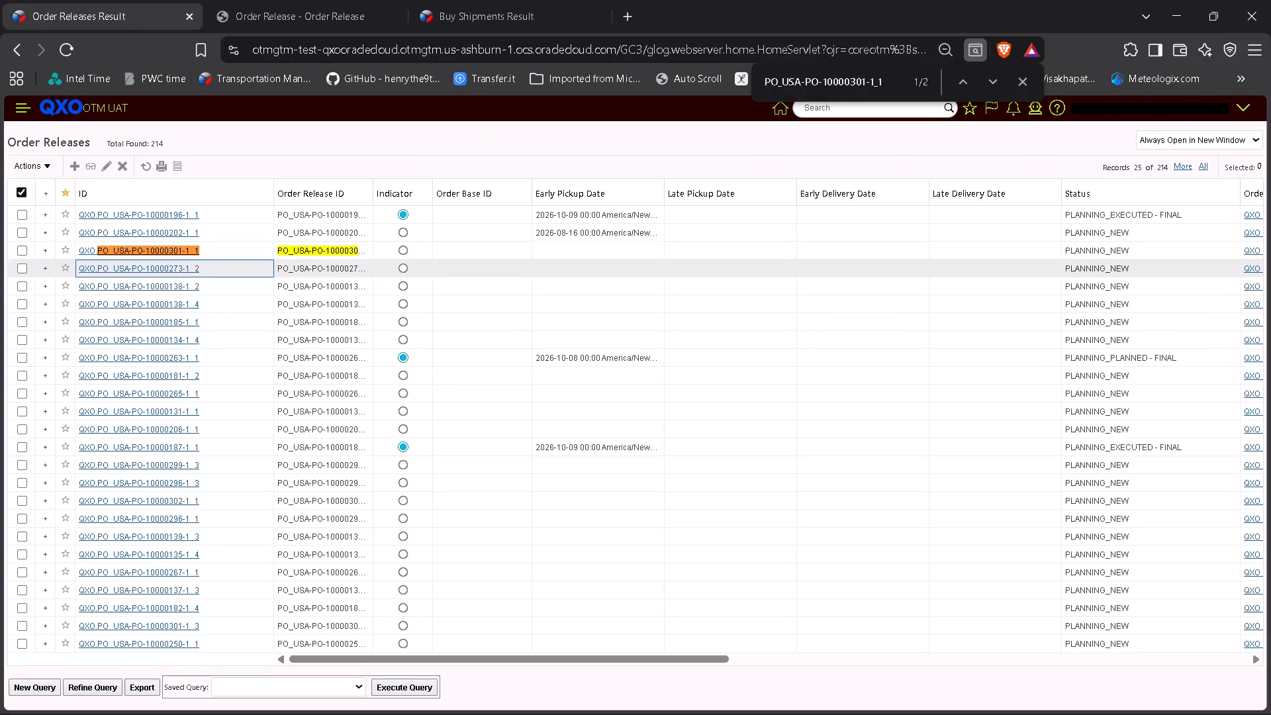
pyautogui.moveTo(194, 267); pyautogui.dragTo(98, 270)
pyautogui.hotkey('ctrl', 'c')
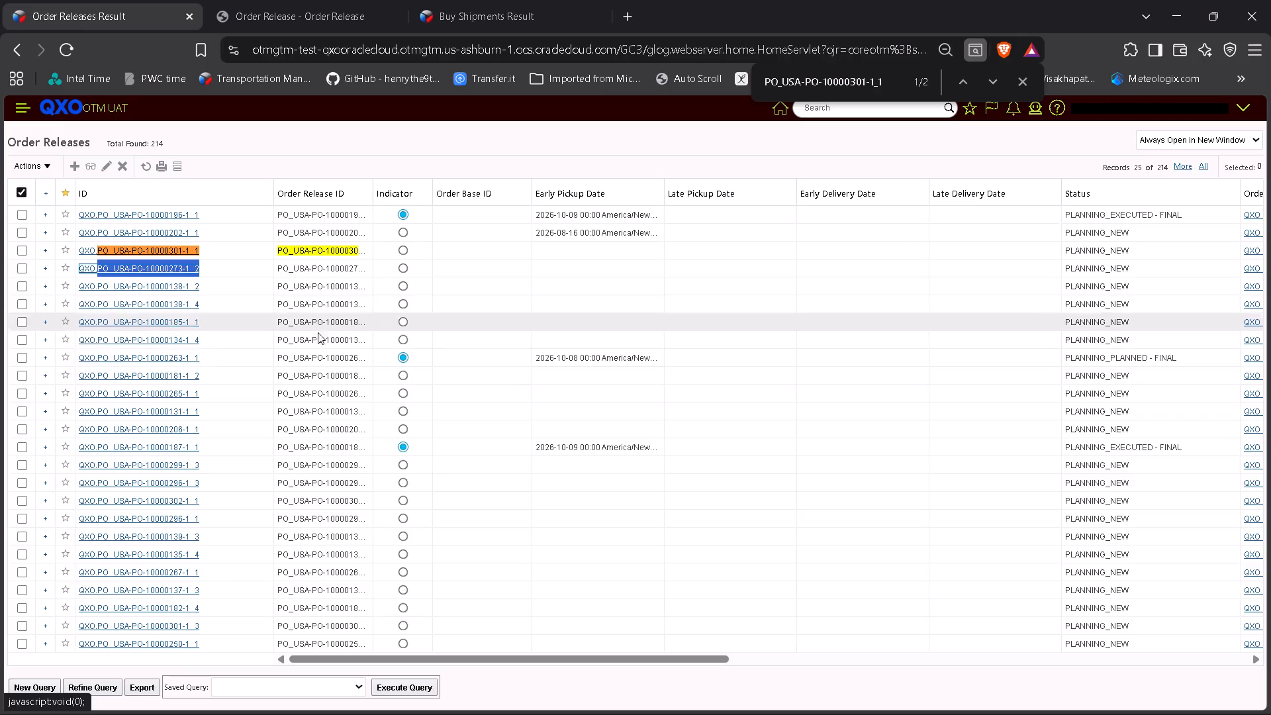
pyautogui.hotkey('ctrl', 'c')
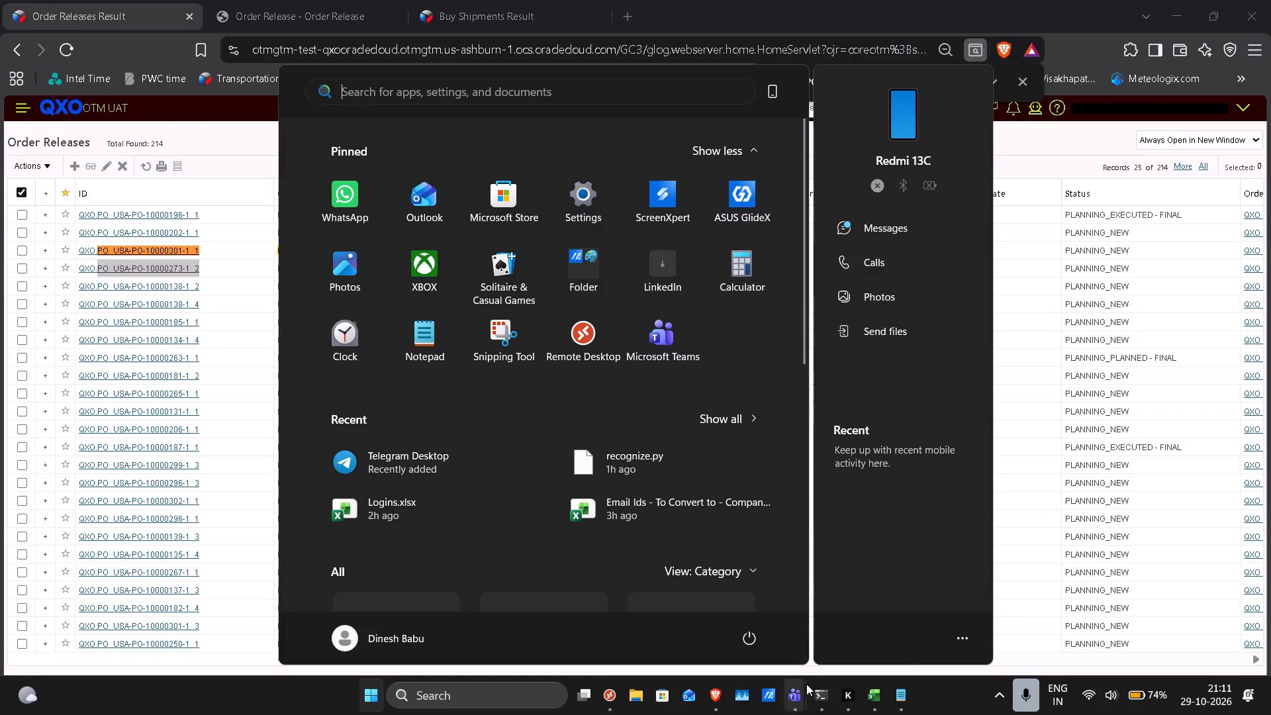
pyautogui.click(875, 695)
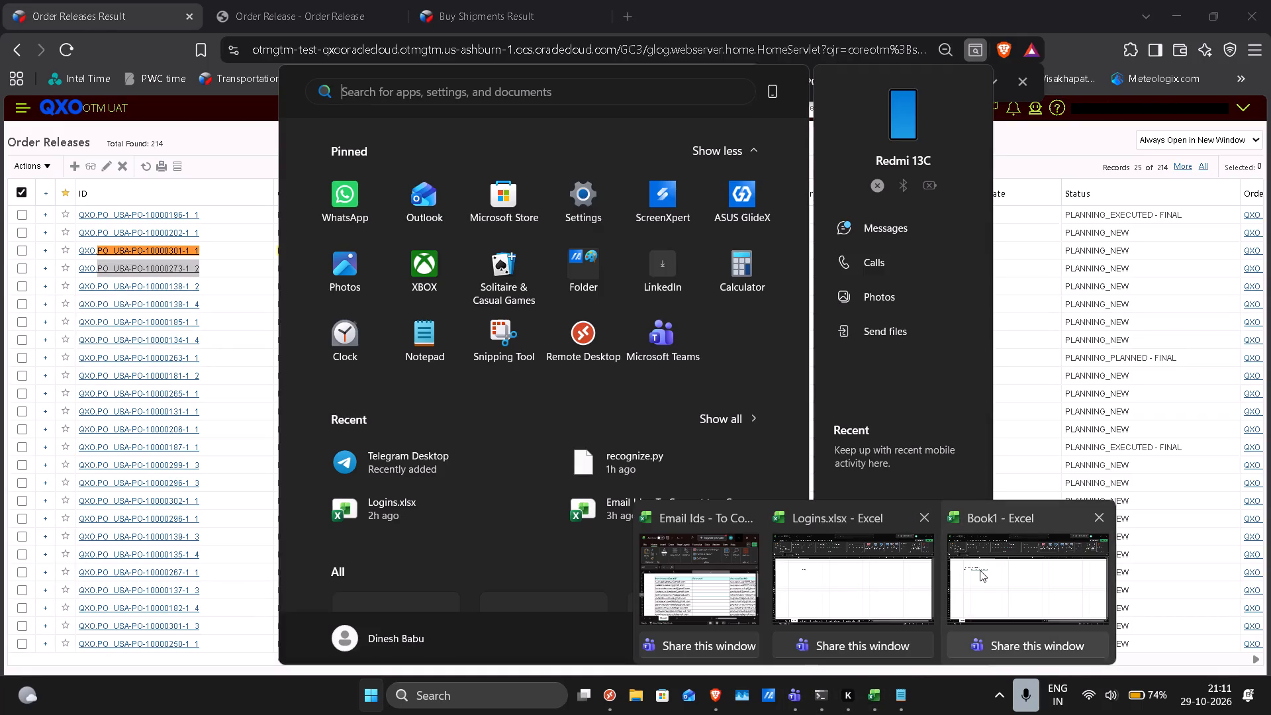
pyautogui.click(989, 569)
pyautogui.click(227, 308)
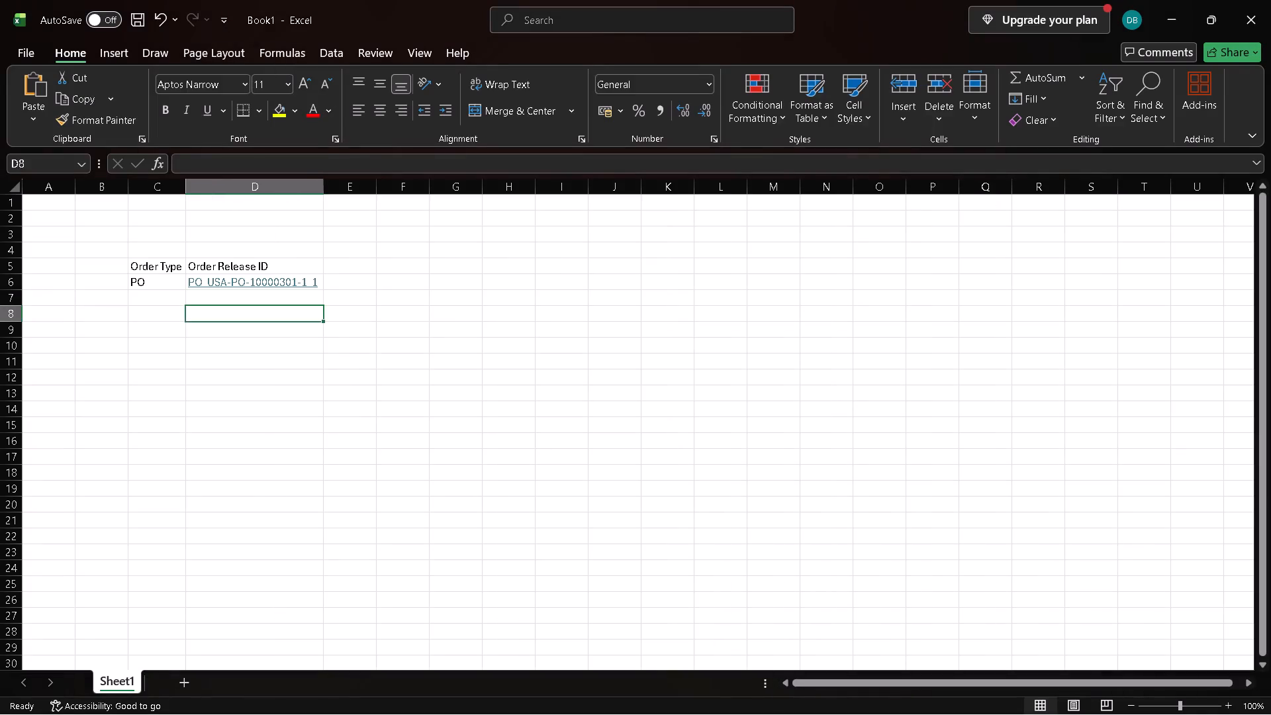
pyautogui.click(248, 296)
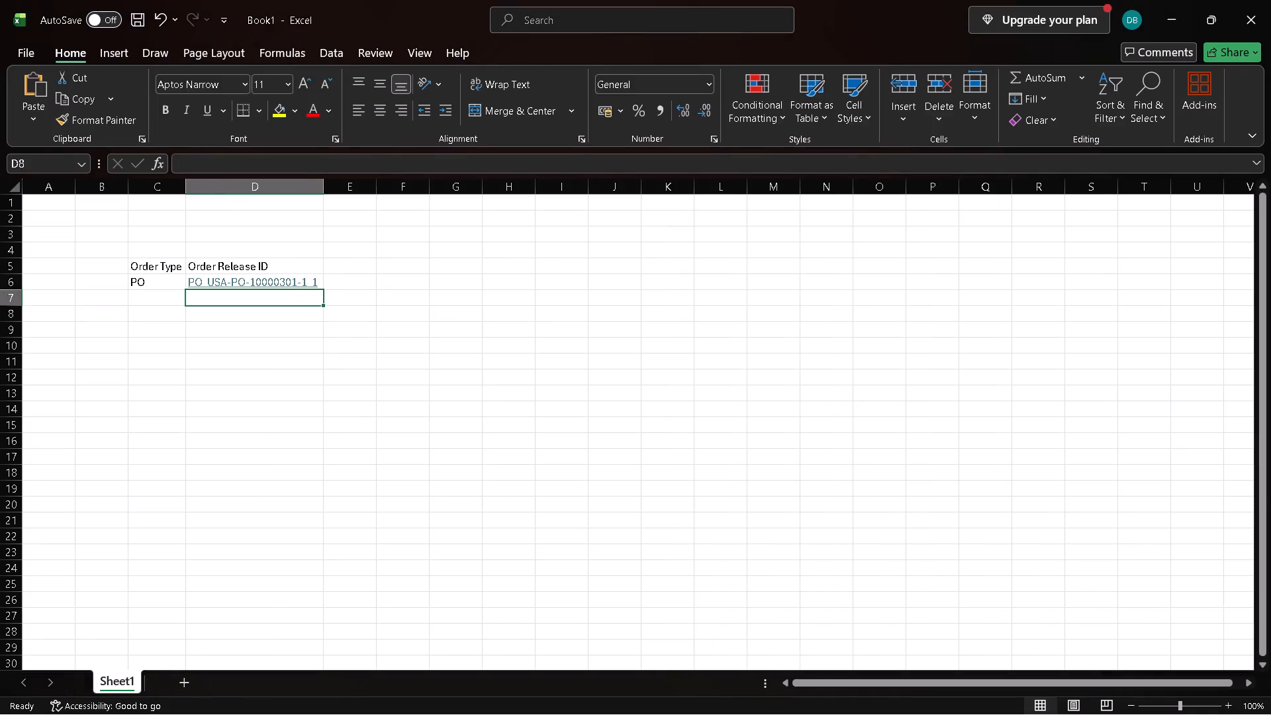
pyautogui.hotkey('ctrl', 'v')
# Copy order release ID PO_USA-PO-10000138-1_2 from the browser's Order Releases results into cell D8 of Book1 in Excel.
pyautogui.press('Down')
pyautogui.hotkey('alt', 'Tab')
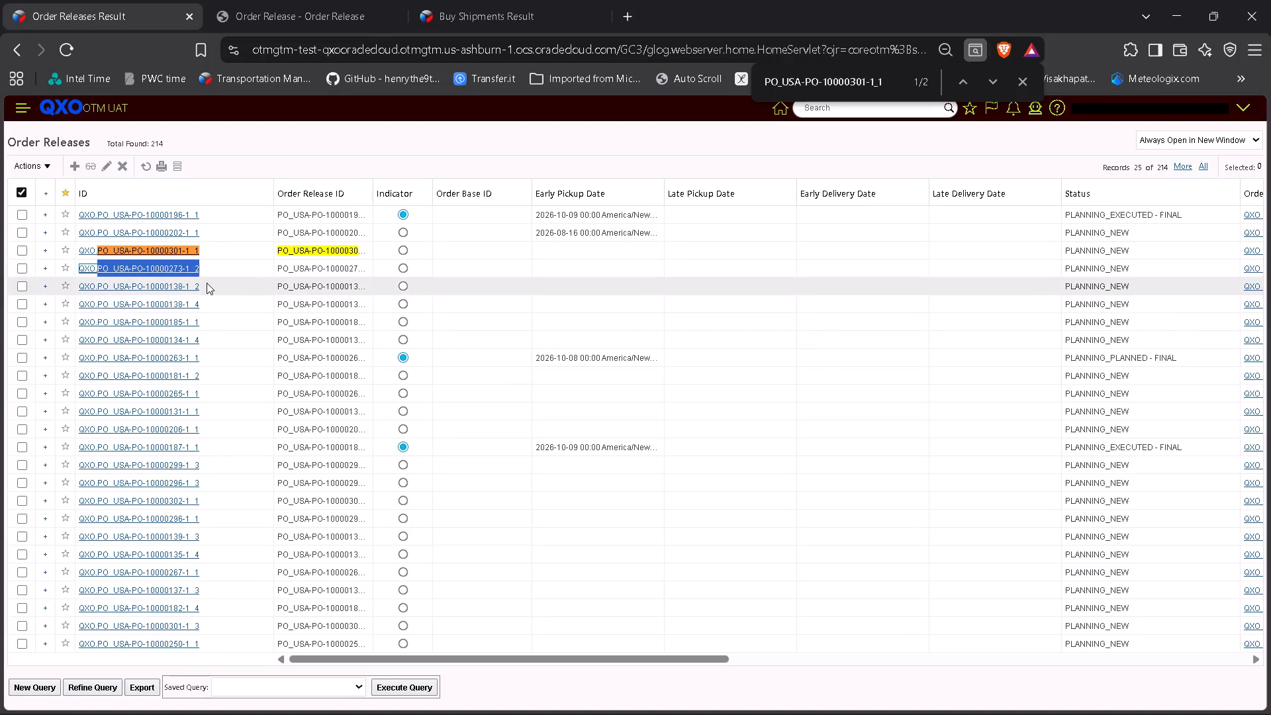
pyautogui.moveTo(204, 284); pyautogui.dragTo(101, 287)
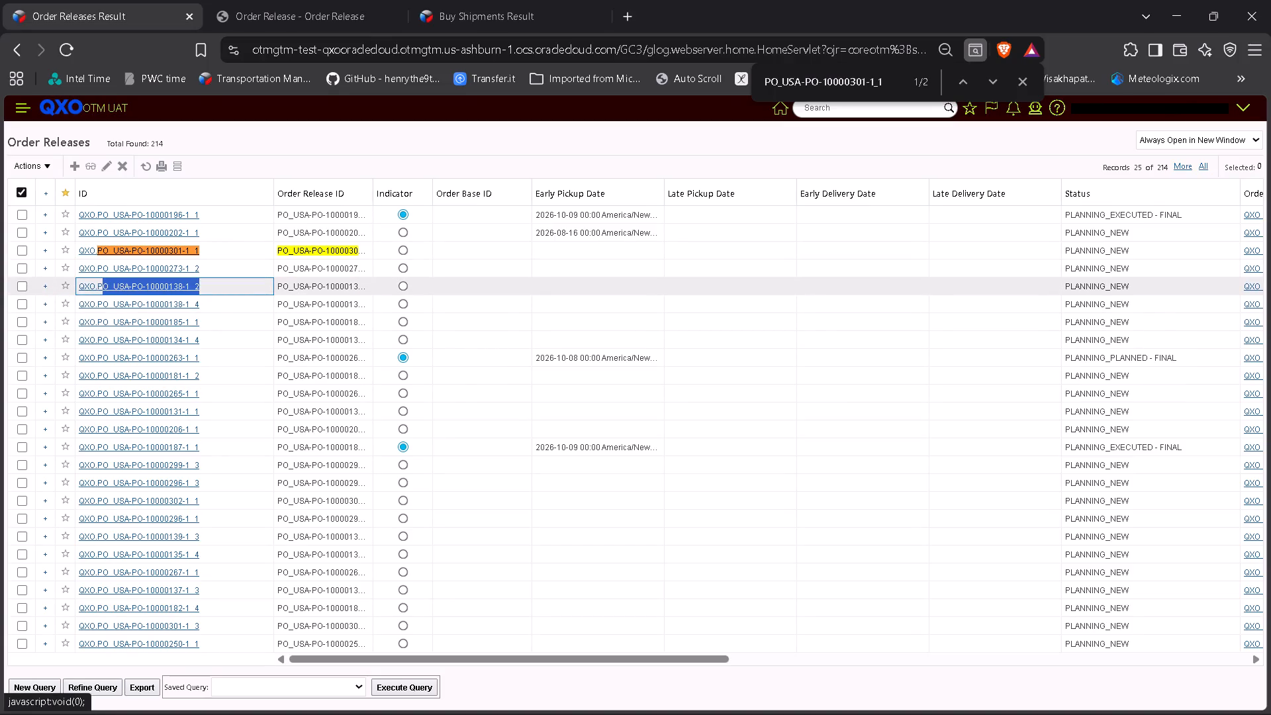
pyautogui.moveTo(101, 287); pyautogui.dragTo(96, 287)
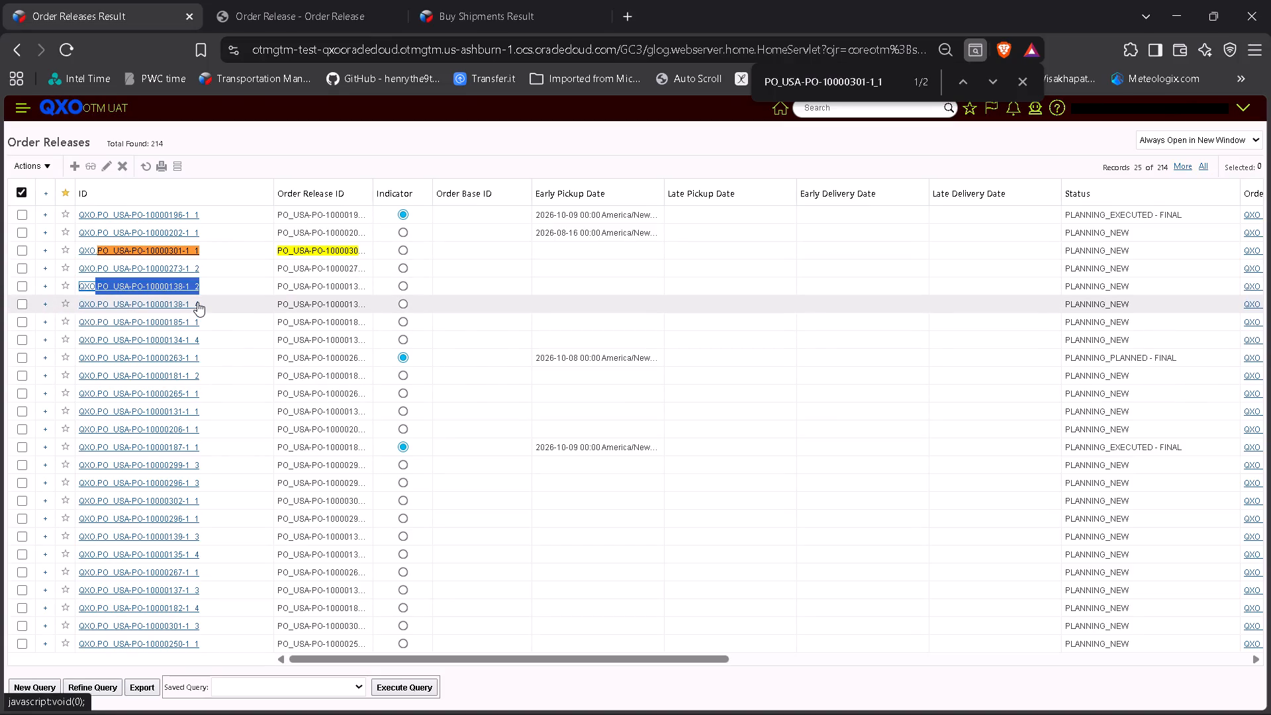
pyautogui.hotkey('shift', 'Right')
pyautogui.click(213, 284)
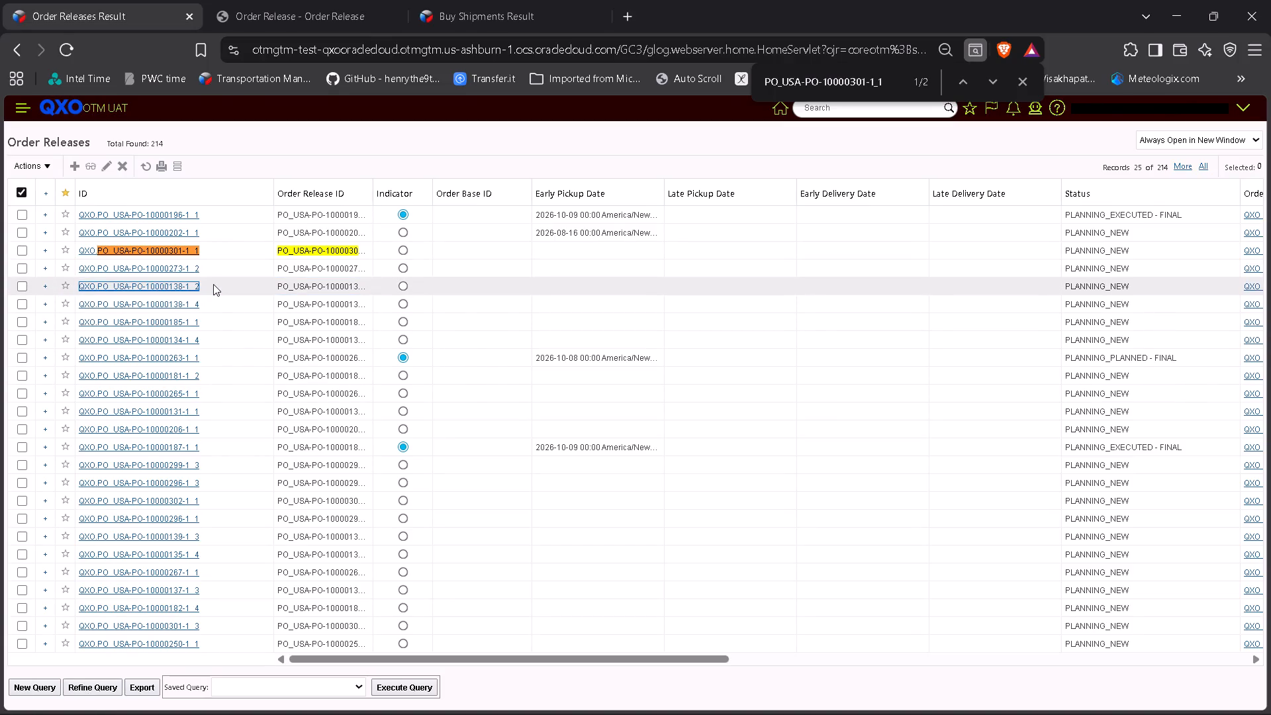
pyautogui.moveTo(210, 283); pyautogui.dragTo(99, 289)
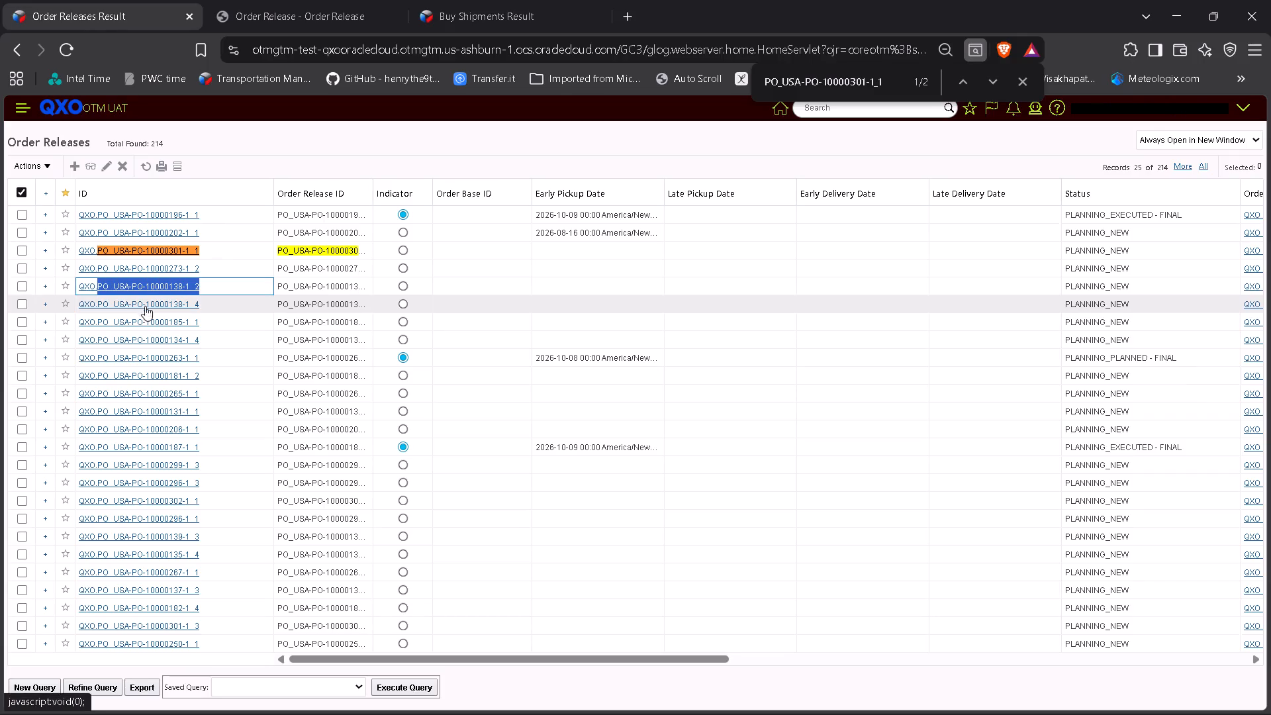
pyautogui.hotkey('ctrl', 'c')
pyautogui.hotkey('alt', 'Tab')
pyautogui.hotkey('ctrl', 'v')
pyautogui.press('Tab')
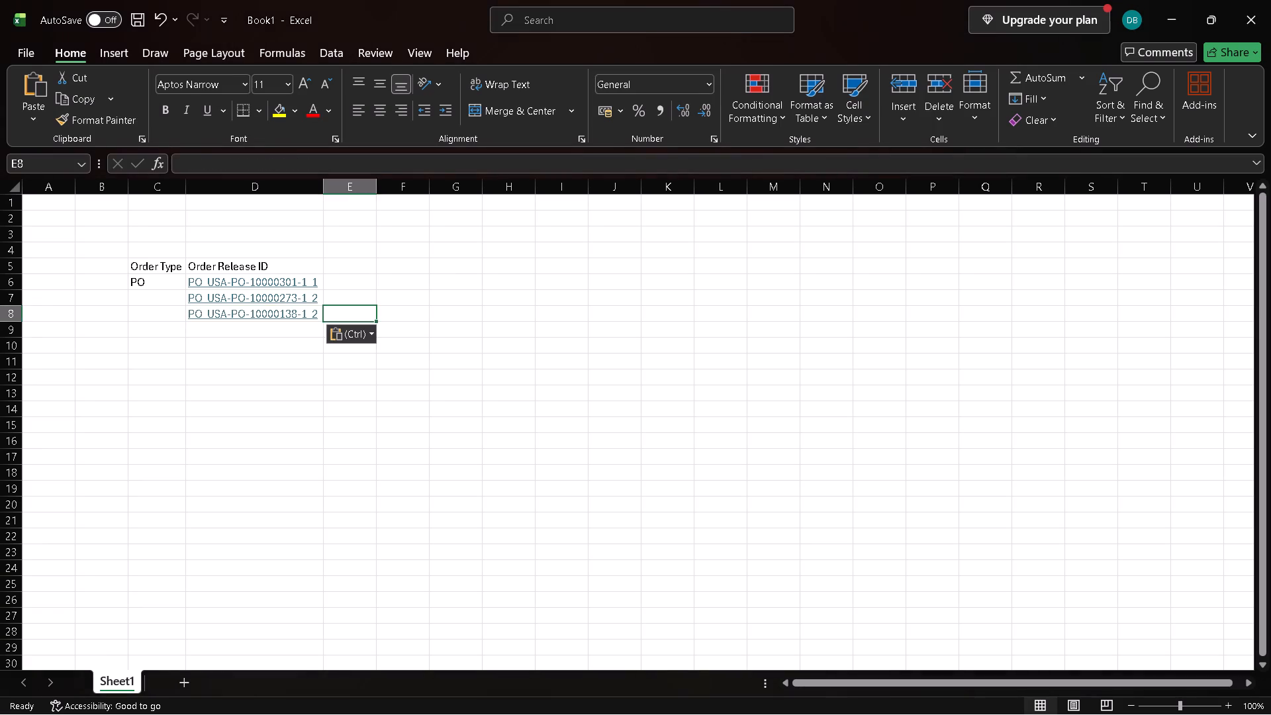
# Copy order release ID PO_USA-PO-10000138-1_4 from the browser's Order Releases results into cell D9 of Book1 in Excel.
pyautogui.press('Down')
pyautogui.press('Left')
pyautogui.hotkey('alt', 'Tab')
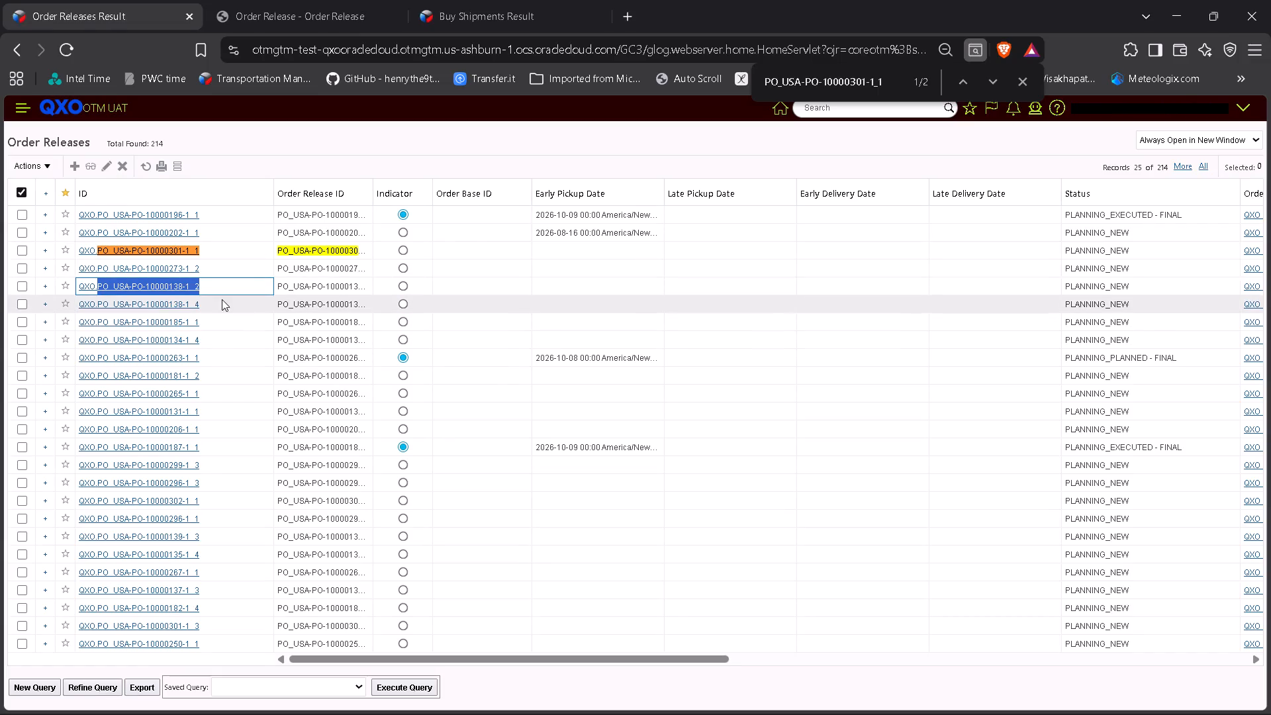
pyautogui.moveTo(216, 306); pyautogui.dragTo(107, 312)
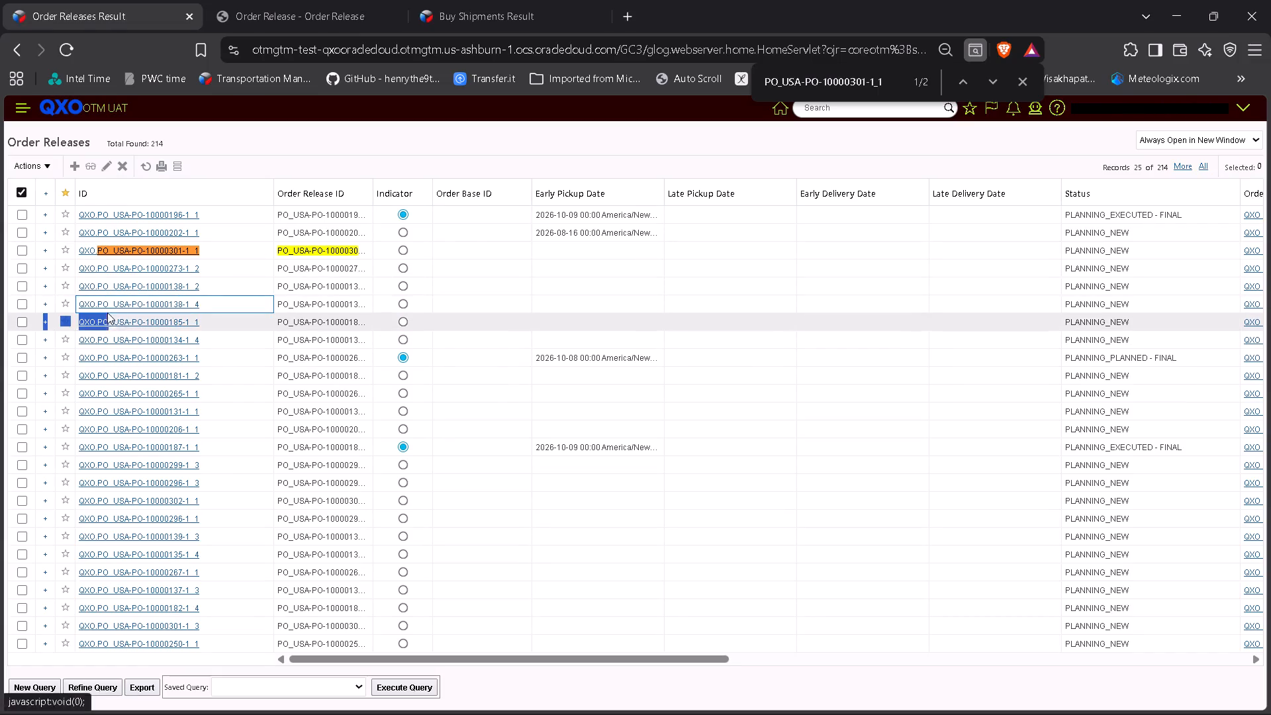
pyautogui.moveTo(107, 312); pyautogui.dragTo(98, 305)
pyautogui.hotkey('ctrl', 'c')
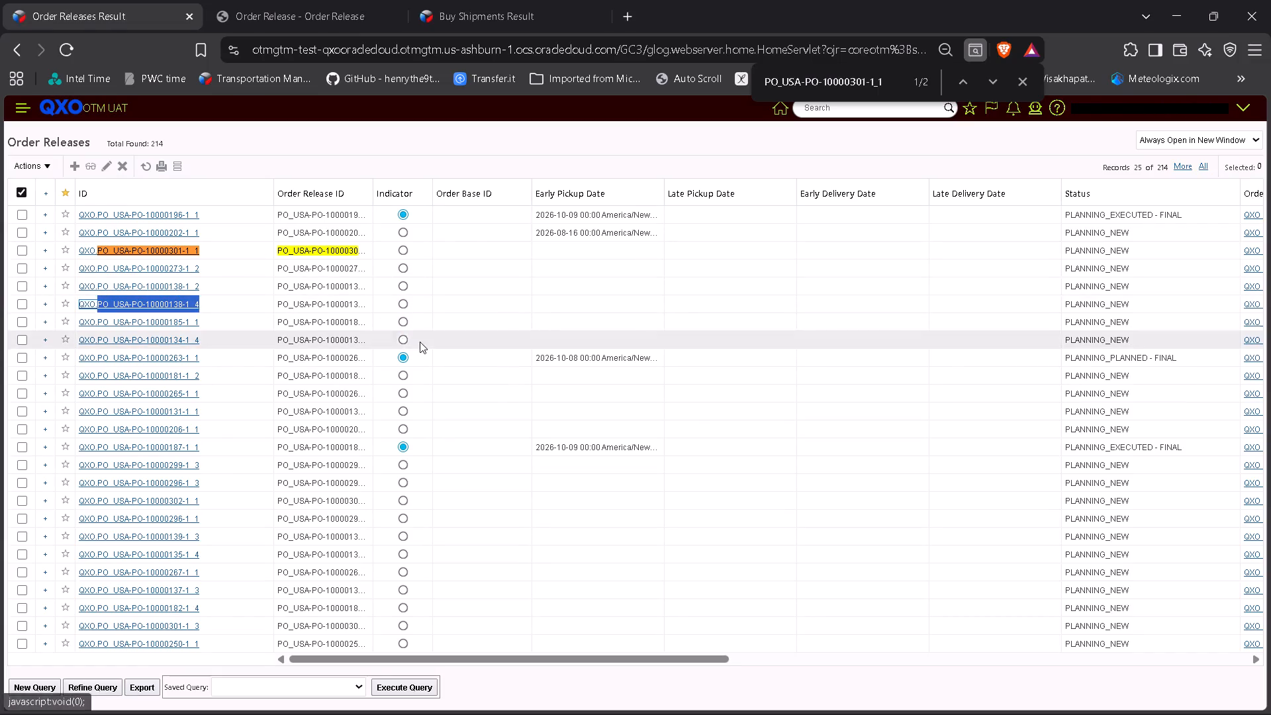
pyautogui.hotkey('alt', 'Tab')
pyautogui.hotkey('ctrl', 'v')
pyautogui.press('Tab')
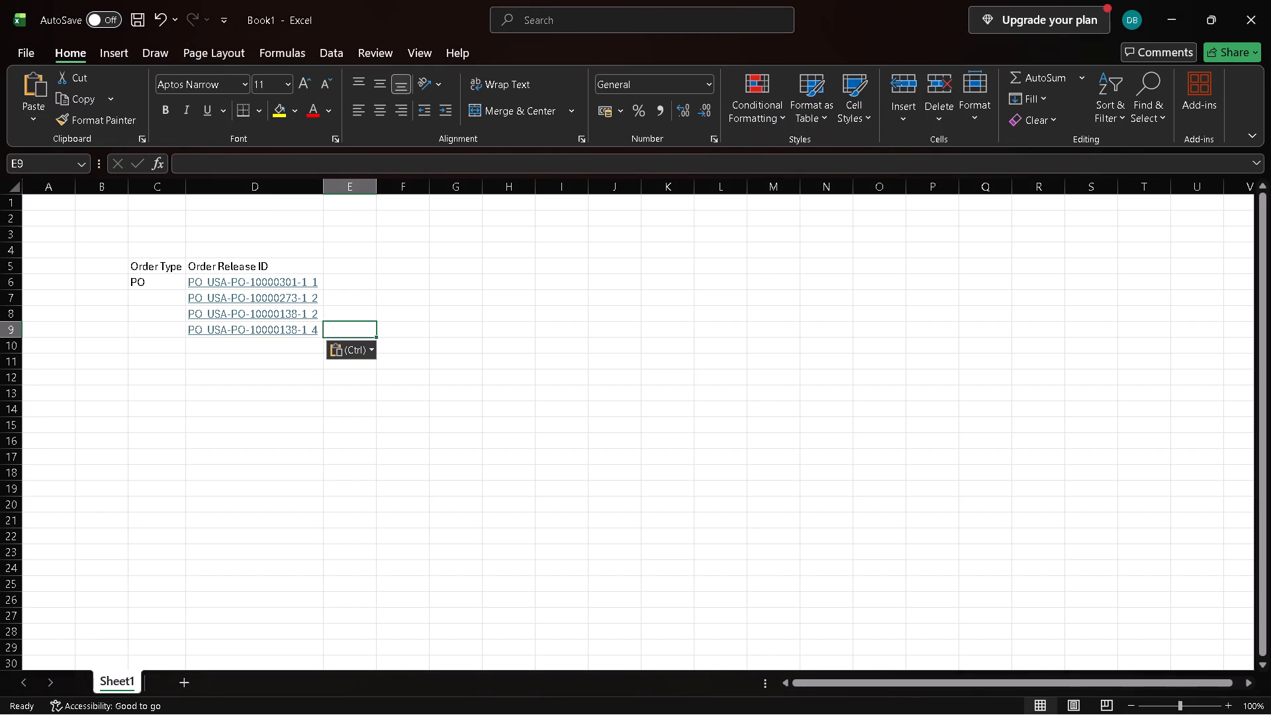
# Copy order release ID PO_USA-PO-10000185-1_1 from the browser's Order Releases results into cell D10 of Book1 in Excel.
pyautogui.press('Down')
pyautogui.press('Left')
pyautogui.hotkey('alt', 'Tab')
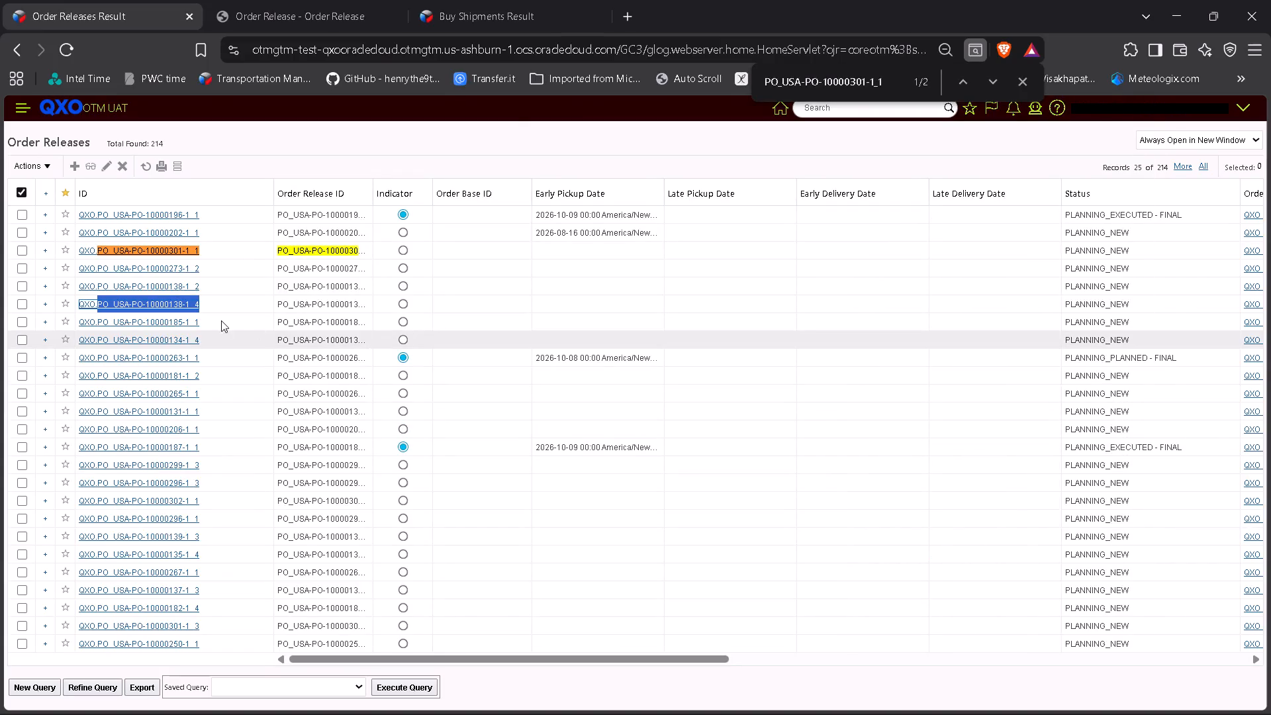
pyautogui.moveTo(191, 327); pyautogui.dragTo(203, 327)
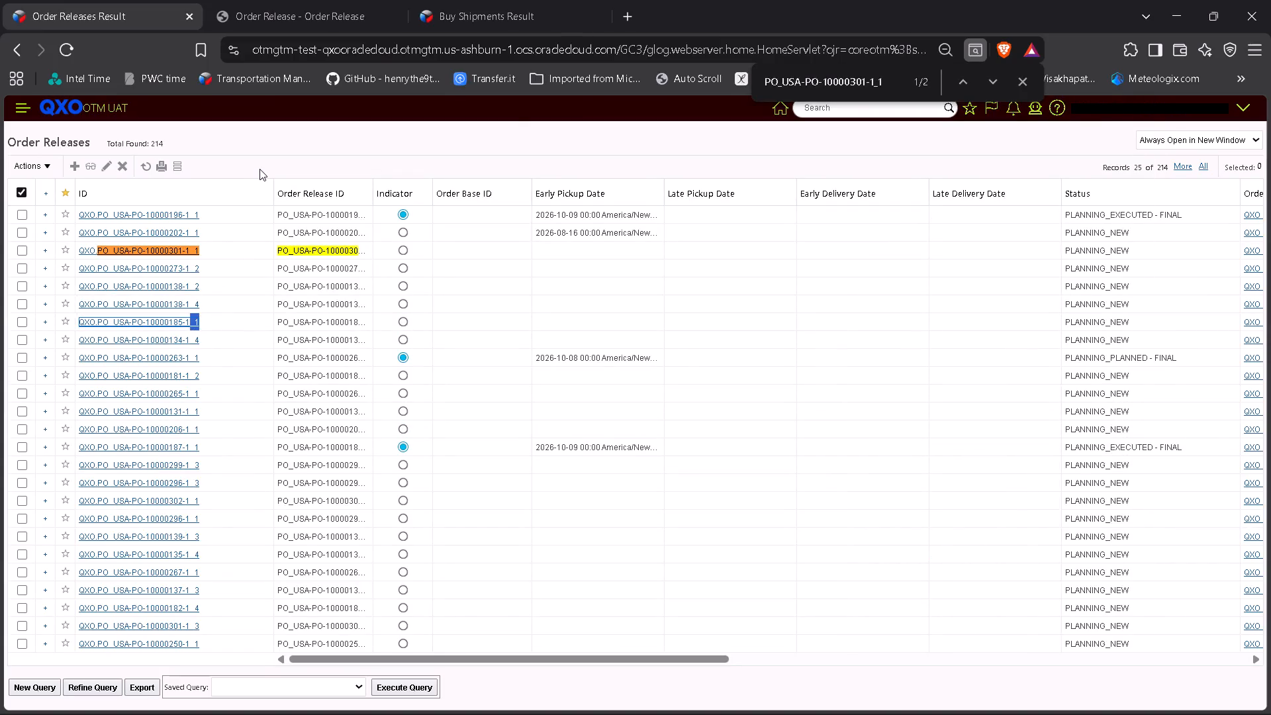
pyautogui.click(261, 166)
pyautogui.moveTo(217, 322); pyautogui.dragTo(122, 321)
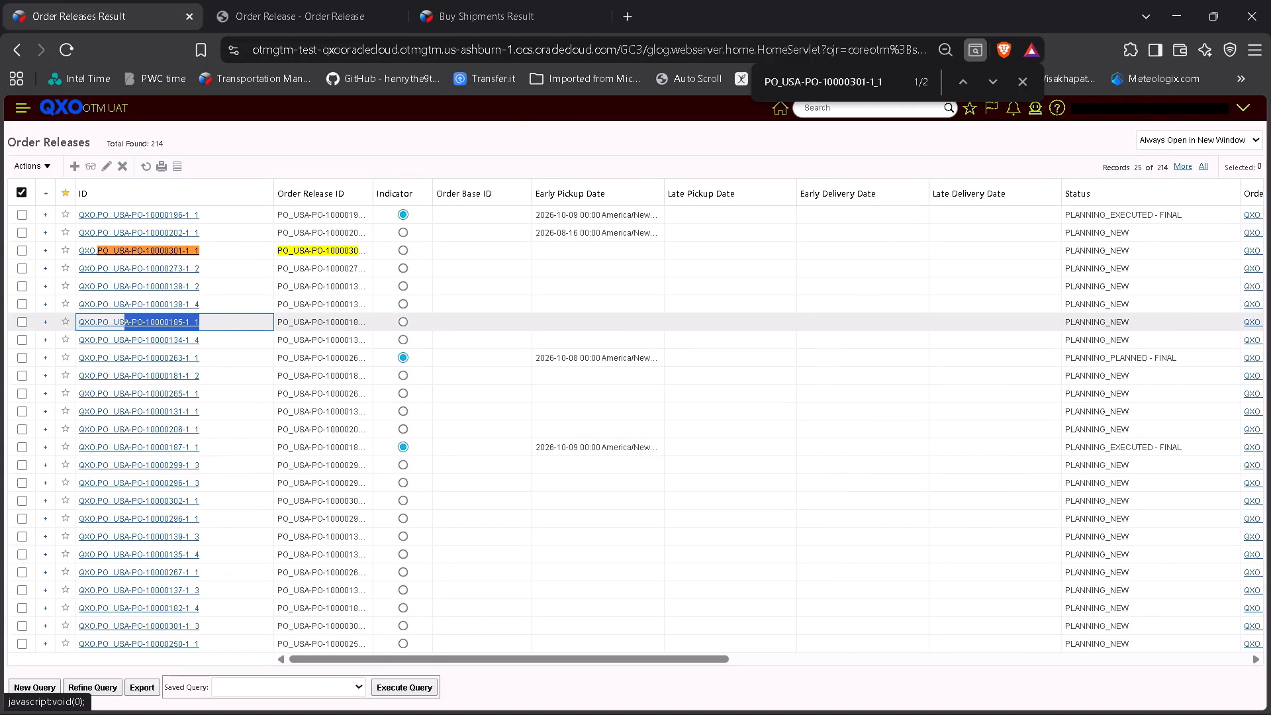
pyautogui.moveTo(122, 321); pyautogui.dragTo(100, 315)
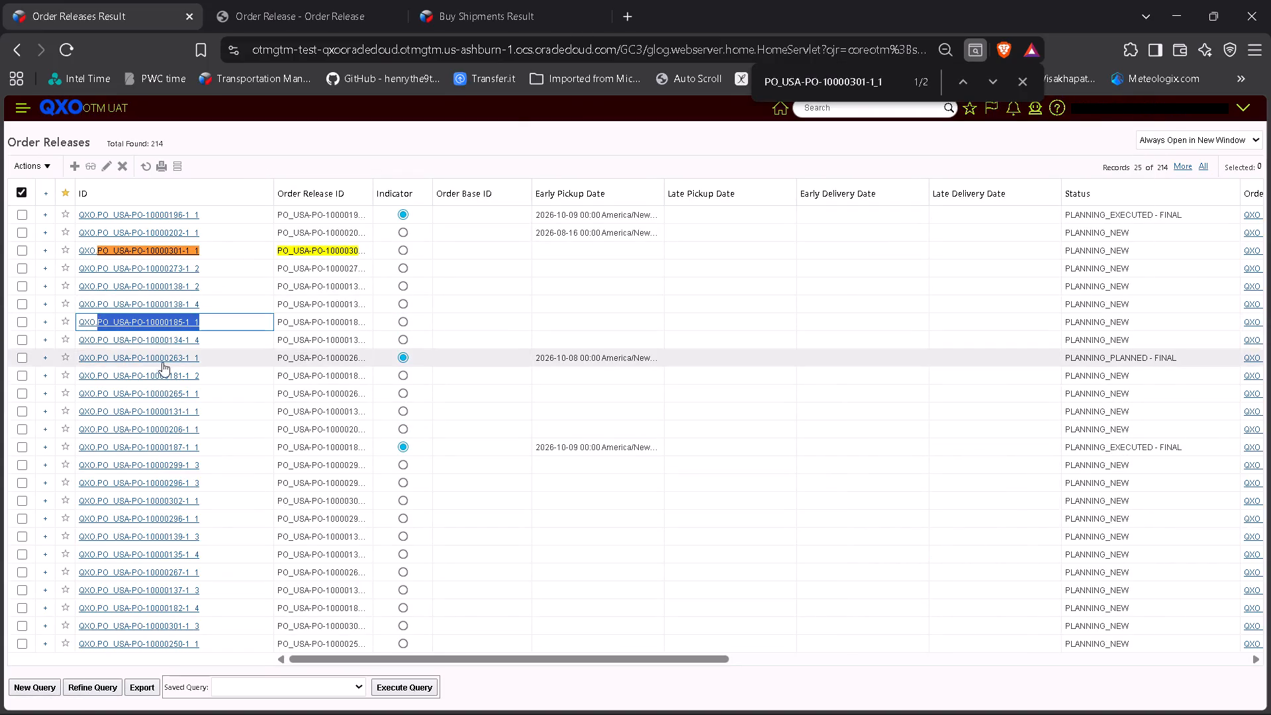
pyautogui.hotkey('ctrl', 'c')
pyautogui.hotkey('alt', 'Tab')
pyautogui.hotkey('ctrl', 'v')
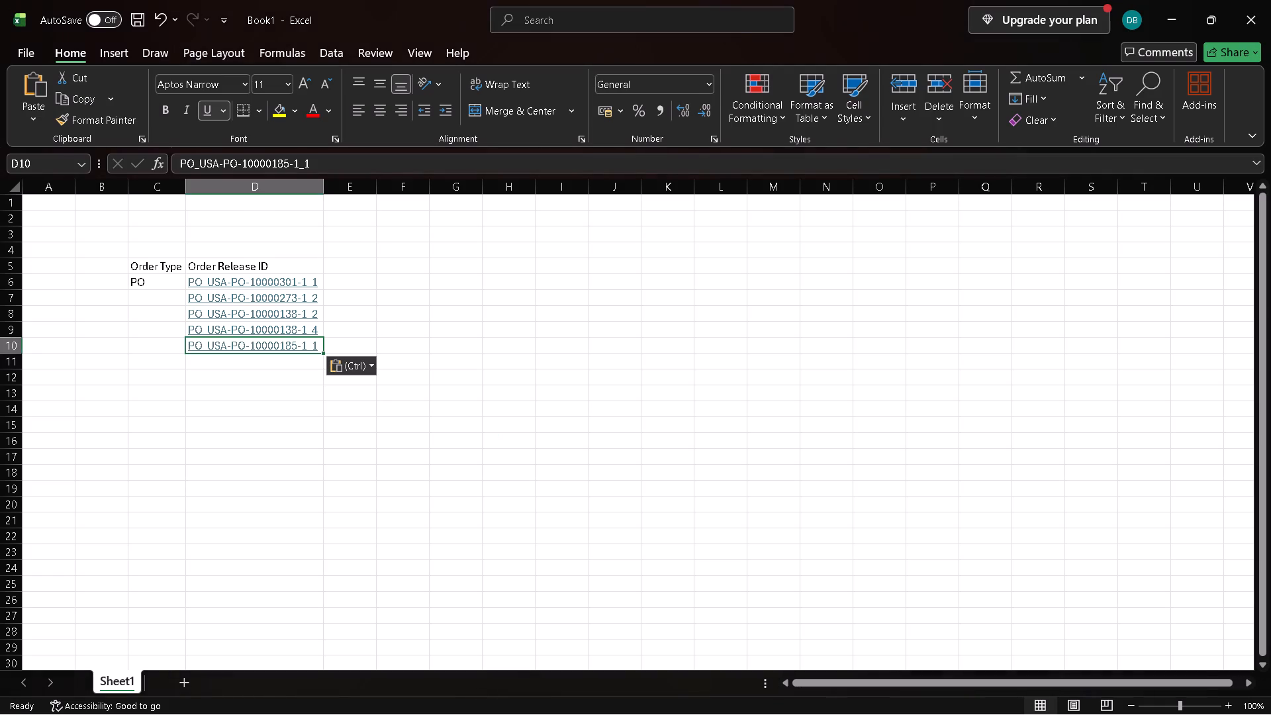
pyautogui.press('Tab')
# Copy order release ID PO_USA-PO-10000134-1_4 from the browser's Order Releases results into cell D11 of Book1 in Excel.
pyautogui.press('Down')
pyautogui.press('Left')
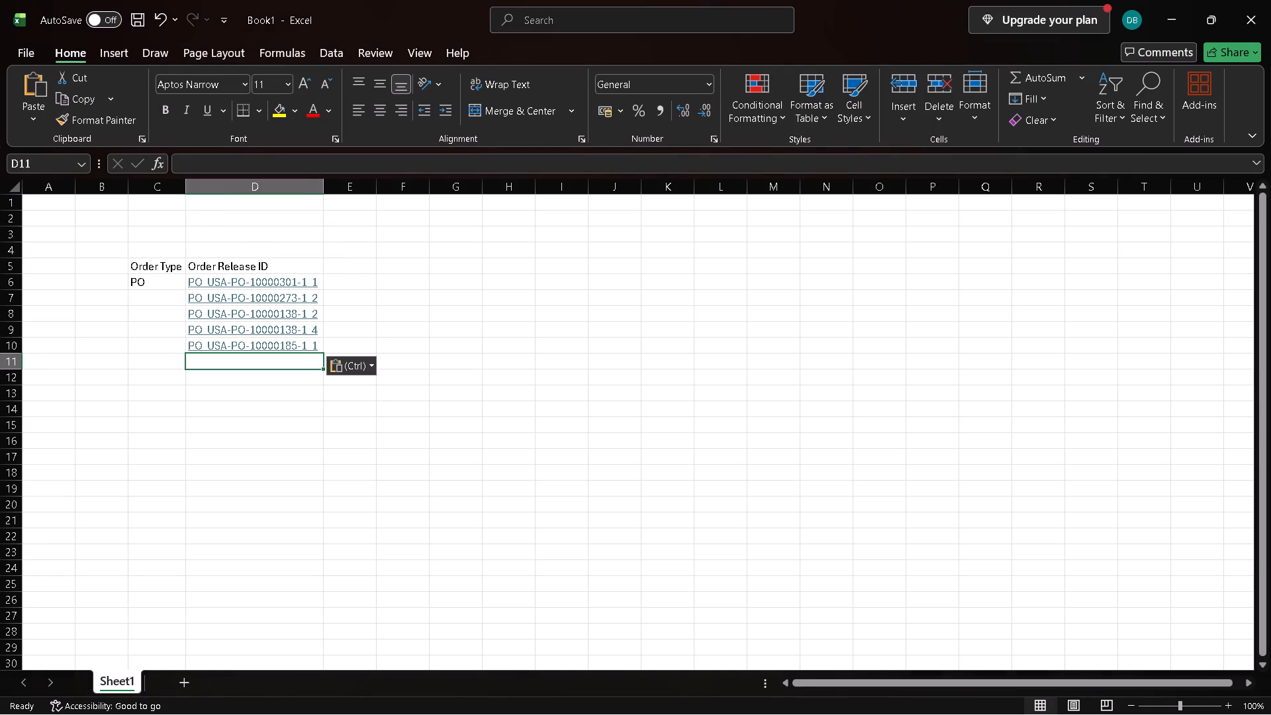
pyautogui.hotkey('alt', 'Tab')
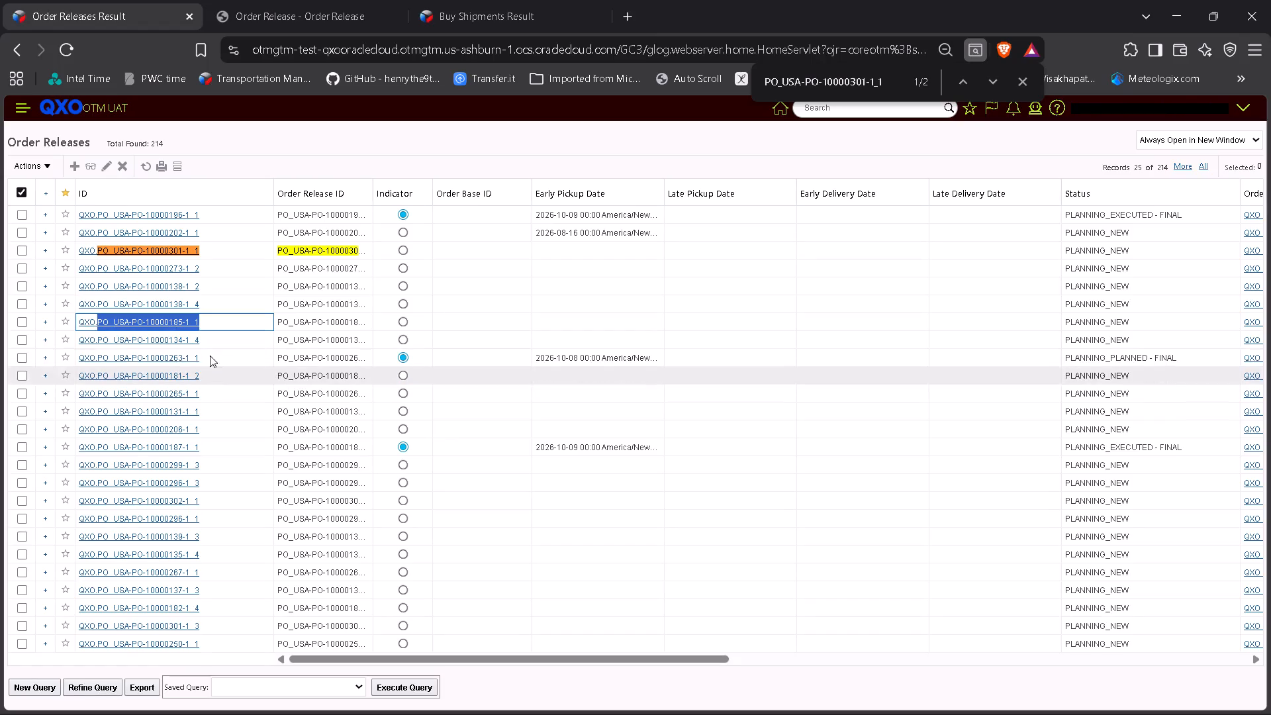
pyautogui.moveTo(209, 341); pyautogui.dragTo(99, 341)
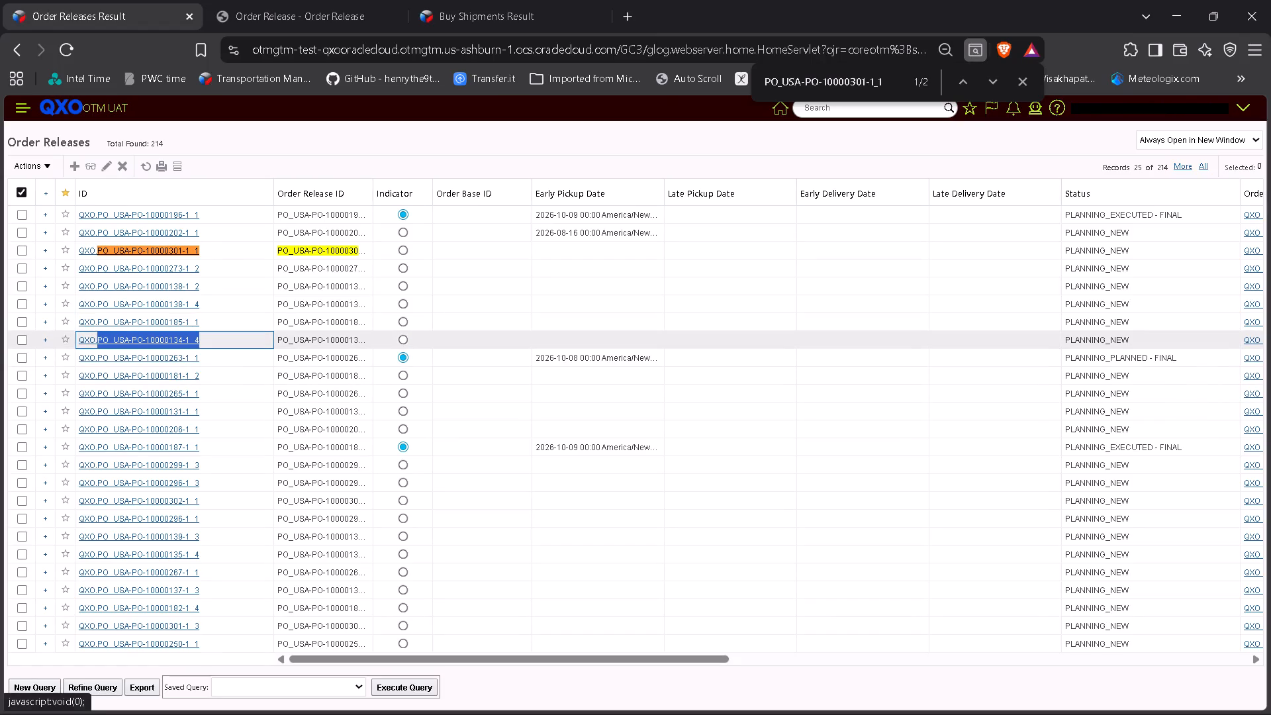
pyautogui.moveTo(99, 341); pyautogui.dragTo(99, 338)
pyautogui.hotkey('ctrl', 'c')
pyautogui.hotkey('alt', 'Tab')
pyautogui.hotkey('ctrl', 'v')
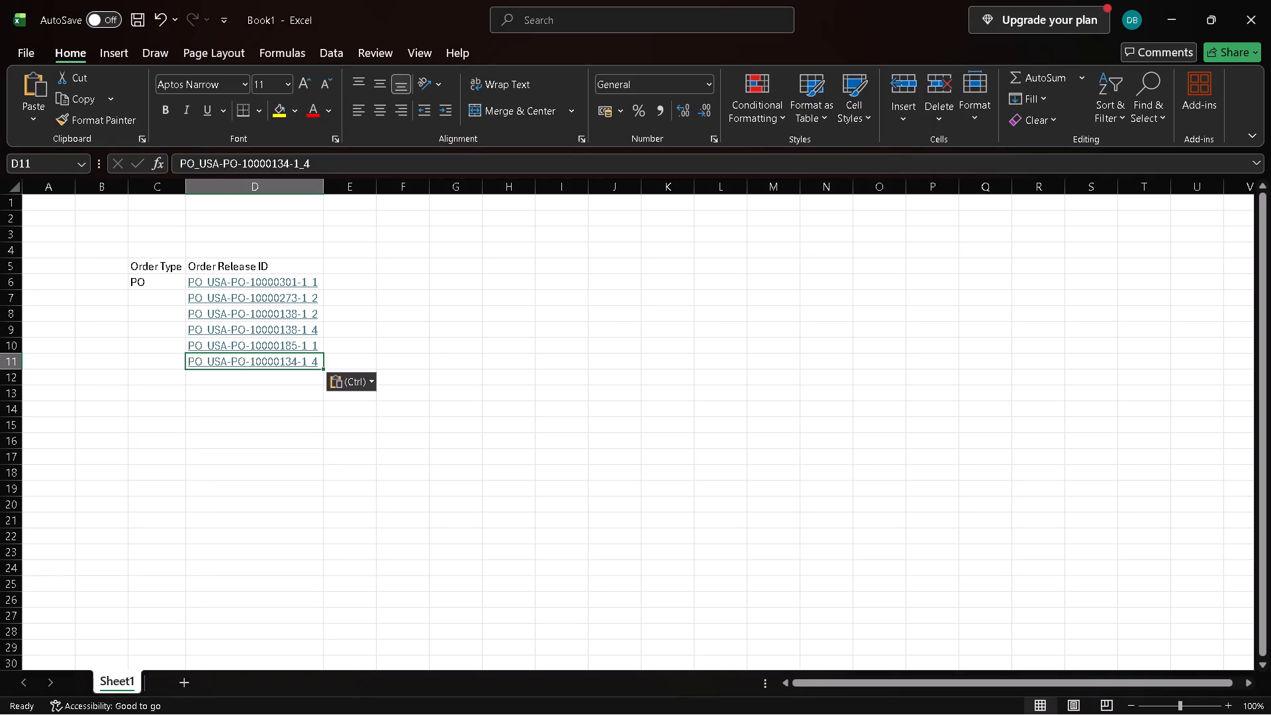
pyautogui.press('Tab')
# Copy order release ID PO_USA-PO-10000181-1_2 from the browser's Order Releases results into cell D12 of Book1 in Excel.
pyautogui.press('Down')
pyautogui.press('Left')
pyautogui.hotkey('alt', 'Tab')
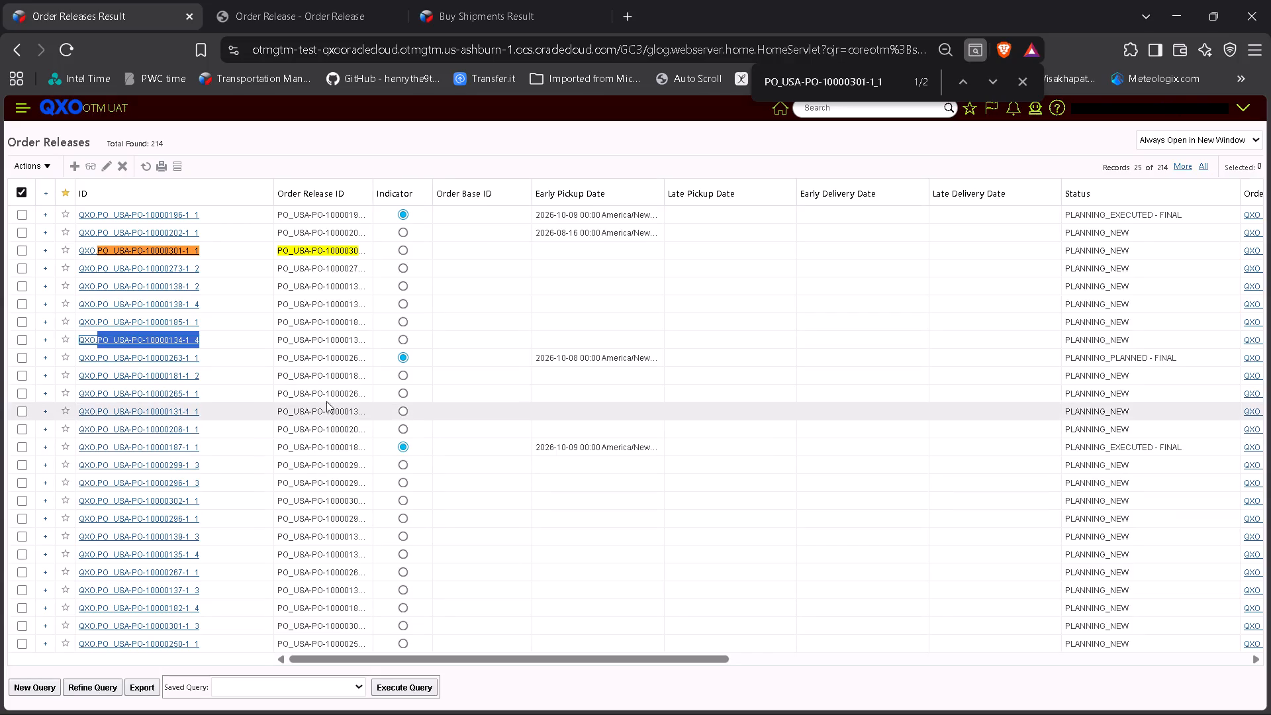
pyautogui.moveTo(211, 376); pyautogui.dragTo(103, 364)
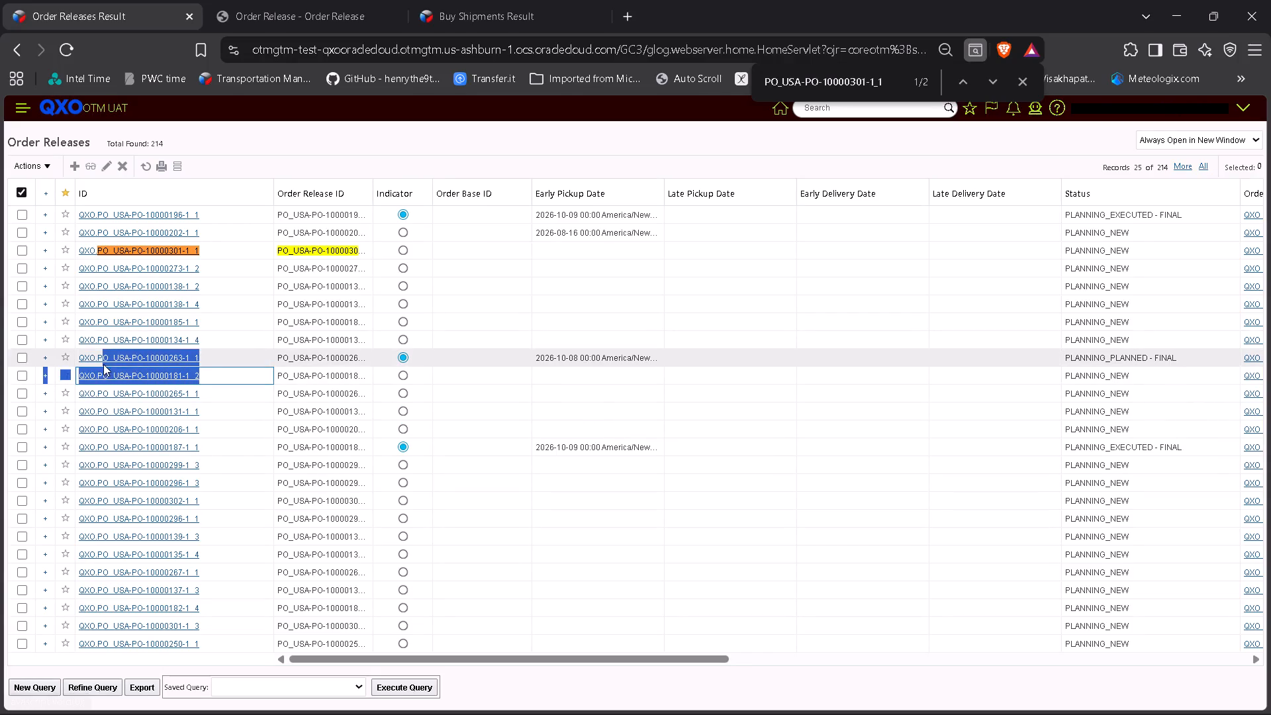
pyautogui.moveTo(103, 364); pyautogui.dragTo(98, 378)
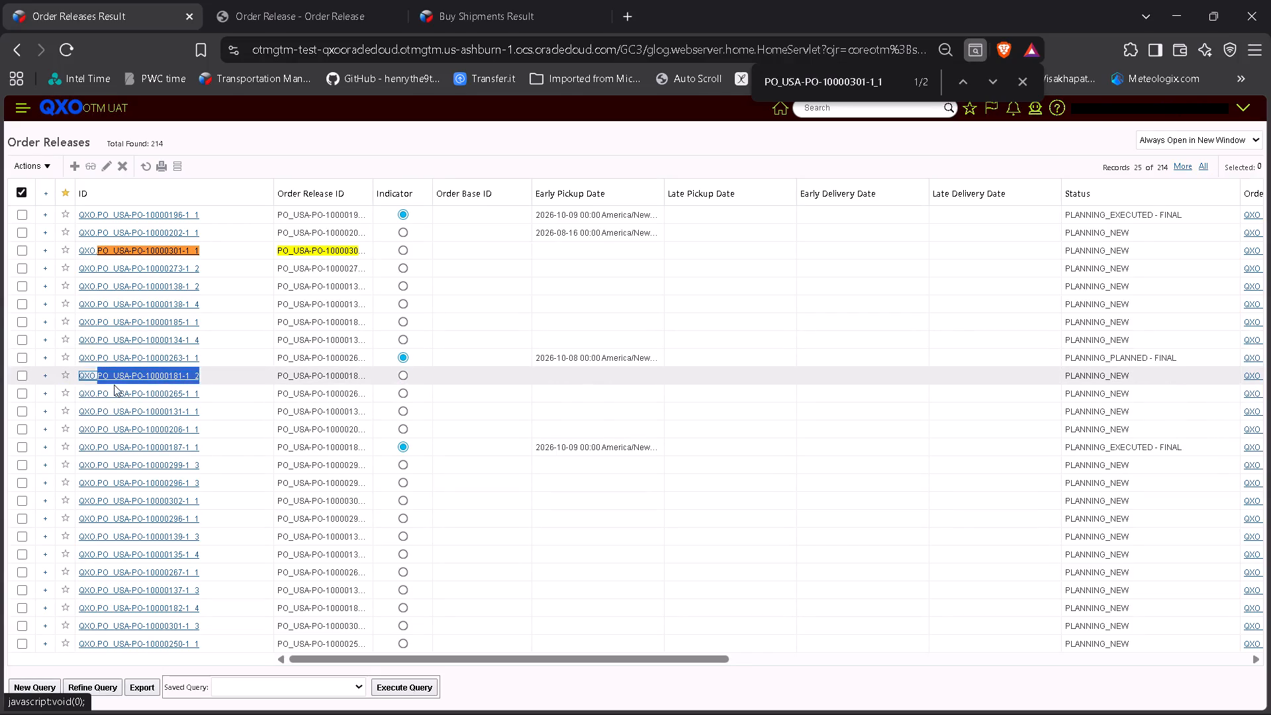
pyautogui.hotkey('ctrl', 'c')
pyautogui.hotkey('alt', 'Tab')
pyautogui.hotkey('ctrl', 'v')
pyautogui.press('Tab')
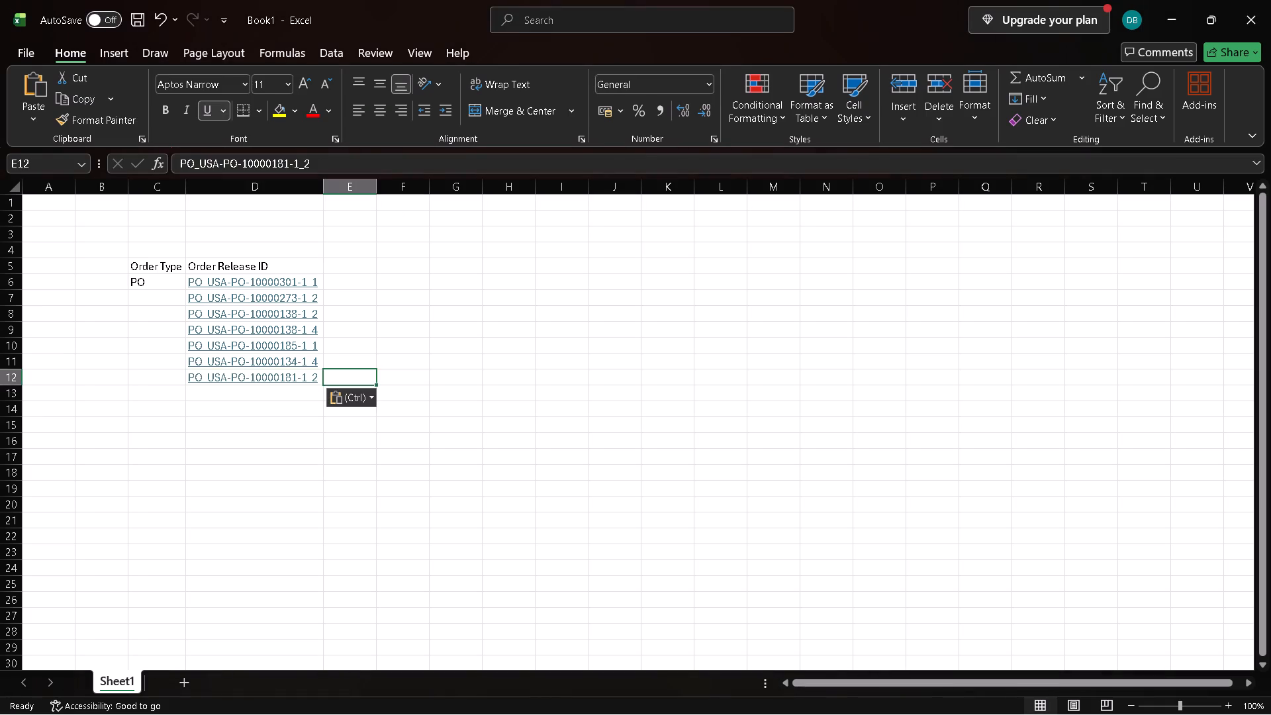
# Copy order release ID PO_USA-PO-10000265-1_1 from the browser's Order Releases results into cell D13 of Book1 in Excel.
pyautogui.press('Down')
pyautogui.press('Left')
pyautogui.hotkey('alt', 'Tab')
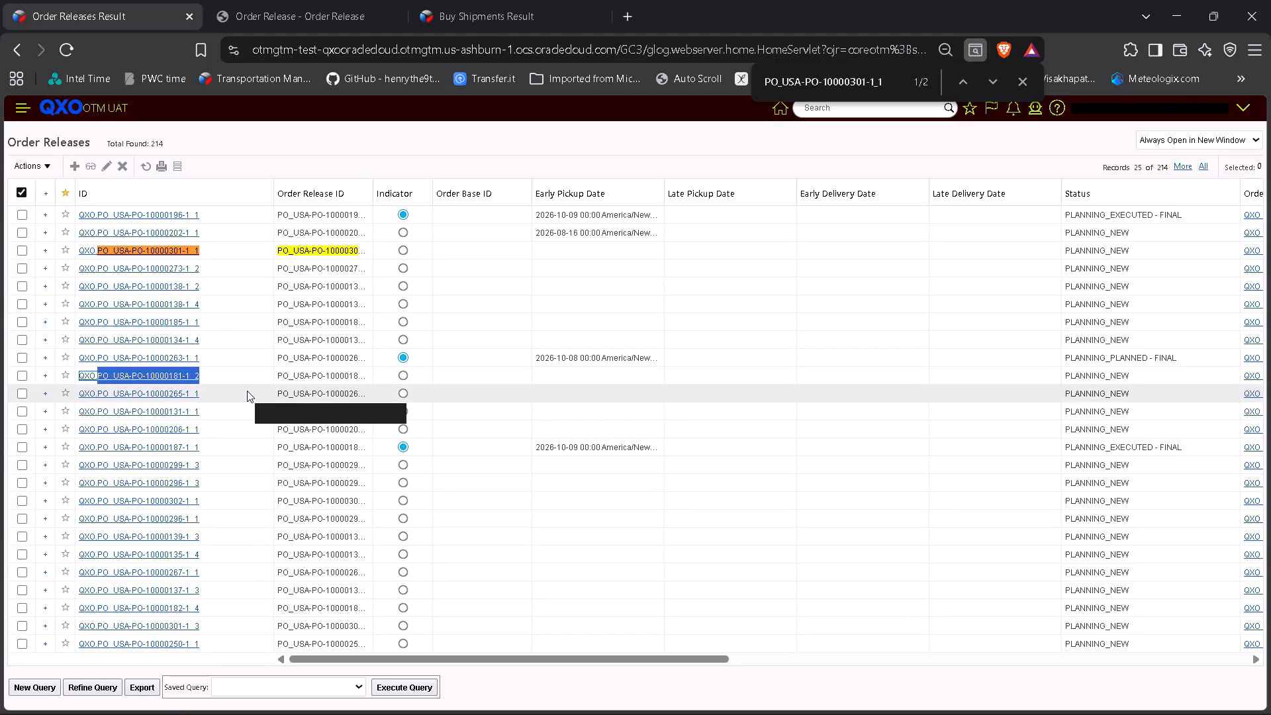
pyautogui.moveTo(203, 391); pyautogui.dragTo(101, 395)
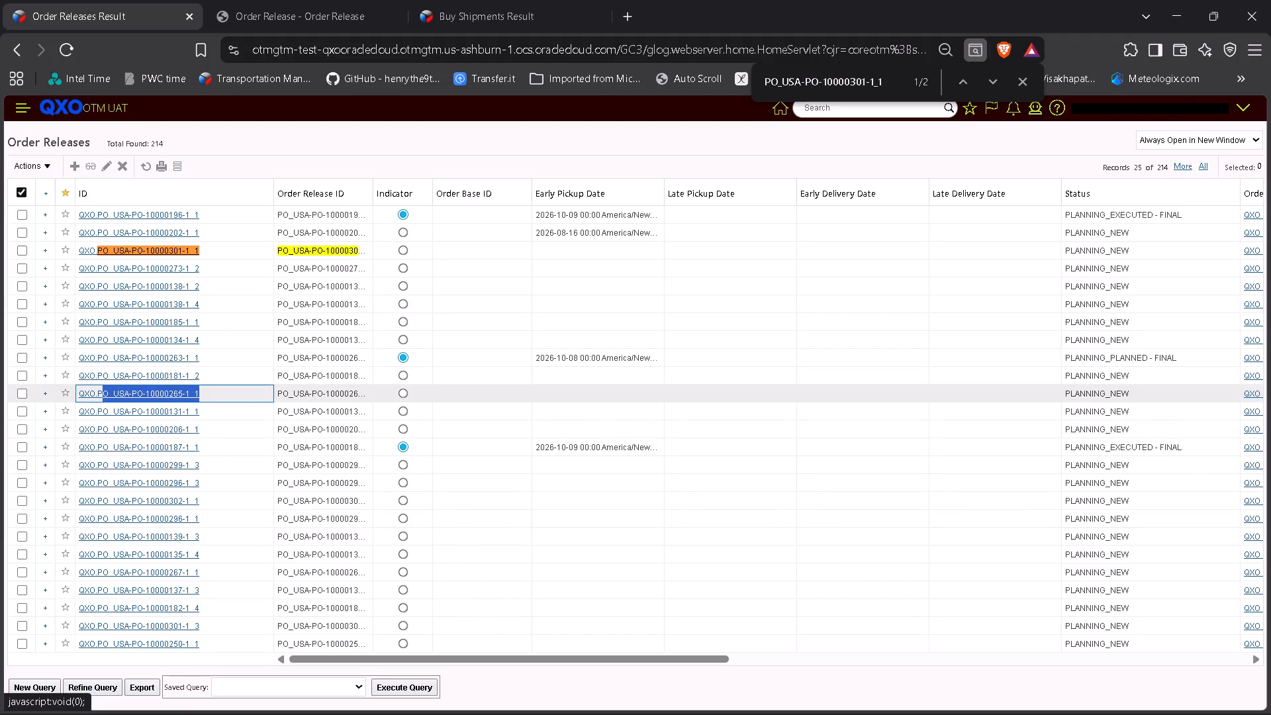
pyautogui.moveTo(101, 395); pyautogui.dragTo(99, 393)
pyautogui.hotkey('ctrl', 'c')
pyautogui.hotkey('alt', 'Tab')
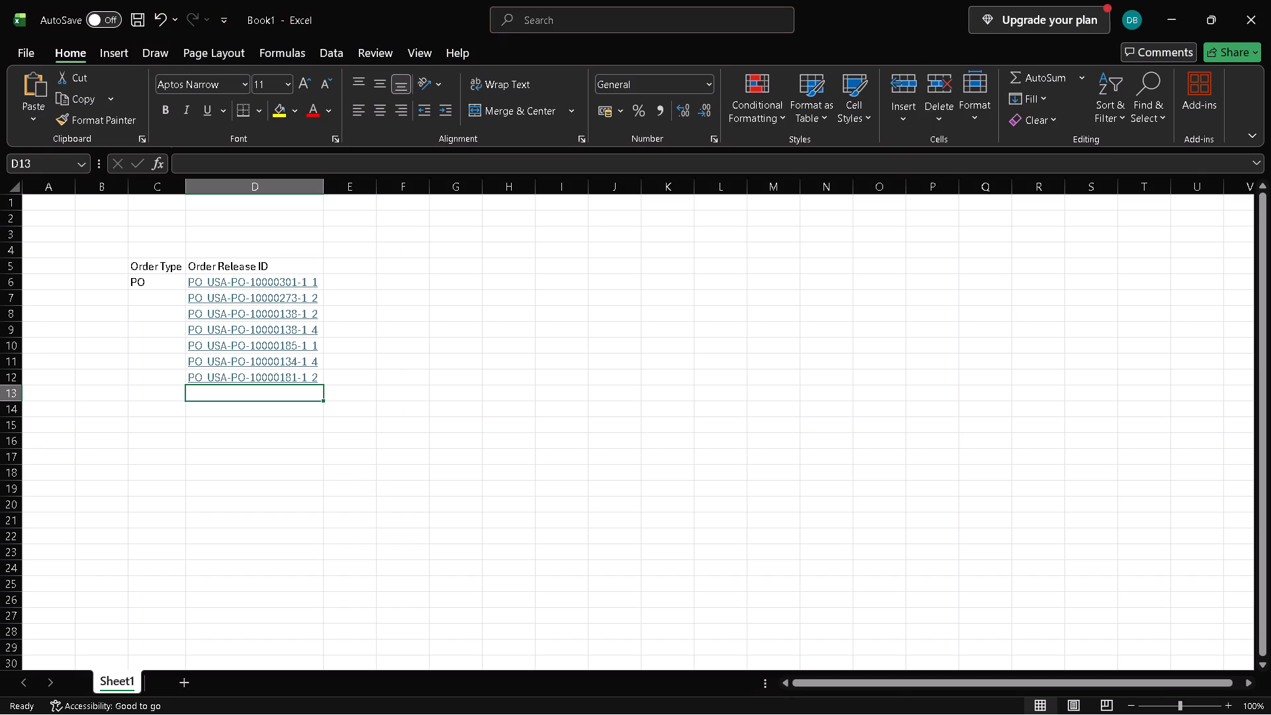
pyautogui.hotkey('ctrl', 'v')
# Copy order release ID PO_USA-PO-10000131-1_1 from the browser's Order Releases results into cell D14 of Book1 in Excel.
pyautogui.hotkey('alt', 'Tab')
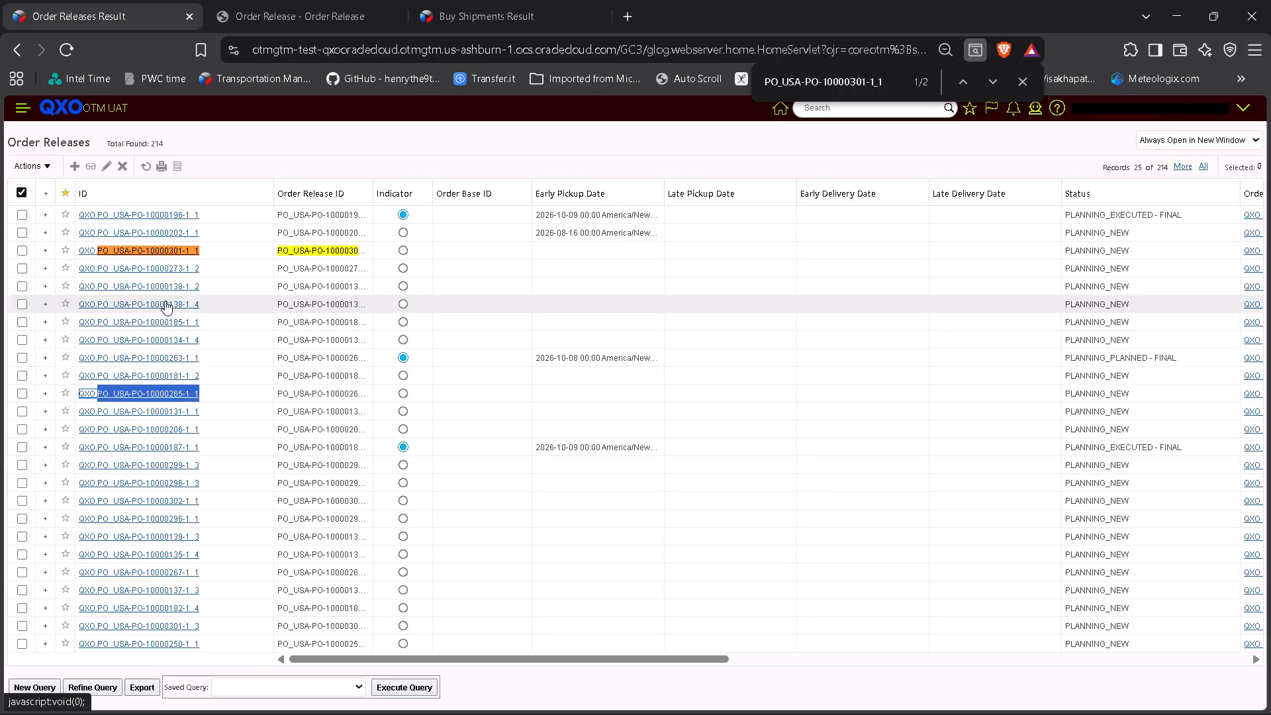
pyautogui.moveTo(211, 411); pyautogui.dragTo(122, 396)
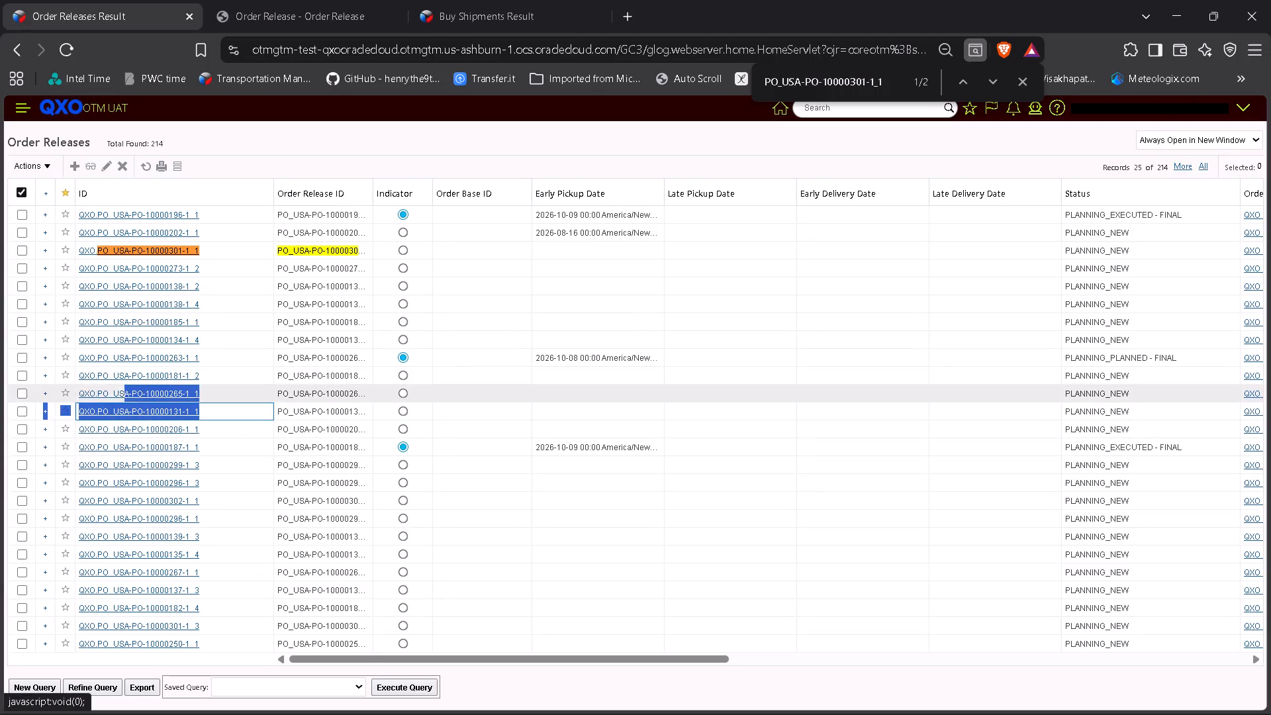
pyautogui.moveTo(122, 396); pyautogui.dragTo(99, 412)
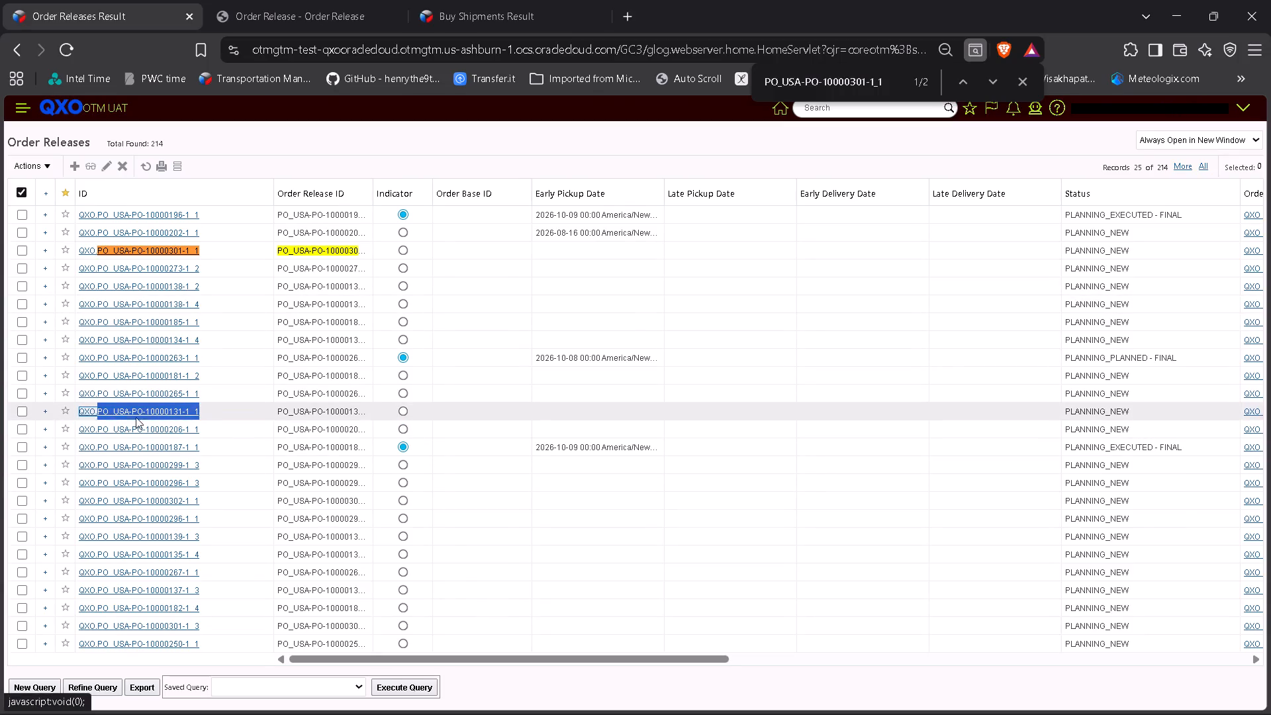
pyautogui.hotkey('ctrl', 'c')
pyautogui.hotkey('alt', 'Tab')
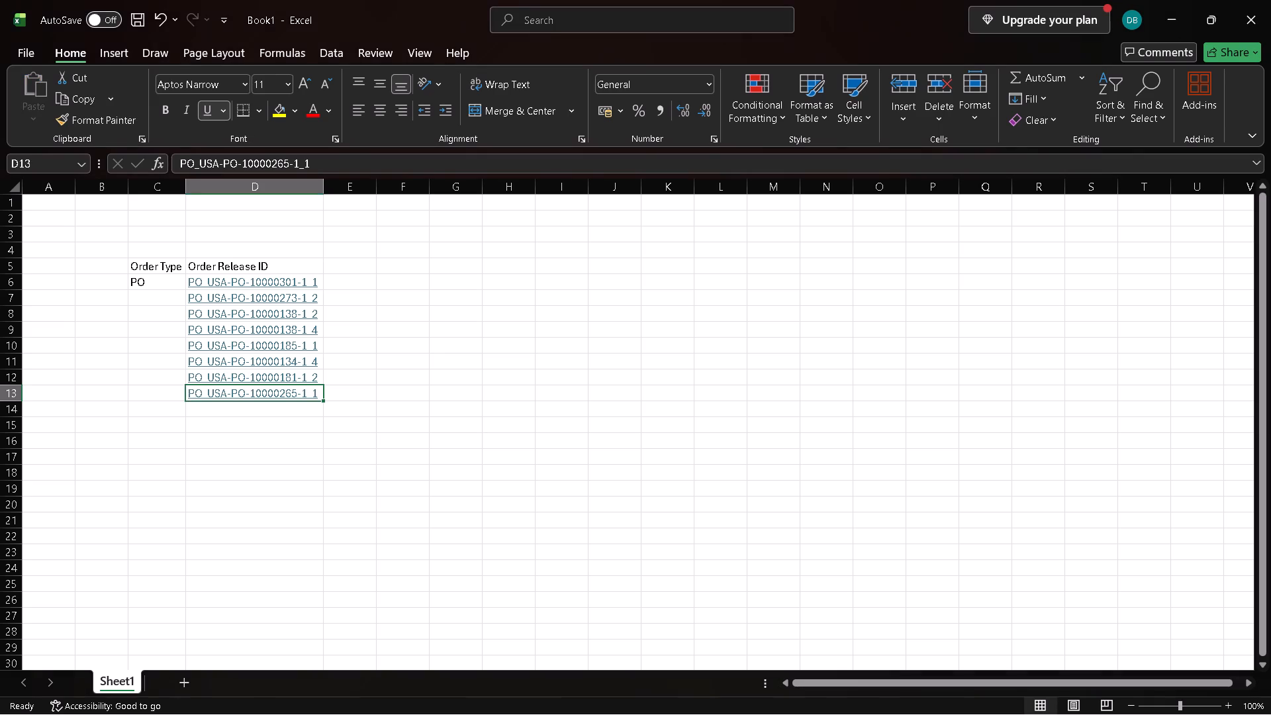
pyautogui.press('Down')
pyautogui.hotkey('ctrl', 'v')
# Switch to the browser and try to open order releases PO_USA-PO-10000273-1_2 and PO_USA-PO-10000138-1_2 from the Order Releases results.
pyautogui.hotkey('alt', 'Tab')
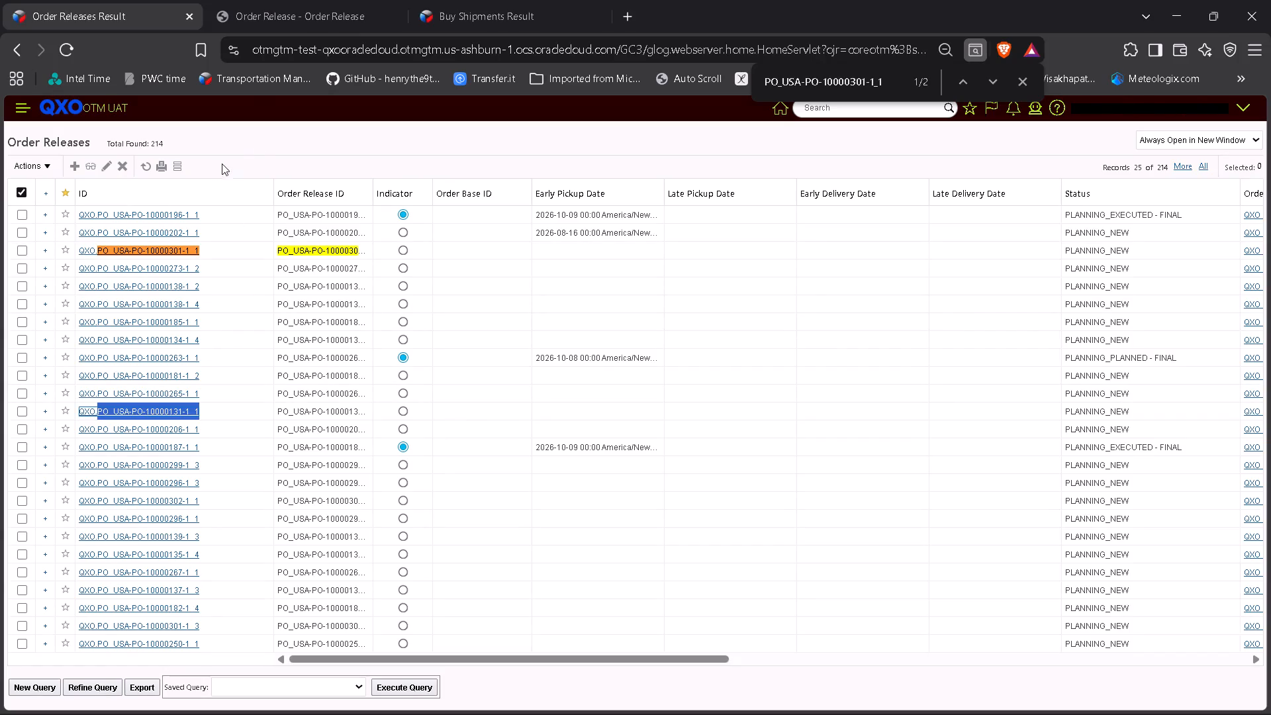
pyautogui.click(259, 142)
pyautogui.keyDown('ctrl'); pyautogui.click(160, 264); pyautogui.keyUp('ctrl')
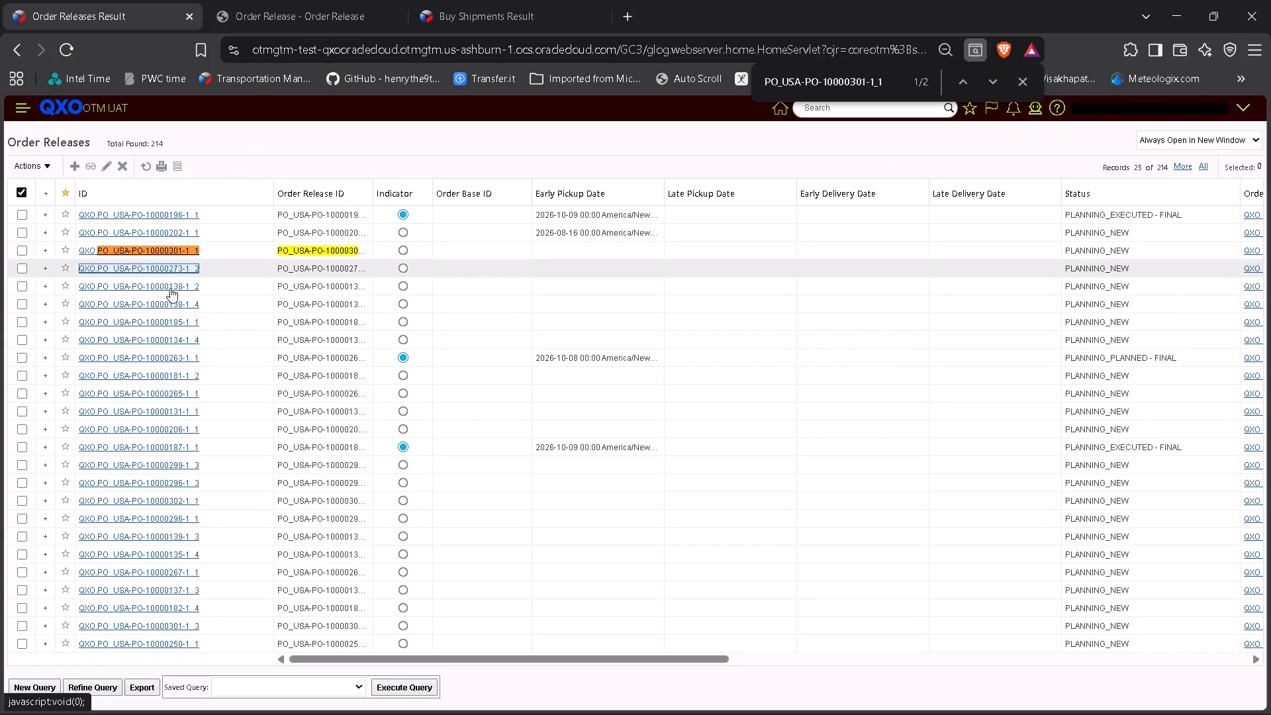
pyautogui.keyDown('ctrl'); pyautogui.click(170, 288); pyautogui.keyUp('ctrl')
pyautogui.click(328, 19)
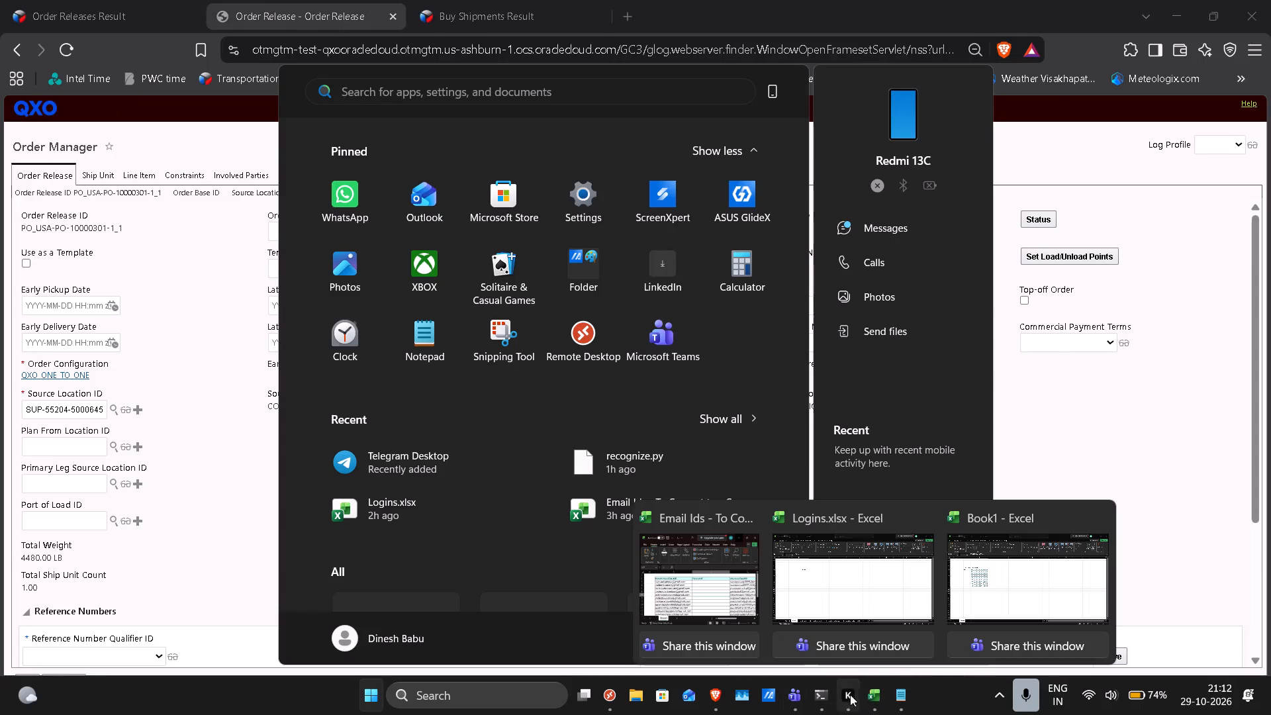
pyautogui.click(156, 273)
pyautogui.click(521, 17)
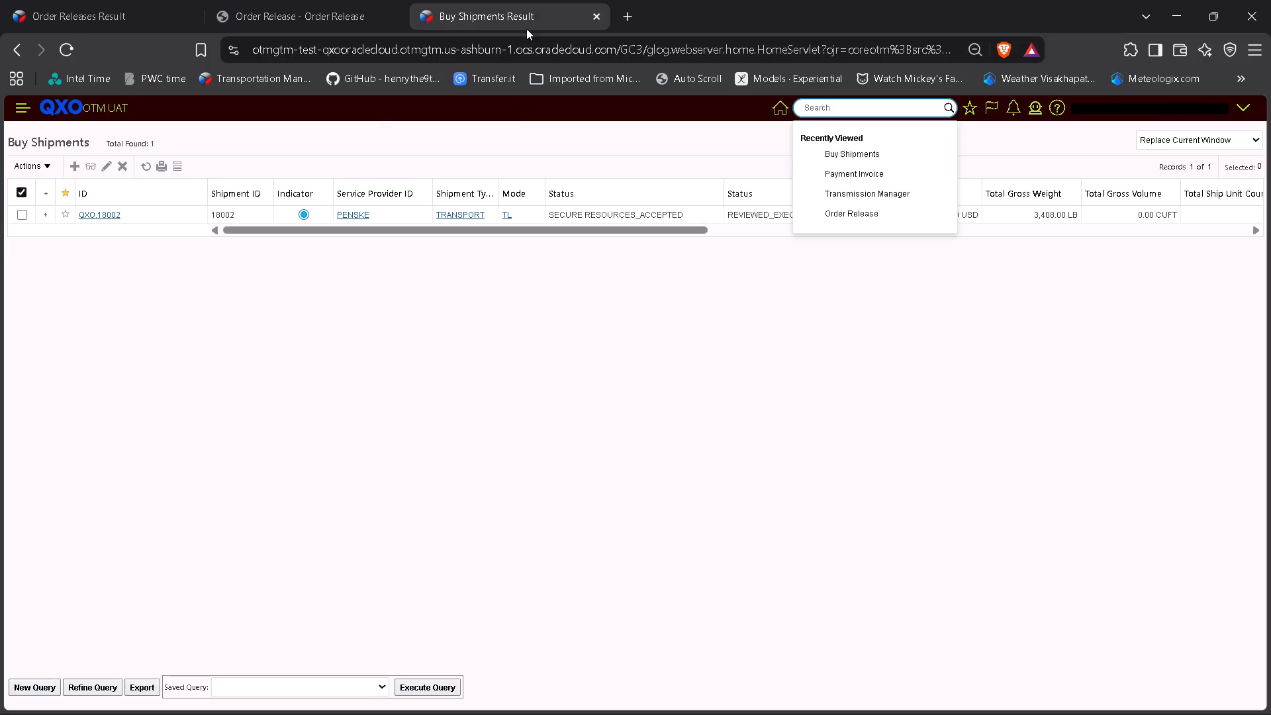
pyautogui.click(234, 0)
pyautogui.click(120, 3)
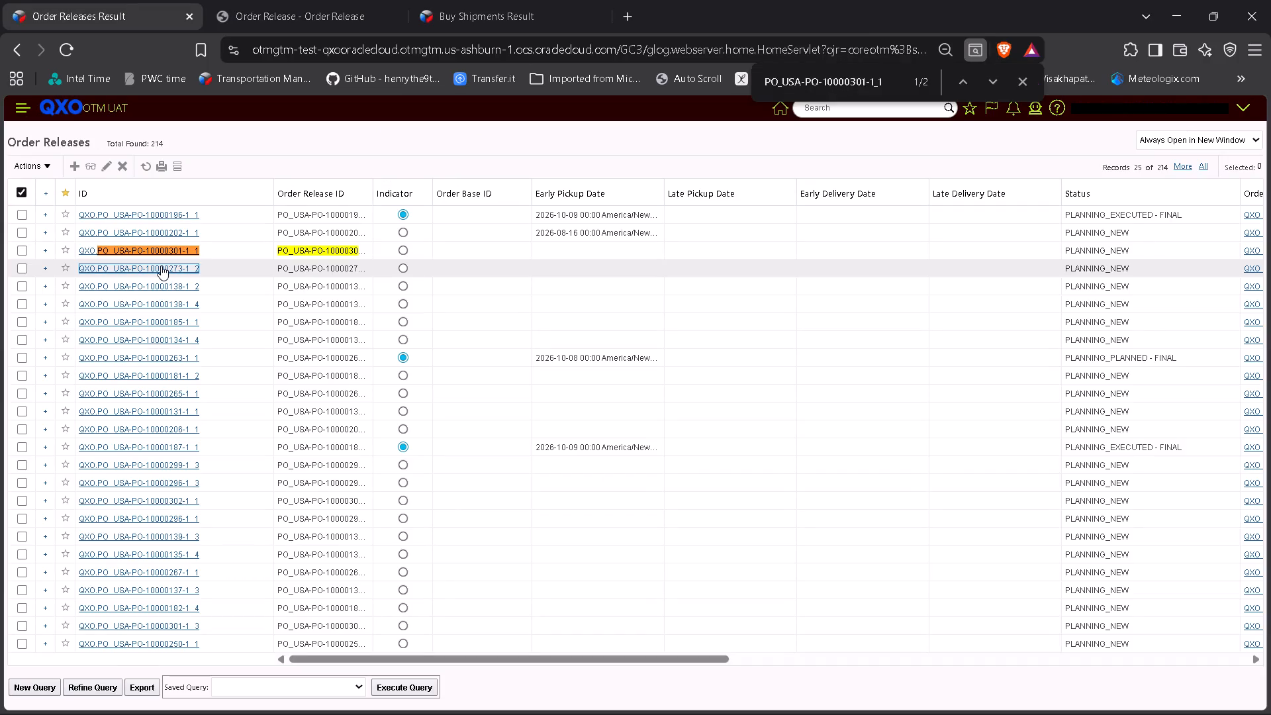
pyautogui.keyDown('ctrl'); pyautogui.click(161, 265); pyautogui.keyUp('ctrl')
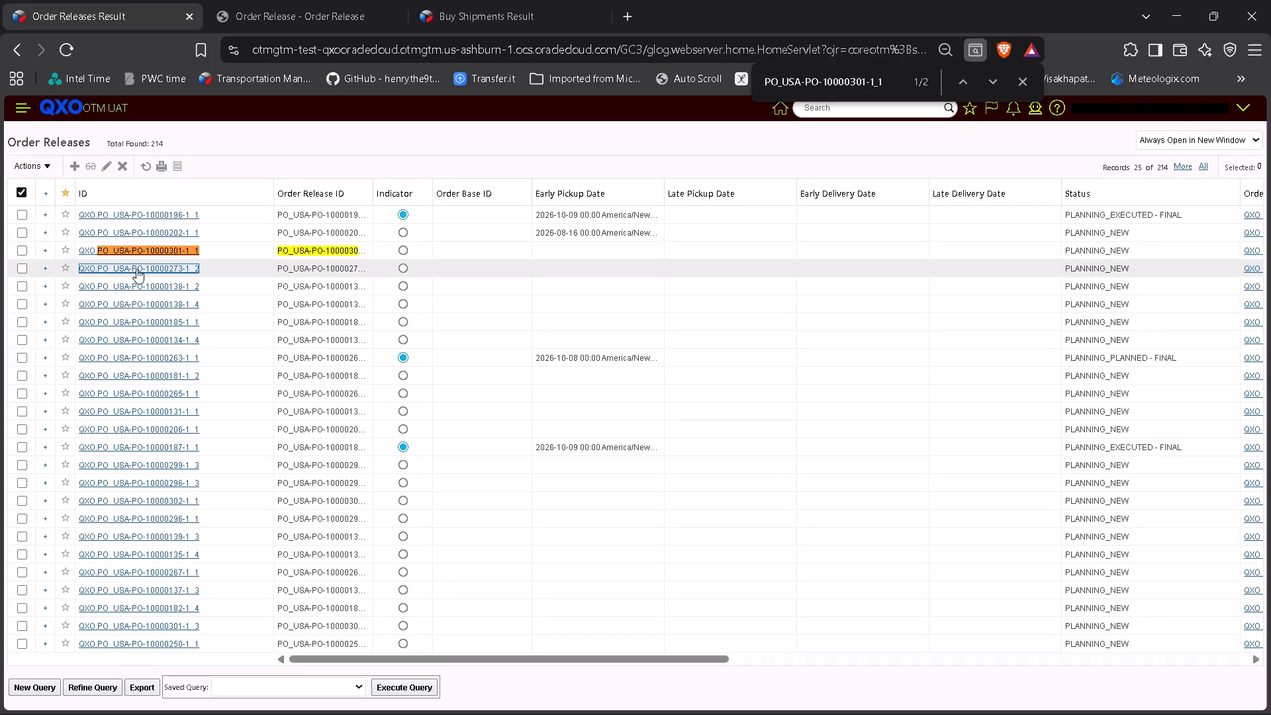
pyautogui.keyDown('ctrl'); pyautogui.click(136, 269); pyautogui.keyUp('ctrl')
pyautogui.keyDown('ctrl'); pyautogui.click(146, 287); pyautogui.keyUp('ctrl')
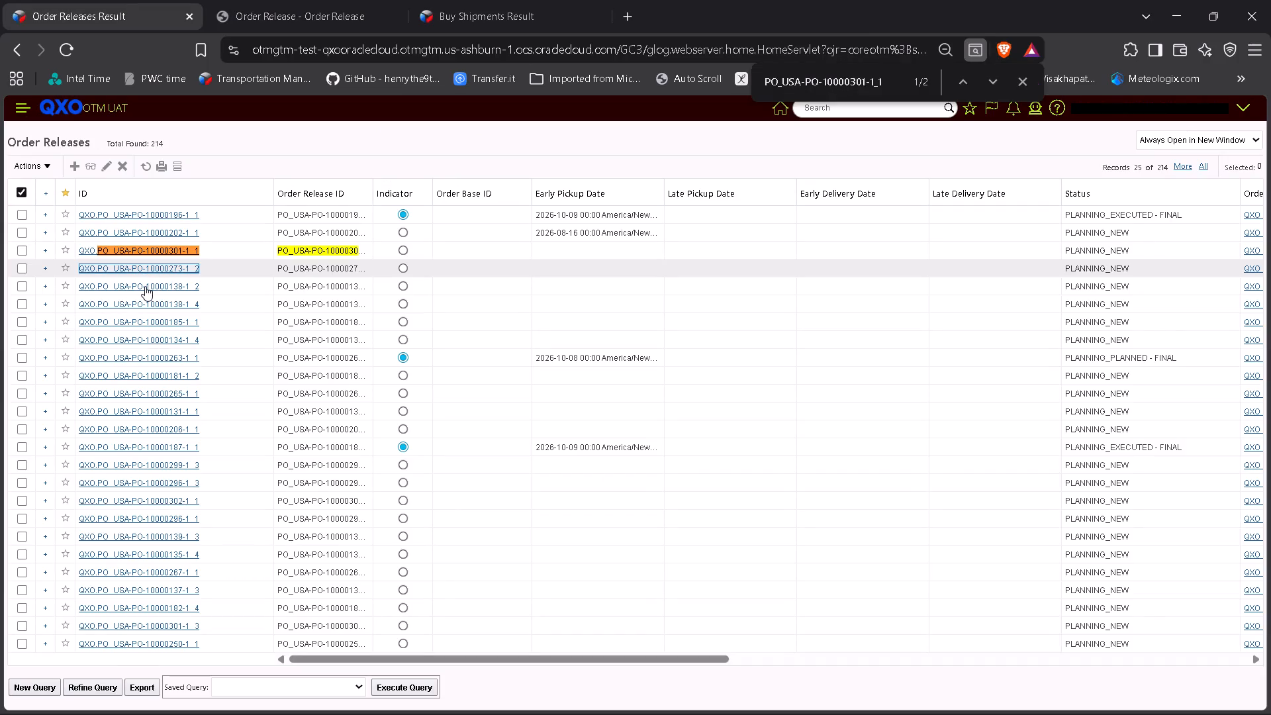
pyautogui.rightClick(145, 286)
# Reload the Order Releases results page, retrying until the OTM UAT site loads.
pyautogui.click(81, 46)
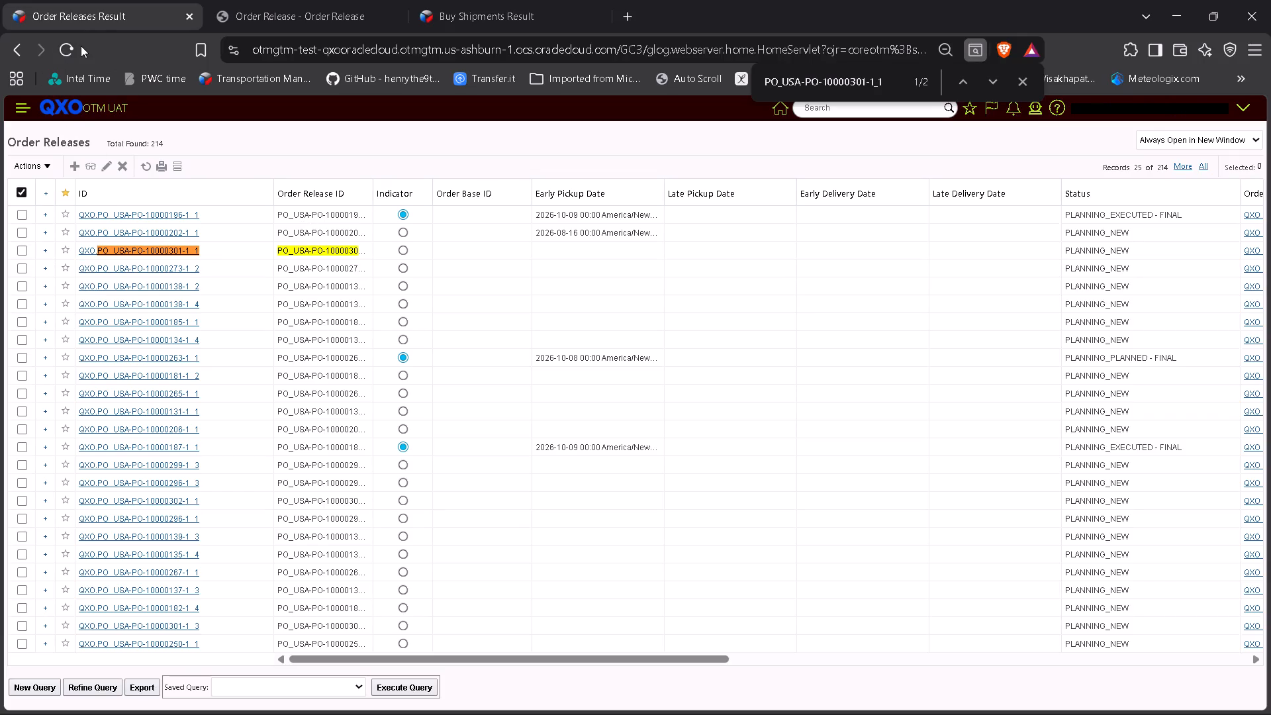
pyautogui.scroll(6, 258, 303)
pyautogui.click(77, 54)
pyautogui.click(137, 53)
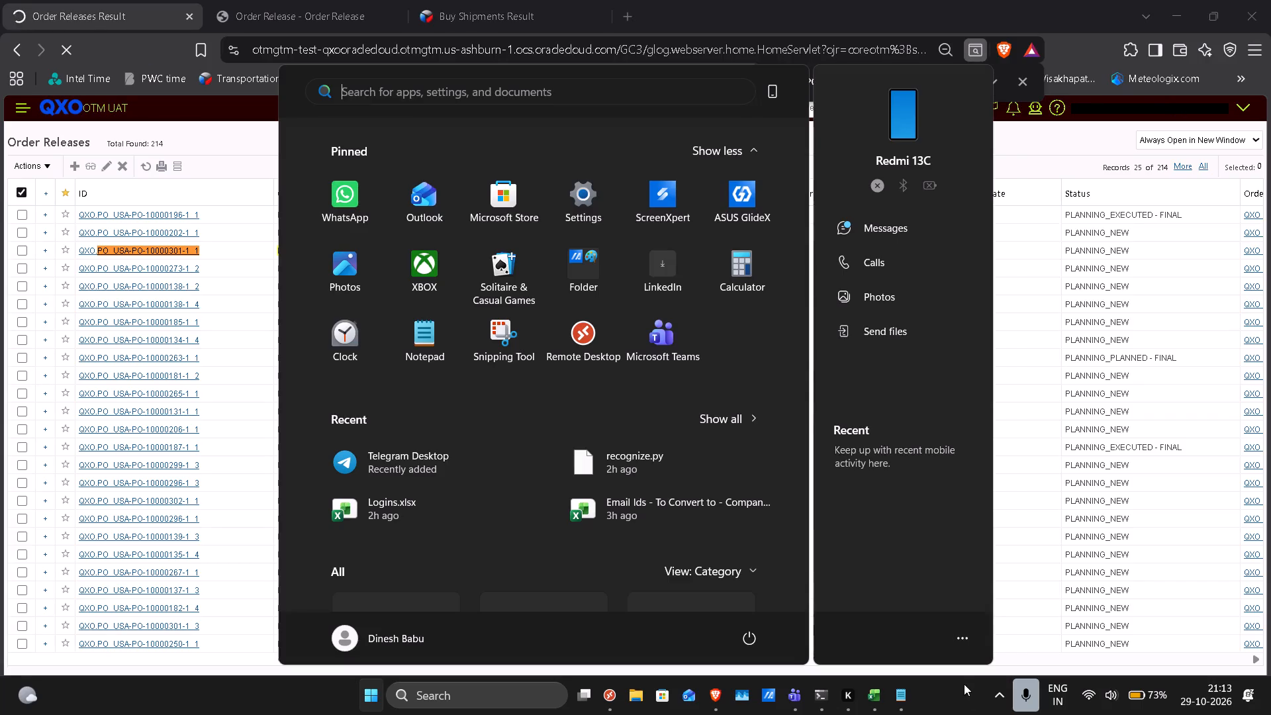
pyautogui.click(990, 692)
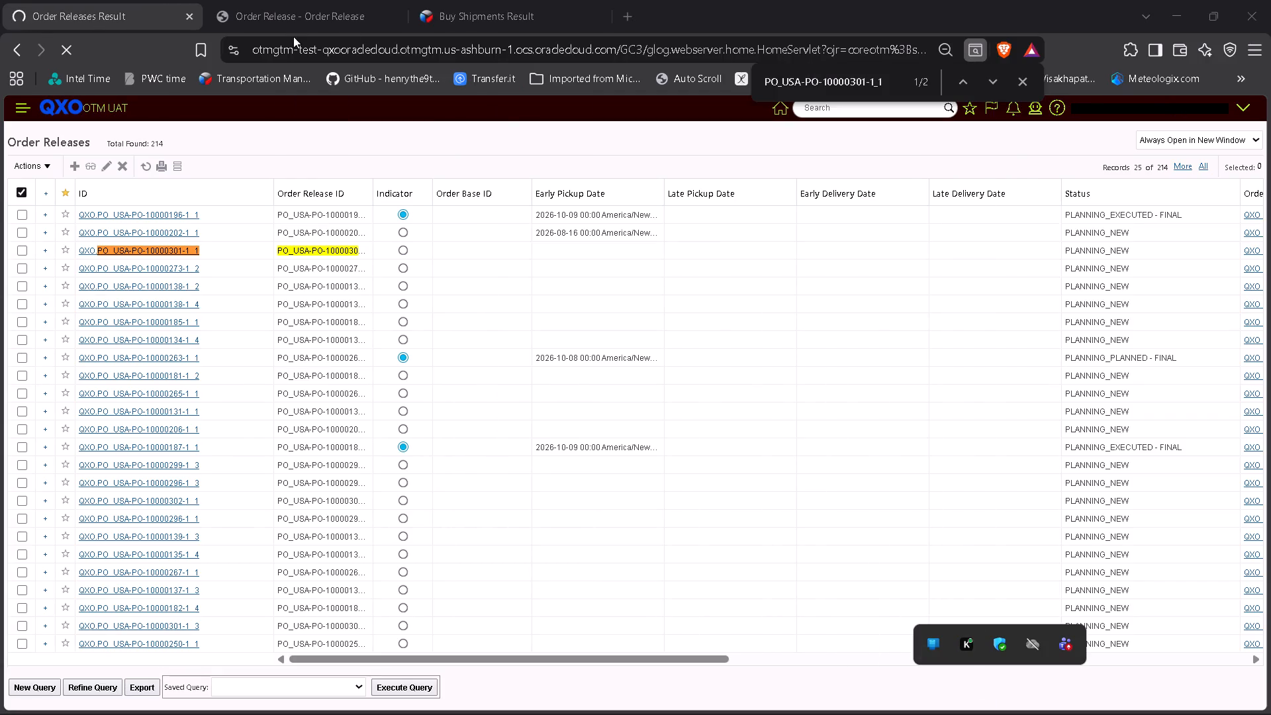
pyautogui.click(344, 0)
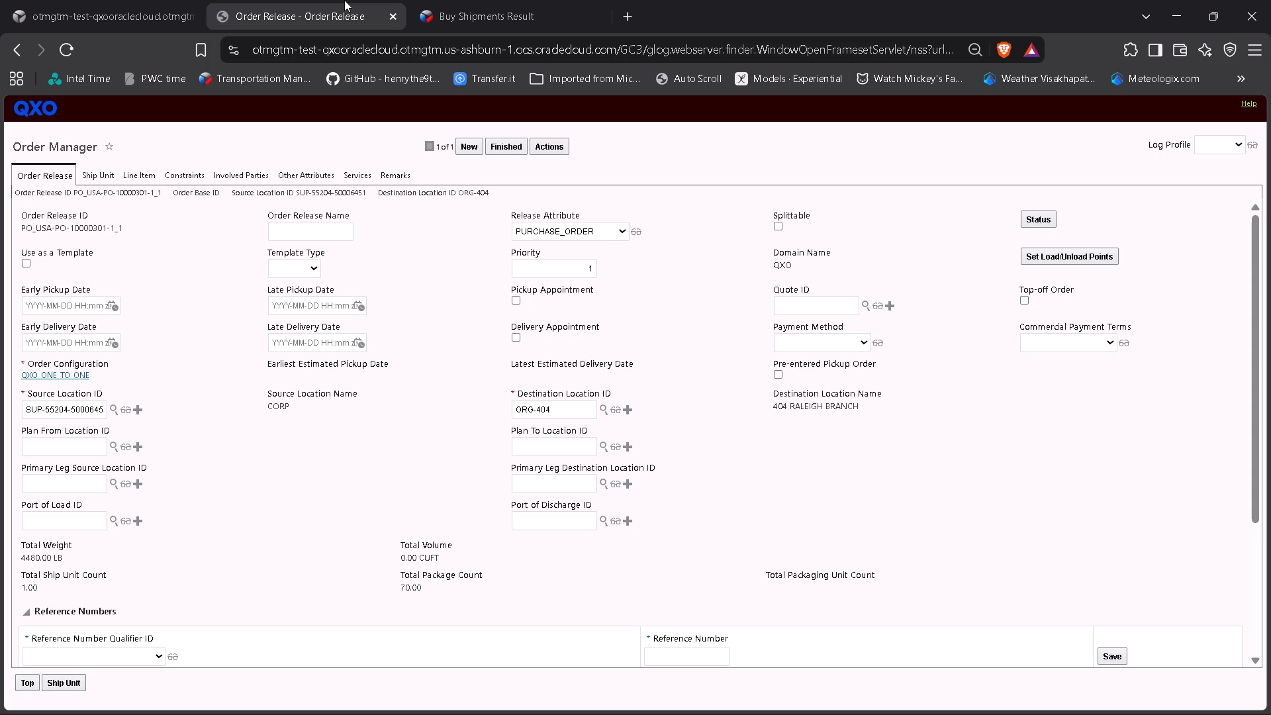
pyautogui.click(96, 0)
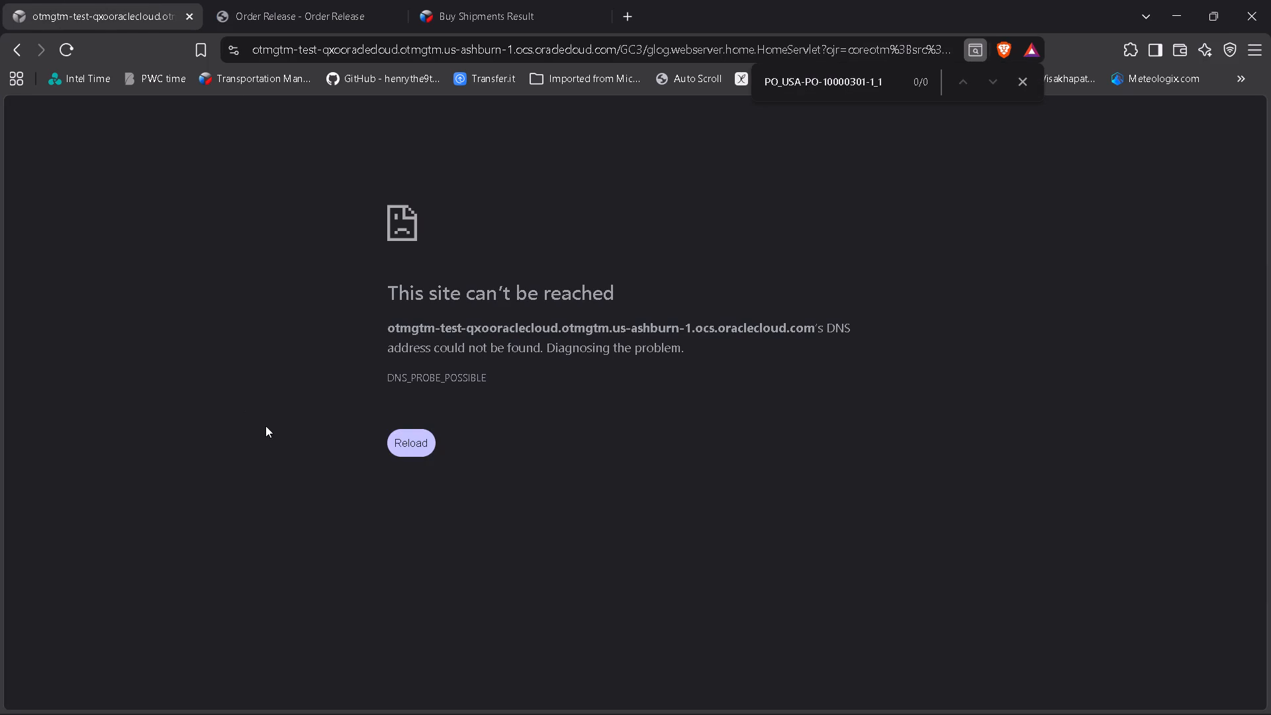
pyautogui.click(263, 405)
pyautogui.click(421, 453)
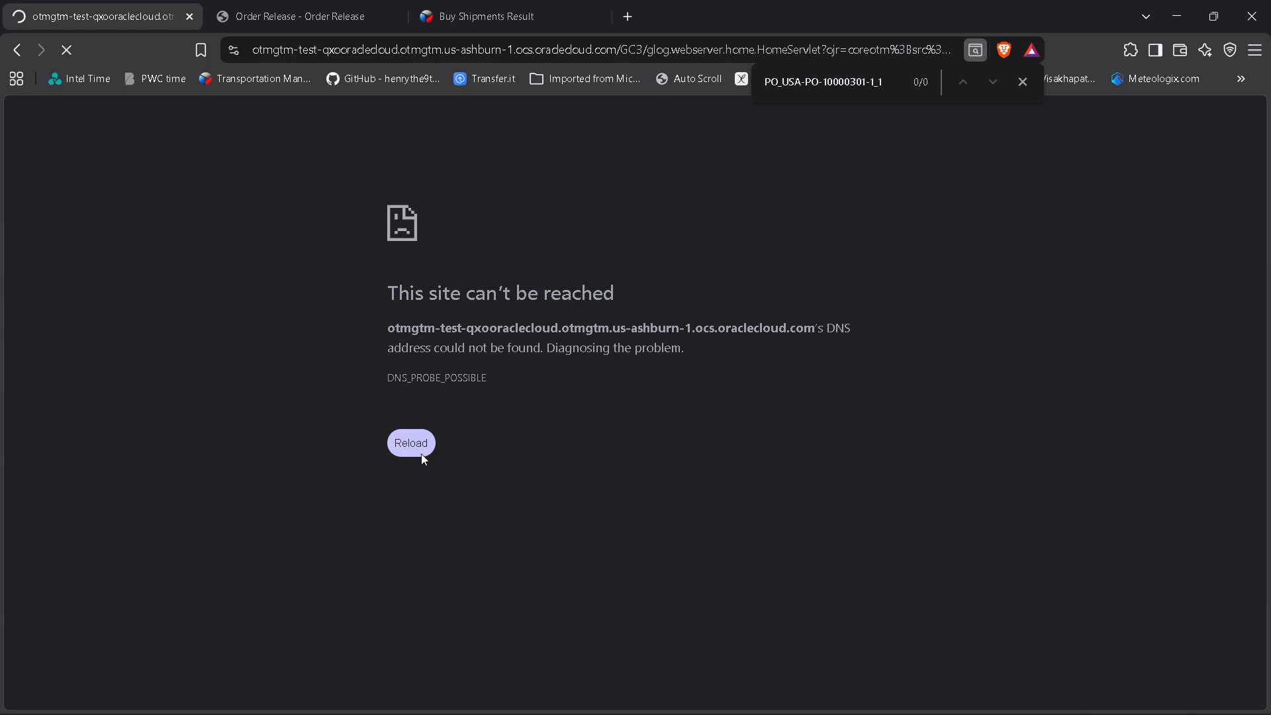
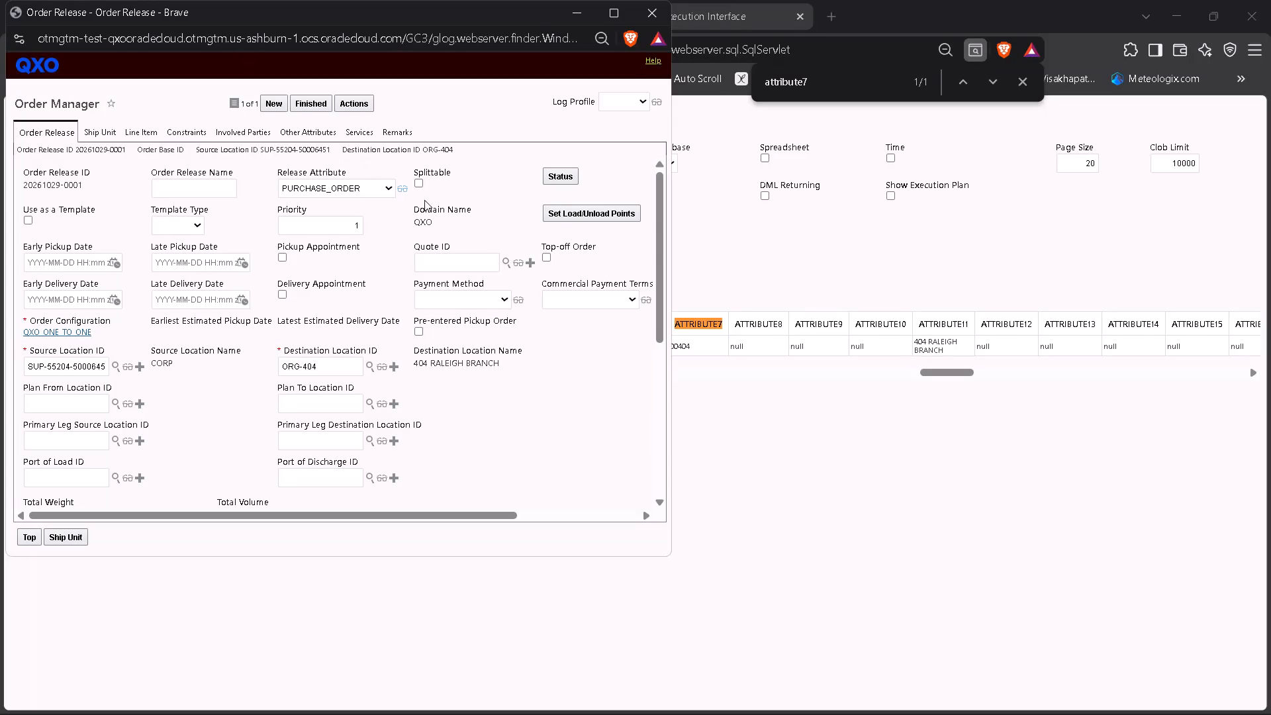
# Return to the SQL Execution Interface, search the query result for "general" and examine the general ledger columns.
pyautogui.click(508, 164)
pyautogui.click(827, 215)
pyautogui.hotkey('ctrl', 'f')
pyautogui.write('general')
pyautogui.press('Return')
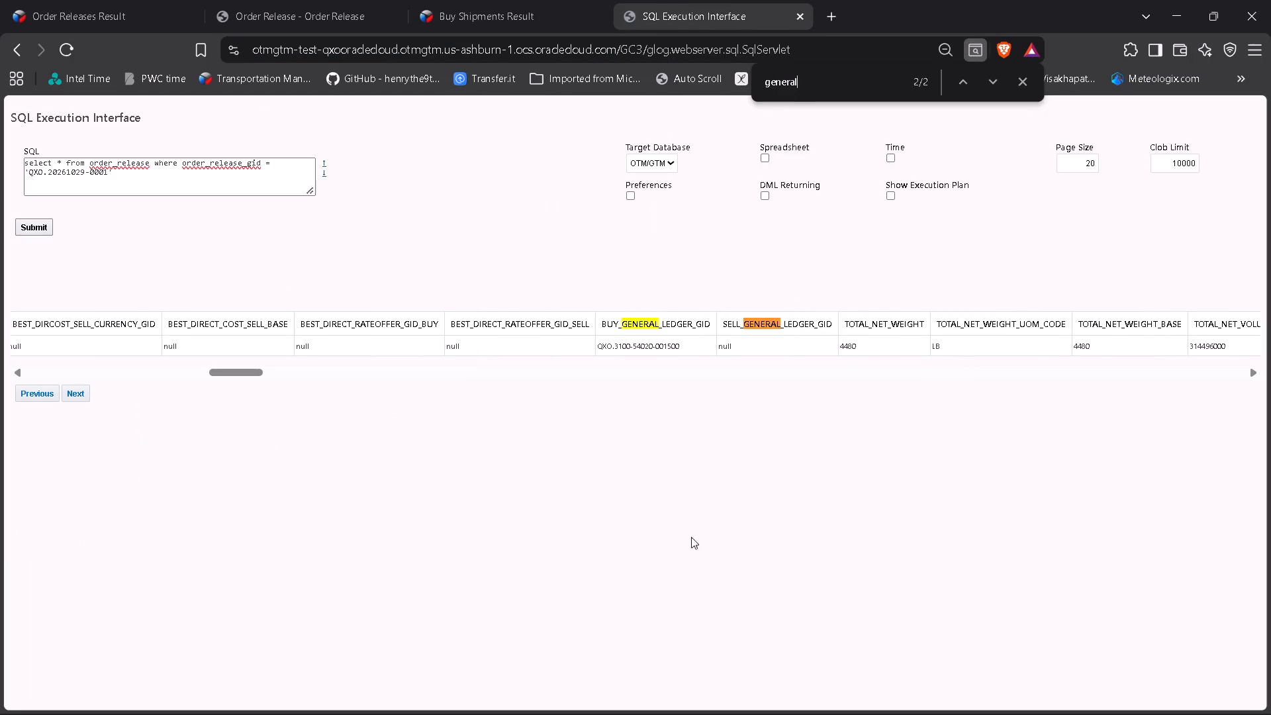
pyautogui.click(409, 488)
pyautogui.click(509, 224)
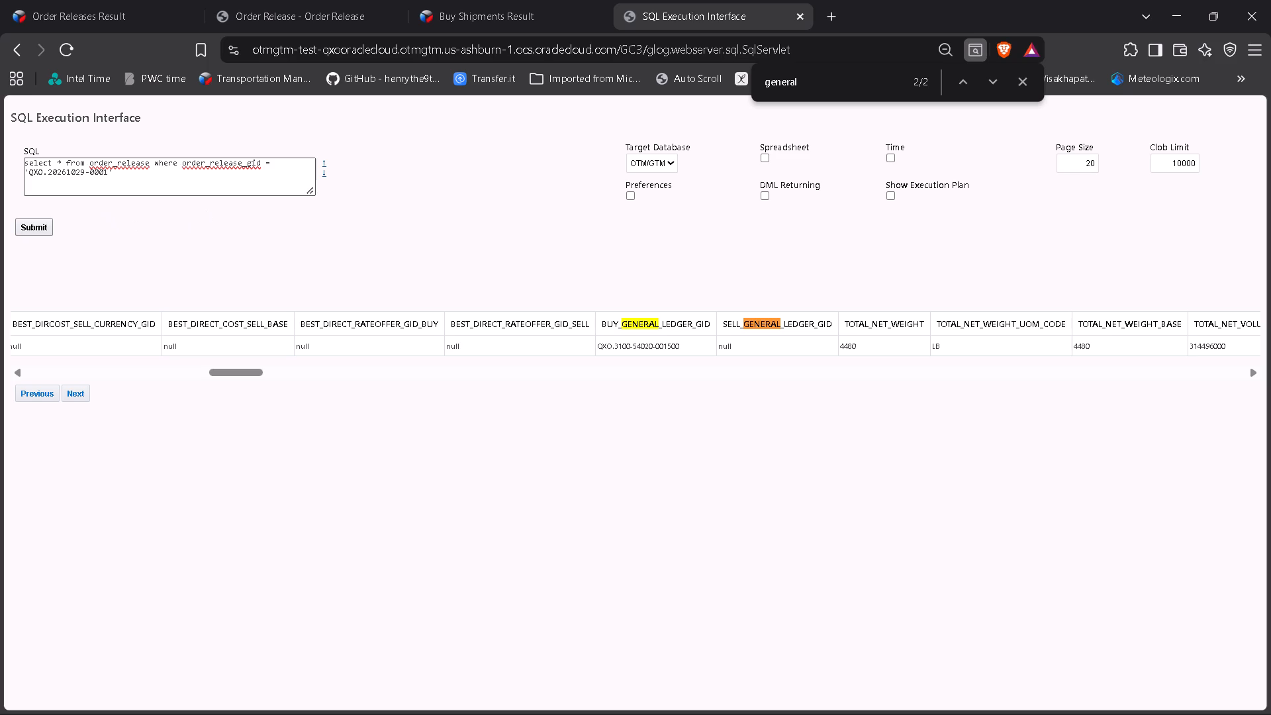
pyautogui.moveTo(50, 172); pyautogui.dragTo(107, 170)
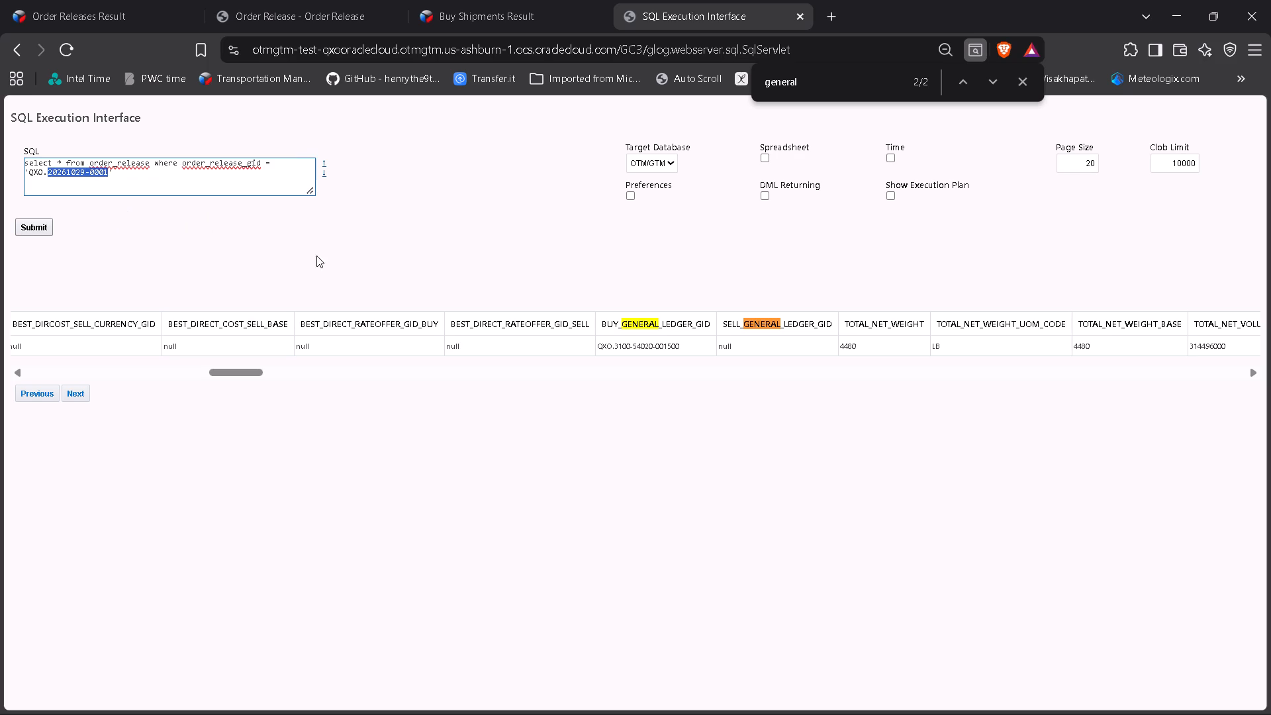
pyautogui.hotkey('ctrl', 'c')
pyautogui.hotkey('ctrl', 'c')
pyautogui.moveTo(458, 284); pyautogui.dragTo(453, 276)
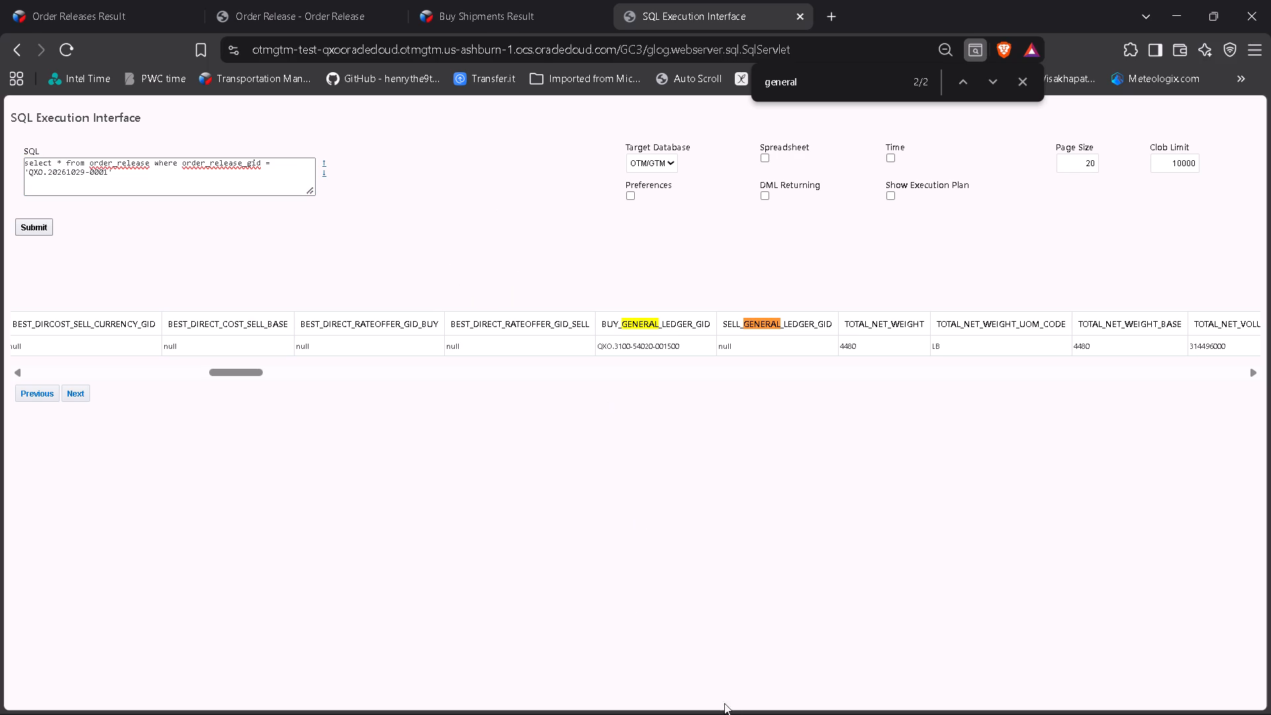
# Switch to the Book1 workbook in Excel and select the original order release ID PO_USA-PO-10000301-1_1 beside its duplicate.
pyautogui.click(875, 697)
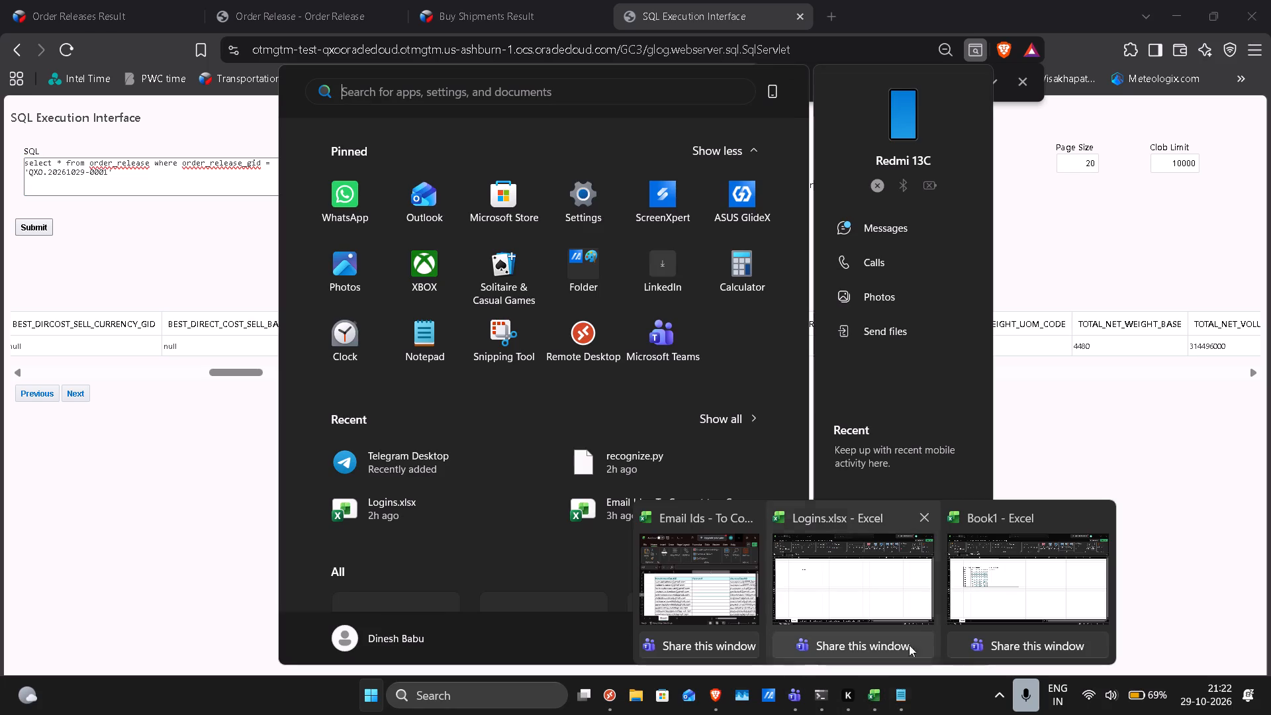
pyautogui.click(992, 590)
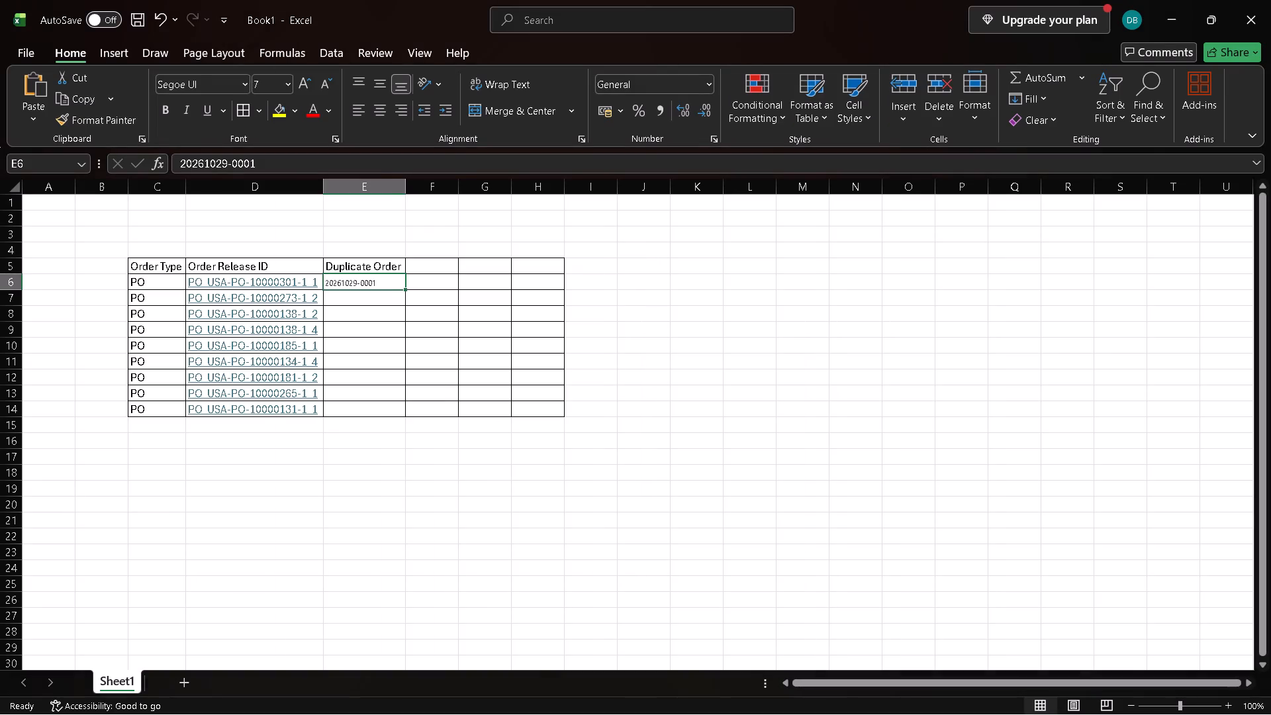
pyautogui.click(434, 281)
pyautogui.click(351, 281)
pyautogui.press('Left')
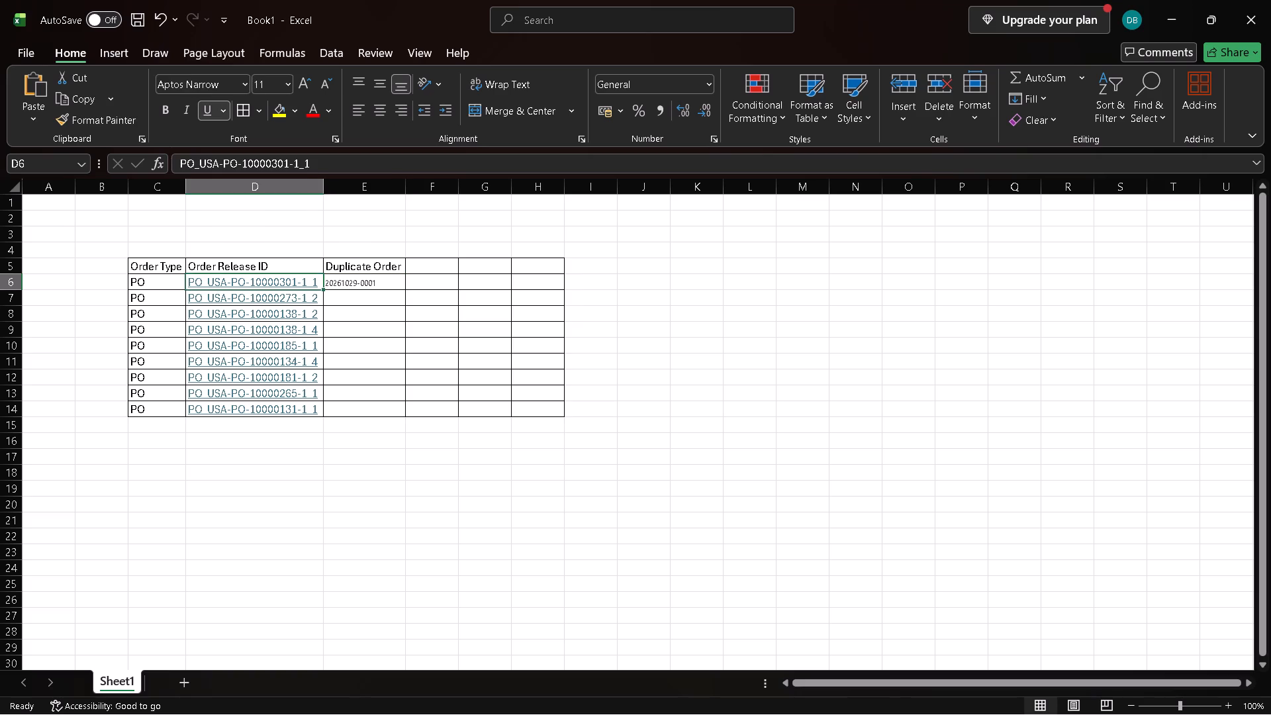
pyautogui.press('Left')
pyautogui.press('Right')
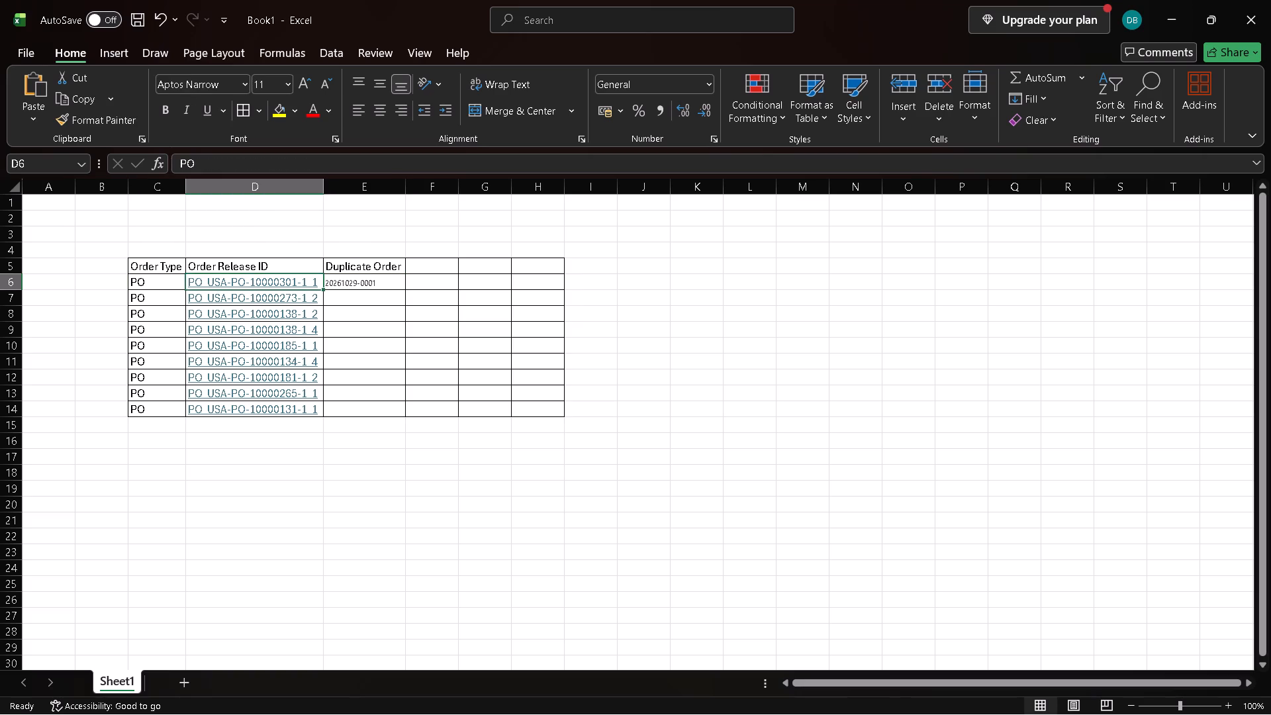
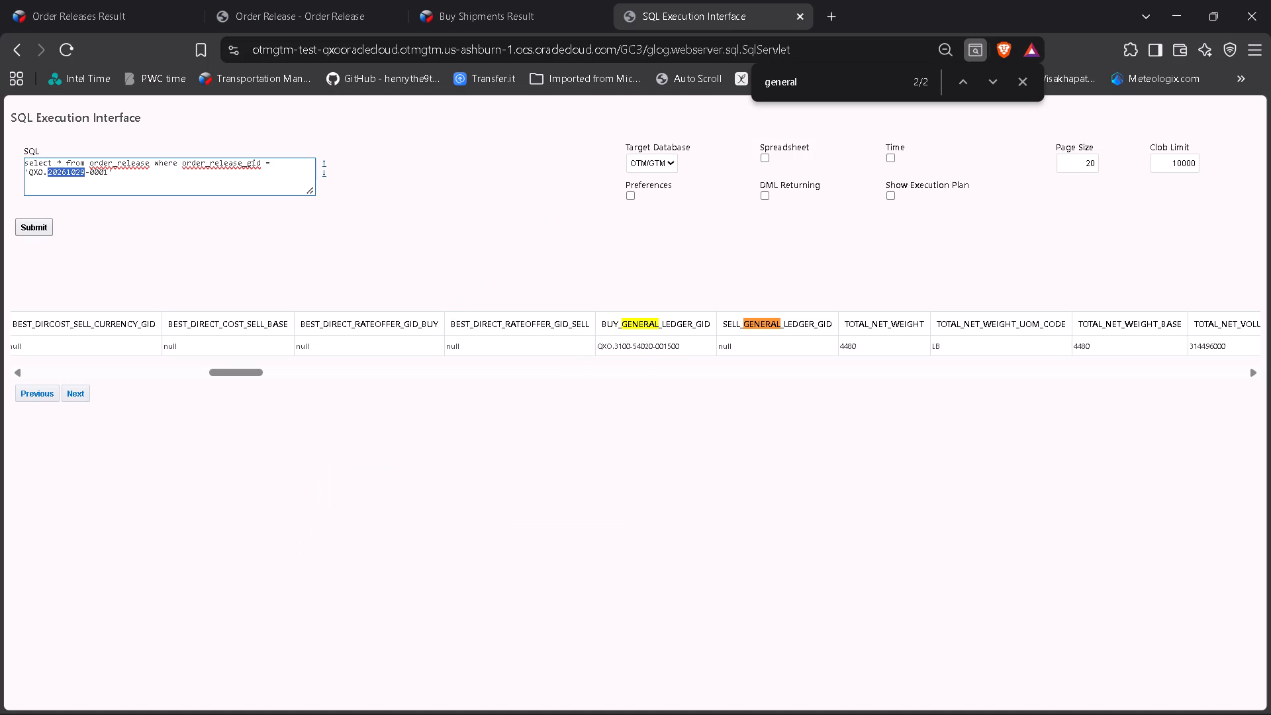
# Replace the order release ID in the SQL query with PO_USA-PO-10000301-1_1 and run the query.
pyautogui.moveTo(83, 179); pyautogui.dragTo(107, 182)
pyautogui.hotkey('ctrl', 'v')
pyautogui.click(32, 228)
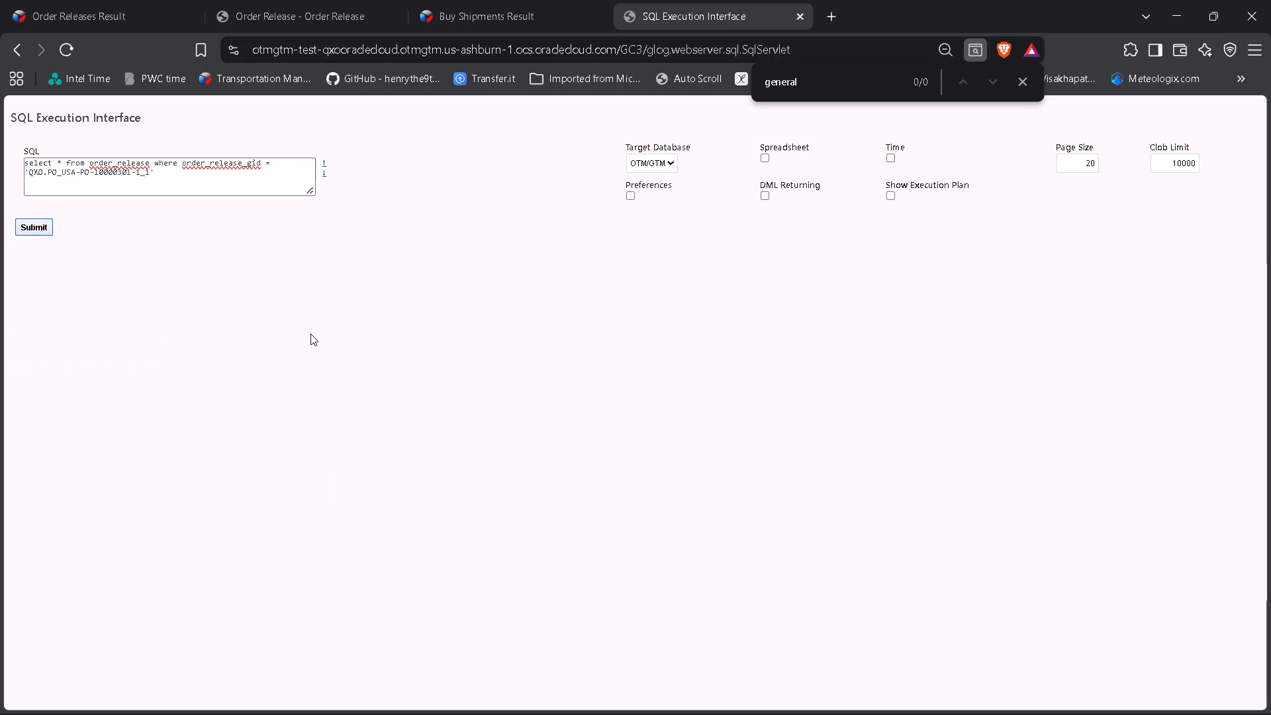
# Search the query result for "attribute7" and examine the ATTRIBUTE columns of the original order release.
pyautogui.click(482, 253)
pyautogui.hotkey('ctrl', 'f')
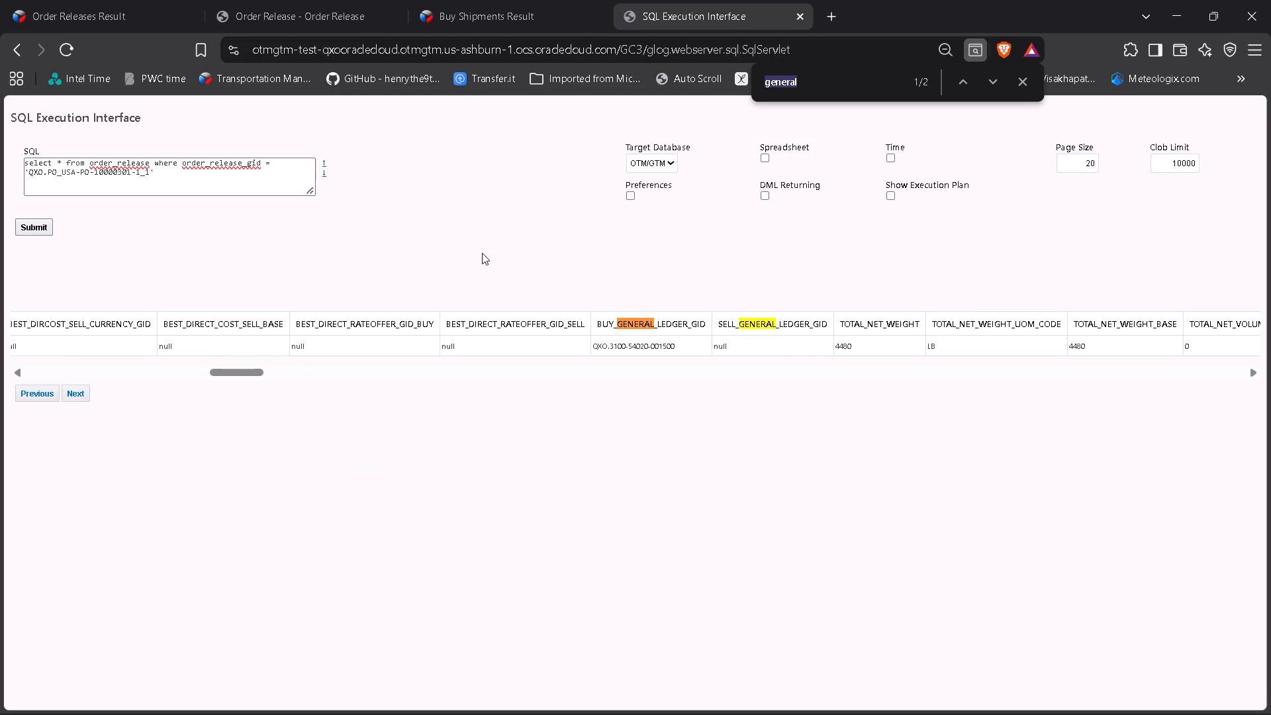
pyautogui.write('attribute')
pyautogui.press('7')
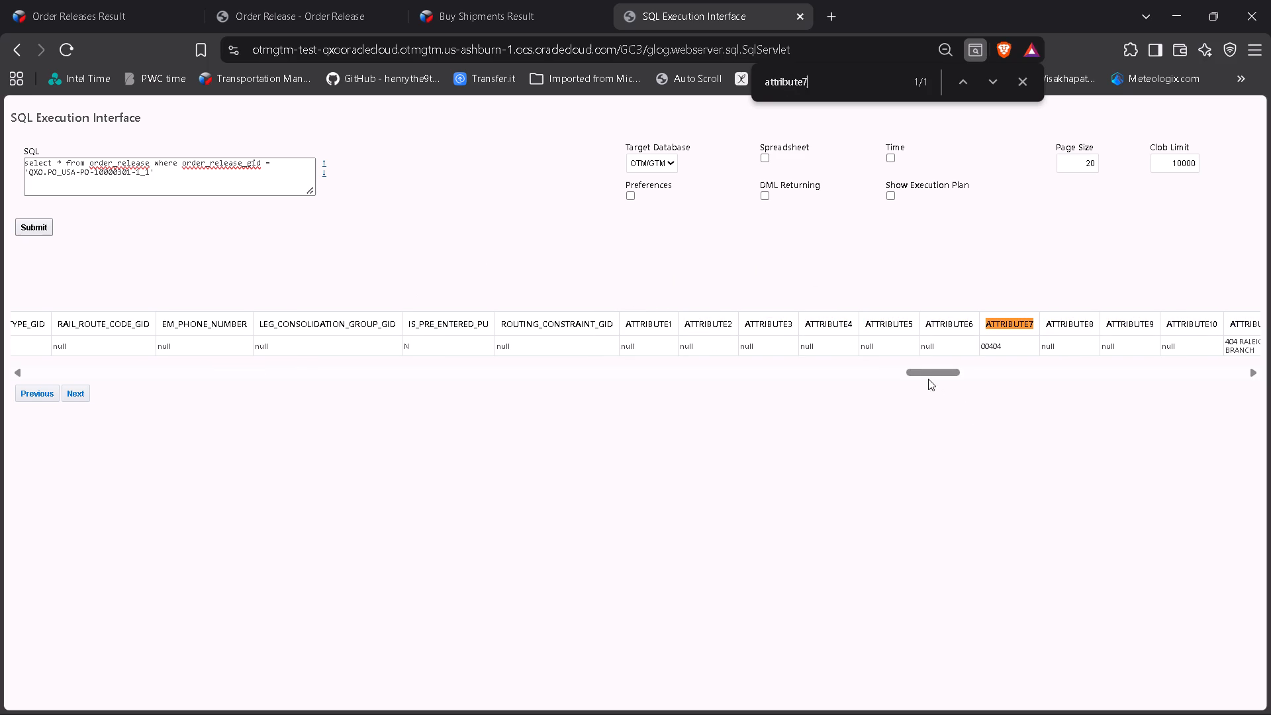
pyautogui.moveTo(925, 374); pyautogui.dragTo(940, 369)
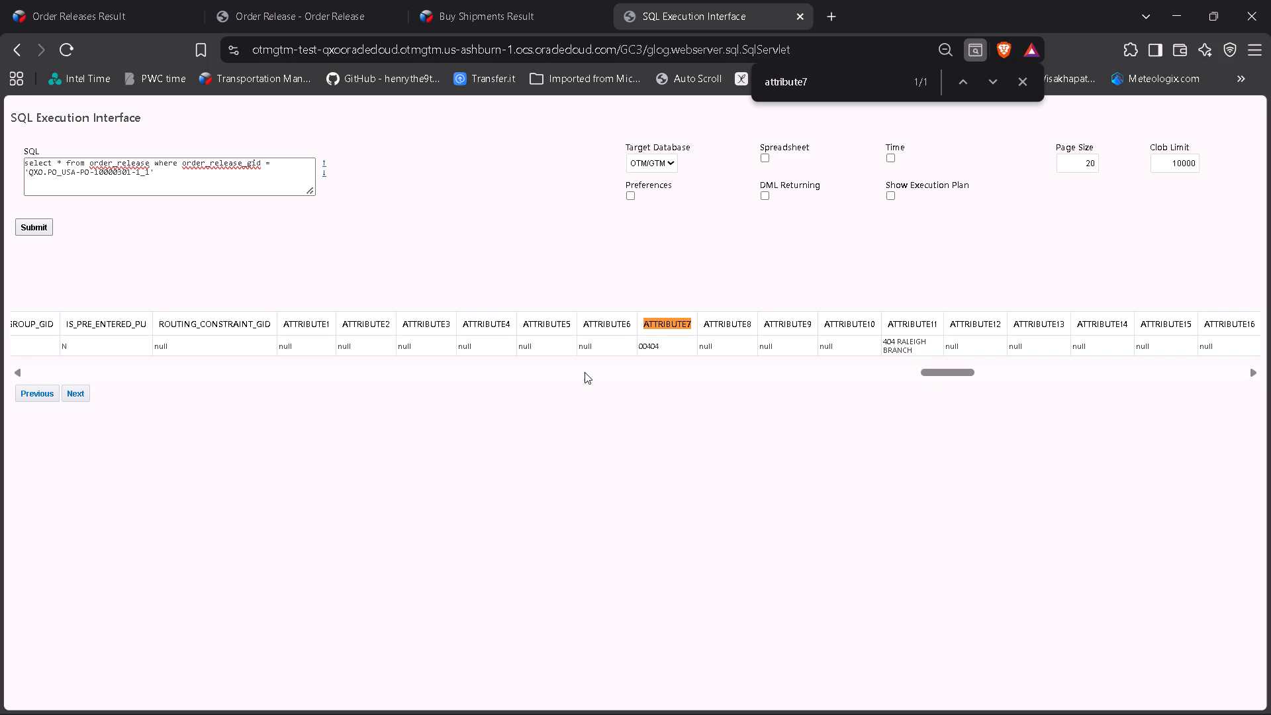
pyautogui.doubleClick(655, 347)
pyautogui.click(531, 277)
pyautogui.click(907, 401)
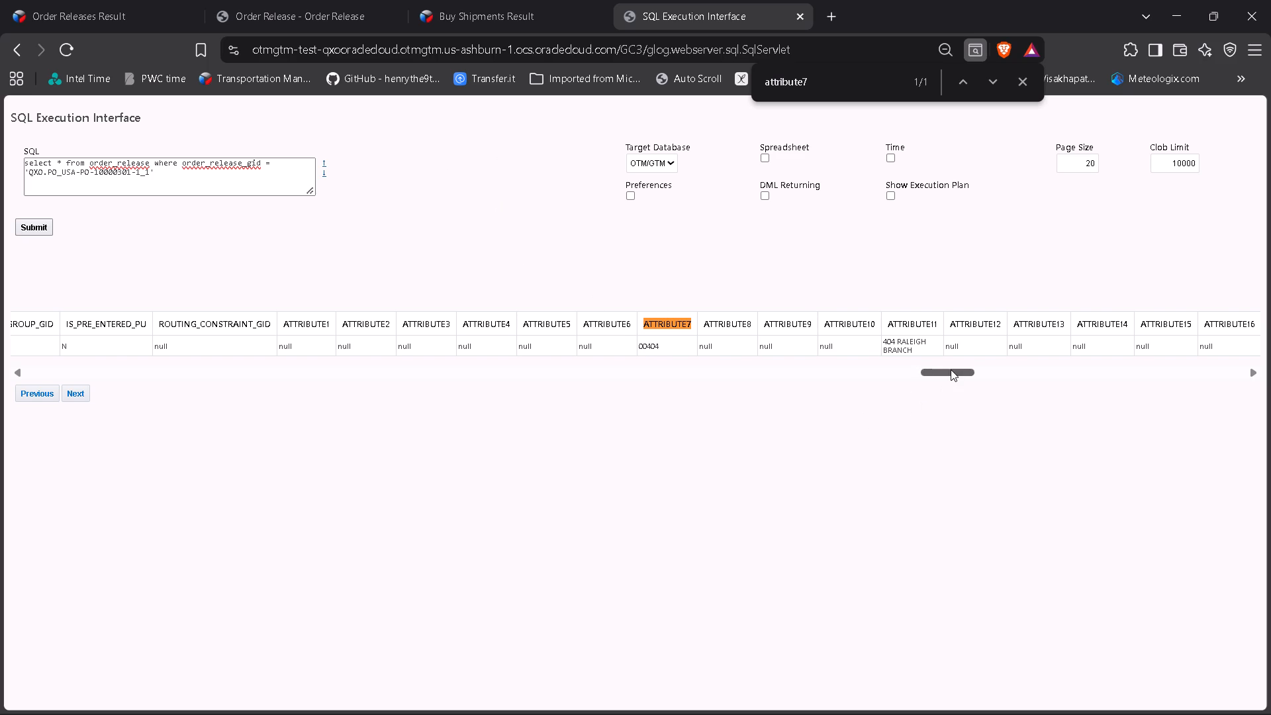
# Search the query result for "general" and examine the BUY_GENERAL_LEDGER_GID value of the original order release.
pyautogui.moveTo(951, 369); pyautogui.dragTo(964, 369)
pyautogui.hotkey('ctrl', 'f')
pyautogui.write('general')
pyautogui.press('Return')
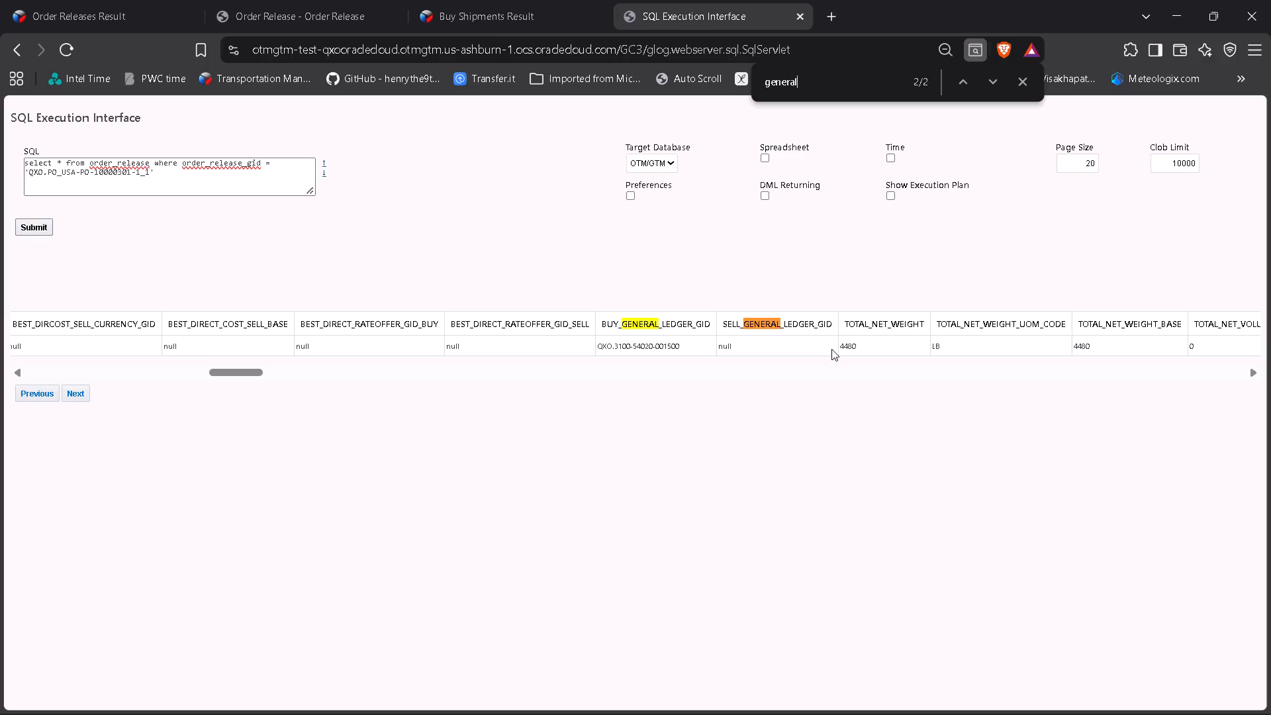
pyautogui.tripleClick(657, 352)
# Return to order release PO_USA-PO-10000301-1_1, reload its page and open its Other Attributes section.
pyautogui.click(542, 10)
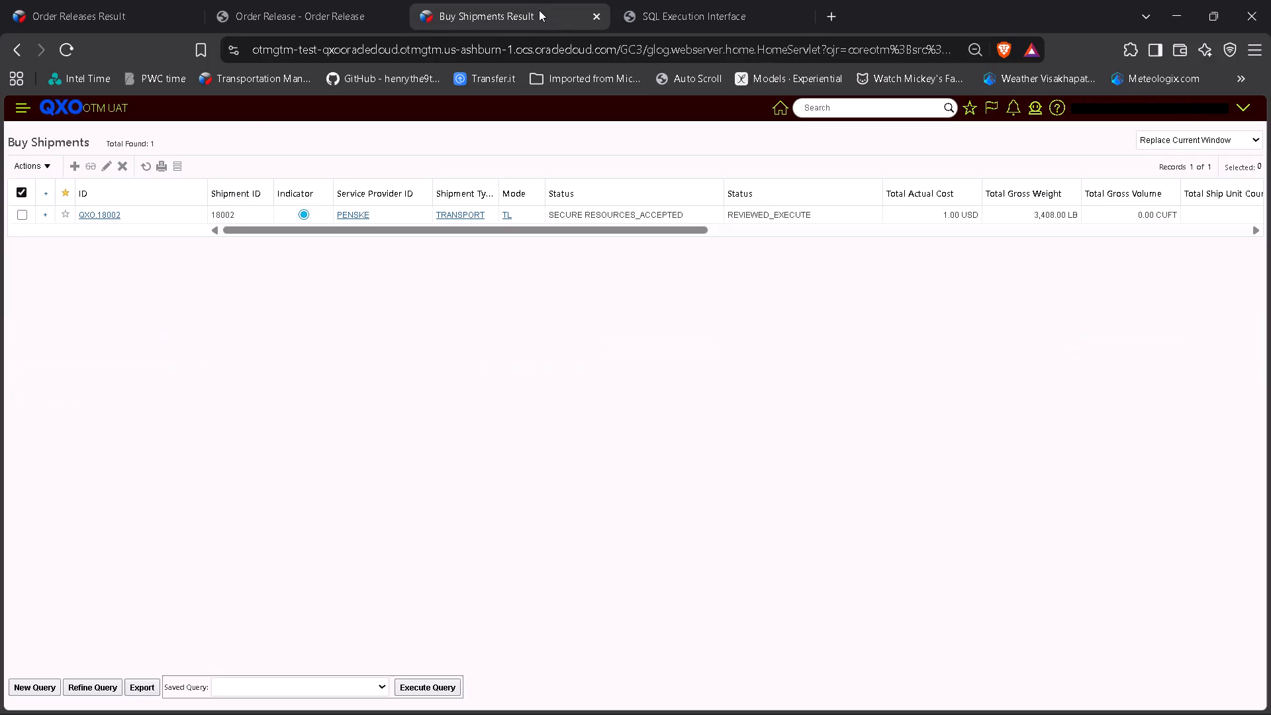
pyautogui.click(299, 37)
pyautogui.click(298, 22)
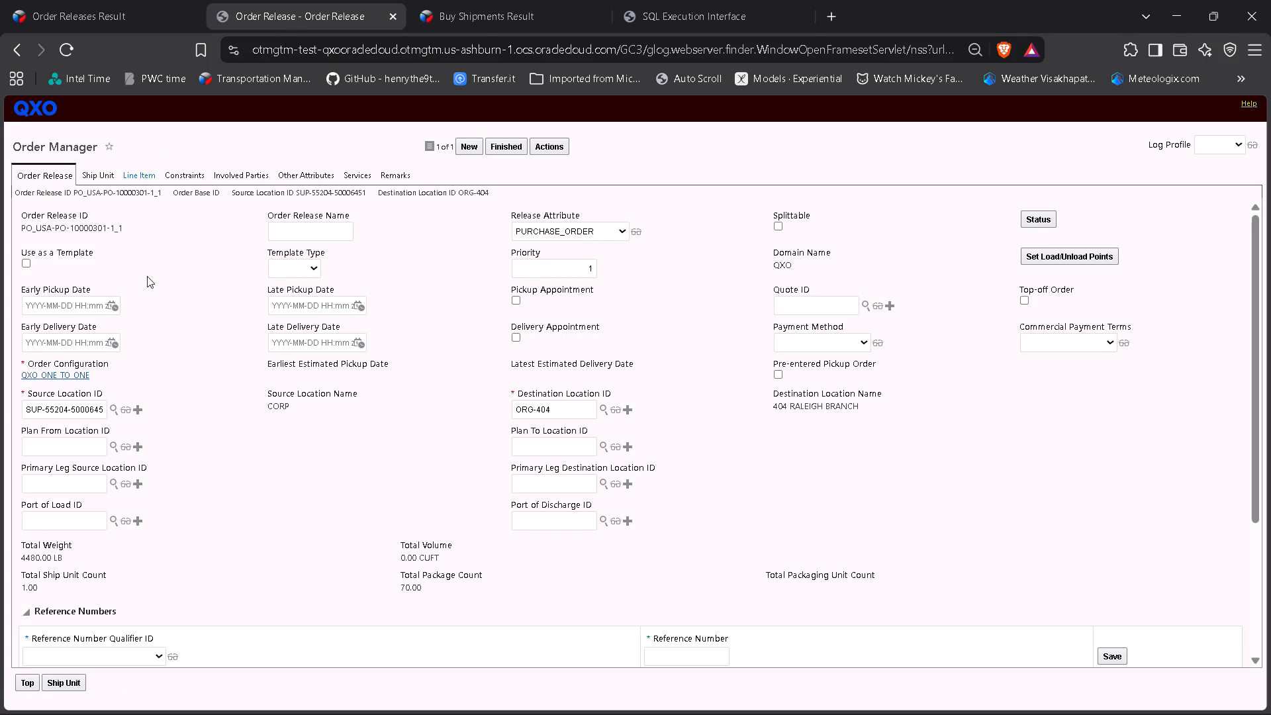
pyautogui.click(179, 246)
pyautogui.click(306, 174)
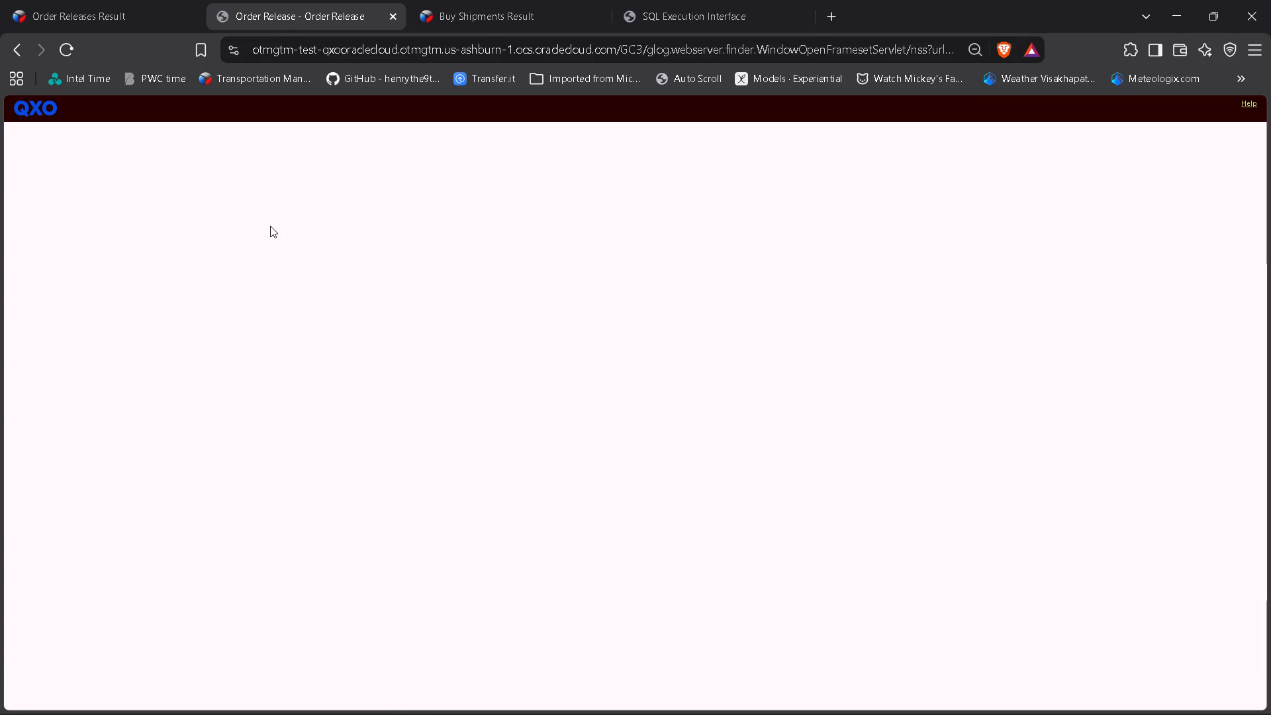
pyautogui.click(72, 49)
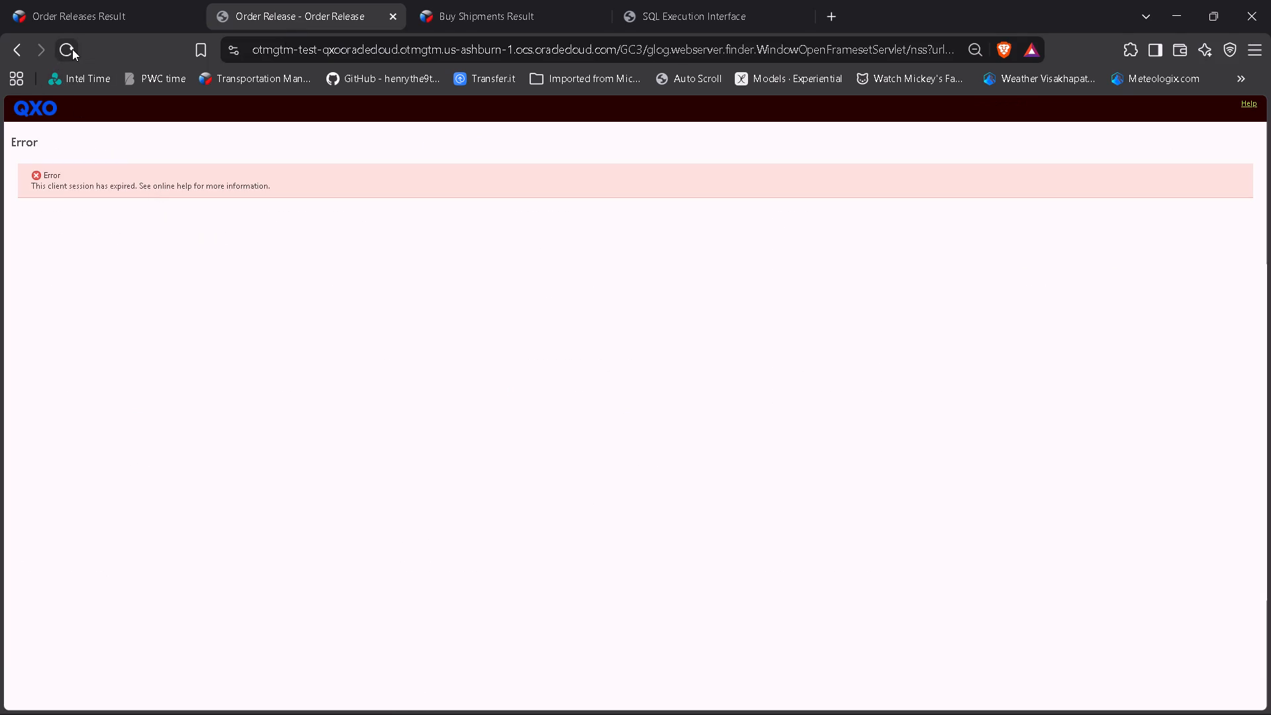
pyautogui.click(696, 9)
pyautogui.click(567, 260)
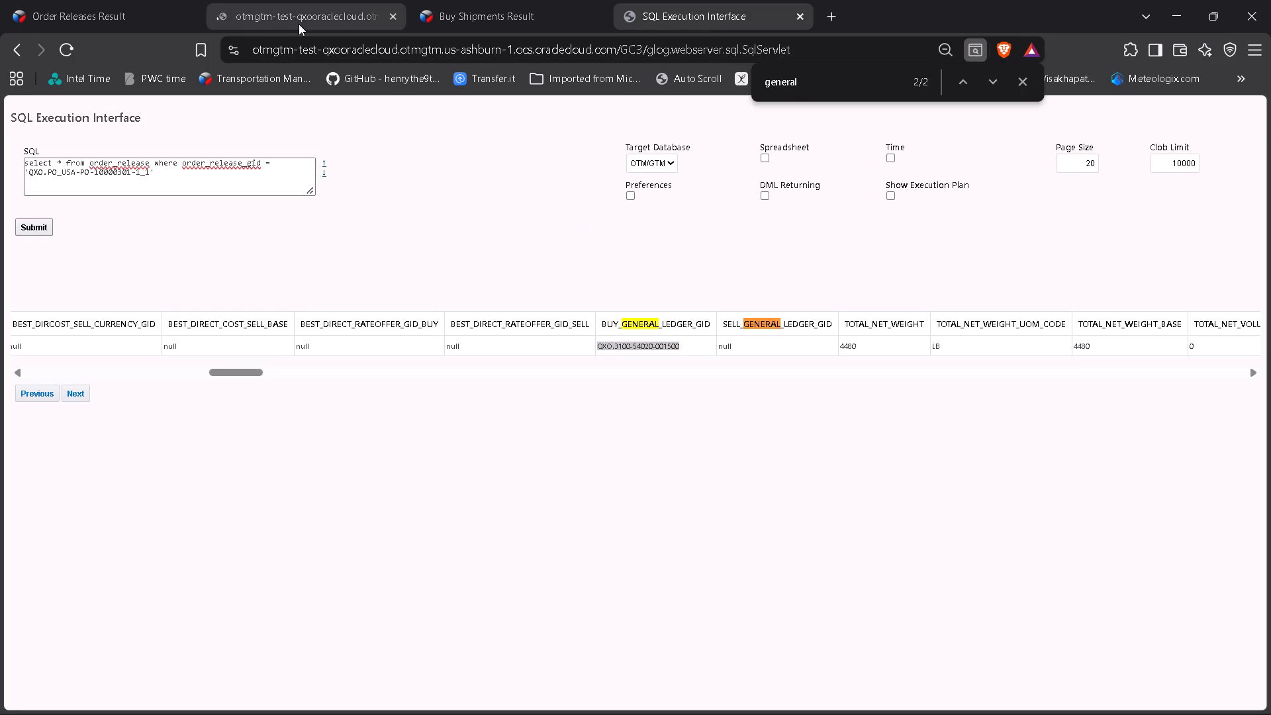
pyautogui.click(299, 24)
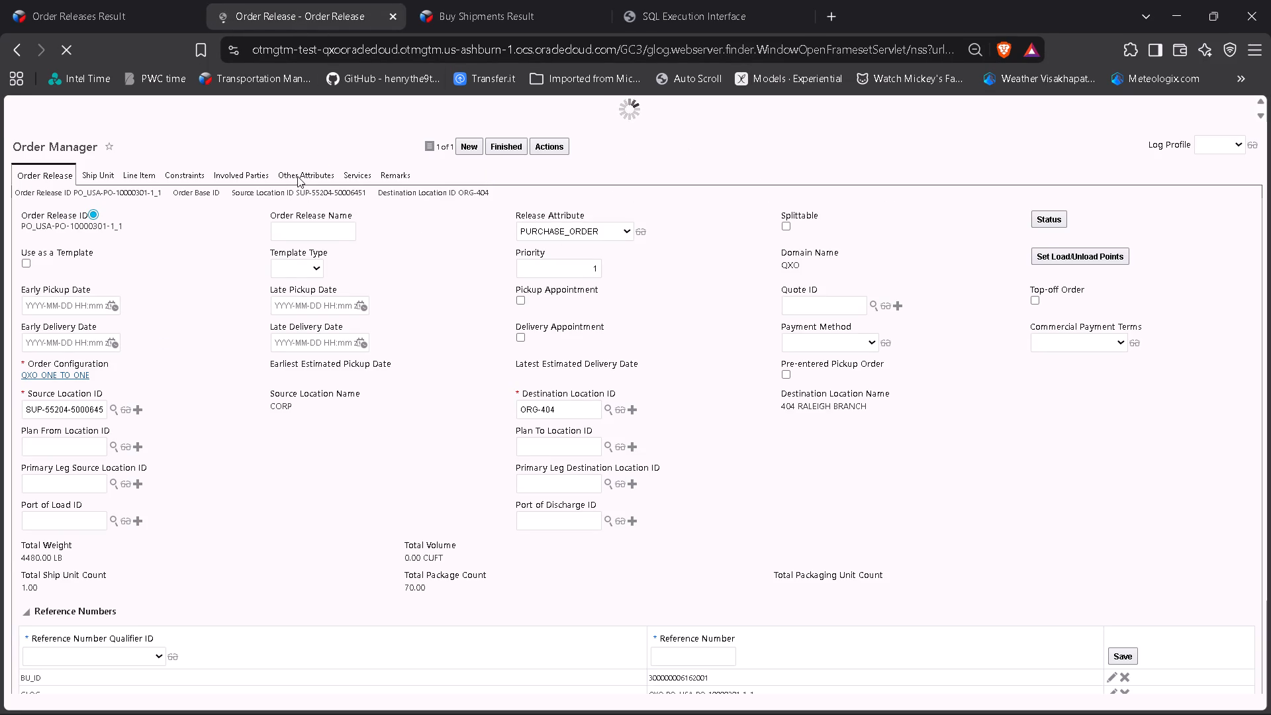
pyautogui.click(297, 176)
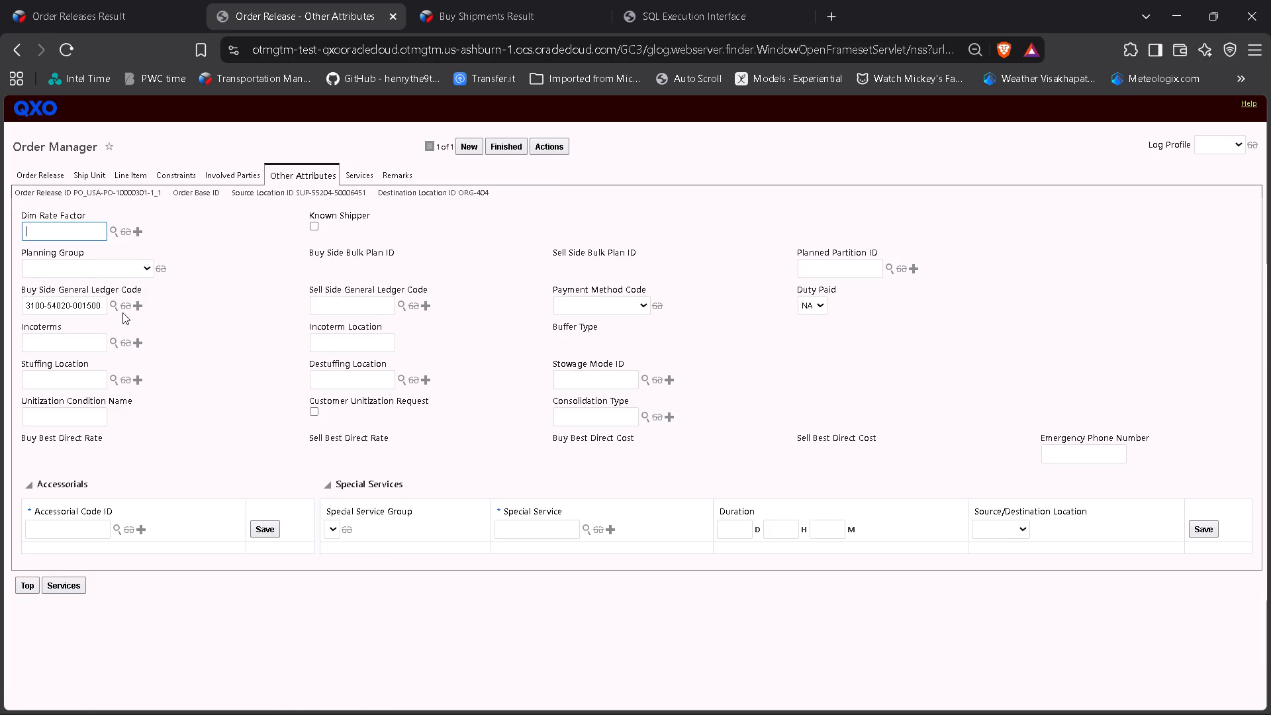
# View the Buy Side General Ledger Code's details, examine its Buy Side Order Key lookup entries, and close the details window.
pyautogui.click(132, 303)
pyautogui.click(130, 303)
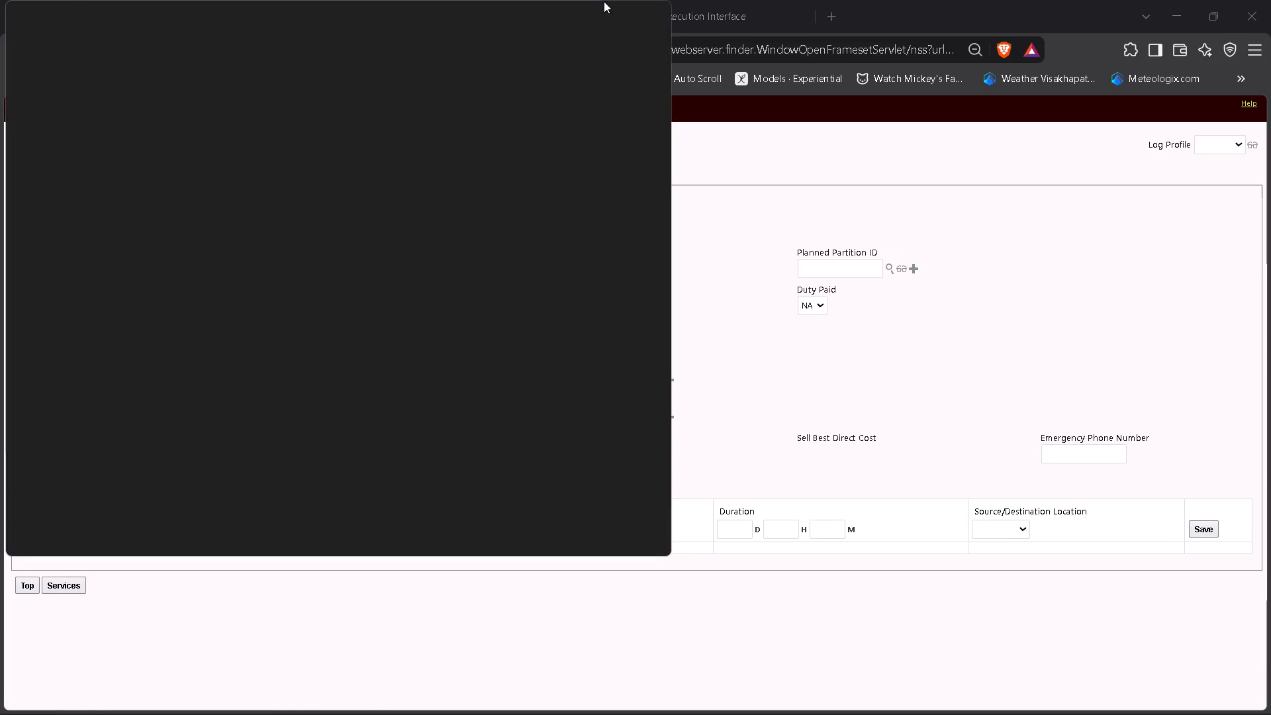
pyautogui.click(640, 9)
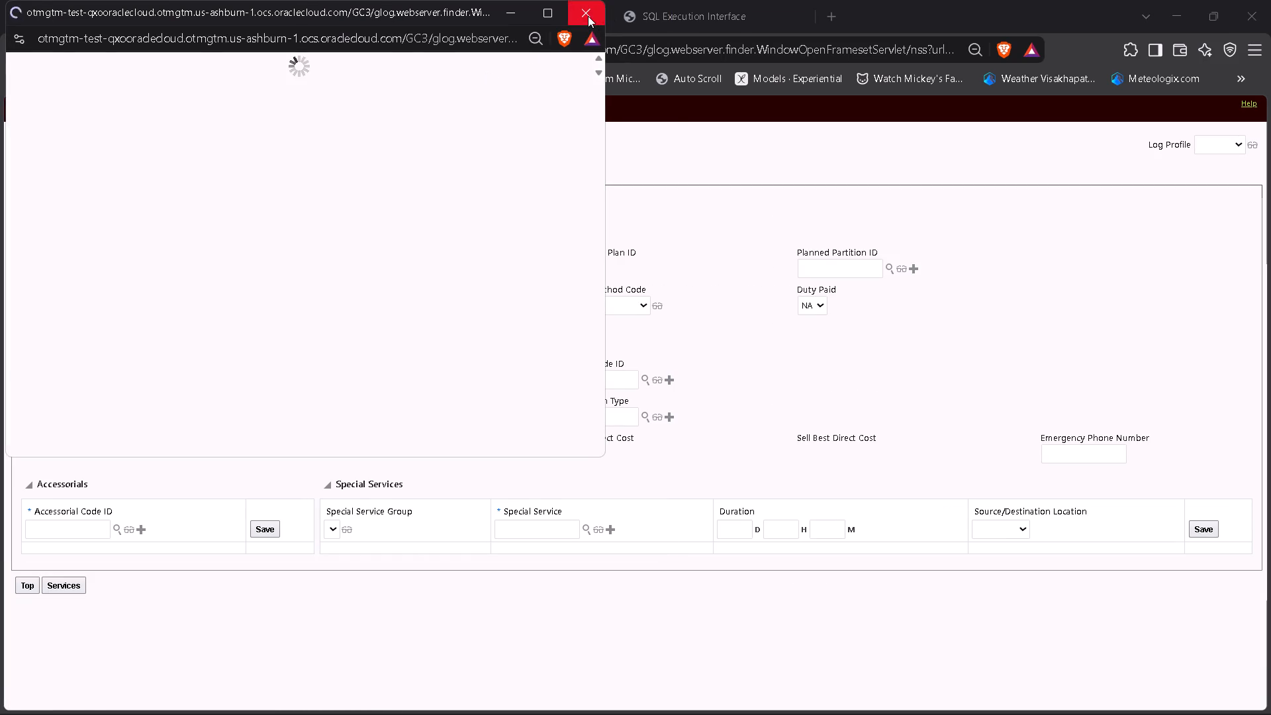
pyautogui.click(588, 16)
pyautogui.click(122, 307)
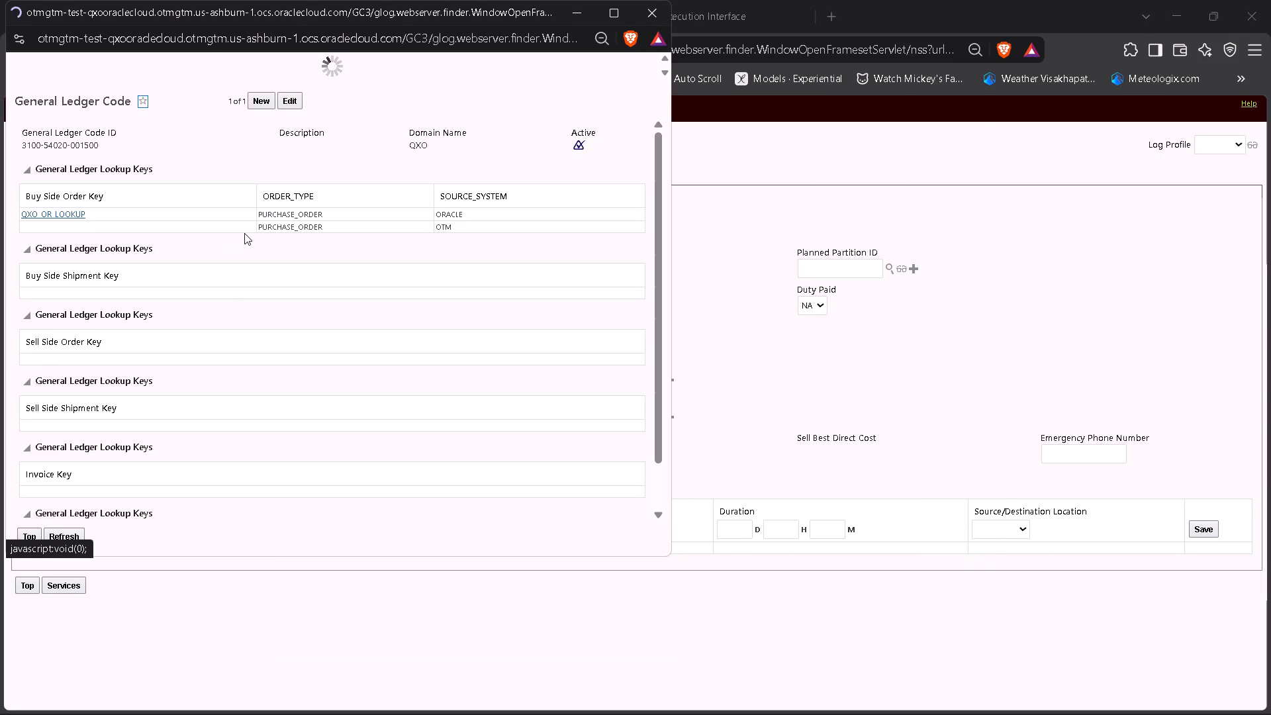
pyautogui.click(187, 239)
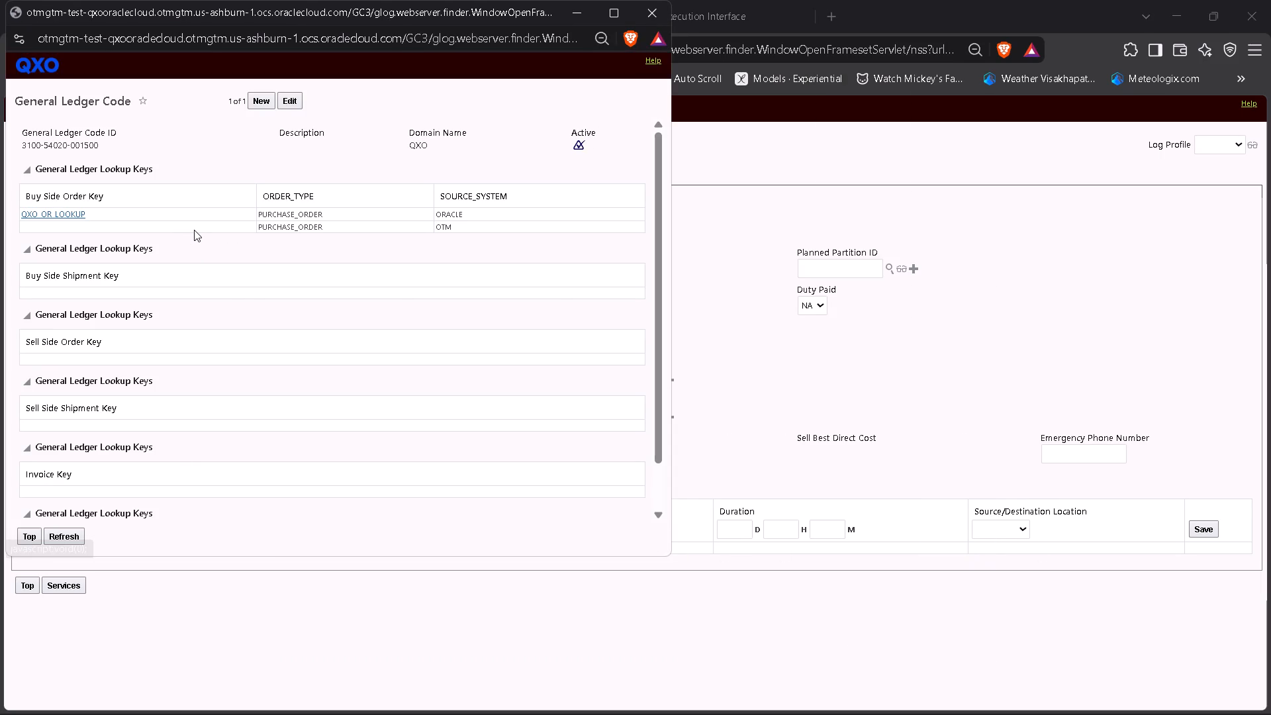
pyautogui.moveTo(334, 224); pyautogui.dragTo(259, 230)
pyautogui.click(340, 225)
pyautogui.click(664, 8)
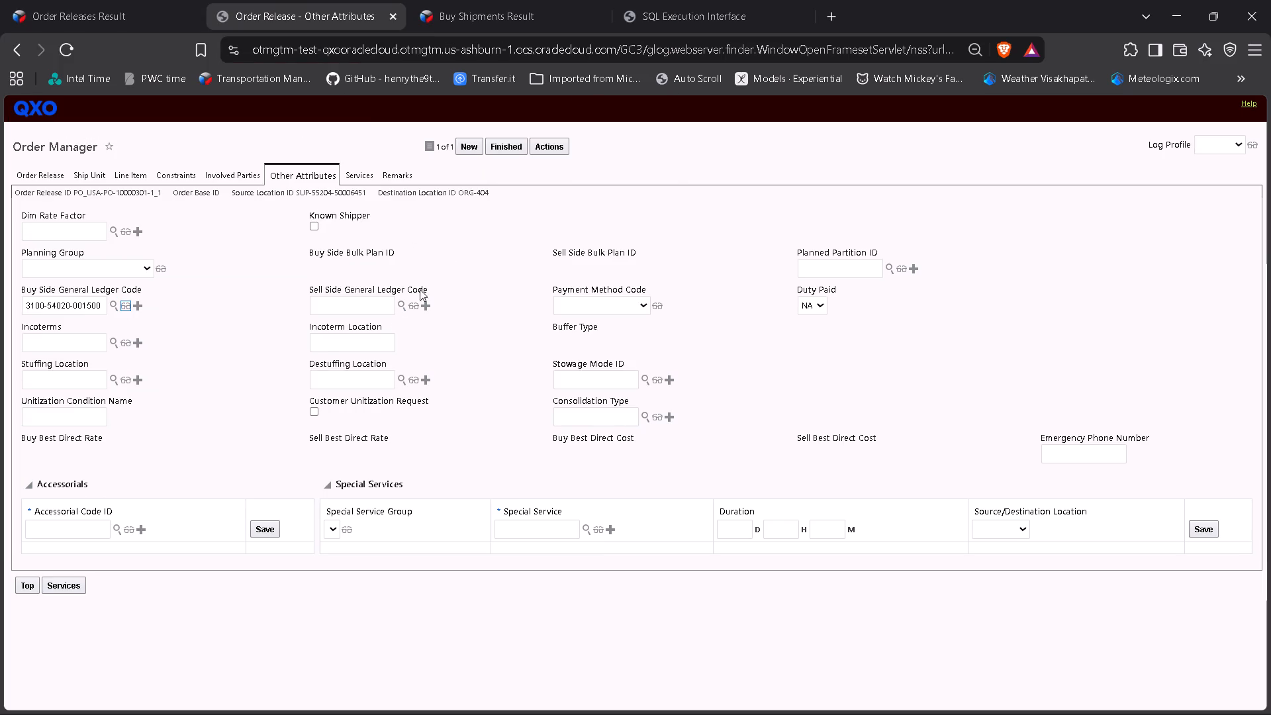
# Return to the main Order Release section and examine its Reference Numbers, especially the ORDER_TYPE qualifier.
pyautogui.click(238, 363)
pyautogui.click(48, 179)
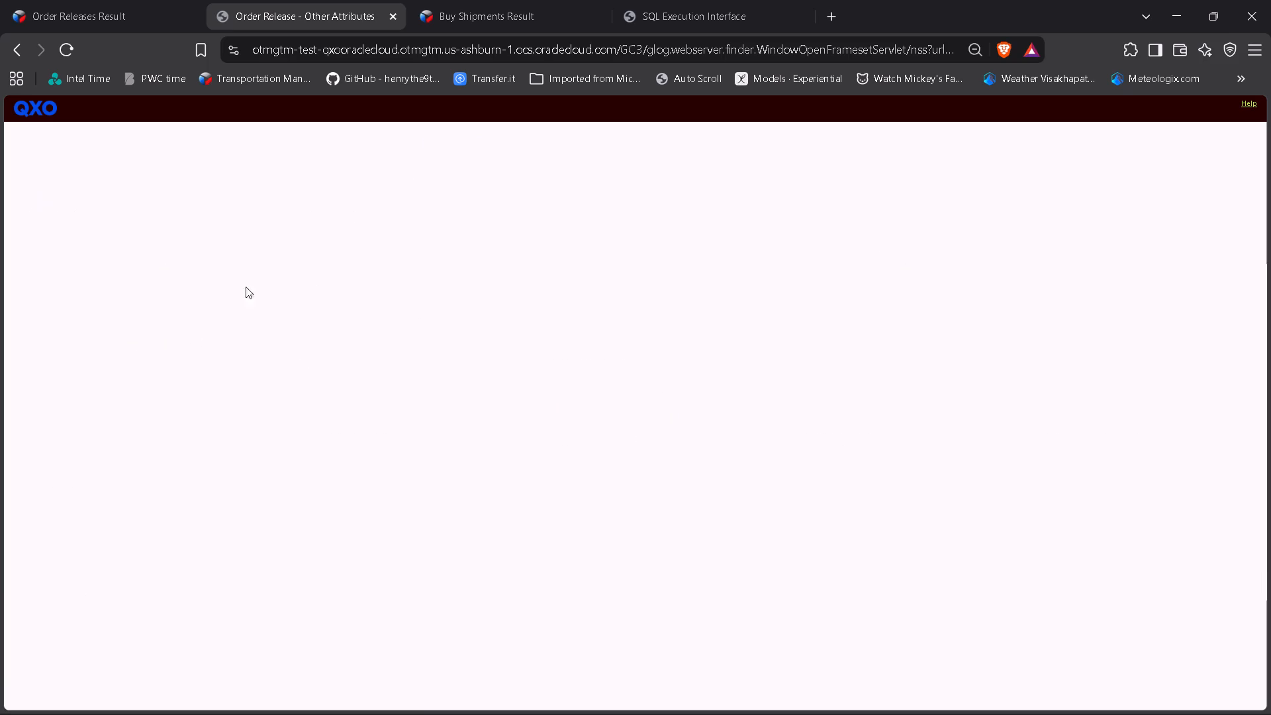
pyautogui.scroll(-12, 314, 399)
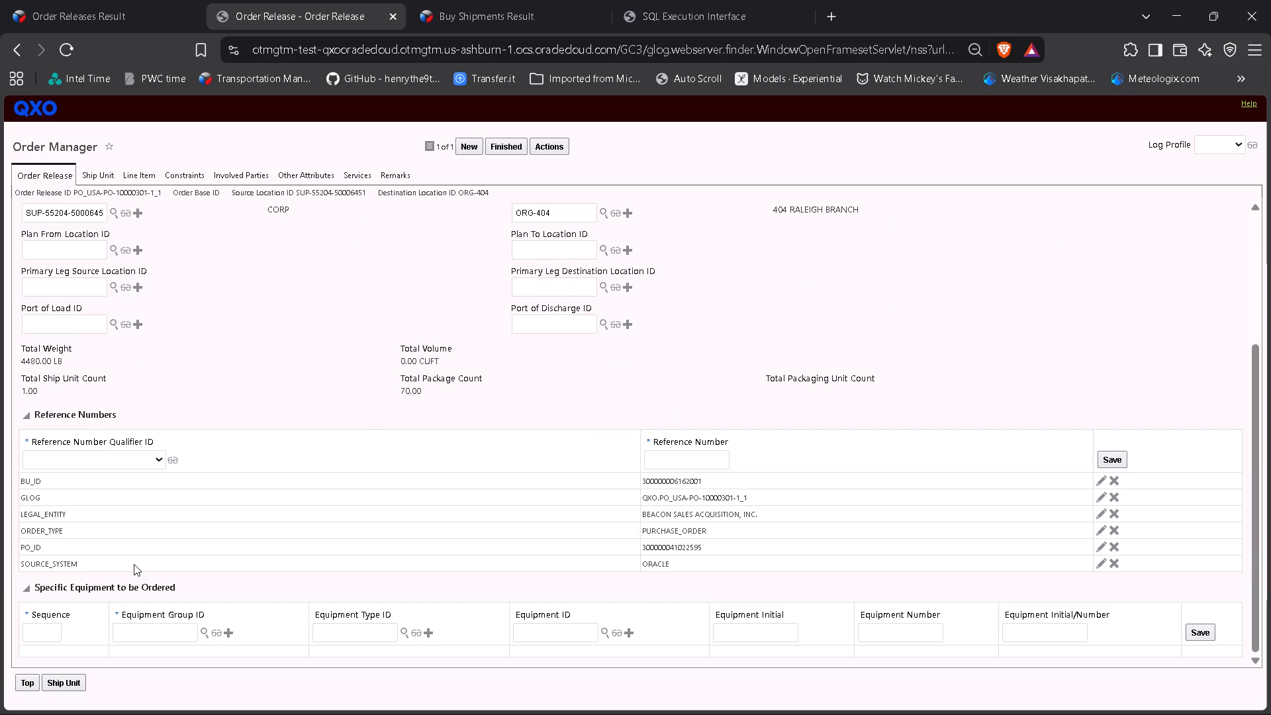
pyautogui.moveTo(70, 532); pyautogui.dragTo(13, 526)
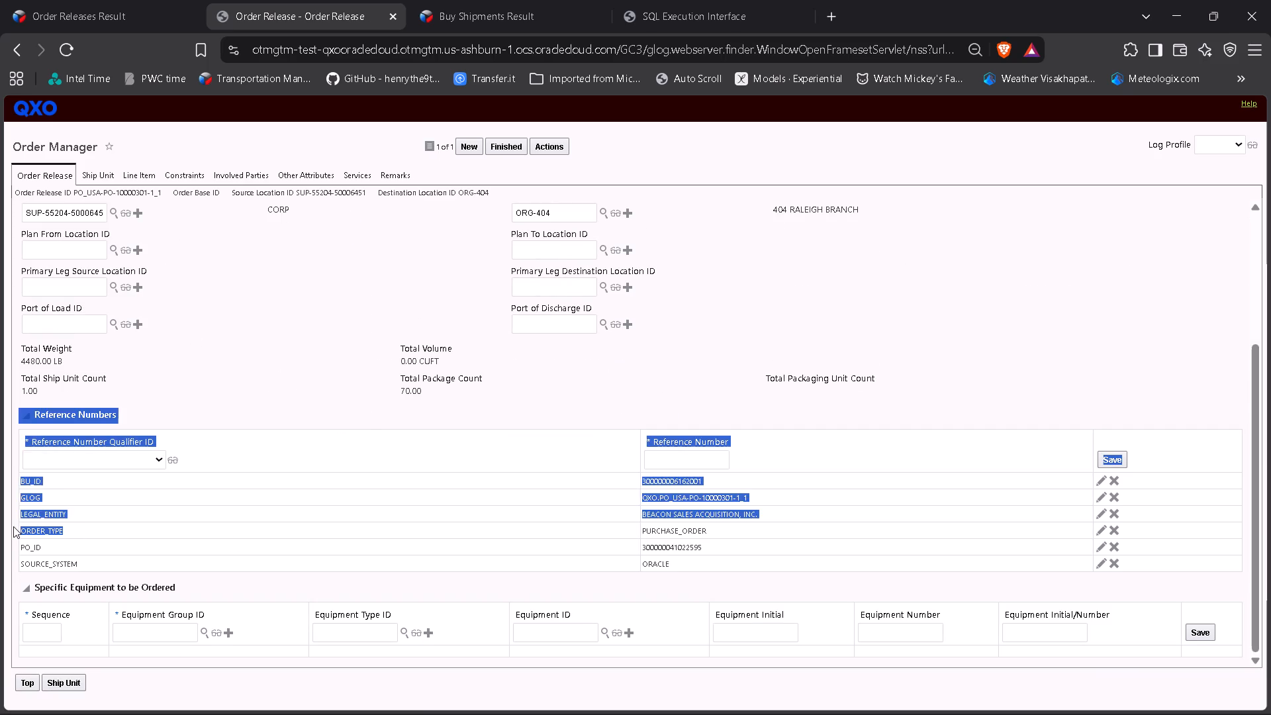
pyautogui.moveTo(13, 526); pyautogui.dragTo(26, 535)
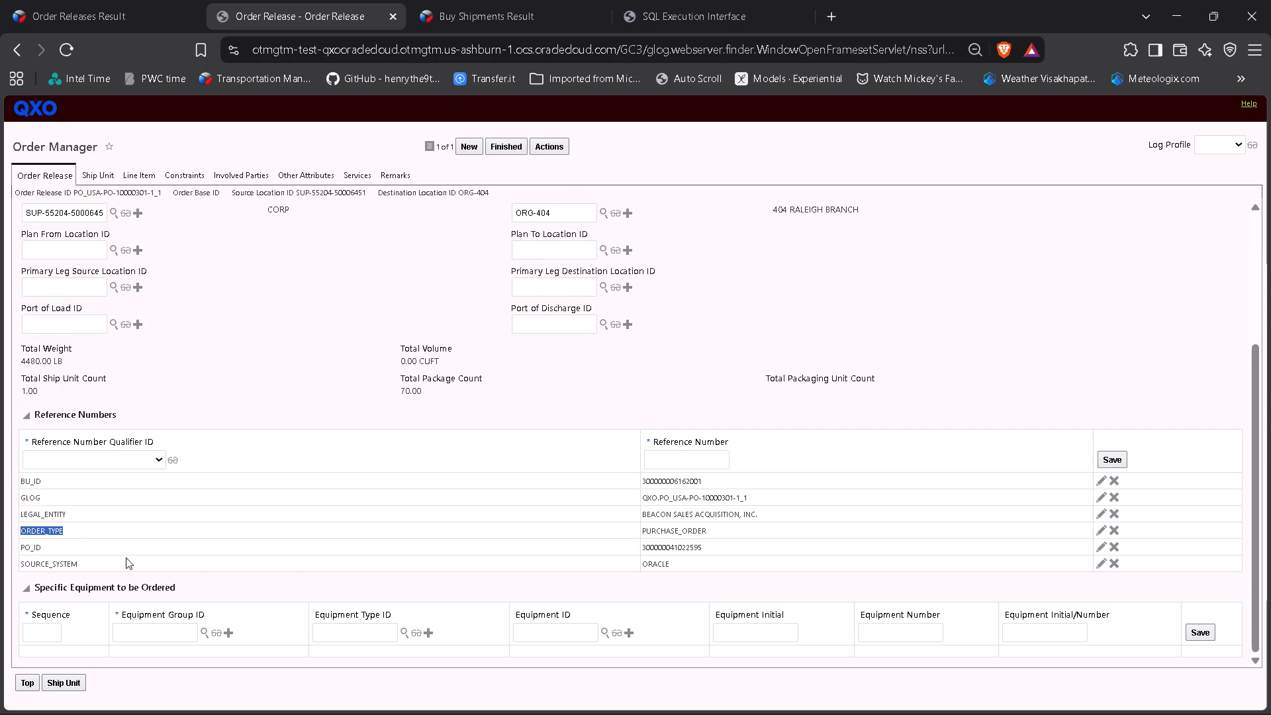
pyautogui.scroll(3, 649, 551)
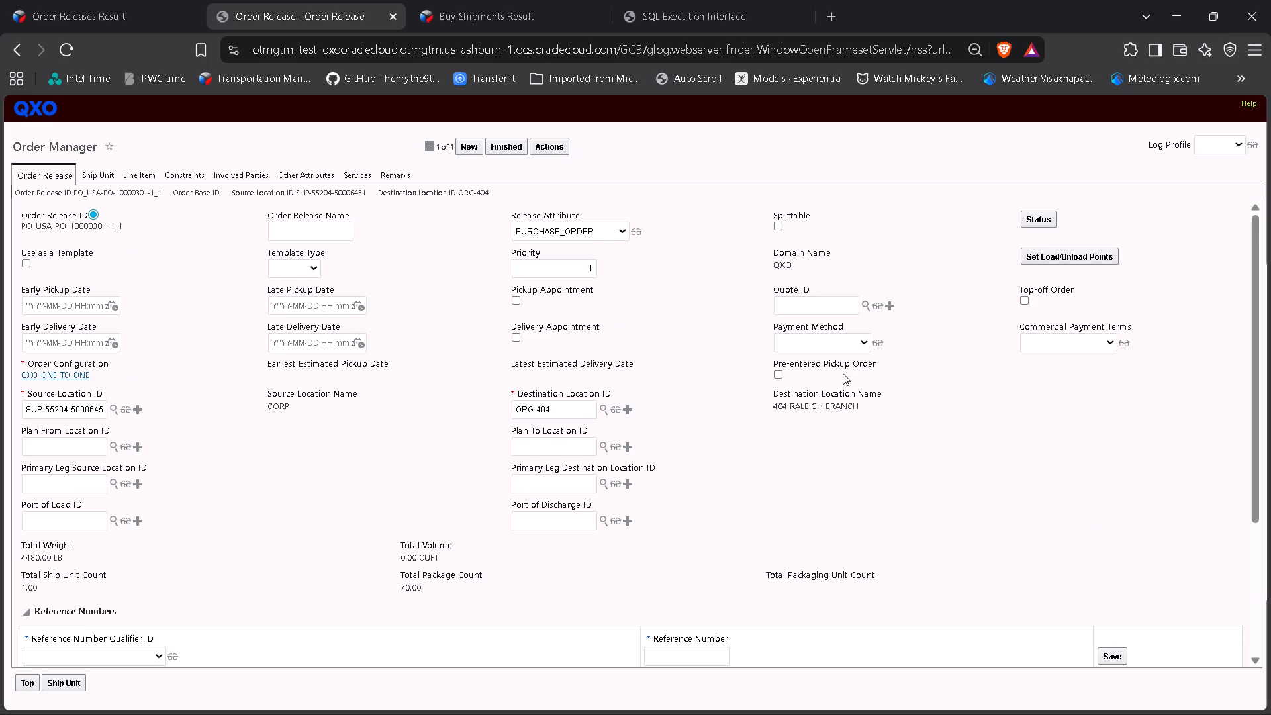
pyautogui.click(864, 408)
pyautogui.click(459, 277)
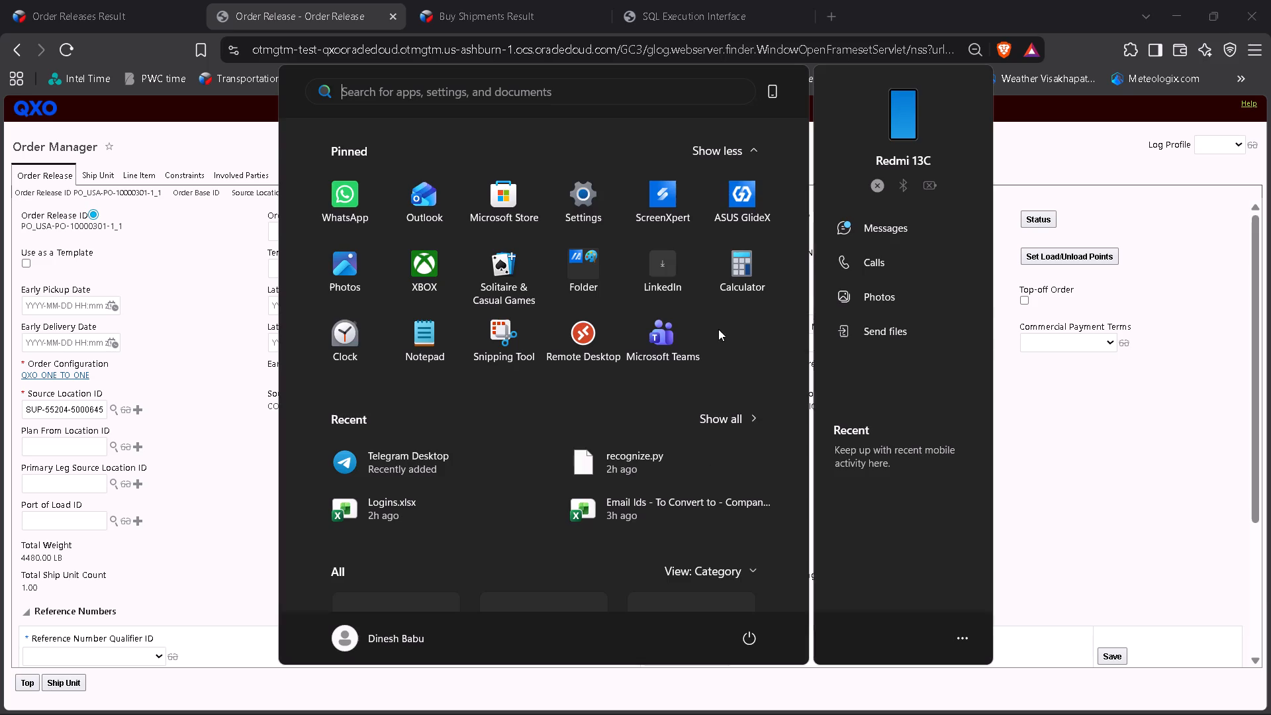
# Switch to the Book1 workbook in Excel, create a new blank workbook from there, and select cell A1.
pyautogui.click(1090, 393)
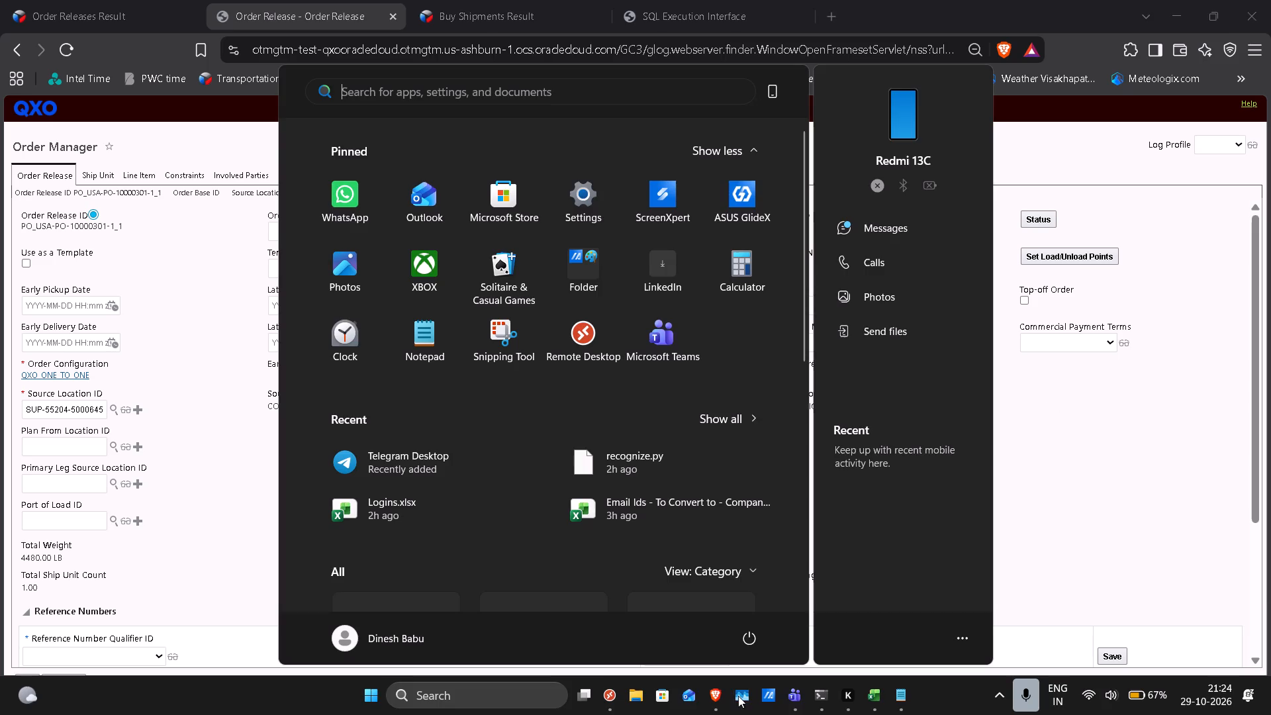
pyautogui.click(867, 690)
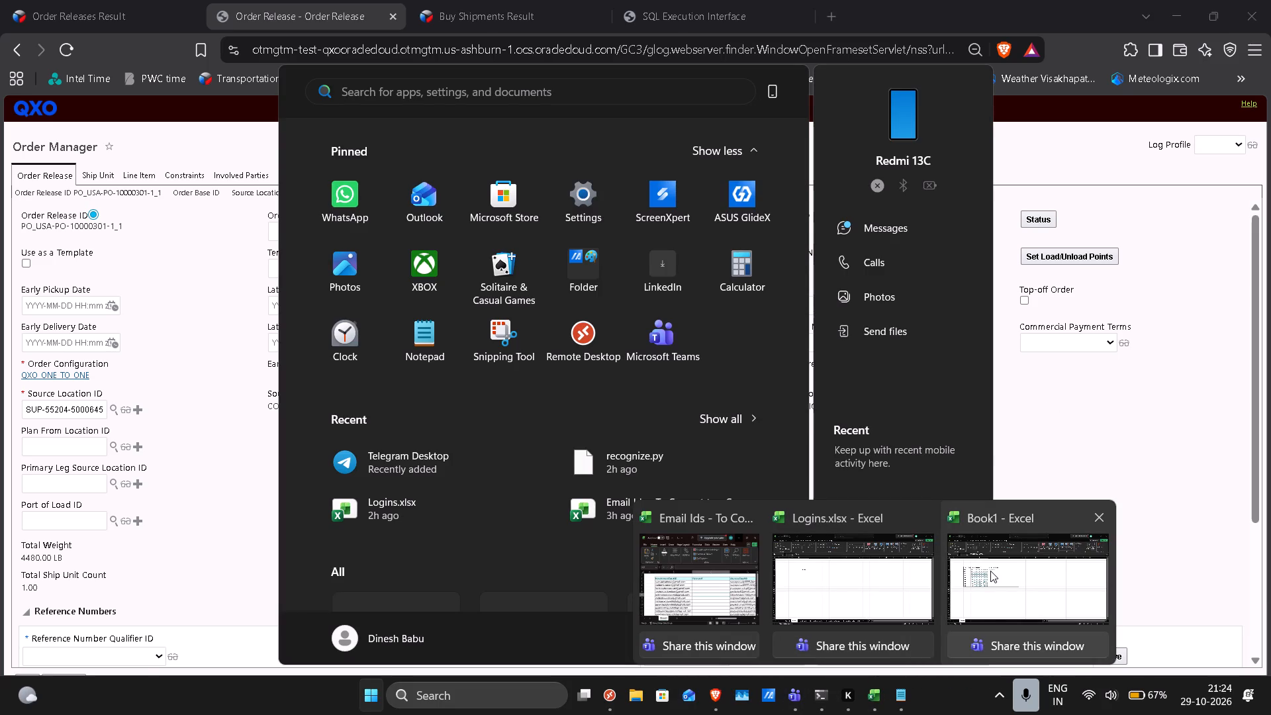
pyautogui.click(879, 569)
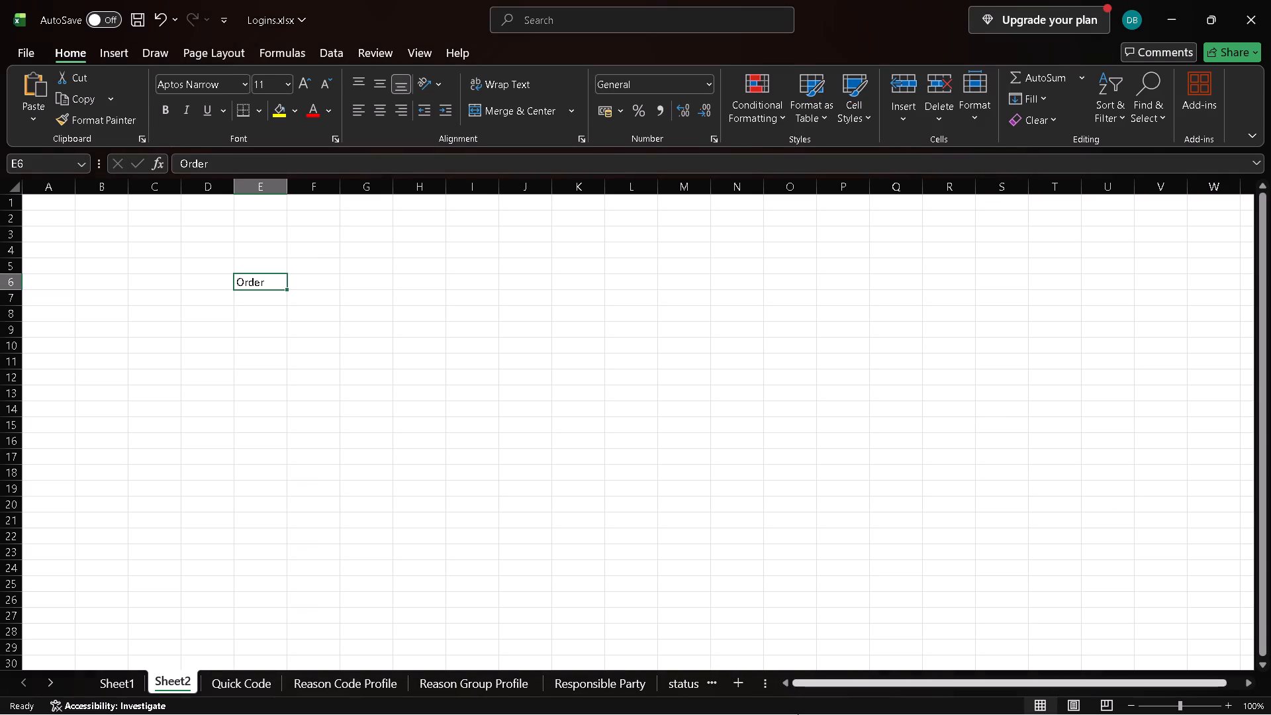
pyautogui.click(869, 702)
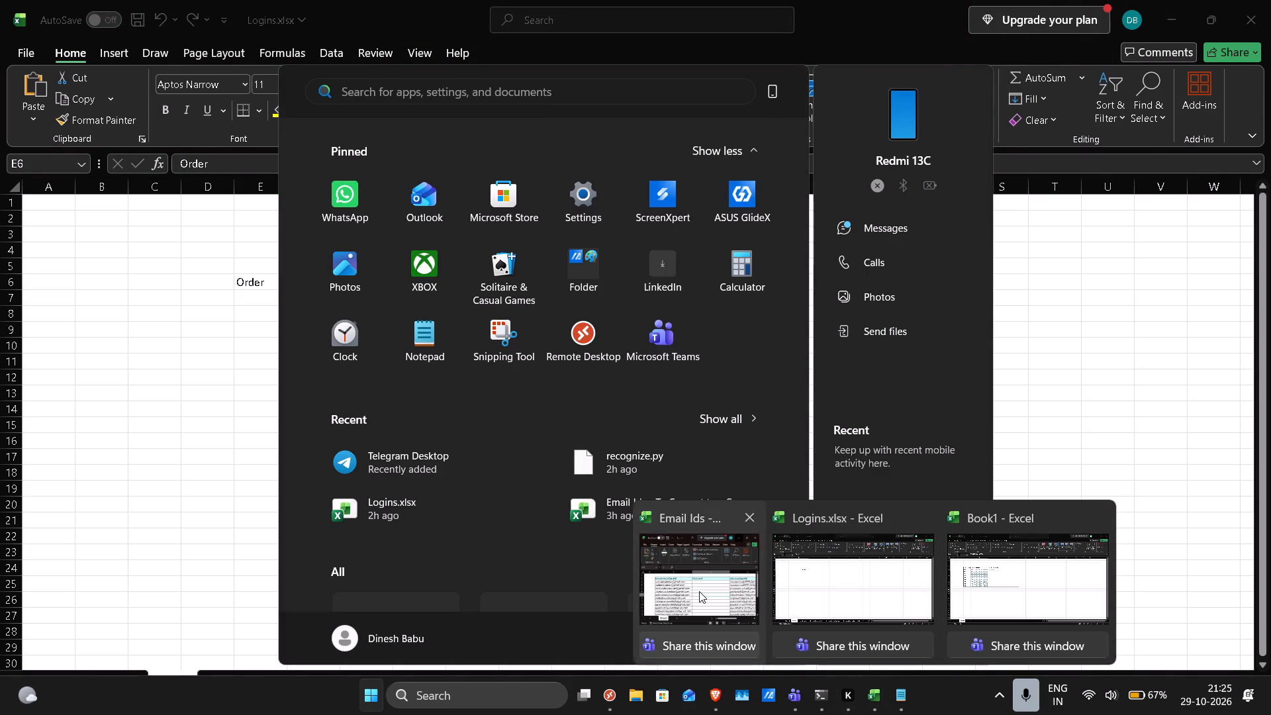
pyautogui.click(1045, 590)
pyautogui.click(165, 421)
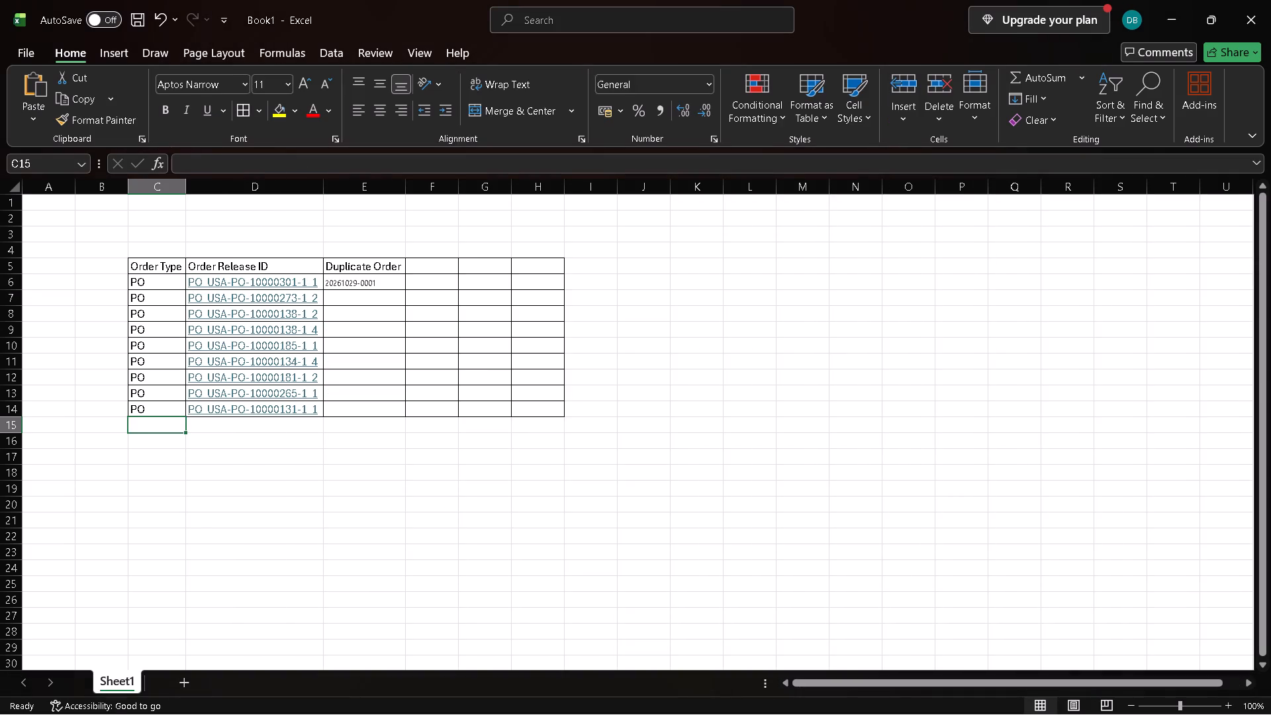
pyautogui.click(22, 56)
pyautogui.click(212, 193)
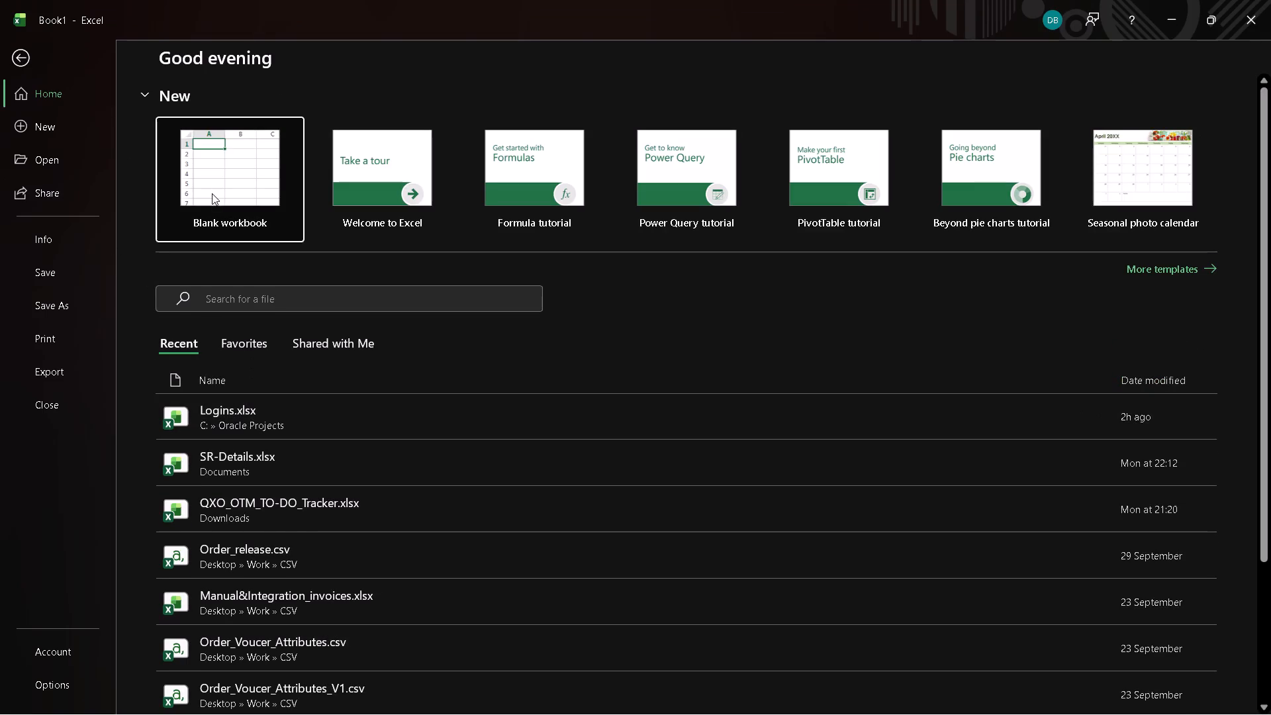
pyautogui.click(42, 215)
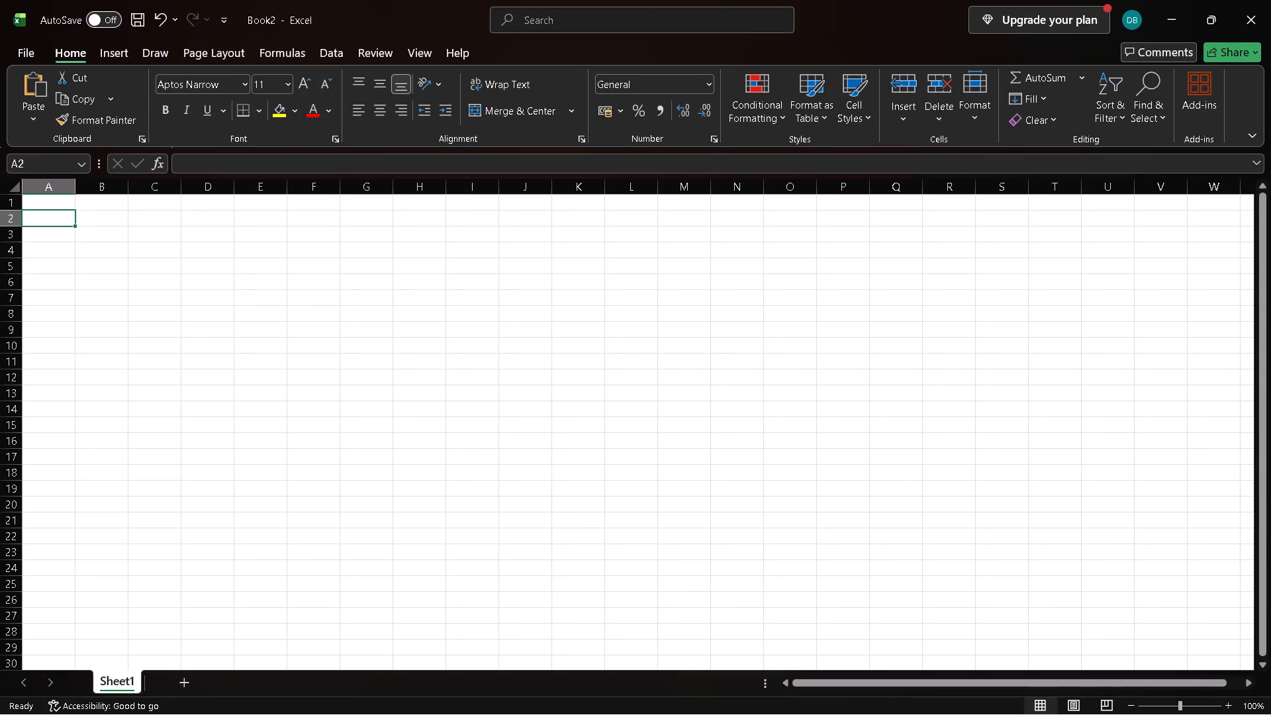
pyautogui.click(50, 205)
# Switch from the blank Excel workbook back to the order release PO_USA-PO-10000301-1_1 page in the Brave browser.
pyautogui.hotkey('alt', 'Tab')
pyautogui.hotkey('alt', 'Tab')
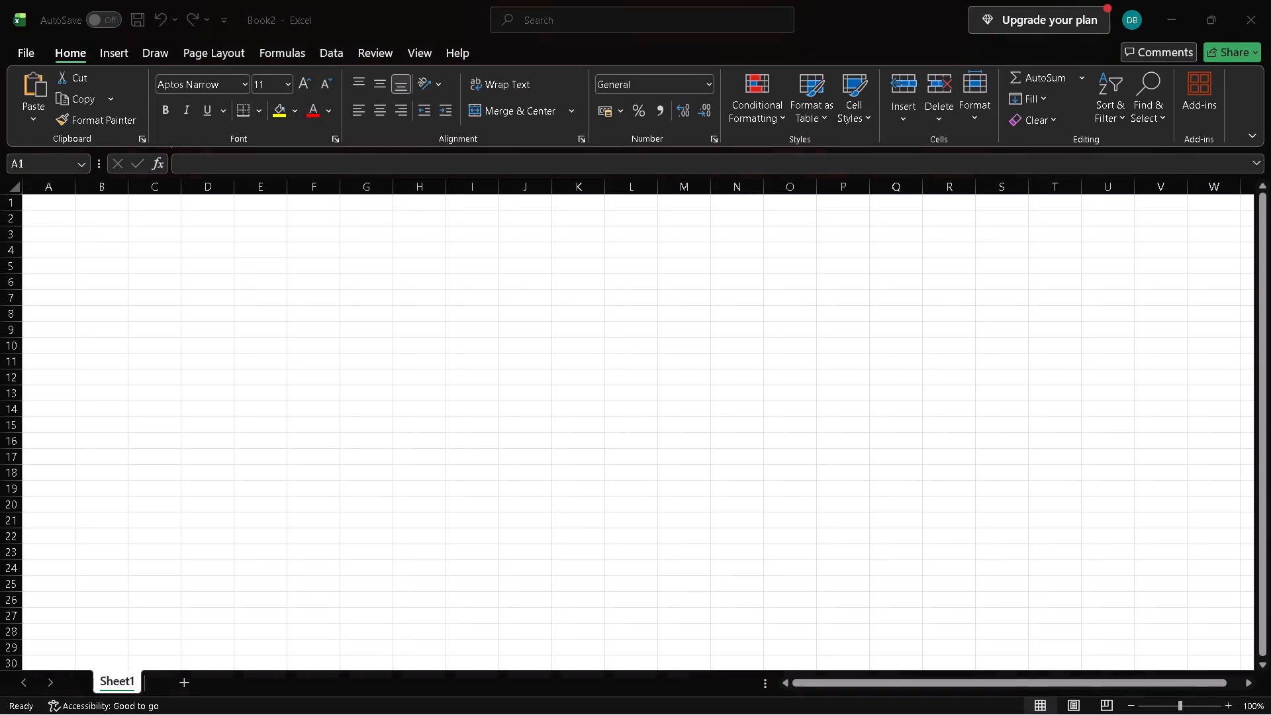
pyautogui.hotkey('alt', 'Tab')
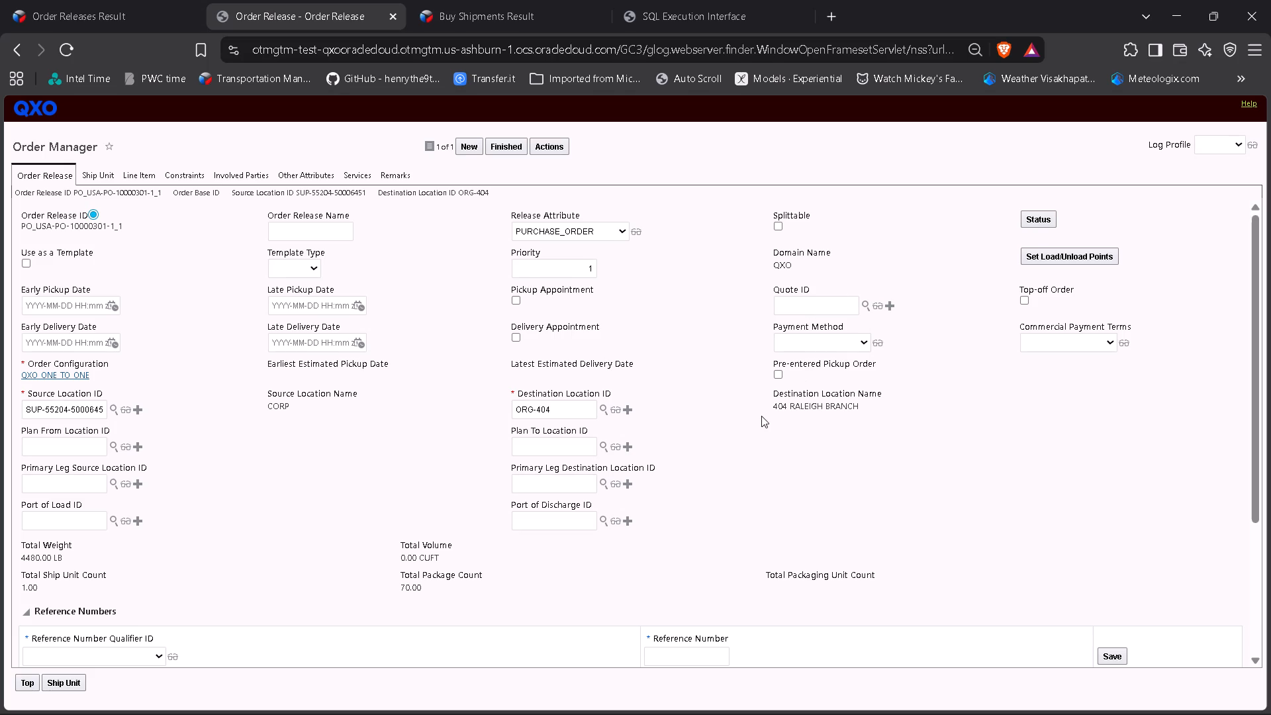
pyautogui.click(759, 418)
pyautogui.hotkey('alt', 'Tab')
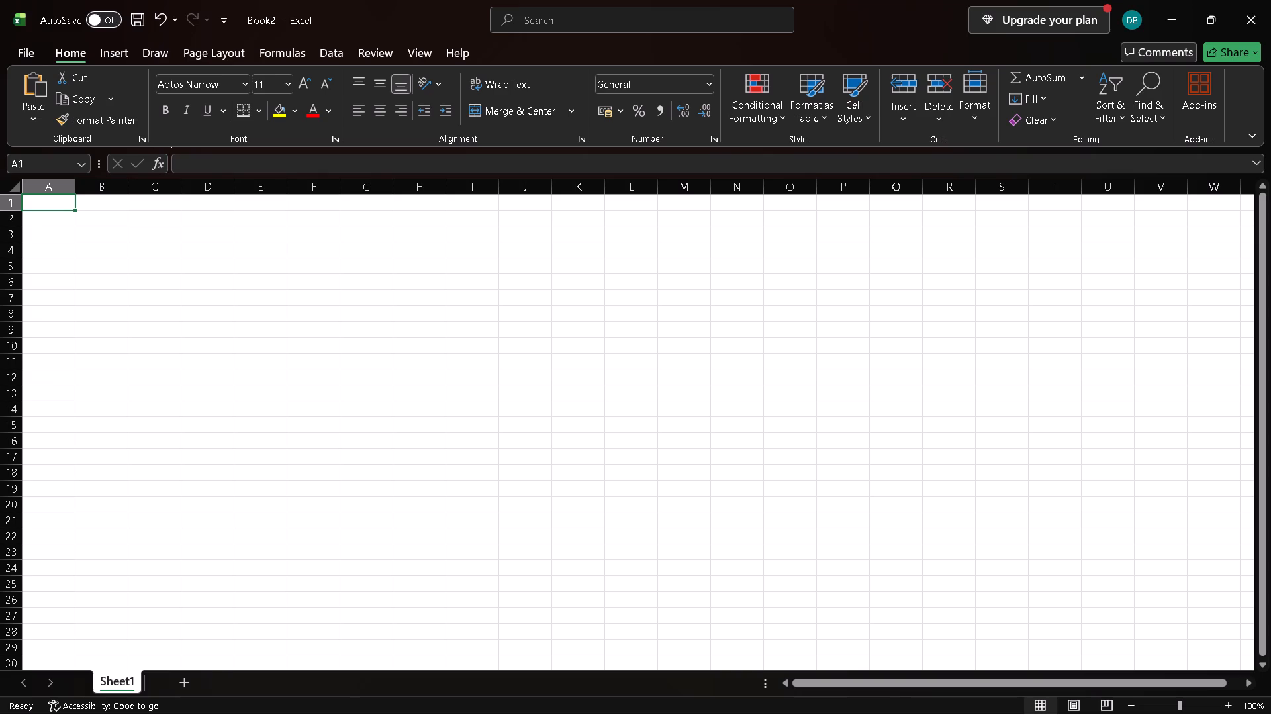
pyautogui.hotkey('alt', 'Tab')
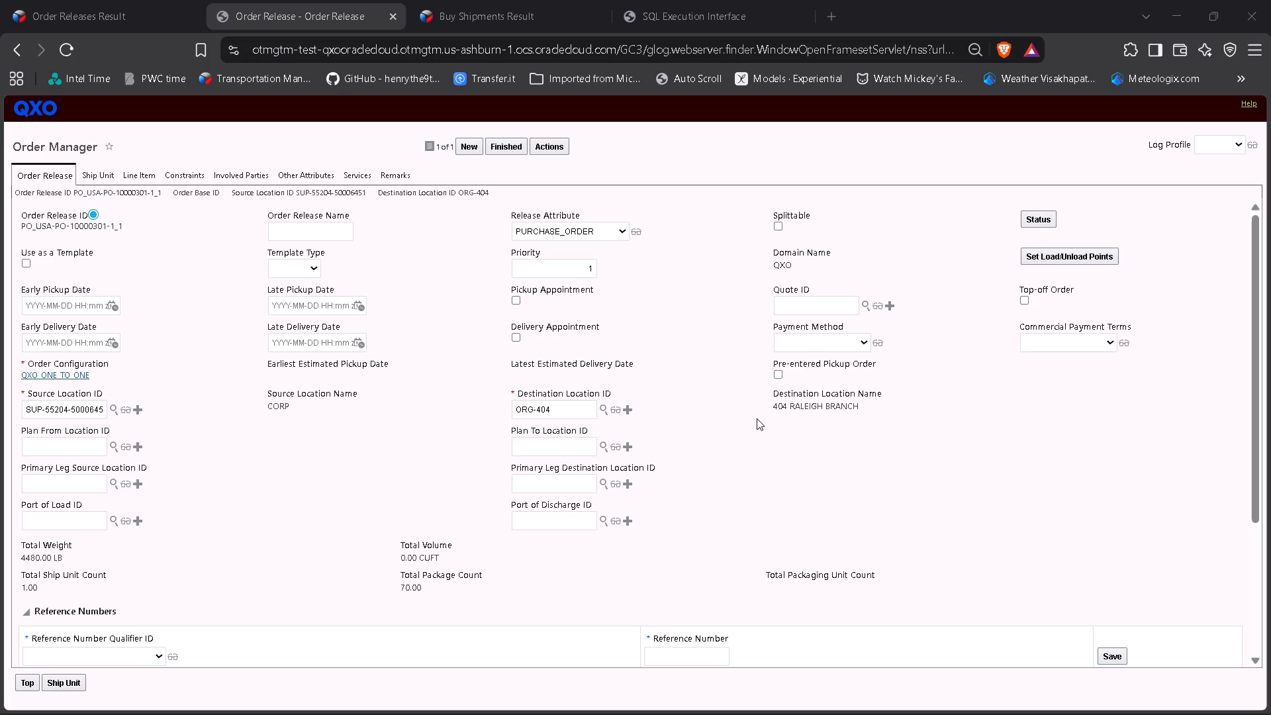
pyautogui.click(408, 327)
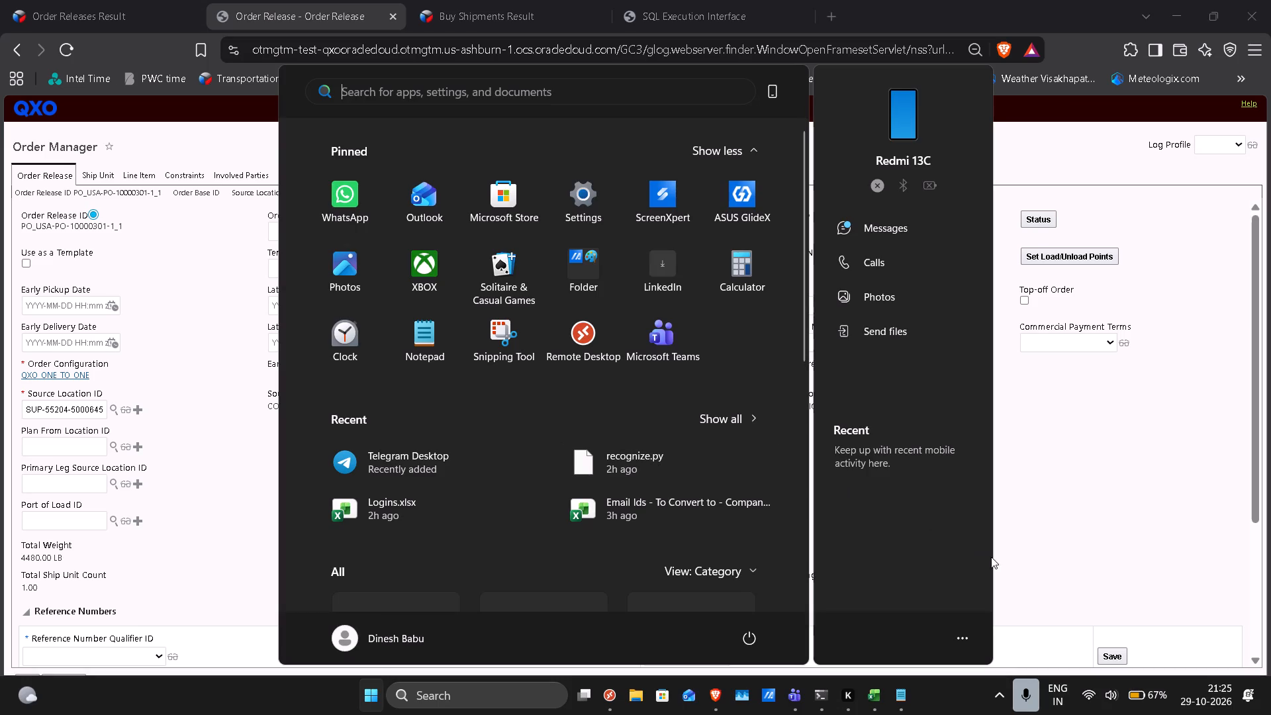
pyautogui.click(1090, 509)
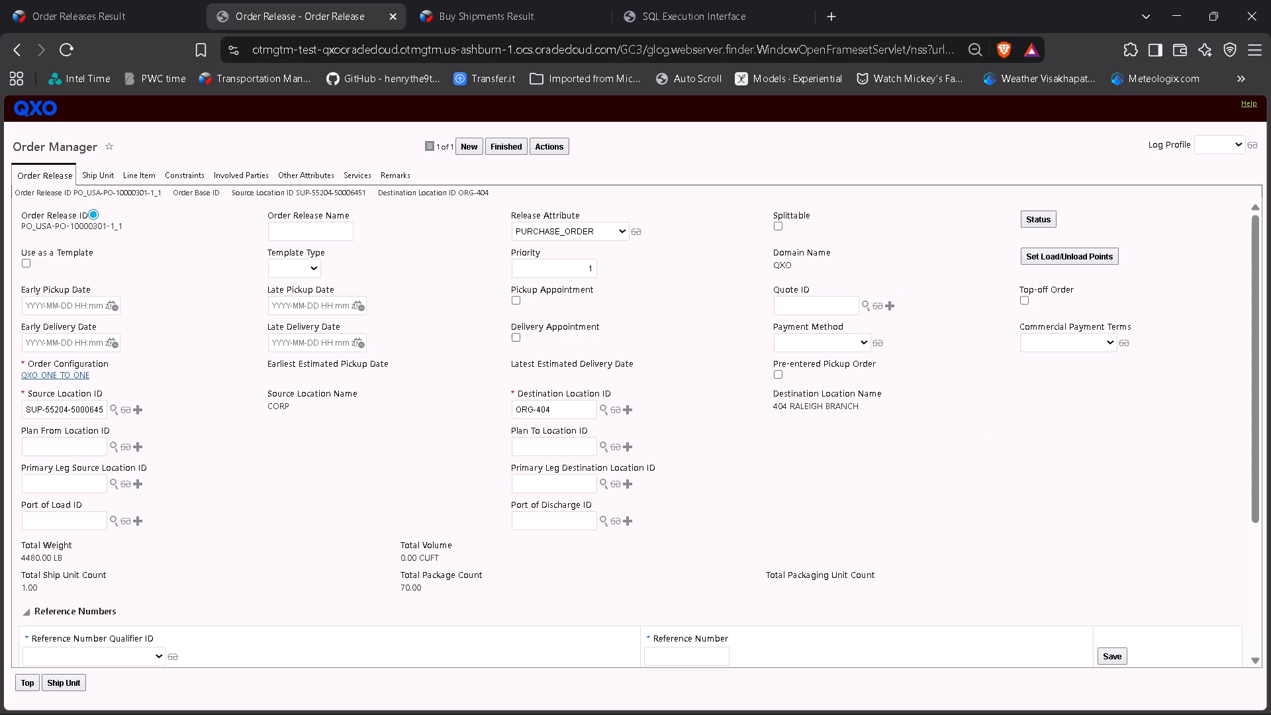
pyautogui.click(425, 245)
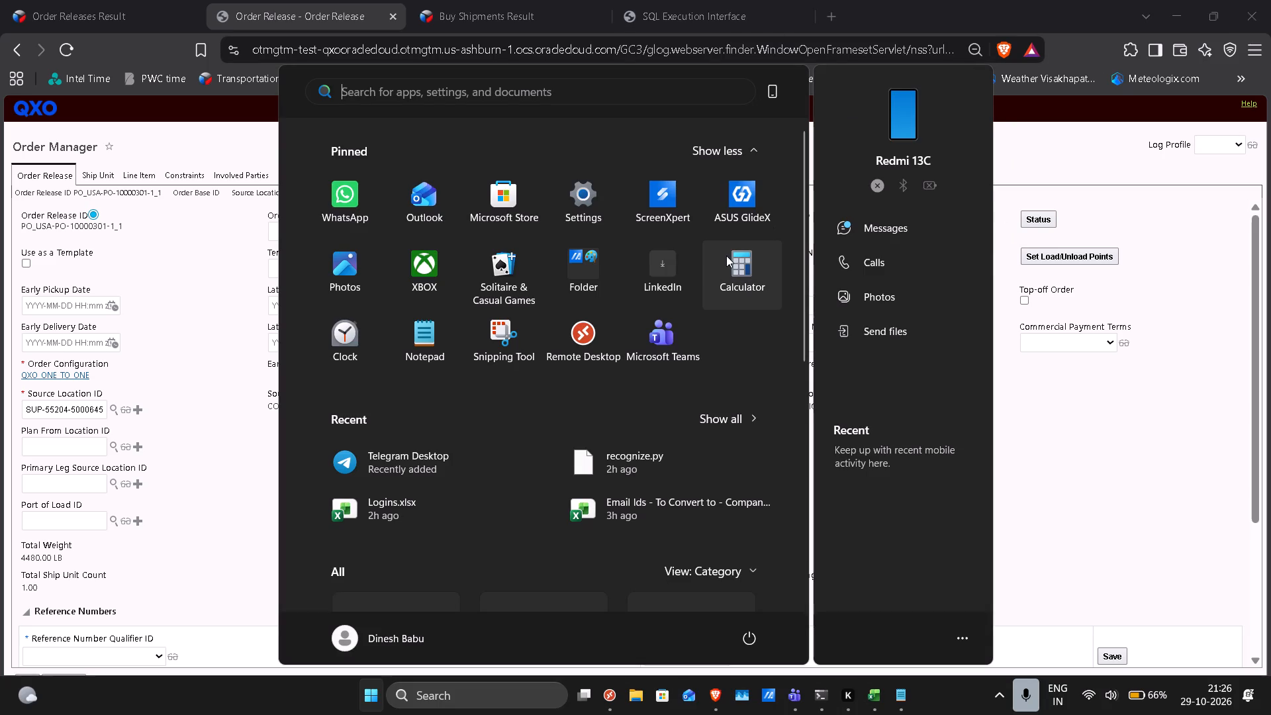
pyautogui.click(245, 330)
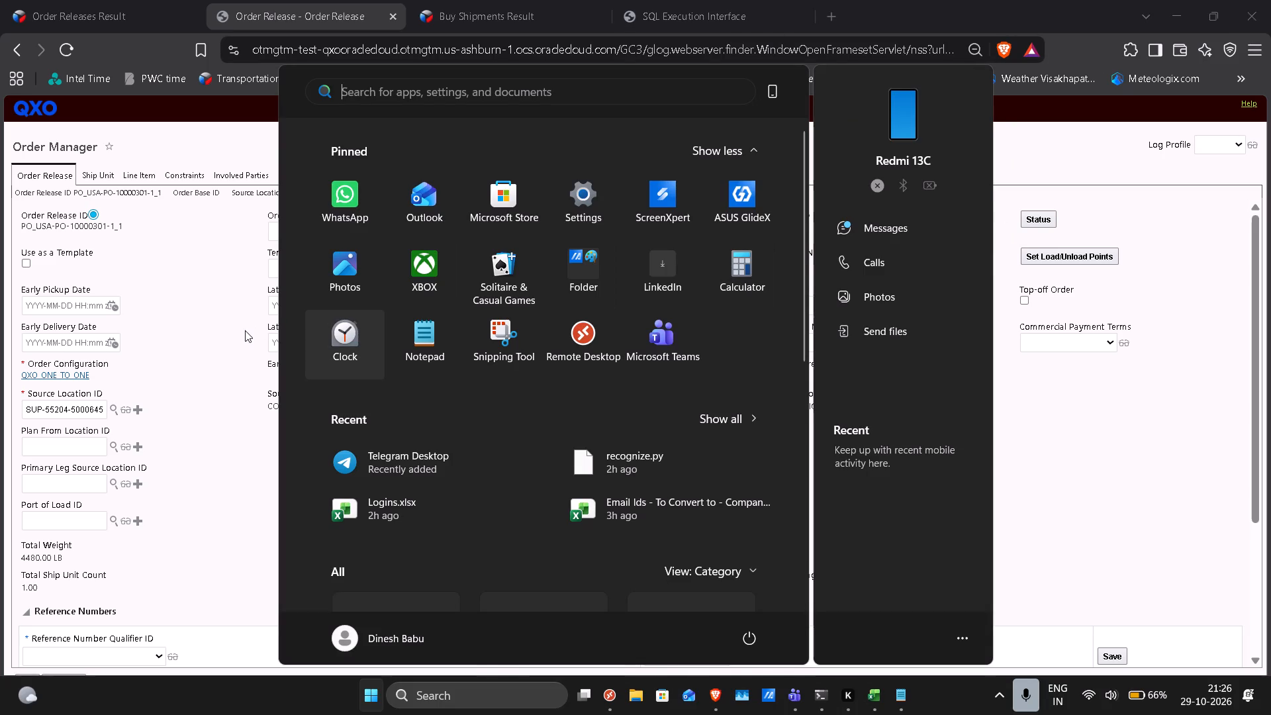
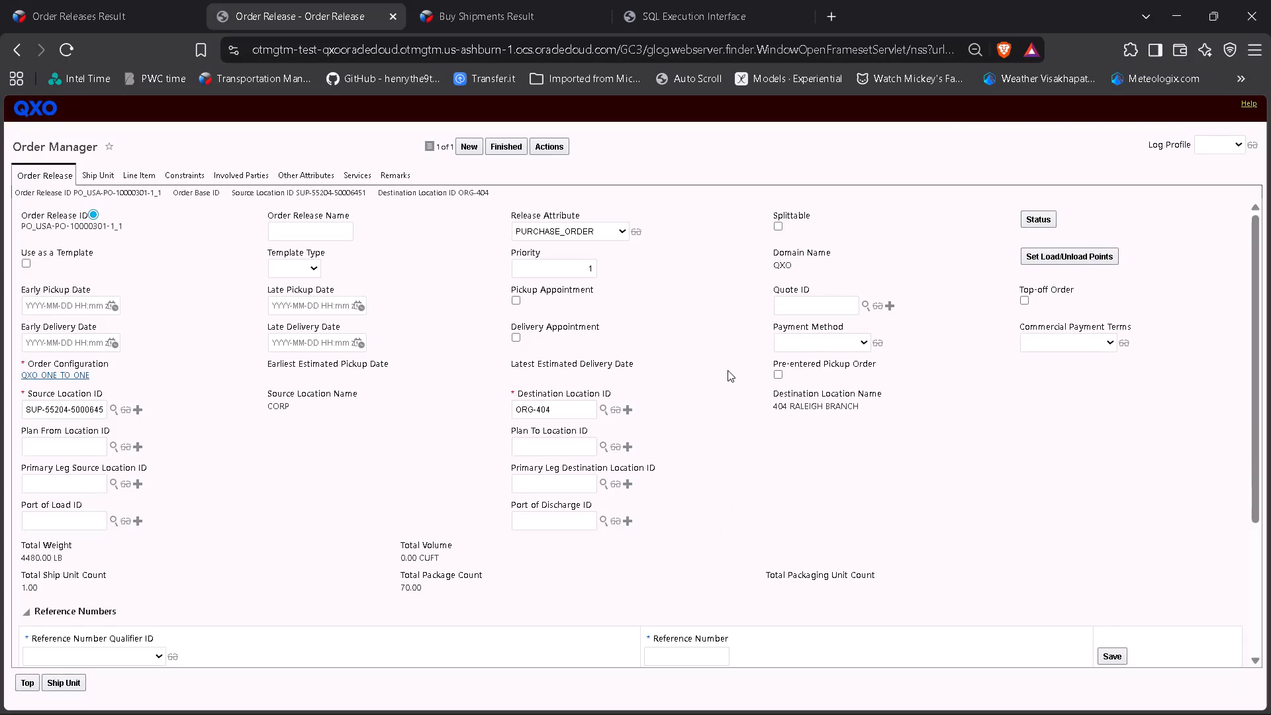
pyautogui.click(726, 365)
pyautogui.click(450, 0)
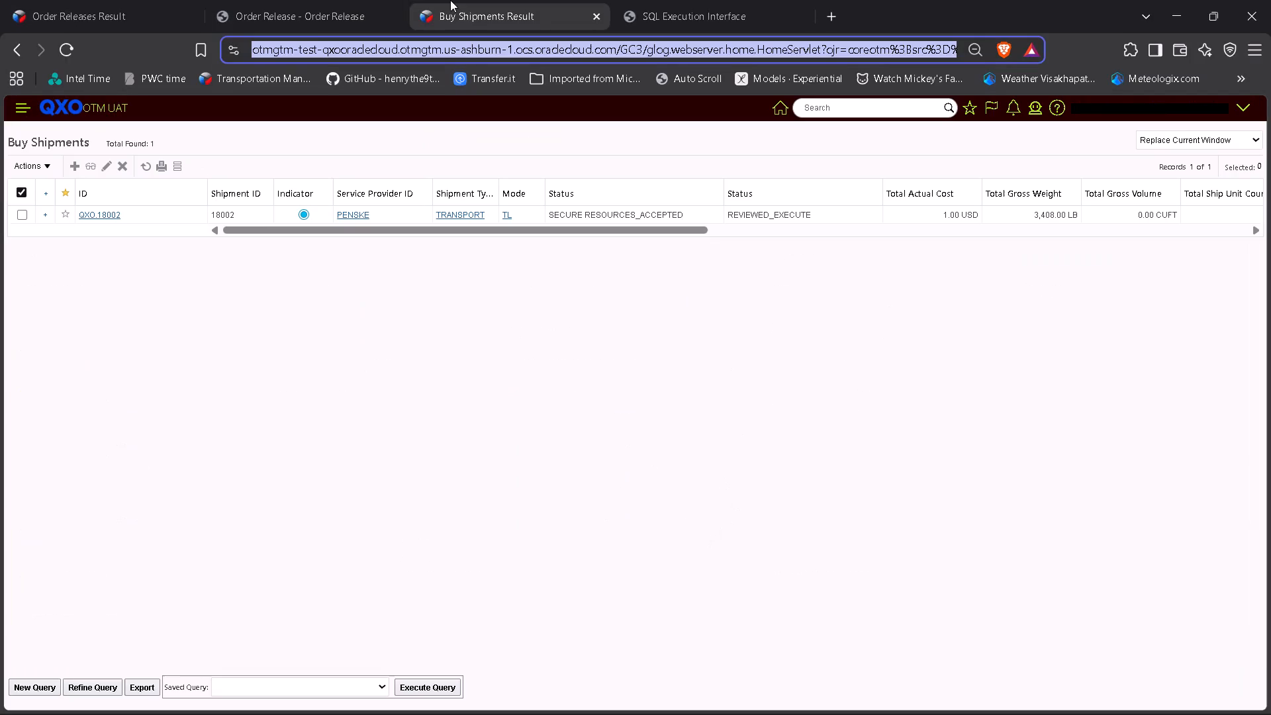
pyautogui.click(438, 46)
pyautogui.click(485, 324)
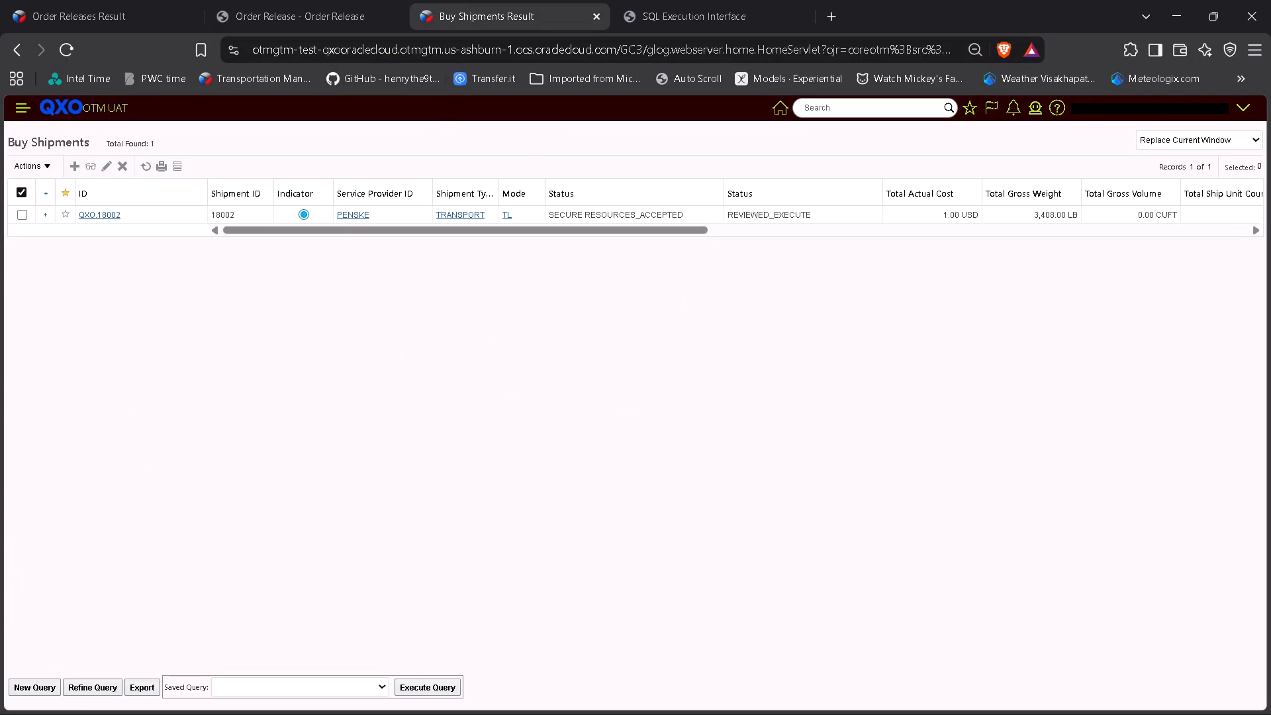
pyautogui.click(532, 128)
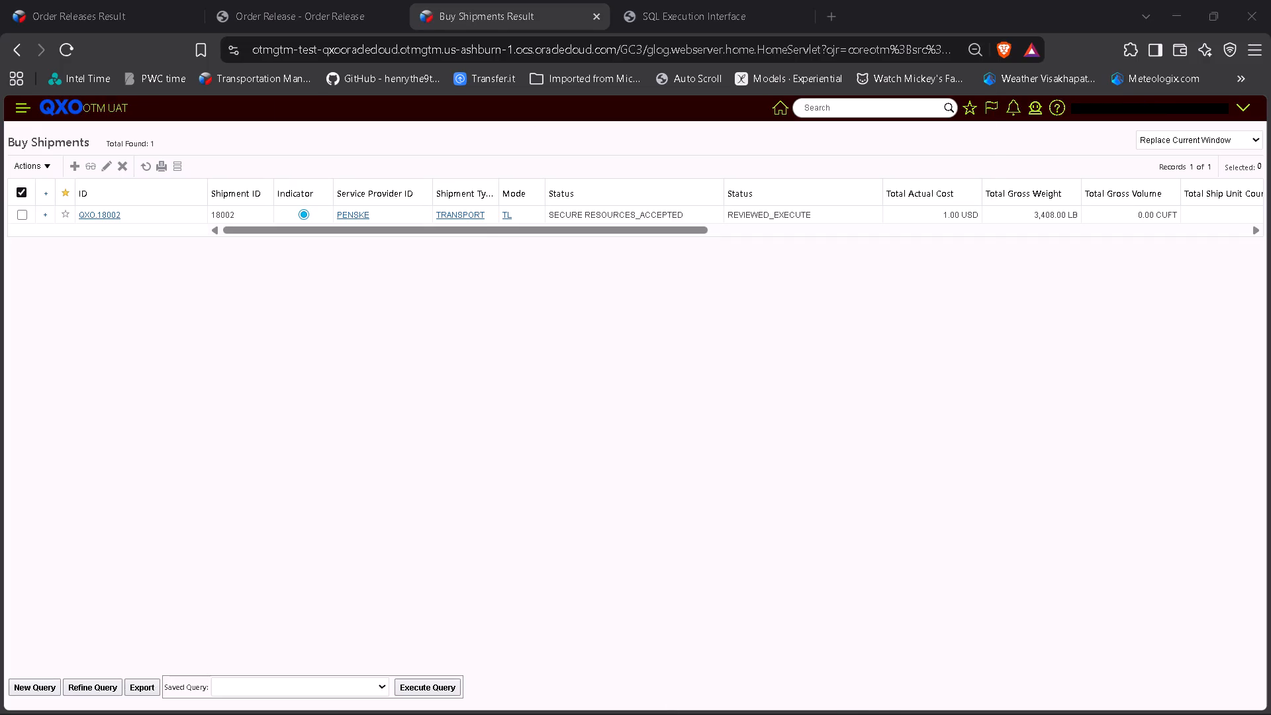
# Switch to Book1 in Excel, search its files for "statu", open VOUCHER_STATUS.csv, and autofit all of its columns.
pyautogui.click(878, 700)
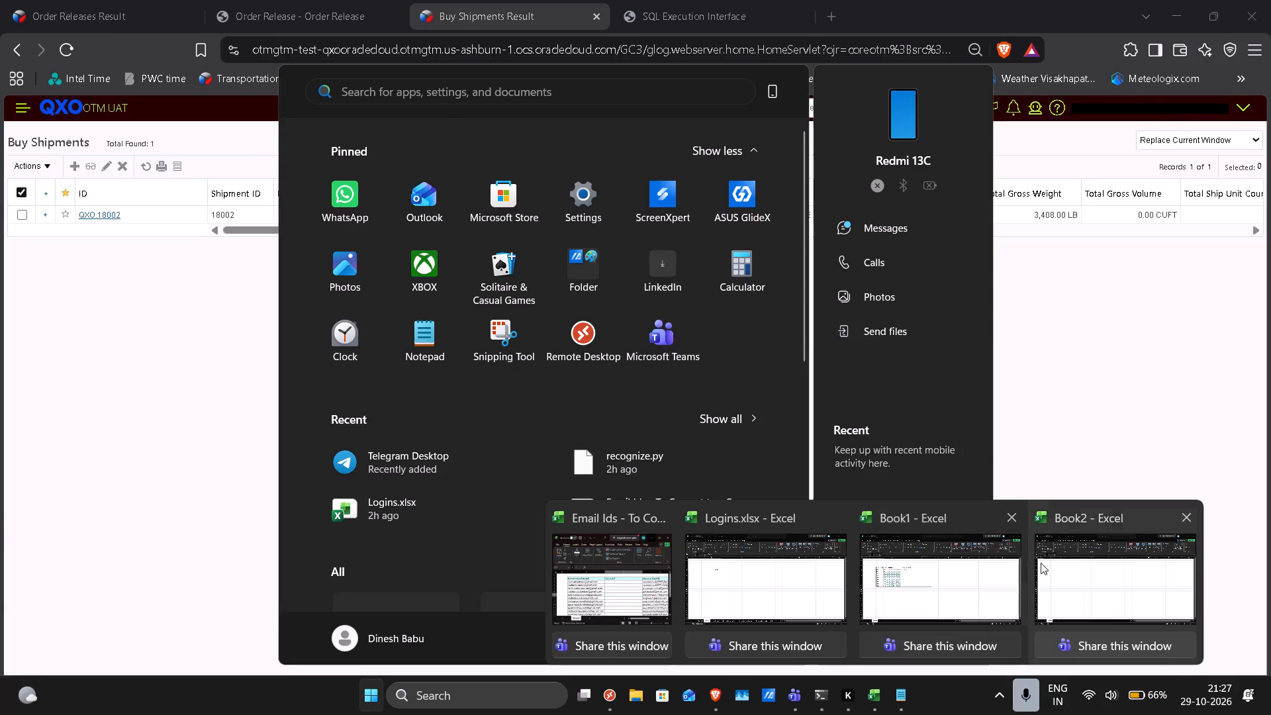
pyautogui.click(1001, 569)
pyautogui.click(37, 50)
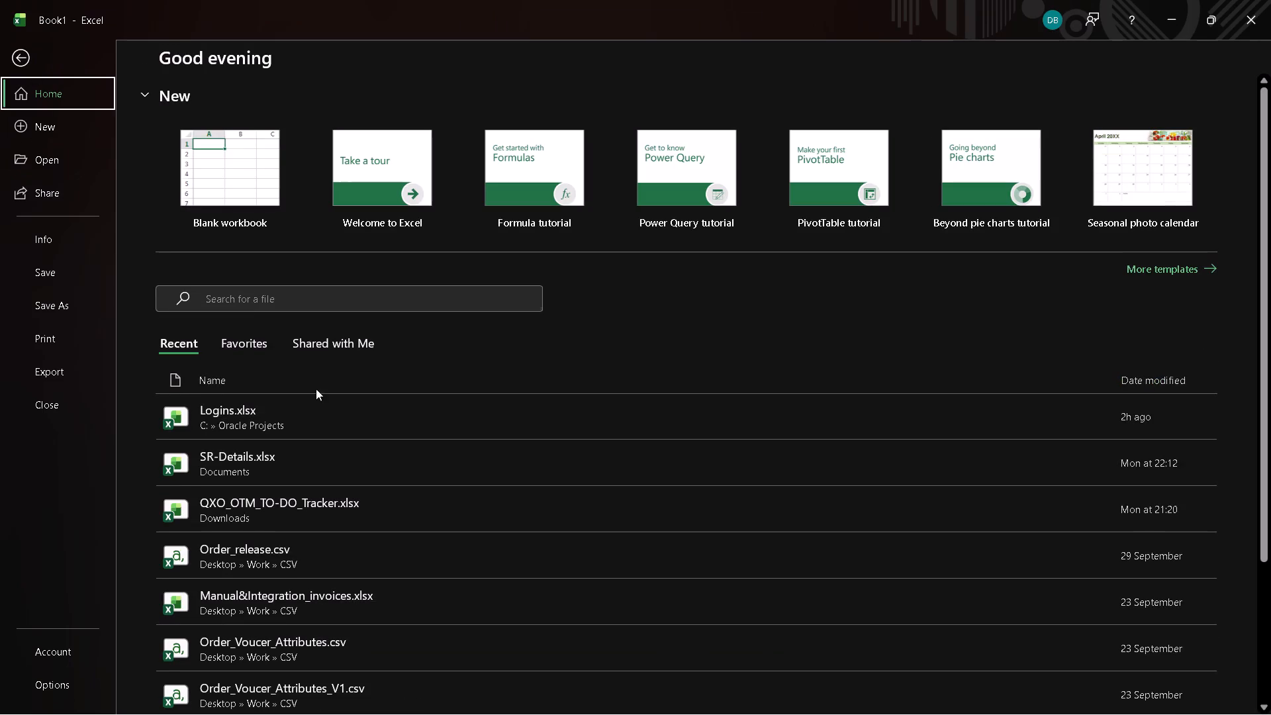
pyautogui.click(331, 286)
pyautogui.click(328, 296)
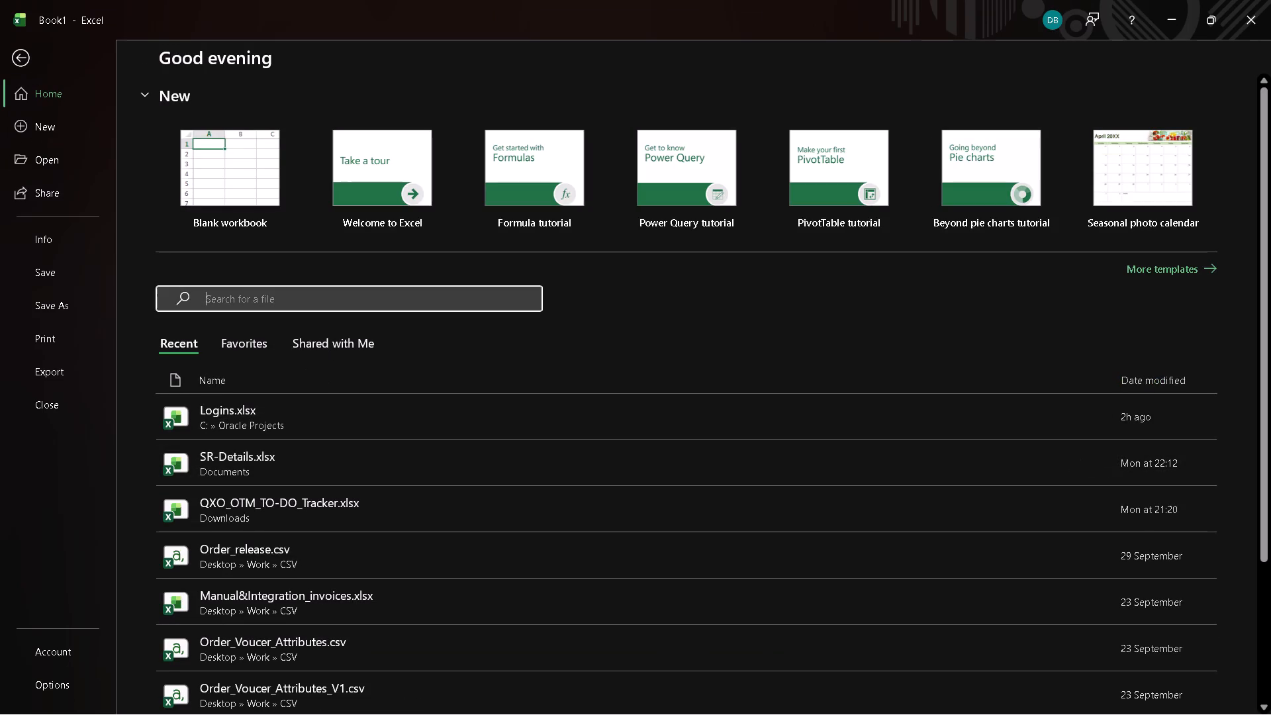
pyautogui.write('statu')
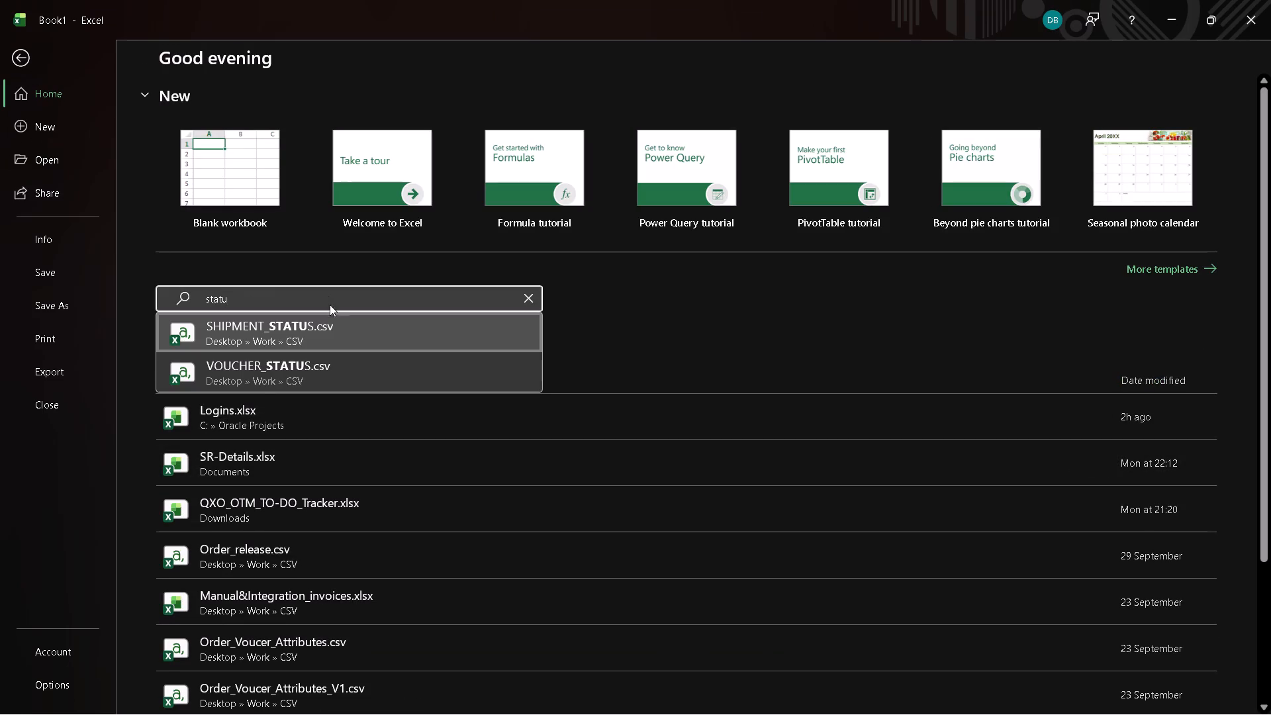
pyautogui.click(225, 366)
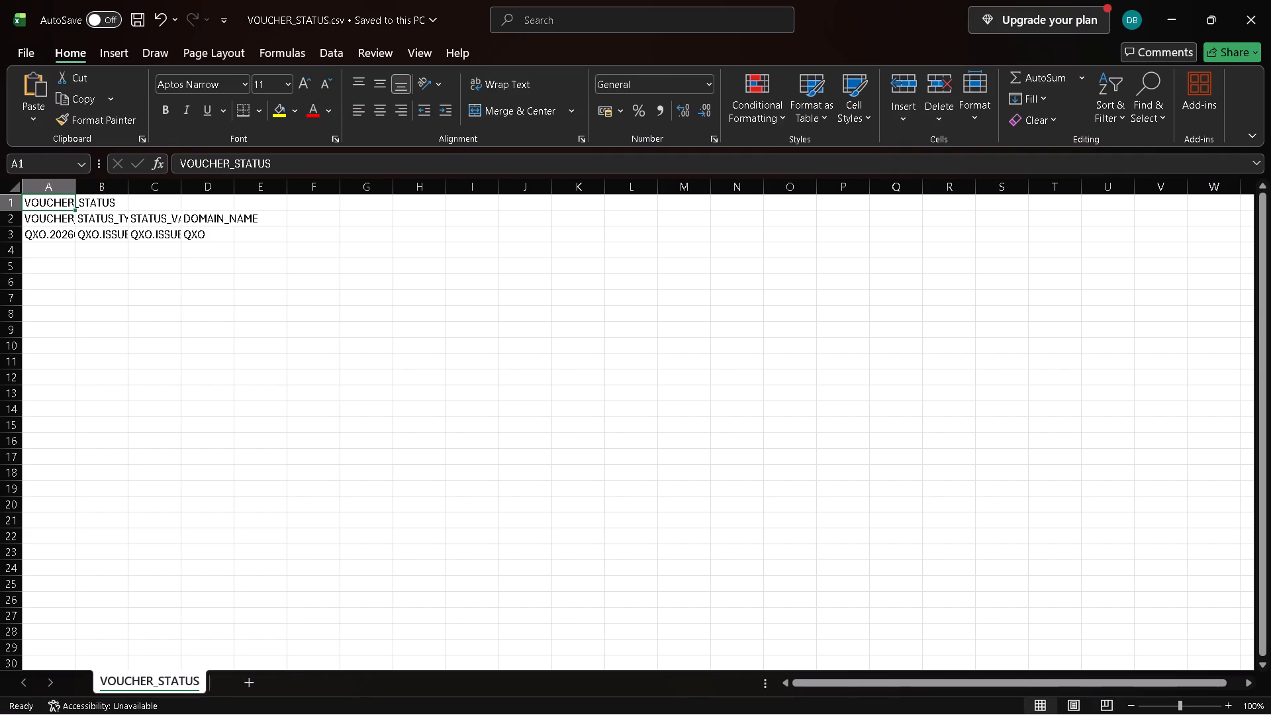
pyautogui.click(20, 190)
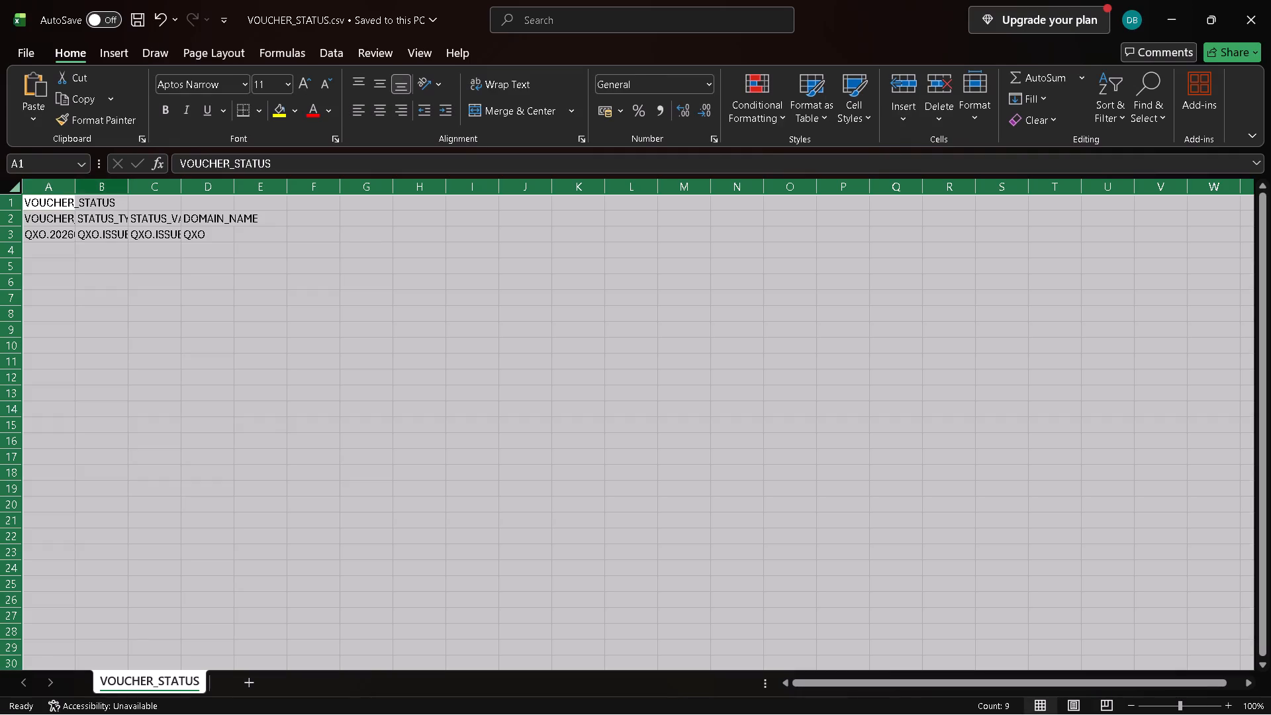
pyautogui.doubleClick(130, 190)
# Search the Excel files for "voucher", open Voucher3.csv from the Work CSV folder, and autofit all of its columns.
pyautogui.click(36, 47)
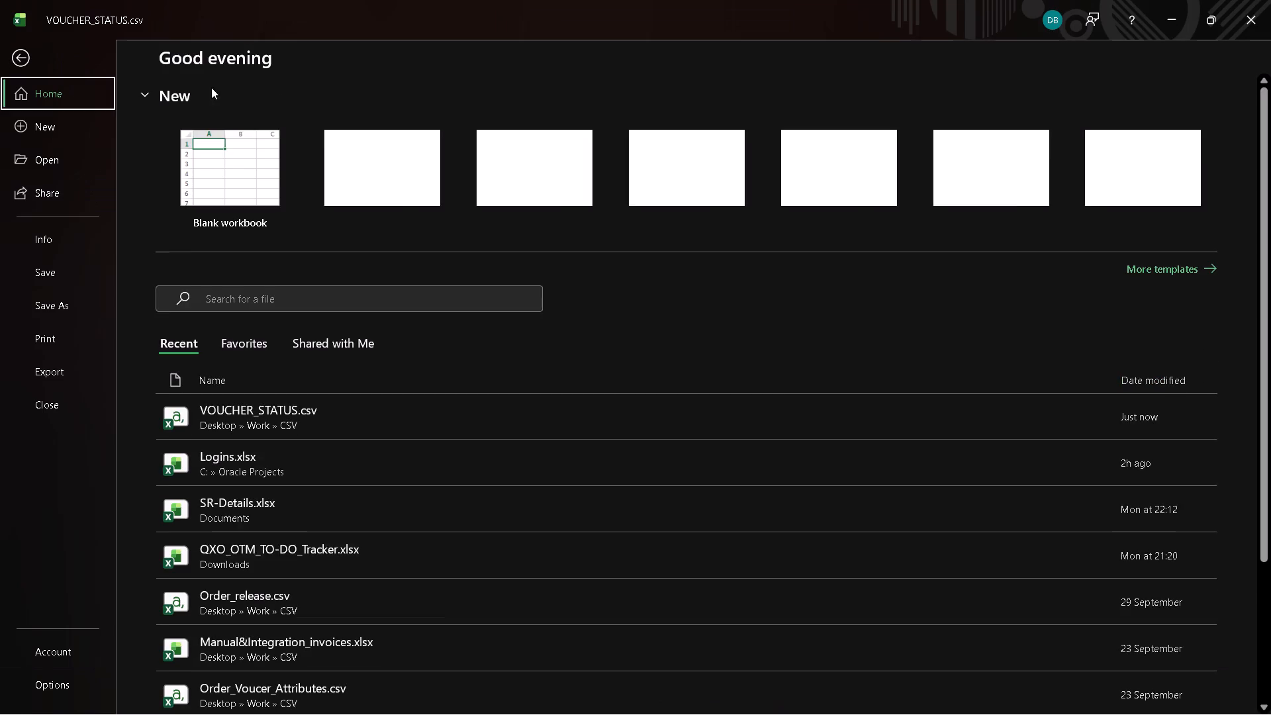
pyautogui.click(230, 305)
pyautogui.click(240, 289)
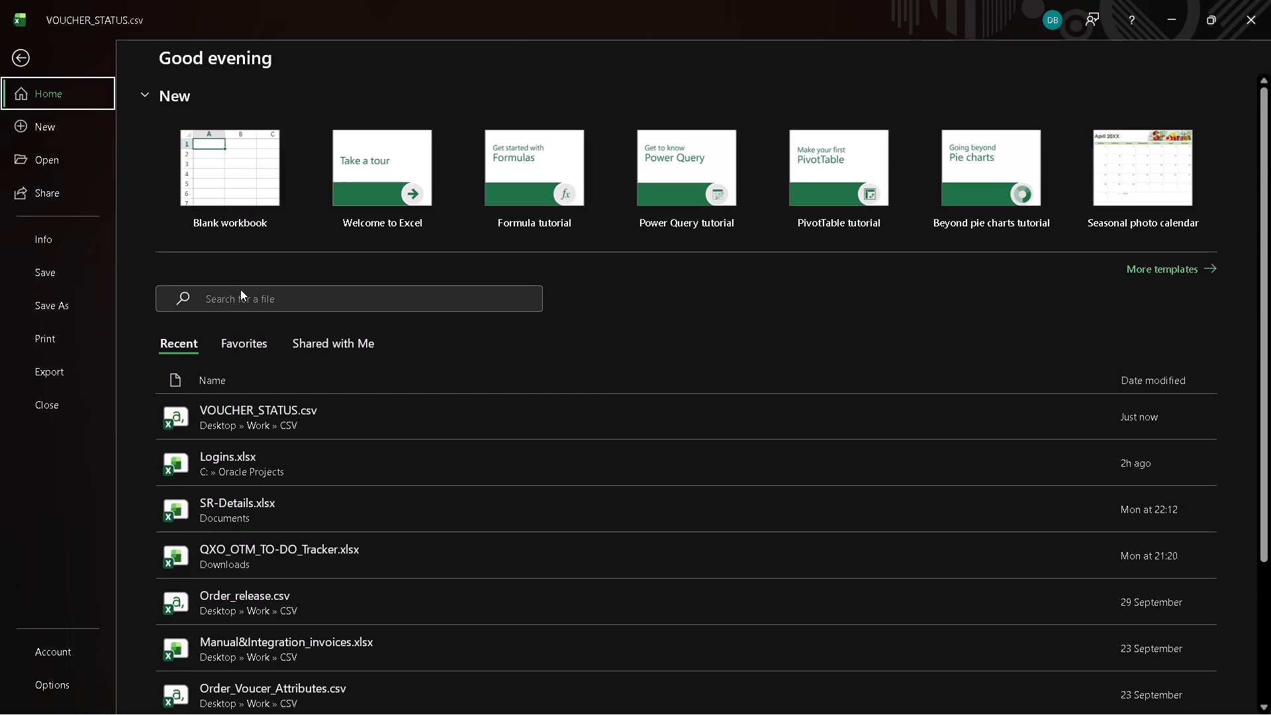
pyautogui.click(253, 296)
pyautogui.write('voucher')
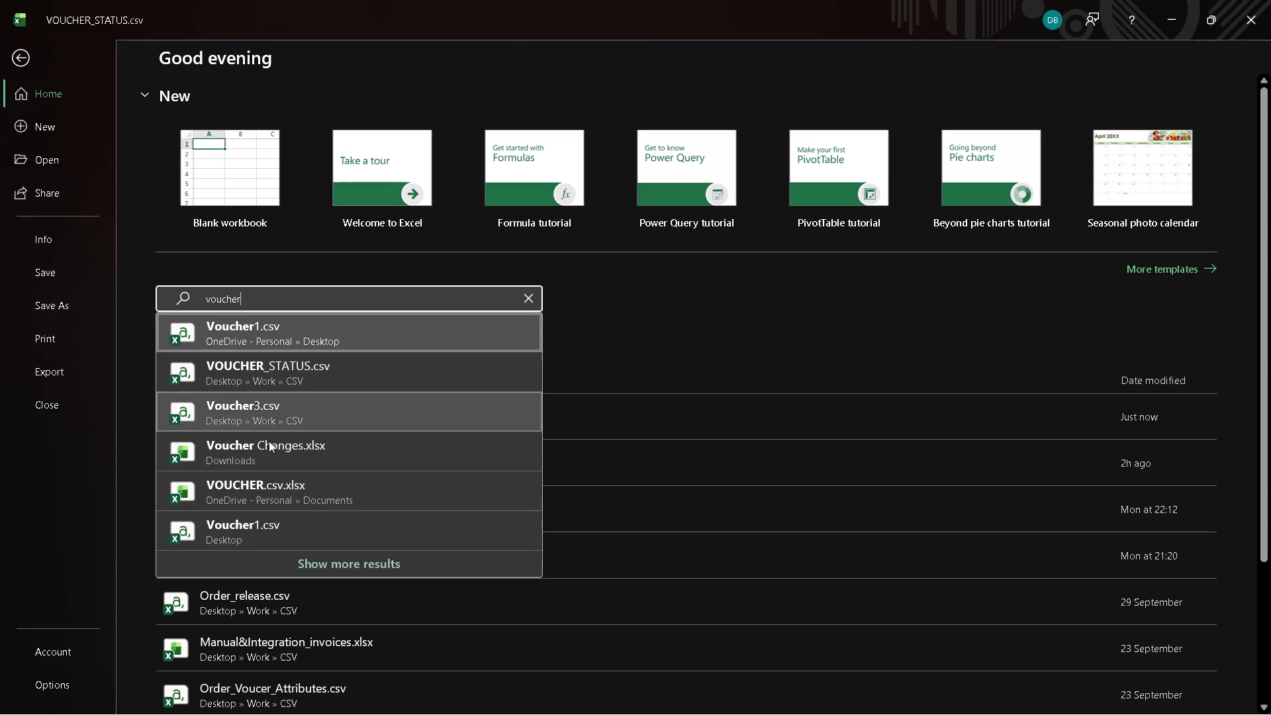
pyautogui.click(281, 406)
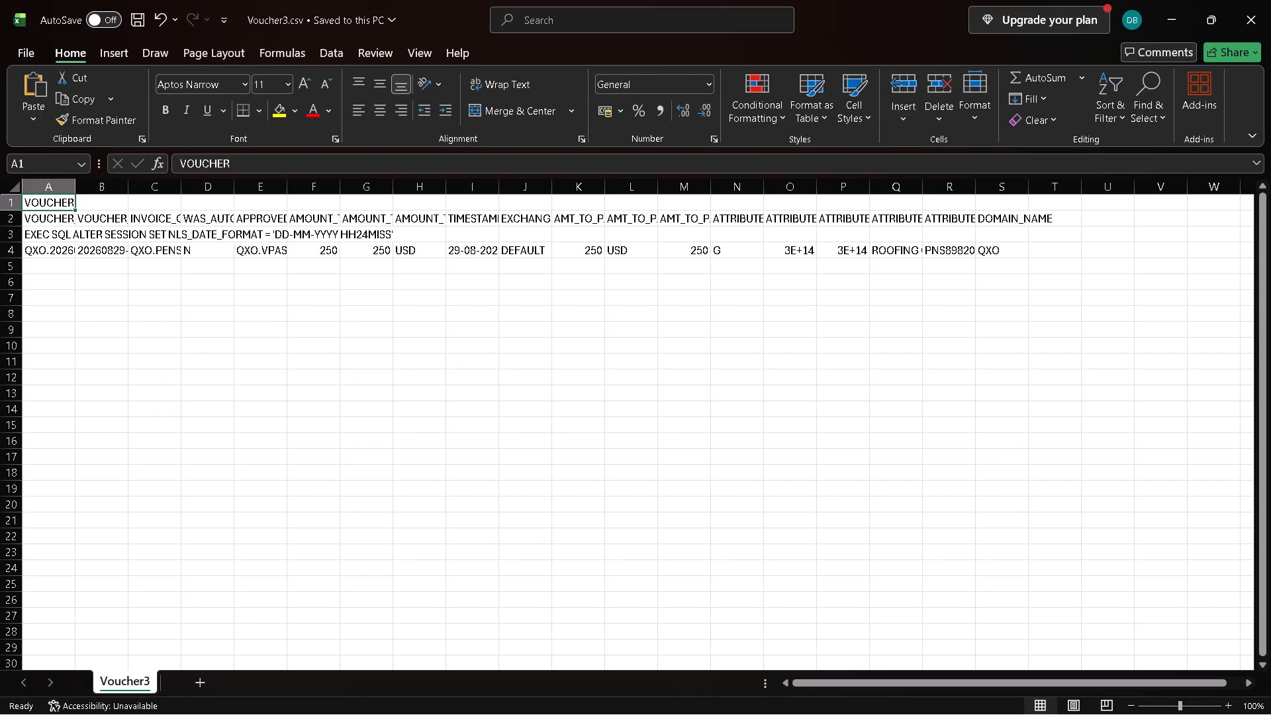
pyautogui.click(16, 189)
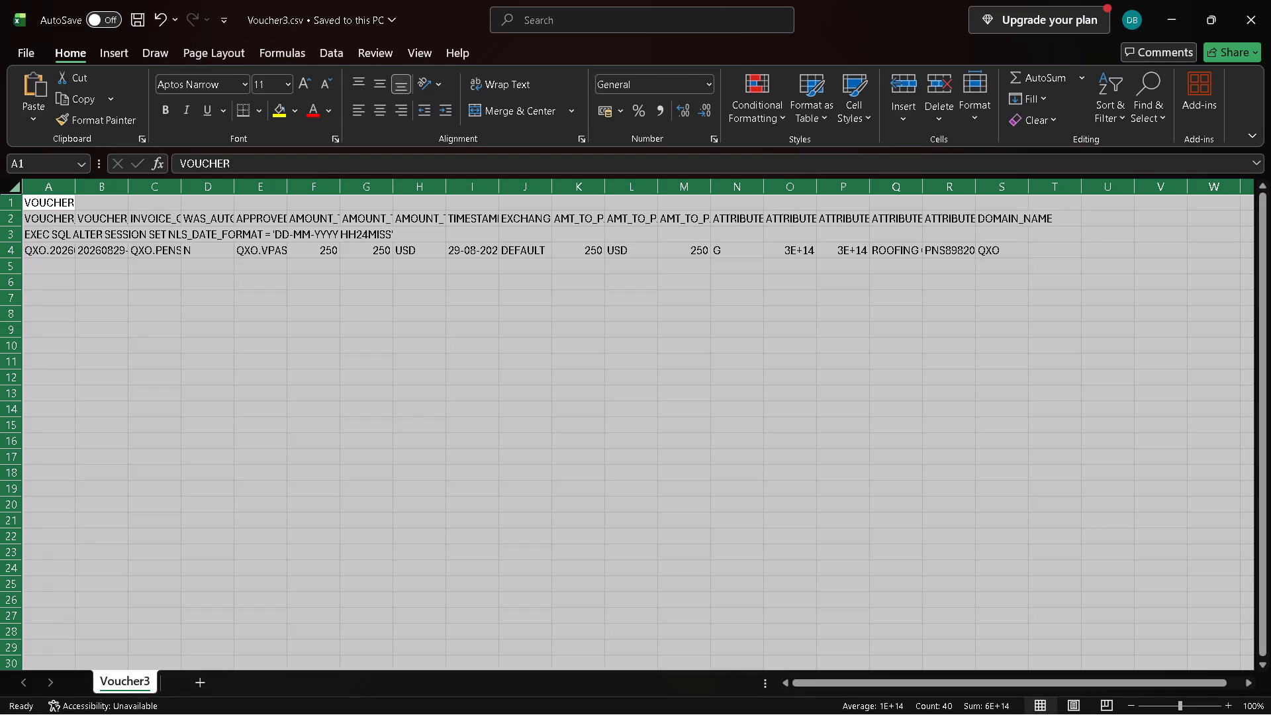
pyautogui.doubleClick(71, 185)
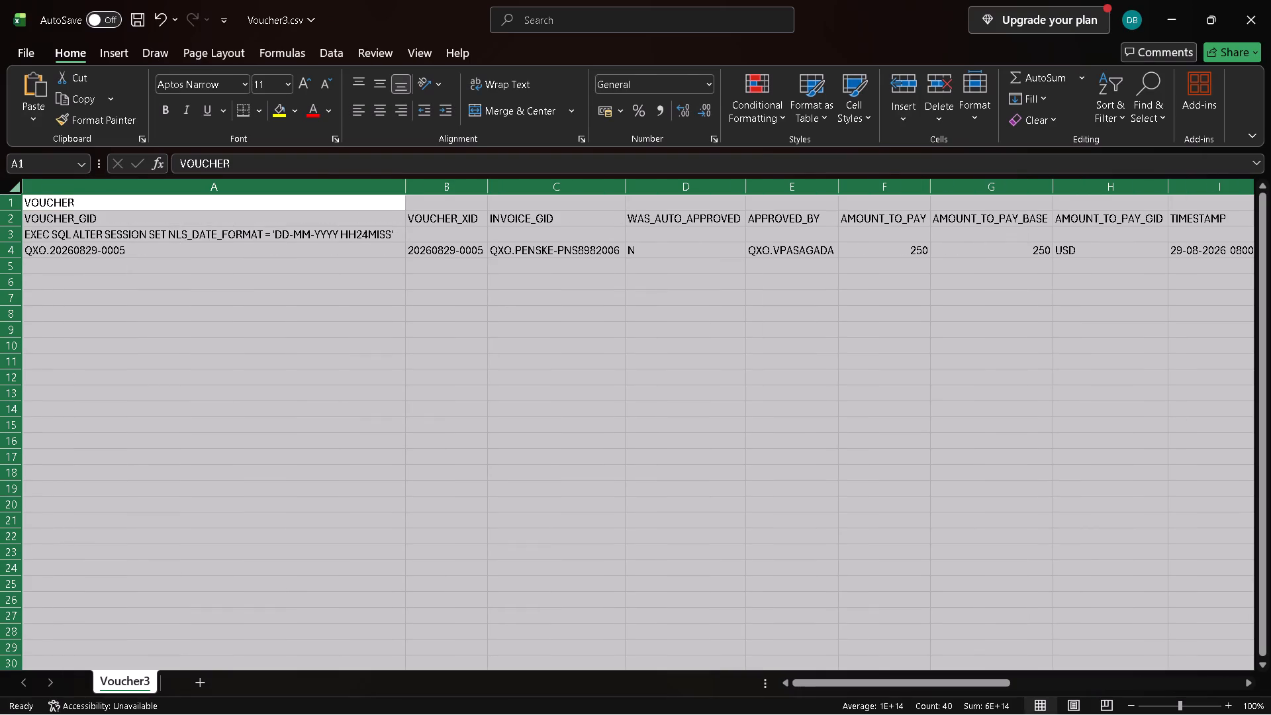
# Examine the voucher record in row 4 of Voucher3.csv, column by column from VOUCHER_GID through ATTRIBUTE2.
pyautogui.click(248, 272)
pyautogui.click(215, 253)
pyautogui.press('Right')
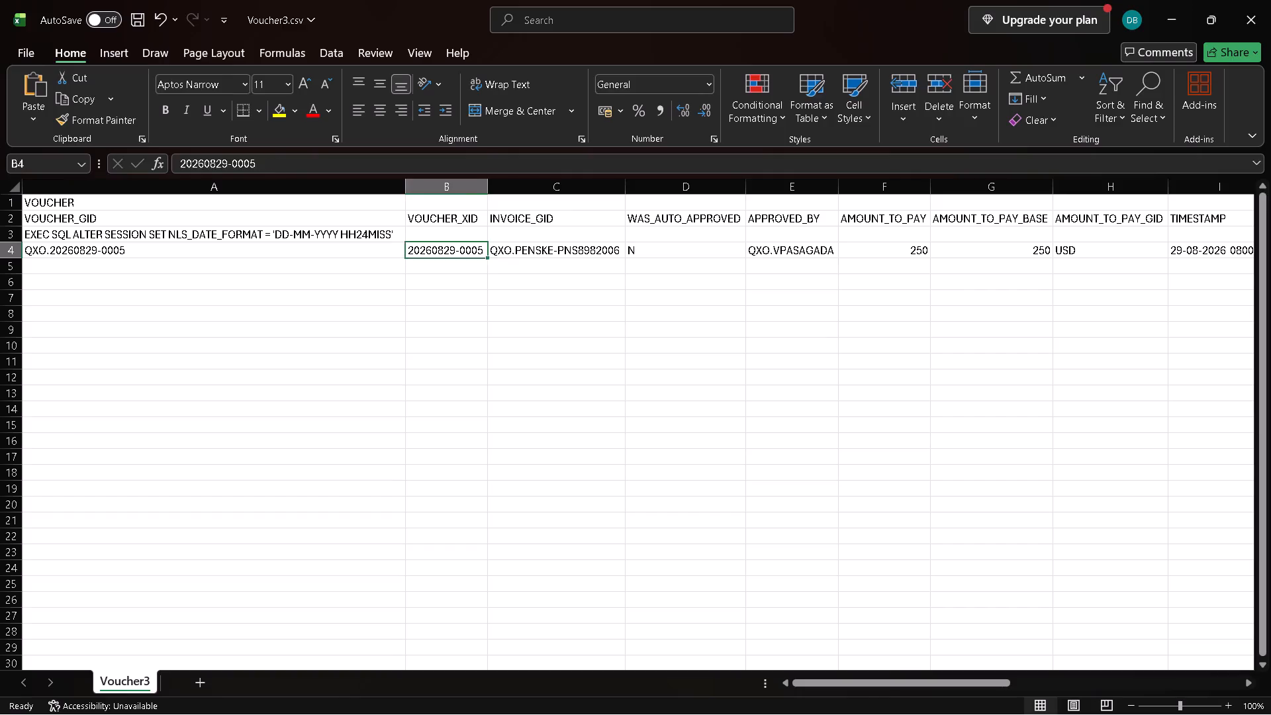
pyautogui.press('Right')
pyautogui.press('Right')
pyautogui.press('Right')
pyautogui.press('Right')
pyautogui.press('Right')
pyautogui.press('Right')
pyautogui.press('Right')
pyautogui.press('Right')
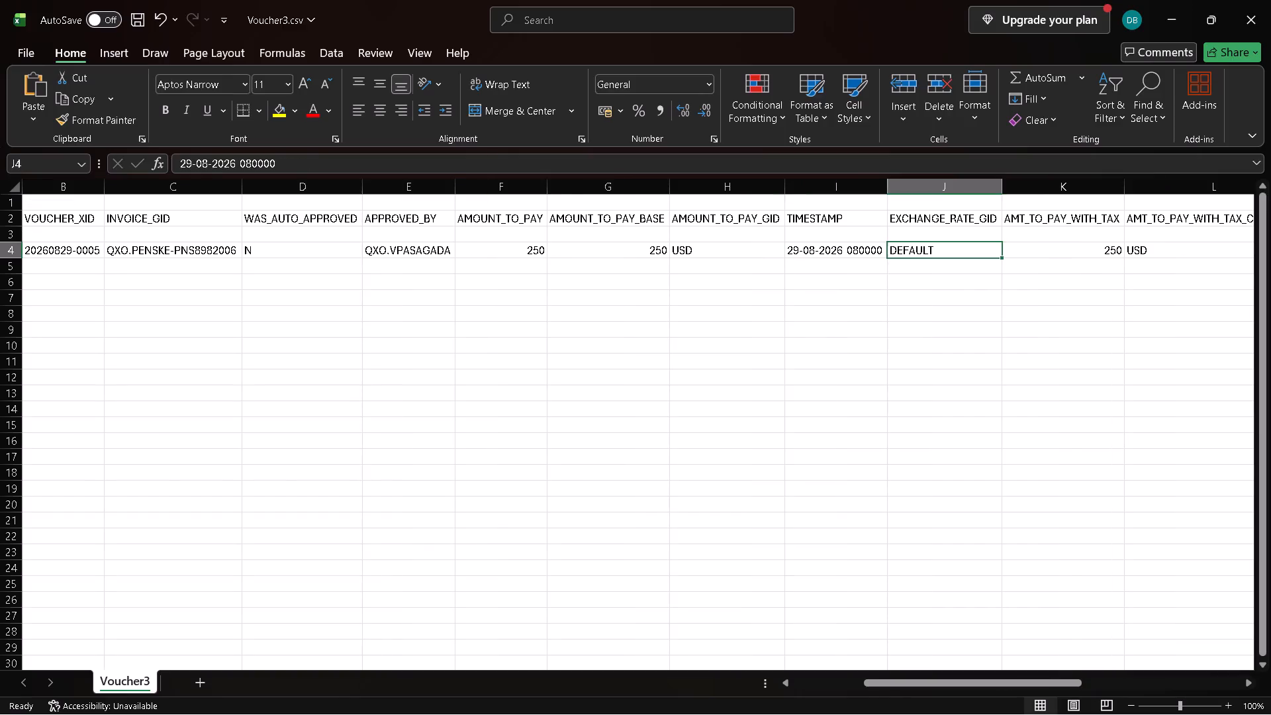
pyautogui.press('Right')
pyautogui.press('Right')
pyautogui.press('Right')
pyautogui.press('Right')
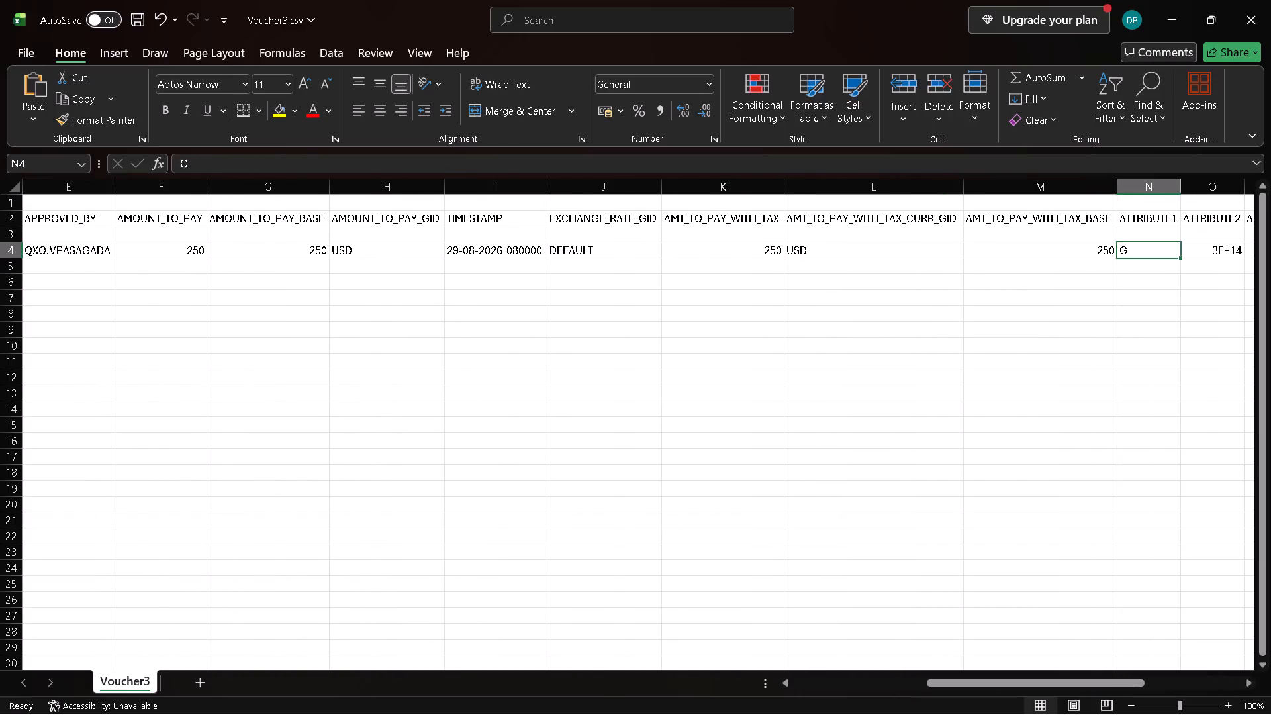
pyautogui.press('Right')
pyautogui.hotkey('alt', 'Tab')
pyautogui.hotkey('alt', 'Tab')
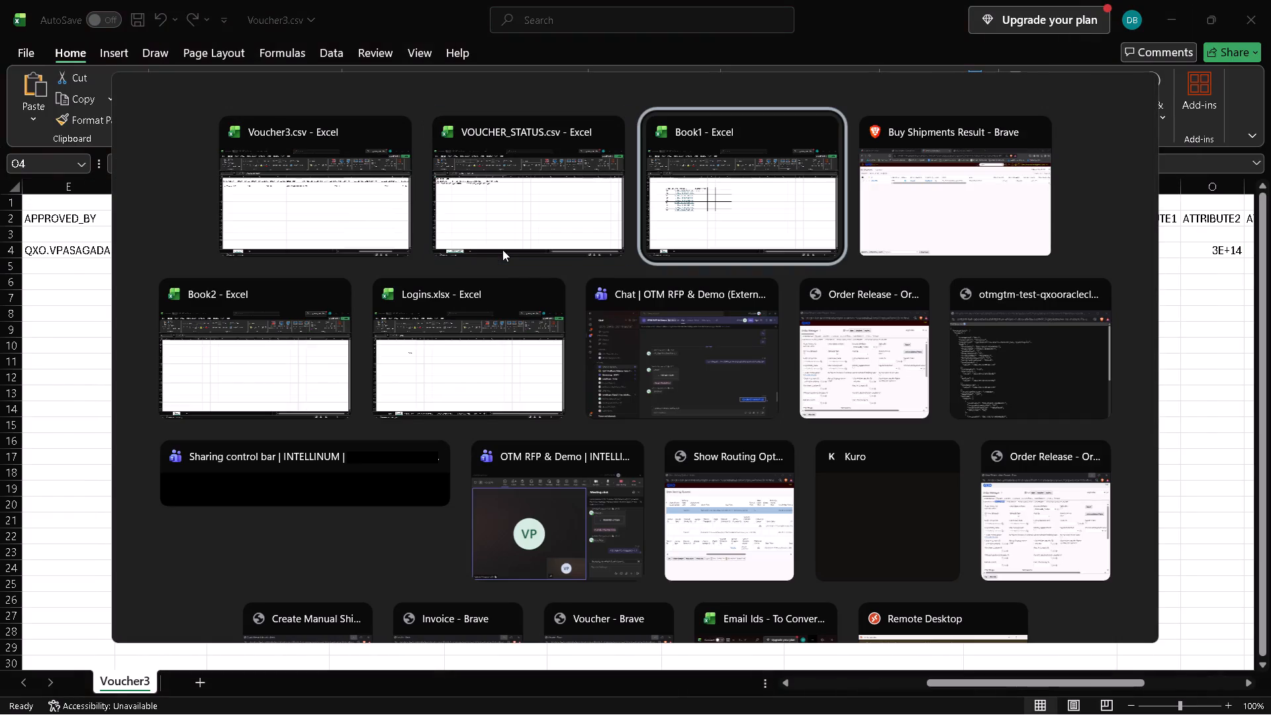
pyautogui.hotkey('alt', 'Tab')
pyautogui.click(303, 321)
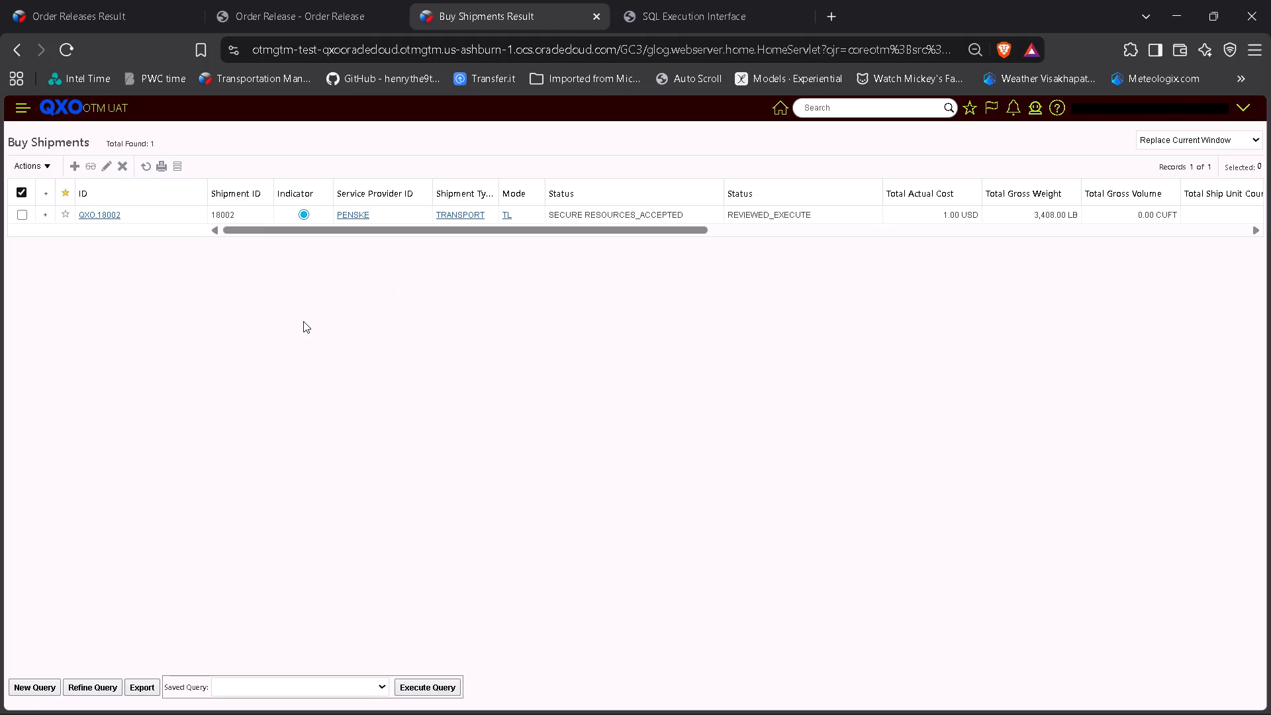
pyautogui.click(635, 541)
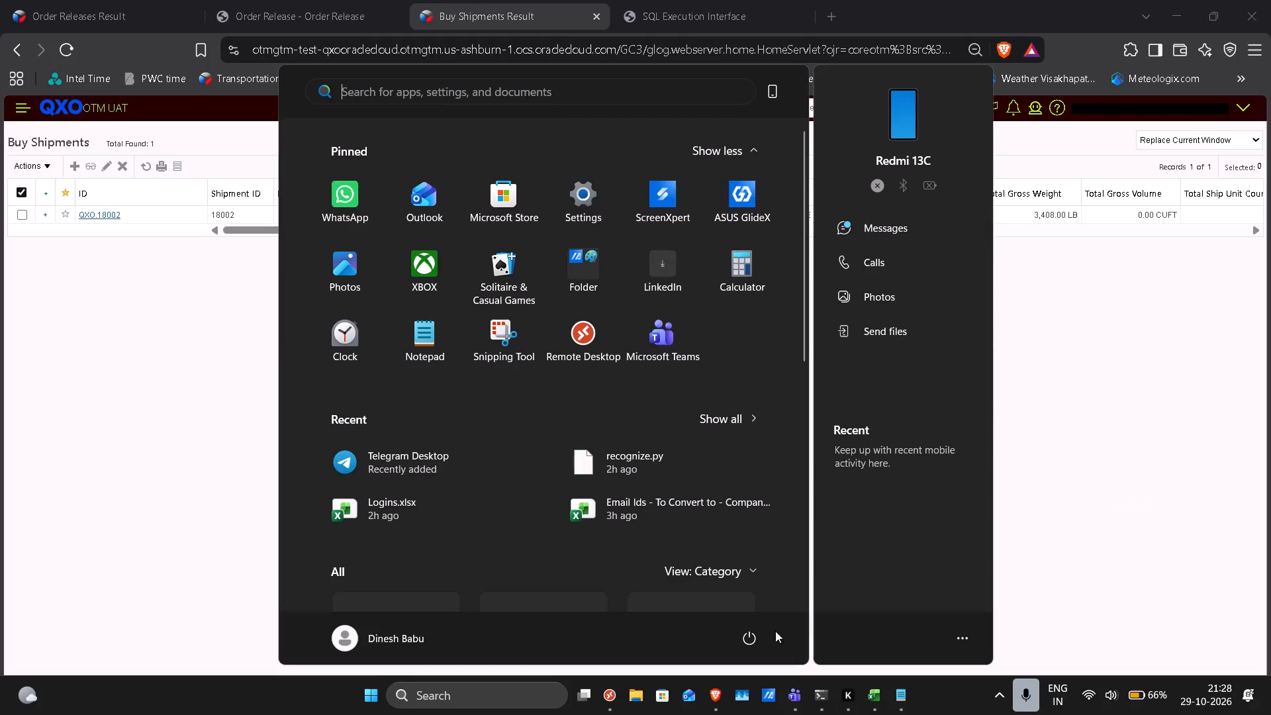
pyautogui.click(875, 700)
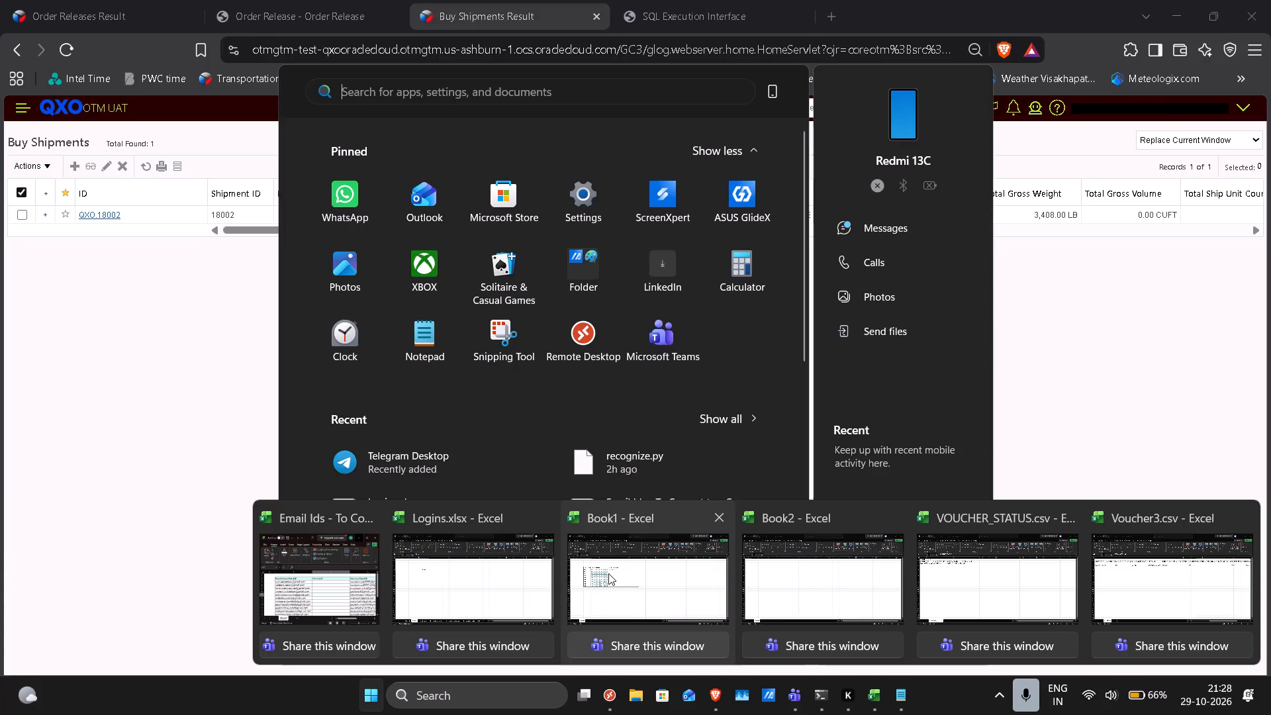
pyautogui.click(642, 580)
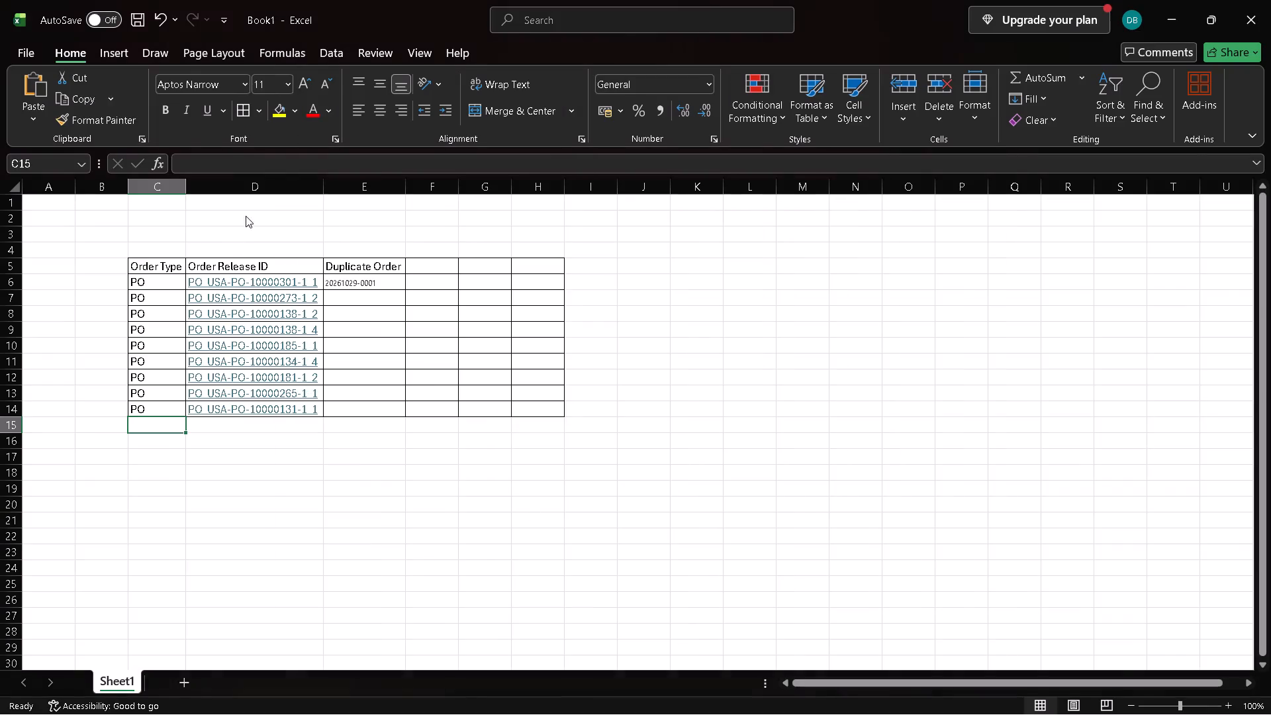
pyautogui.click(355, 281)
pyautogui.press('Left')
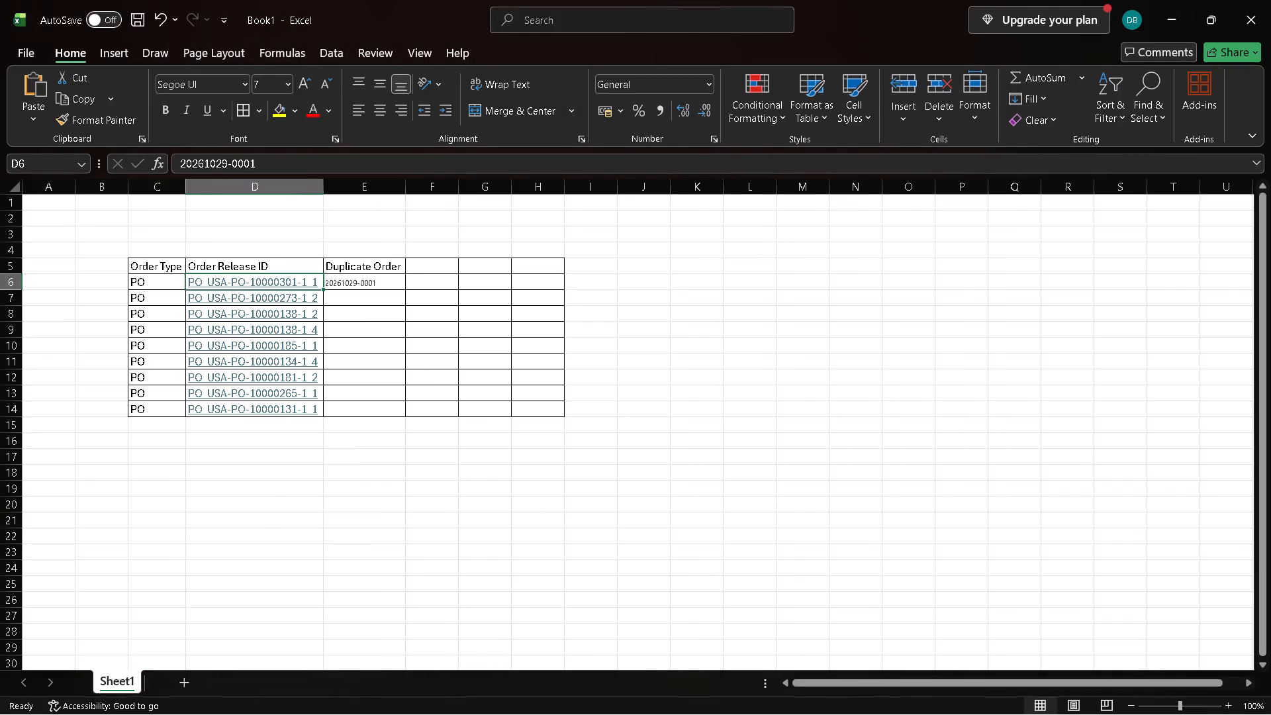
pyautogui.press('Right')
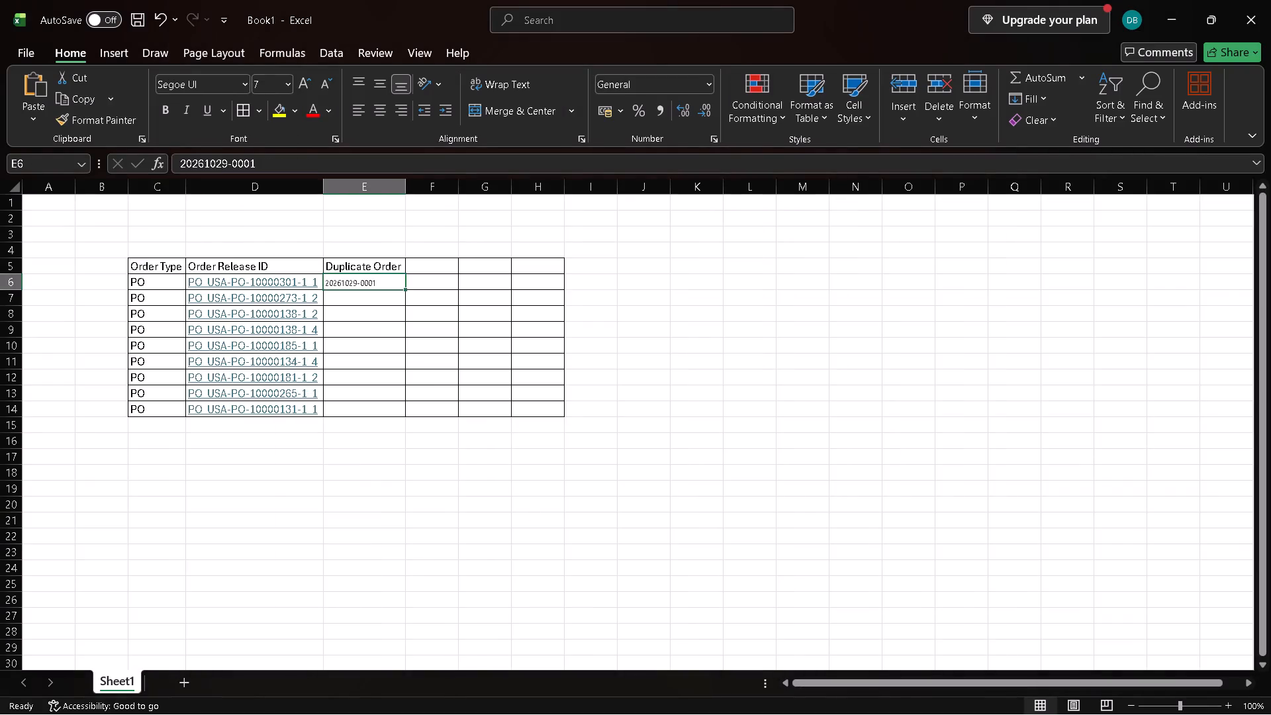
pyautogui.hotkey('ctrl', 'c')
pyautogui.hotkey('alt', 'Tab')
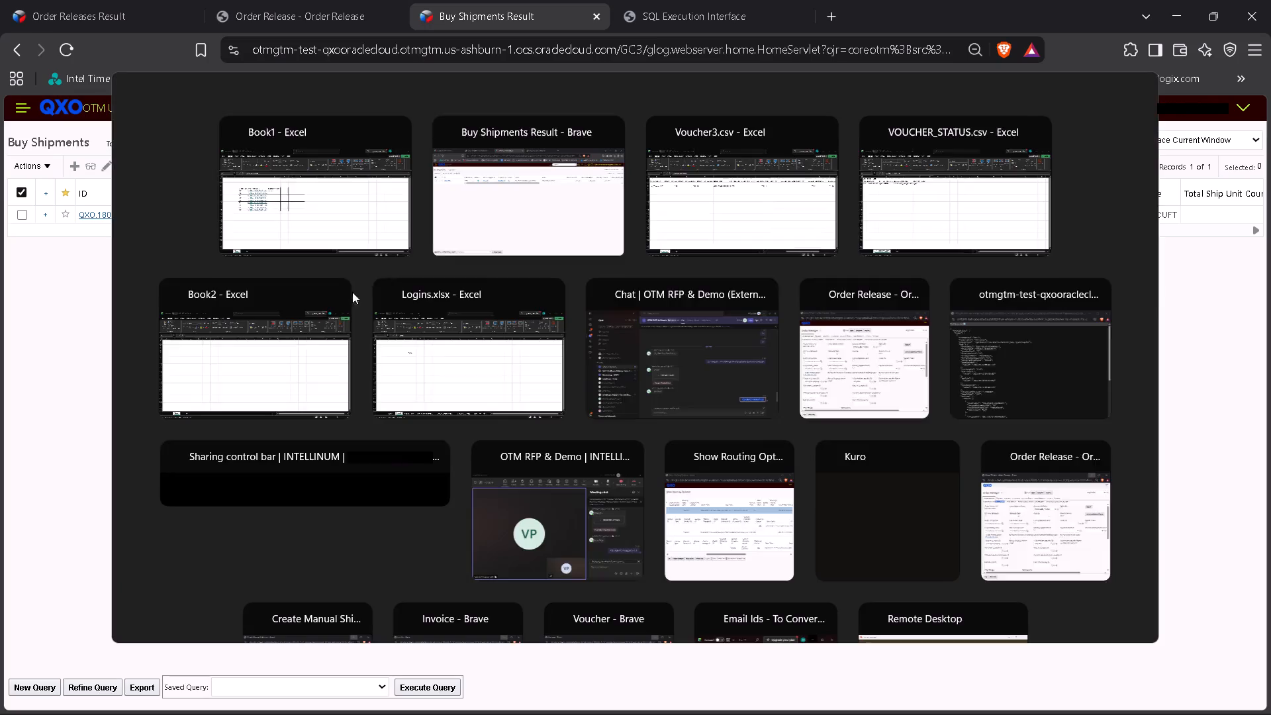
pyautogui.click(647, 374)
pyautogui.click(842, 113)
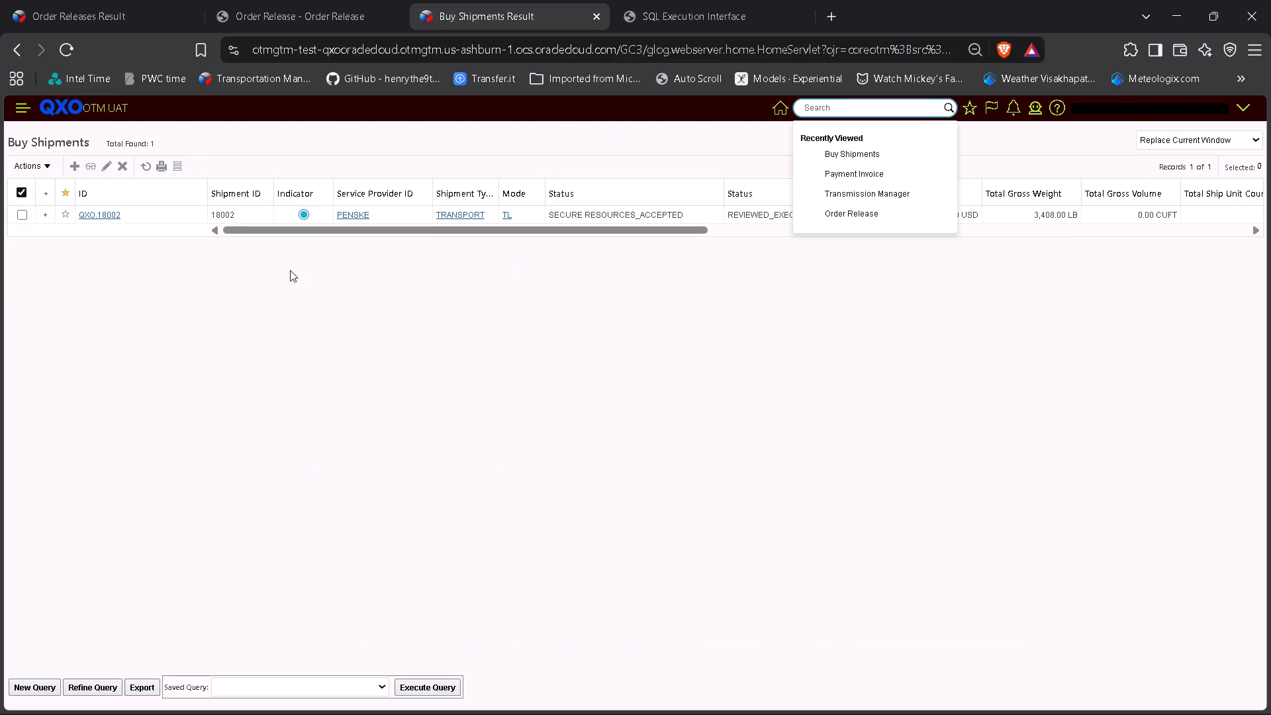
pyautogui.click(268, 0)
pyautogui.click(52, 0)
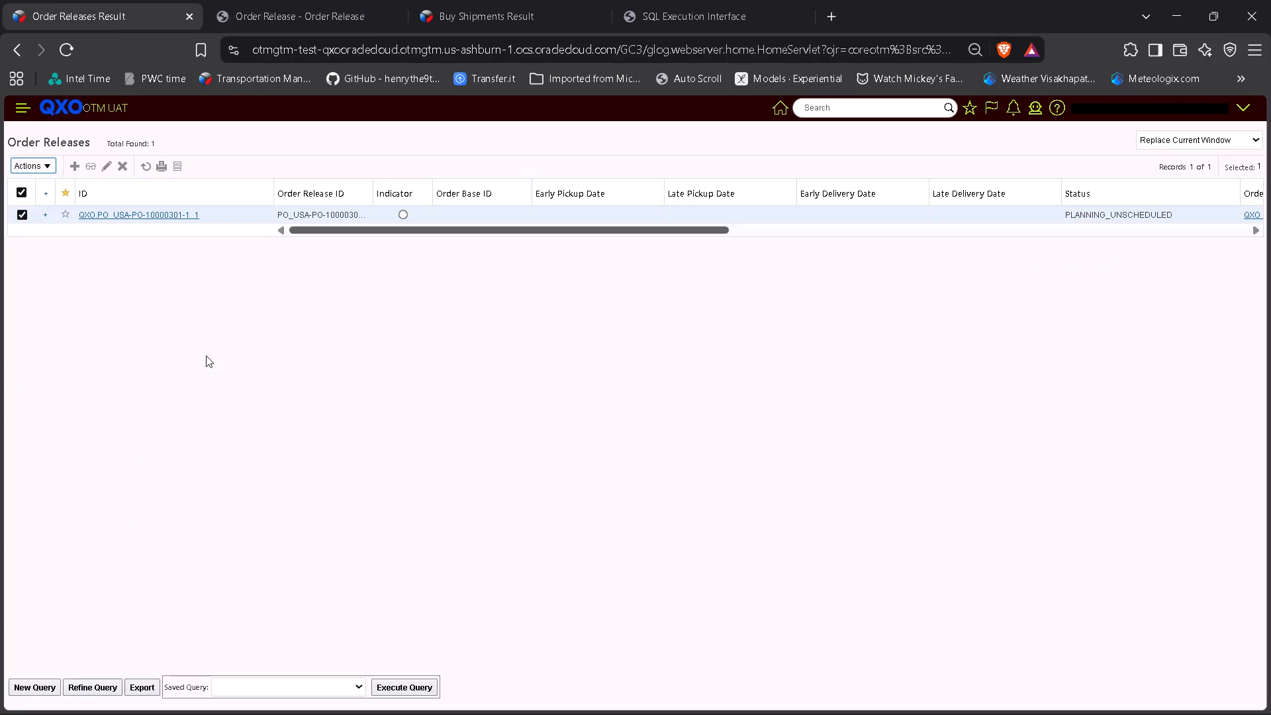
pyautogui.click(92, 684)
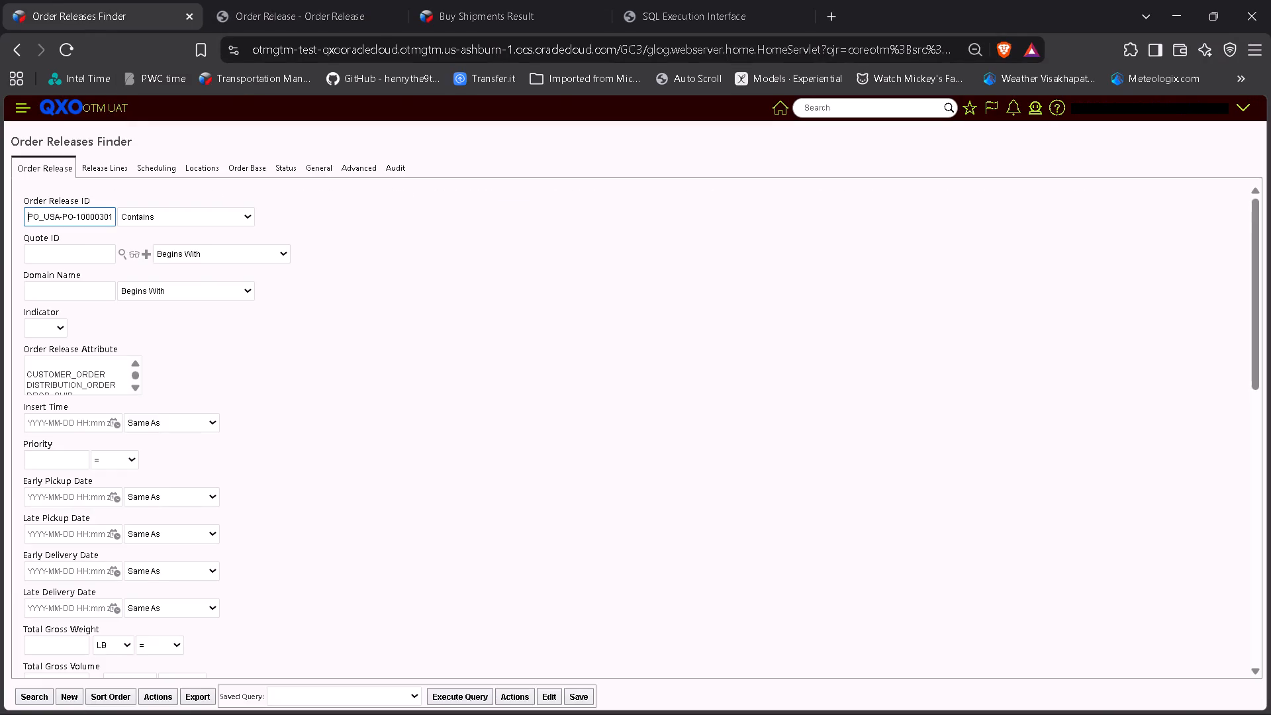
pyautogui.click(85, 214)
pyautogui.hotkey('ctrl', 'a')
pyautogui.press('BackSpace')
pyautogui.hotkey('ctrl', 'v')
pyautogui.press('Tab')
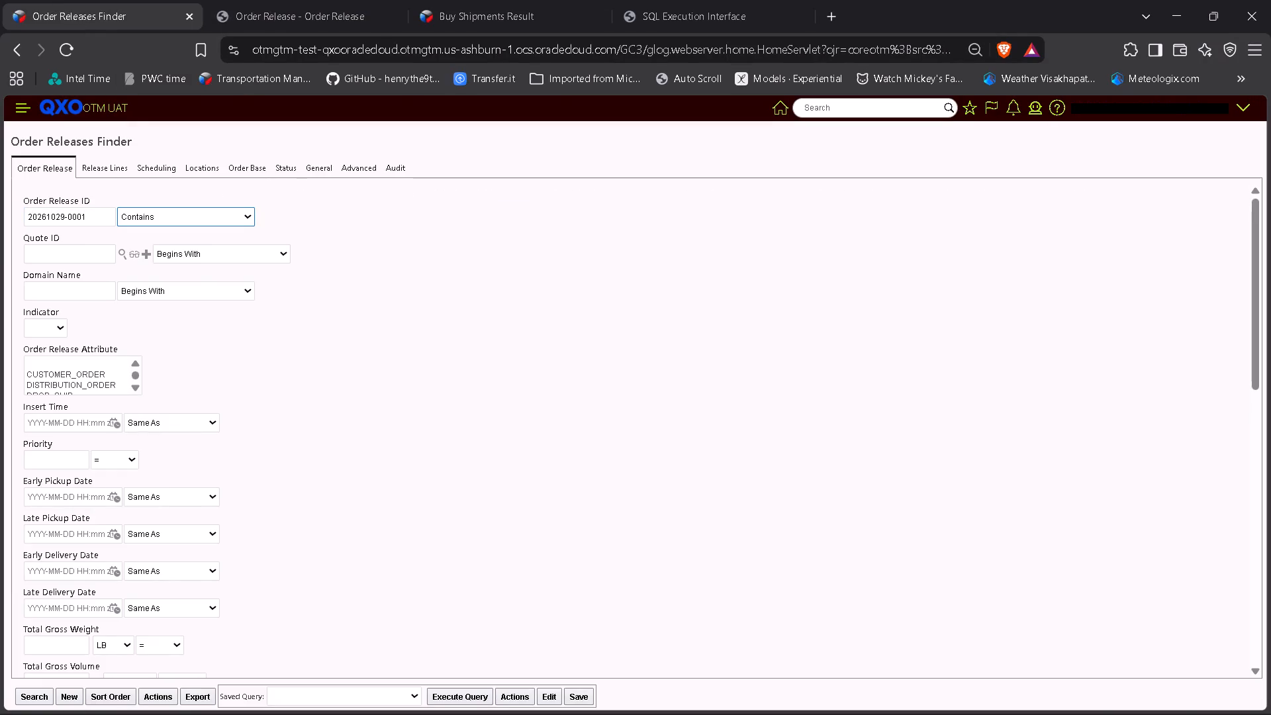
pyautogui.press('Return')
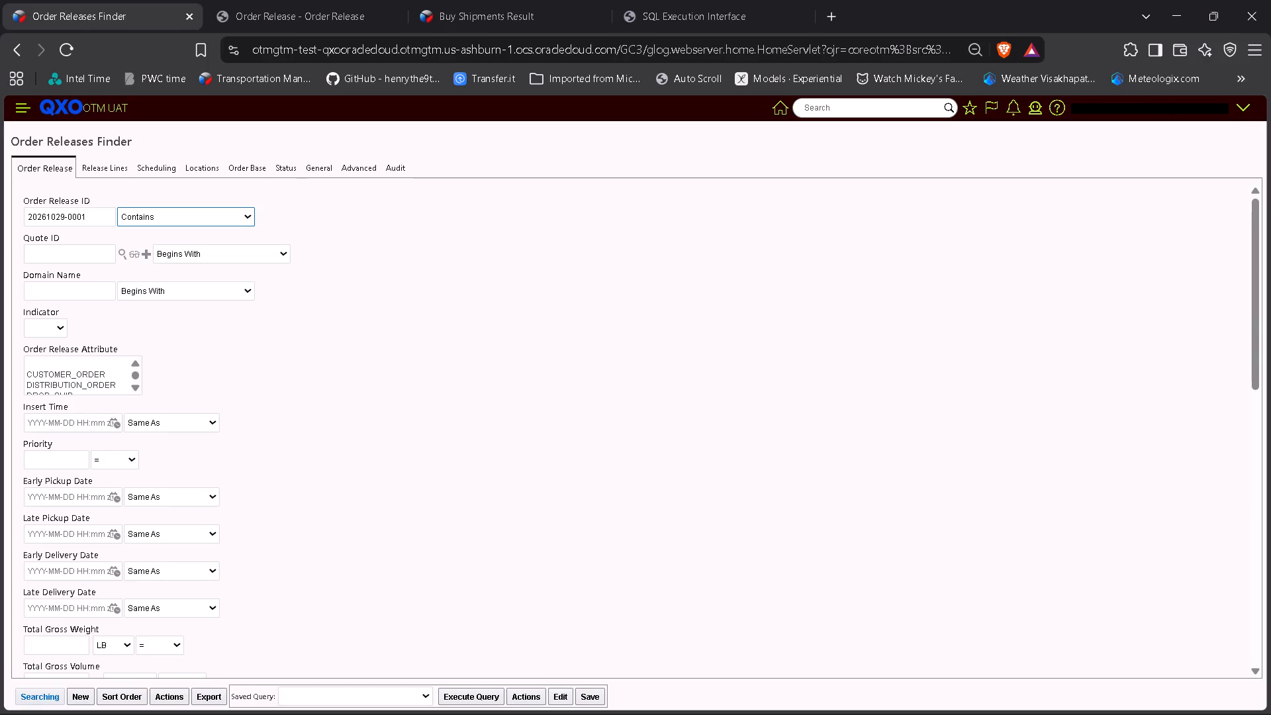
pyautogui.click(404, 357)
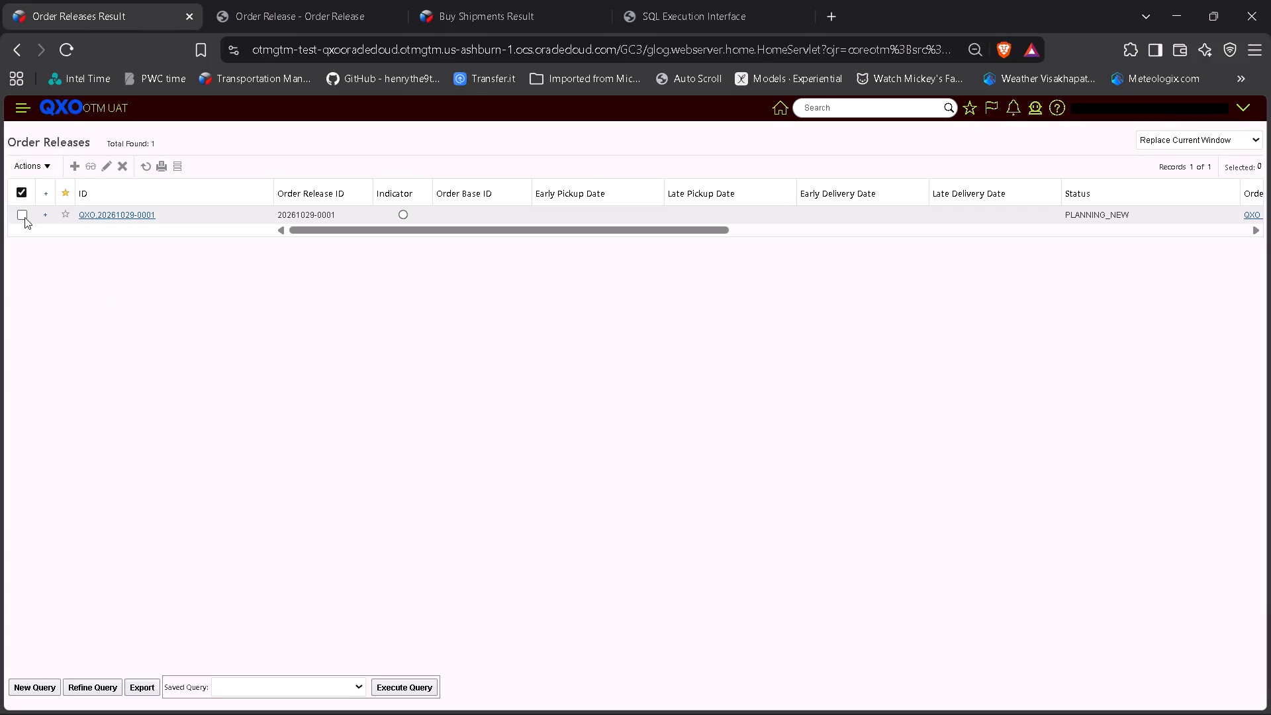
# Open the order release QXO.20261029-0001 from the query results.
pyautogui.click(24, 217)
pyautogui.click(122, 212)
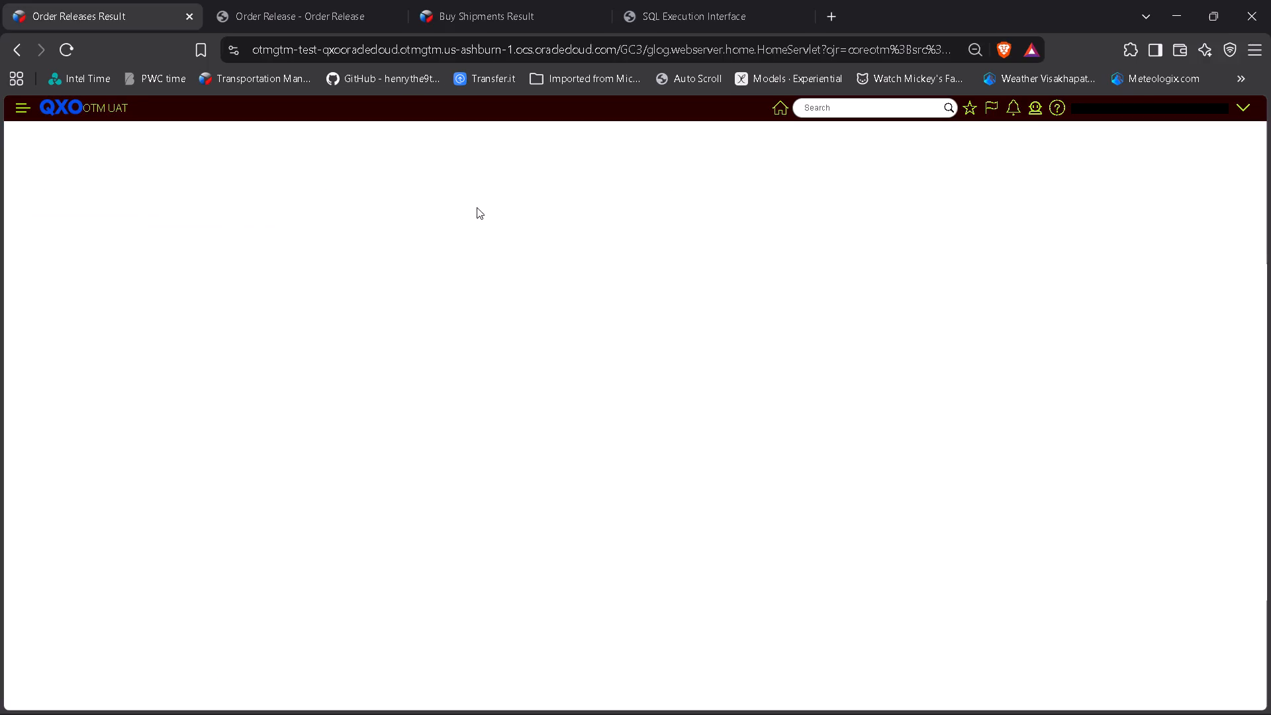
# Run Show Routing Options for creating a buy shipment from this order release, with blank constraints, and close the results window.
pyautogui.click(549, 178)
pyautogui.click(551, 167)
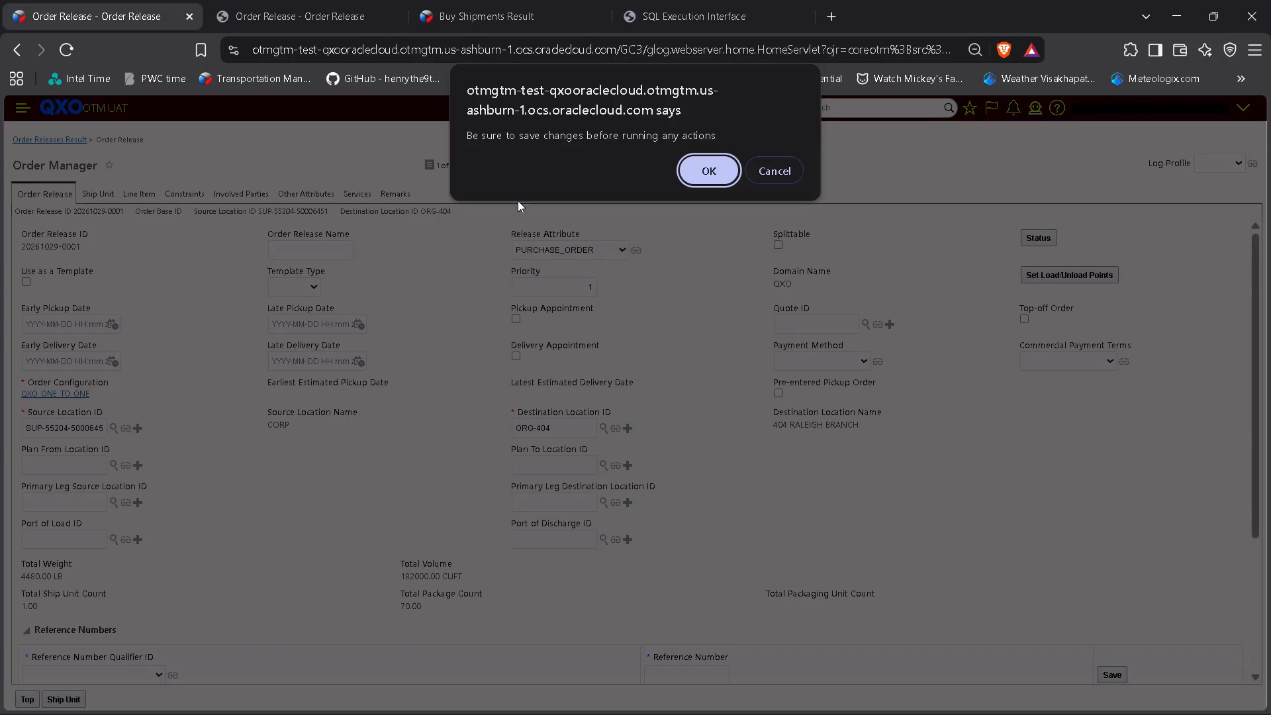
pyautogui.click(718, 172)
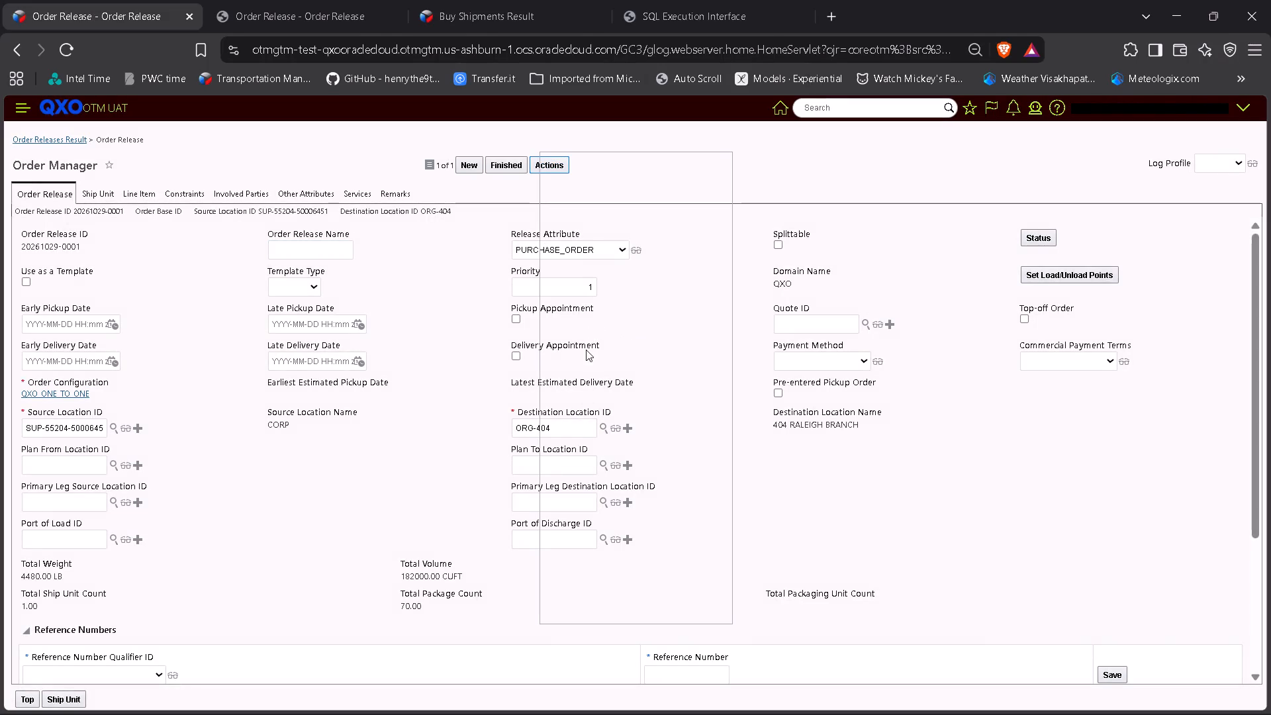
pyautogui.click(555, 303)
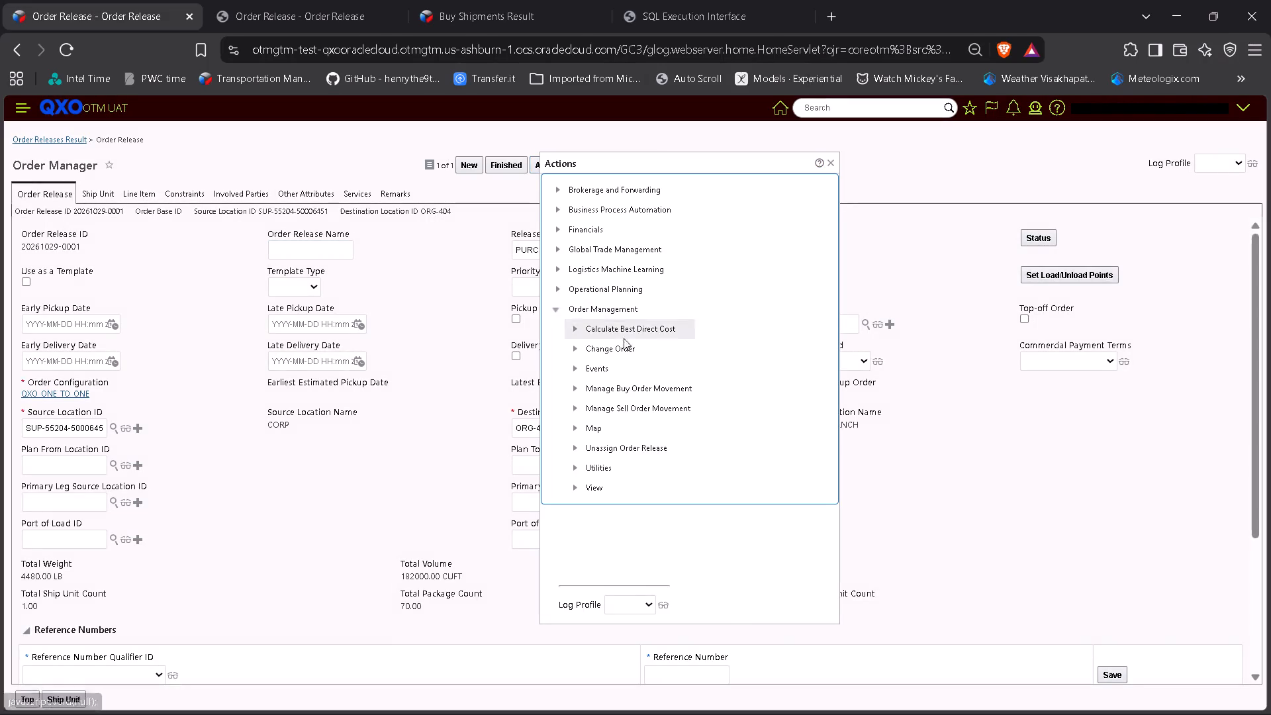
pyautogui.scroll(-3, 624, 340)
pyautogui.click(579, 465)
pyautogui.scroll(-5, 608, 390)
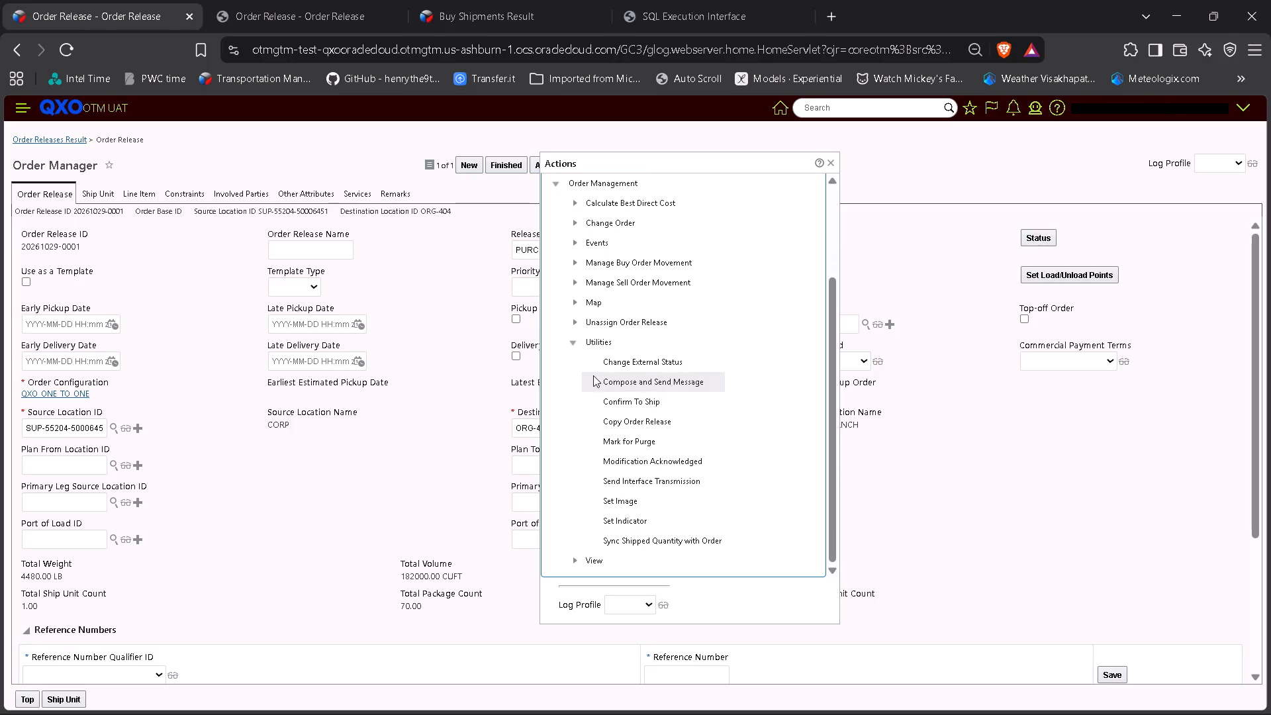
pyautogui.scroll(3, 624, 396)
pyautogui.scroll(-1, 590, 433)
pyautogui.click(570, 385)
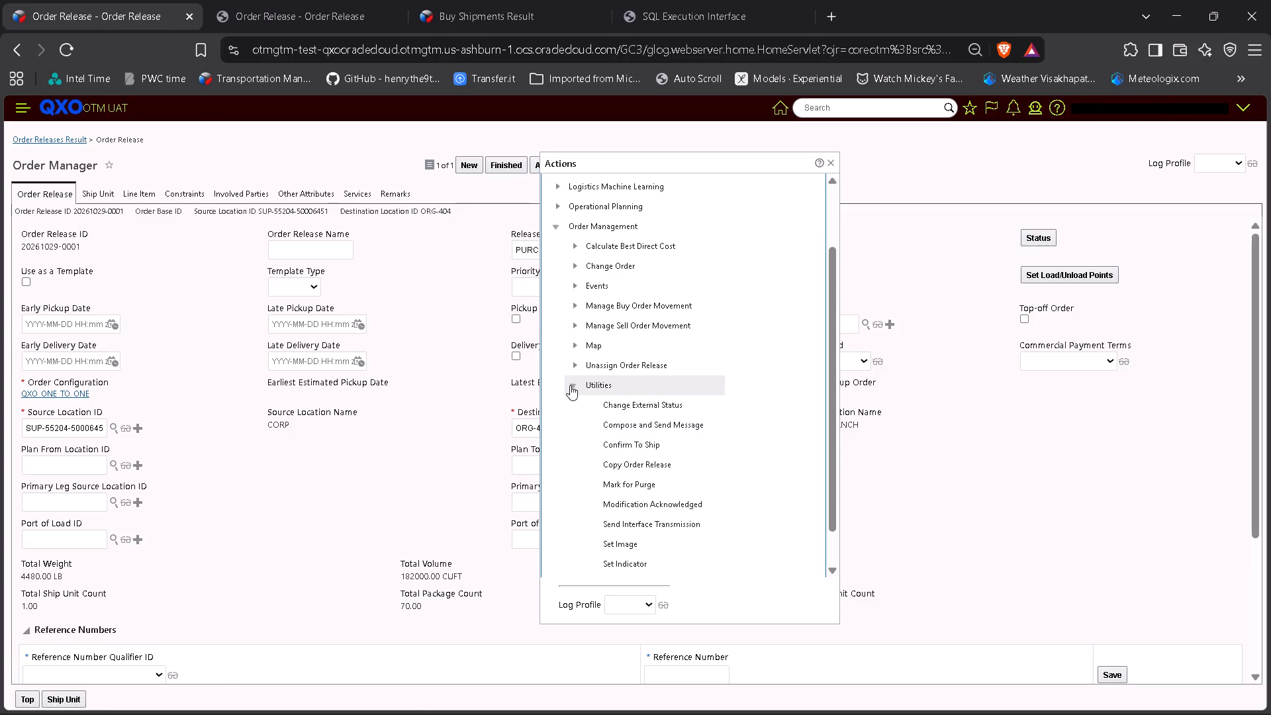
pyautogui.click(557, 289)
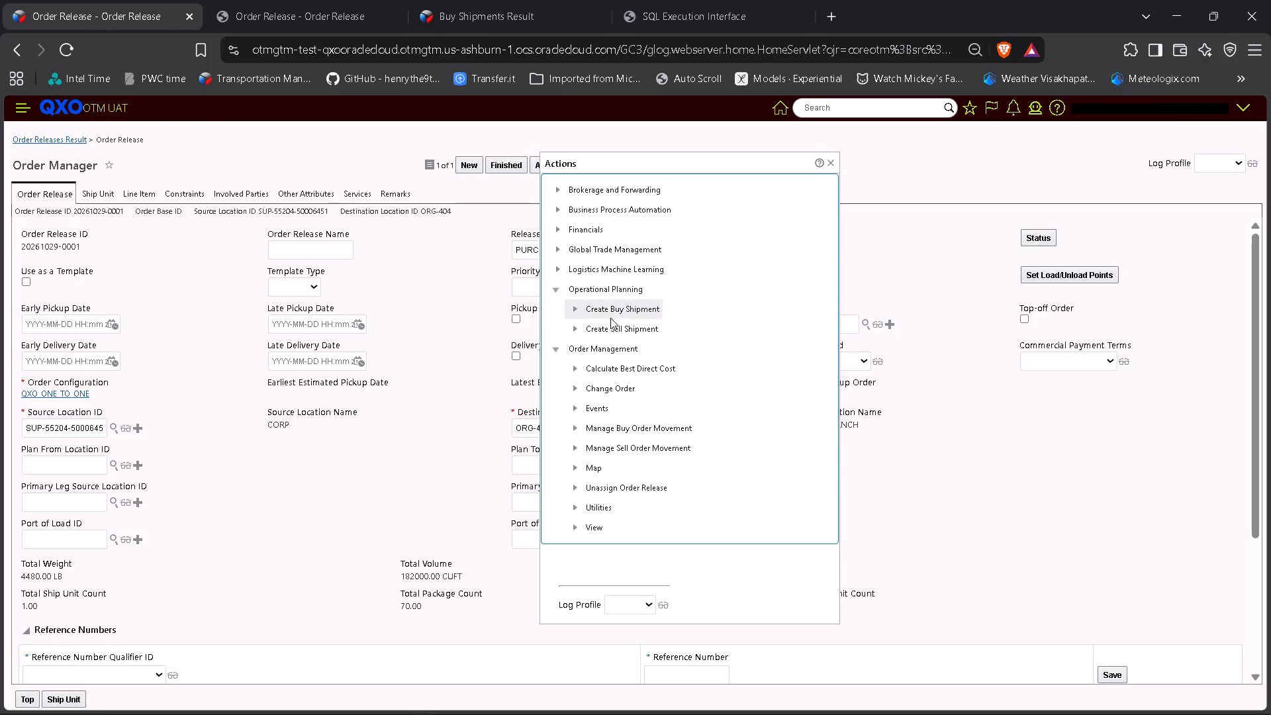
pyautogui.click(594, 309)
pyautogui.click(632, 527)
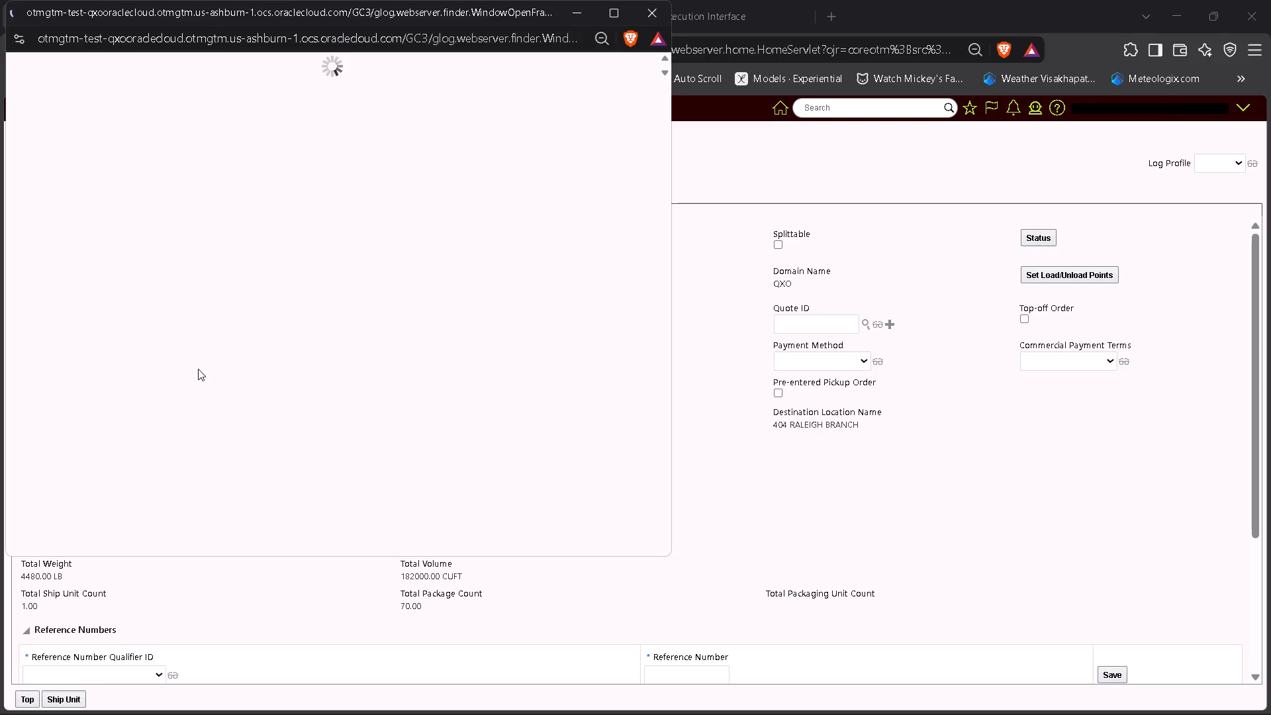
pyautogui.click(71, 408)
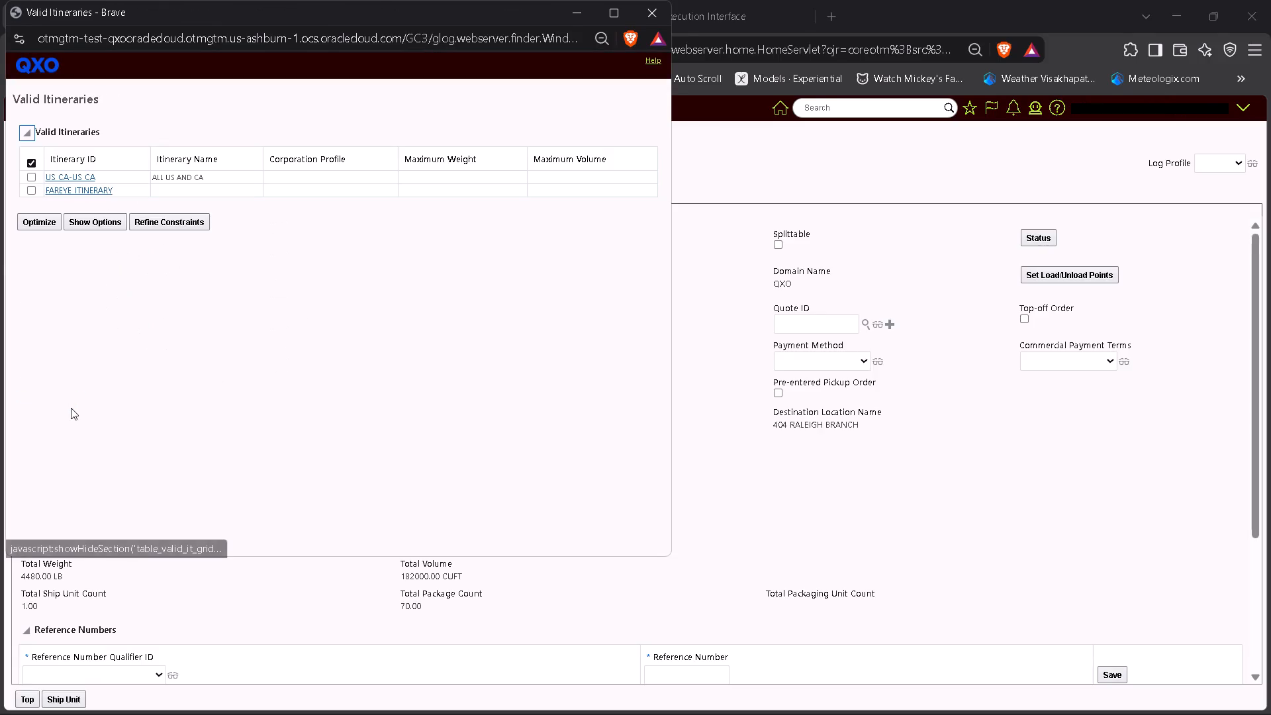
pyautogui.click(99, 226)
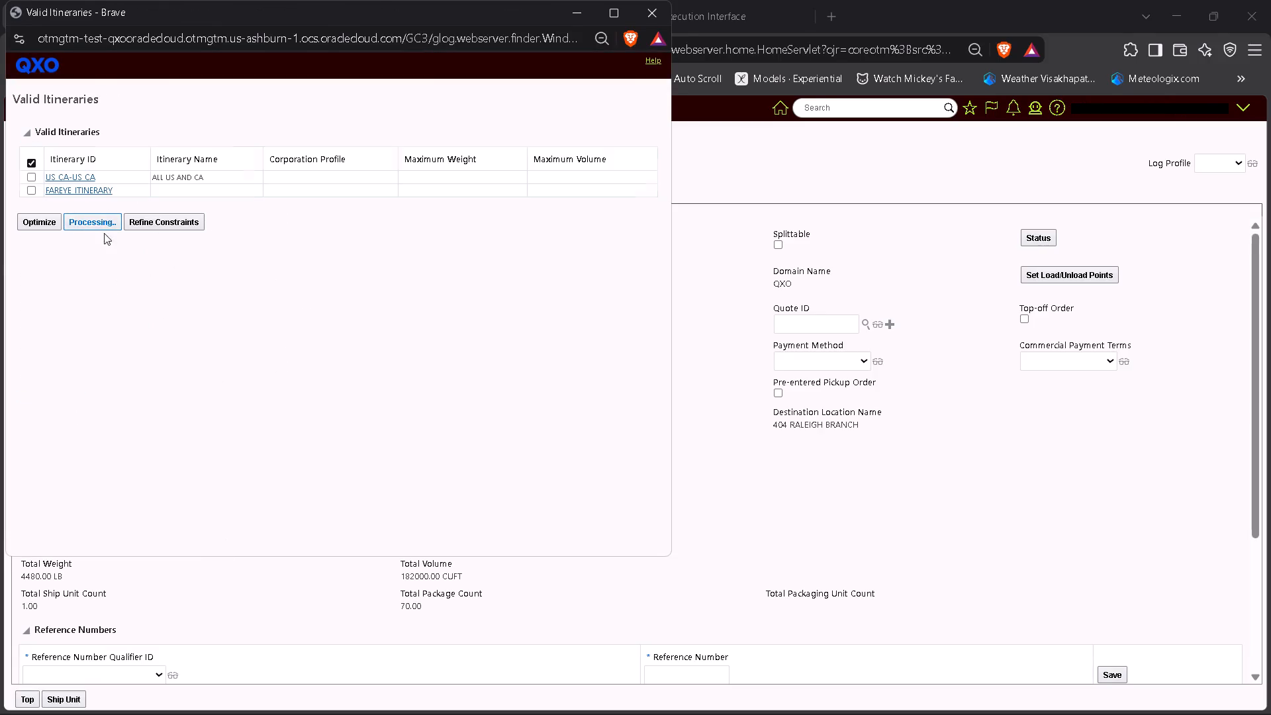
pyautogui.scroll(4, 82, 309)
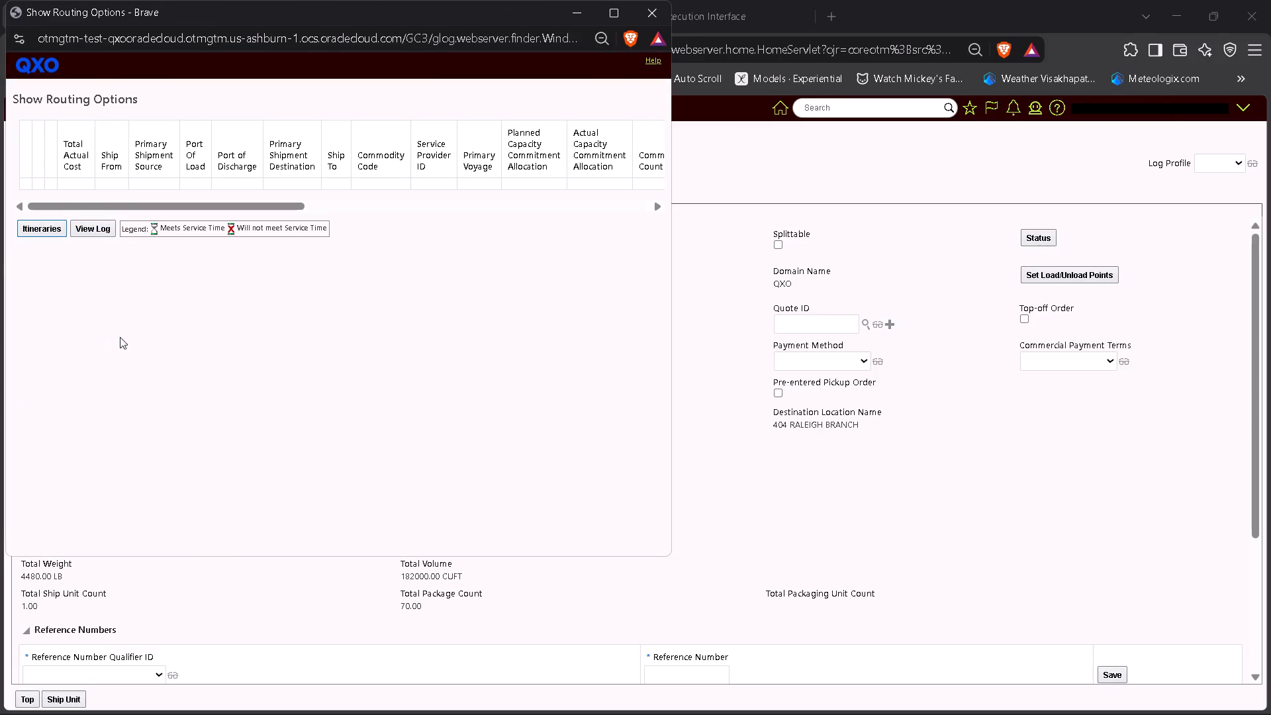
pyautogui.click(654, 16)
# Repeat Show Routing Options for the order release with blank constraints, check the options, and close the results window.
pyautogui.click(549, 163)
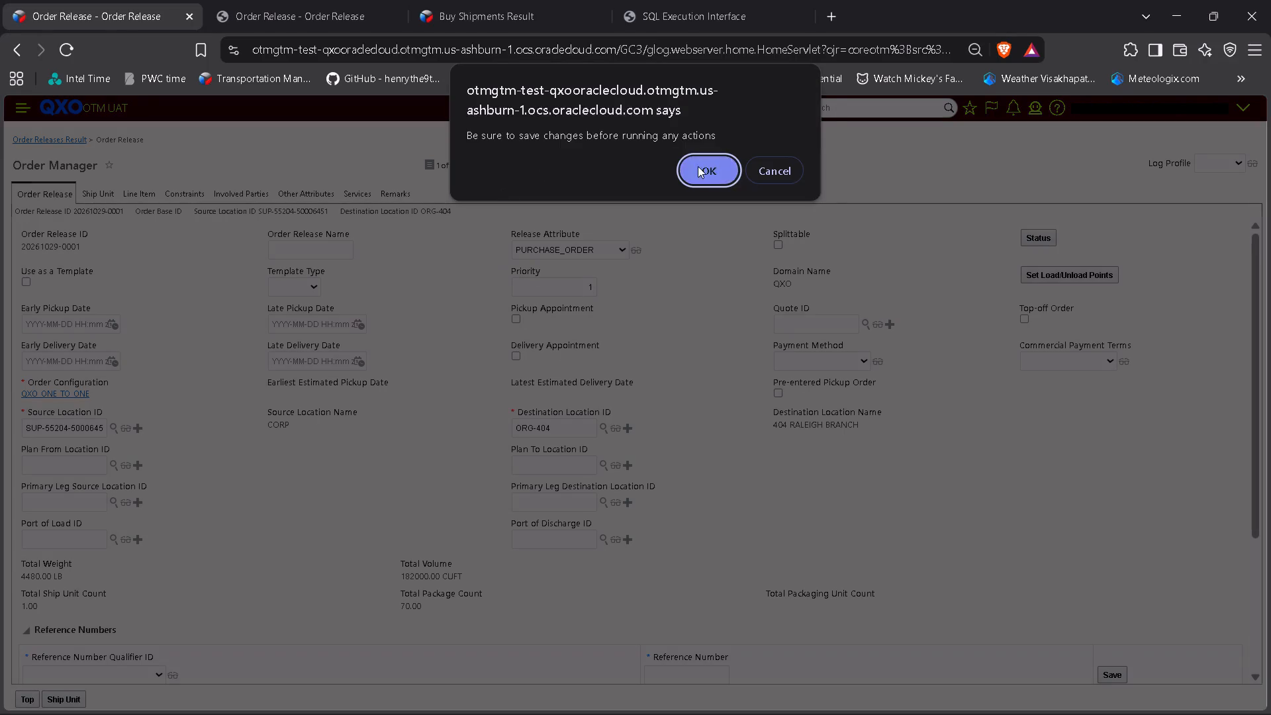
pyautogui.click(698, 166)
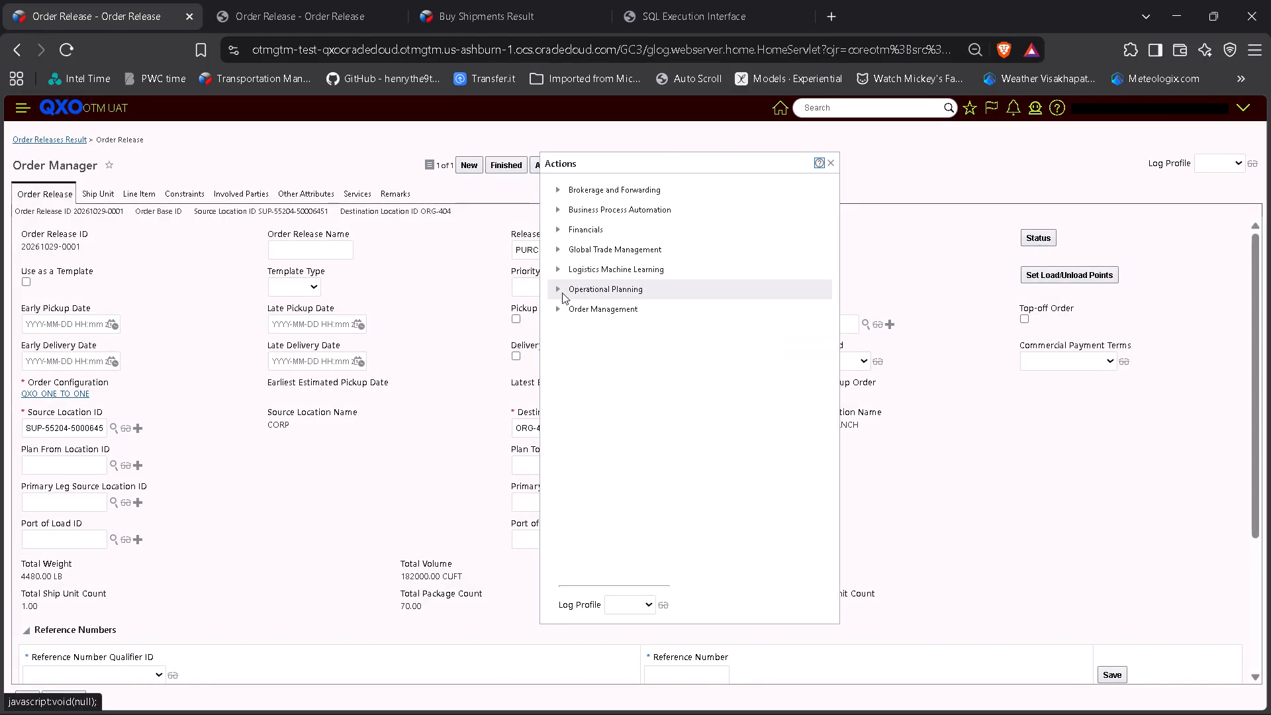
pyautogui.click(564, 295)
pyautogui.click(575, 316)
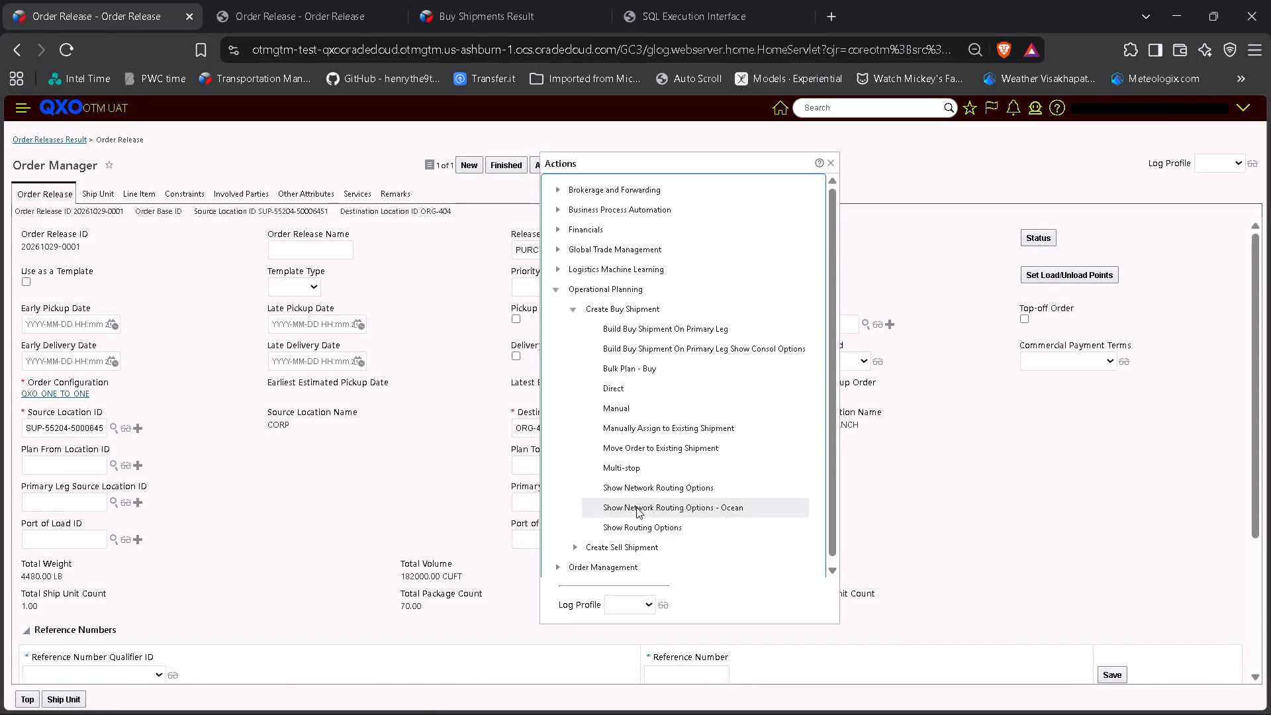
pyautogui.click(632, 528)
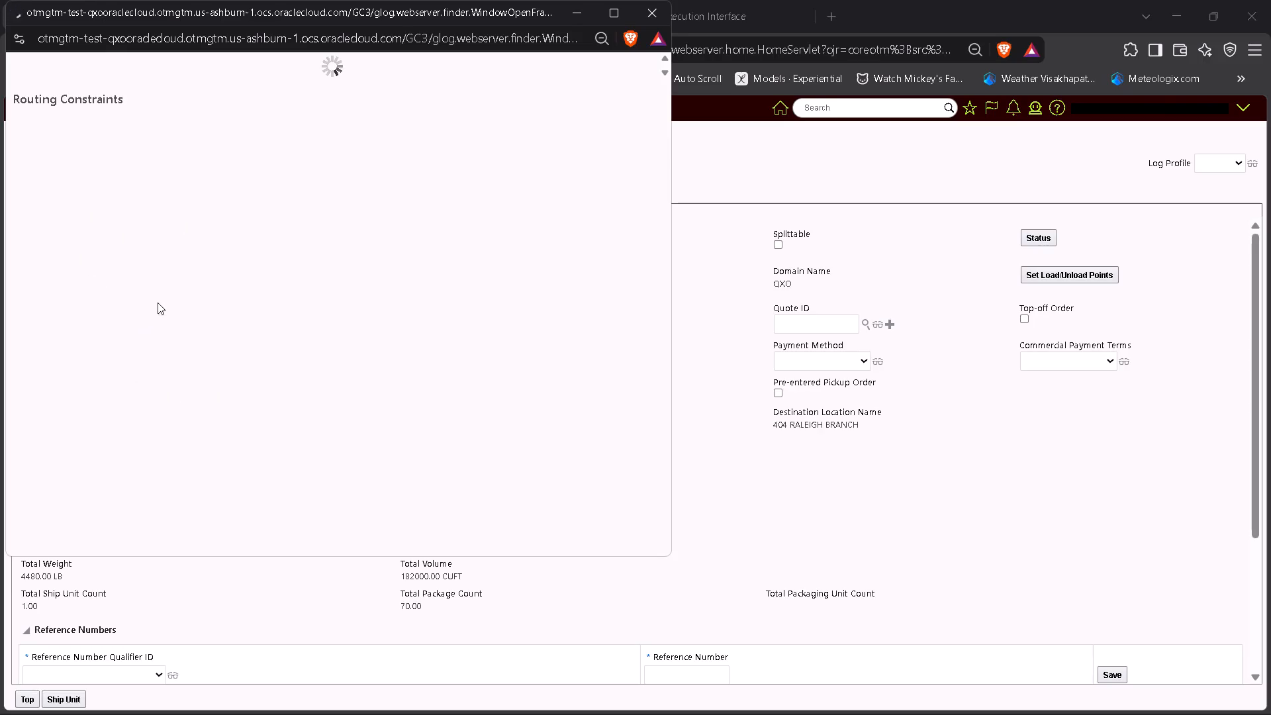
pyautogui.click(68, 403)
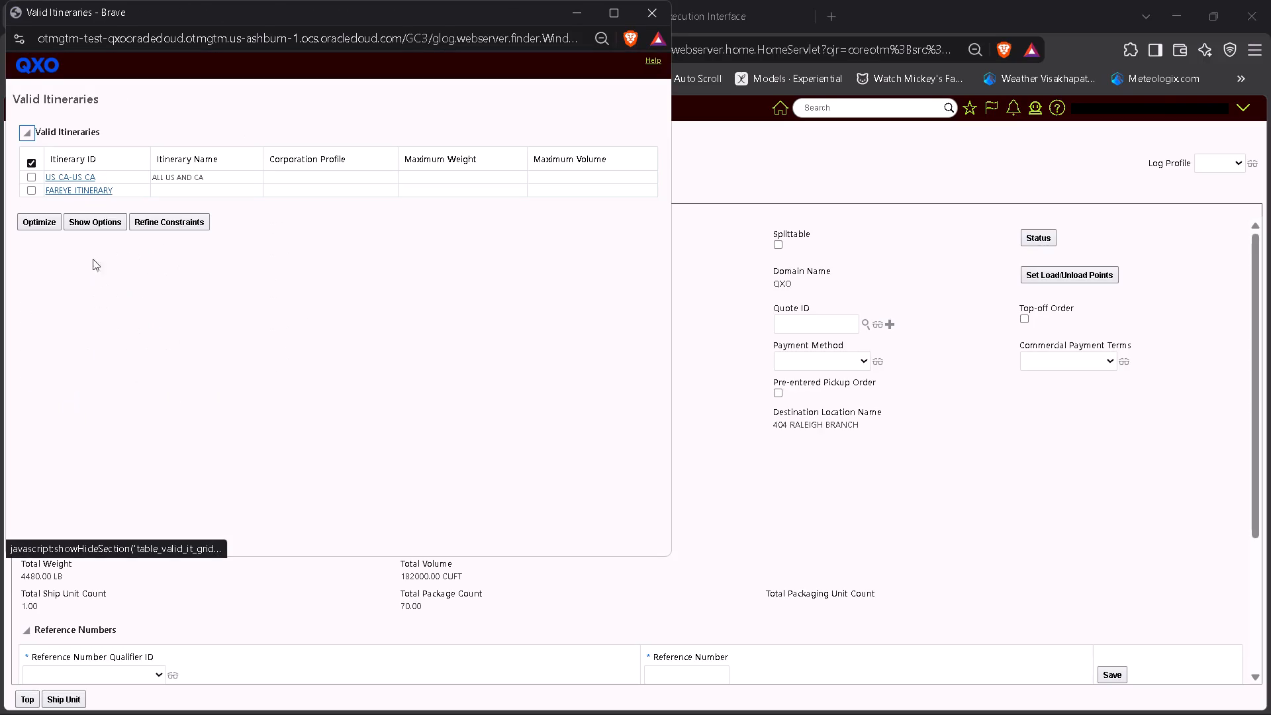
pyautogui.click(95, 221)
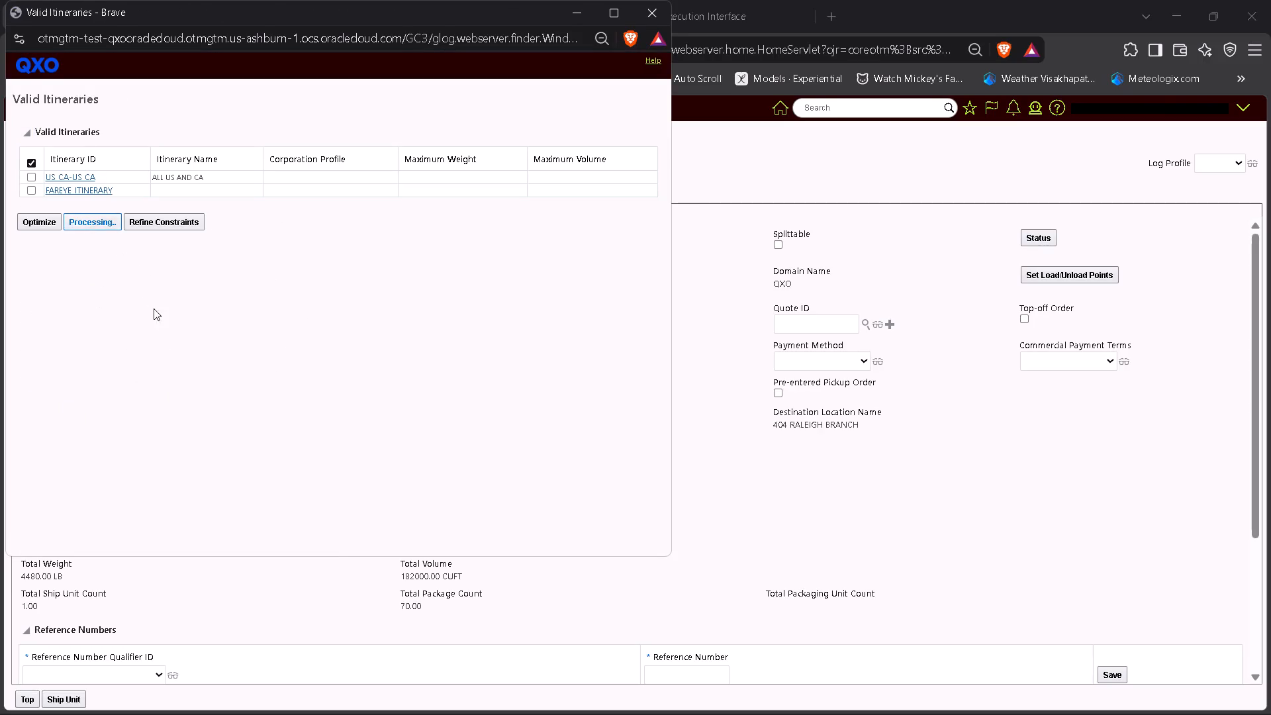
pyautogui.scroll(-5, 463, 172)
pyautogui.scroll(5, 455, 165)
pyautogui.scroll(-4, 442, 160)
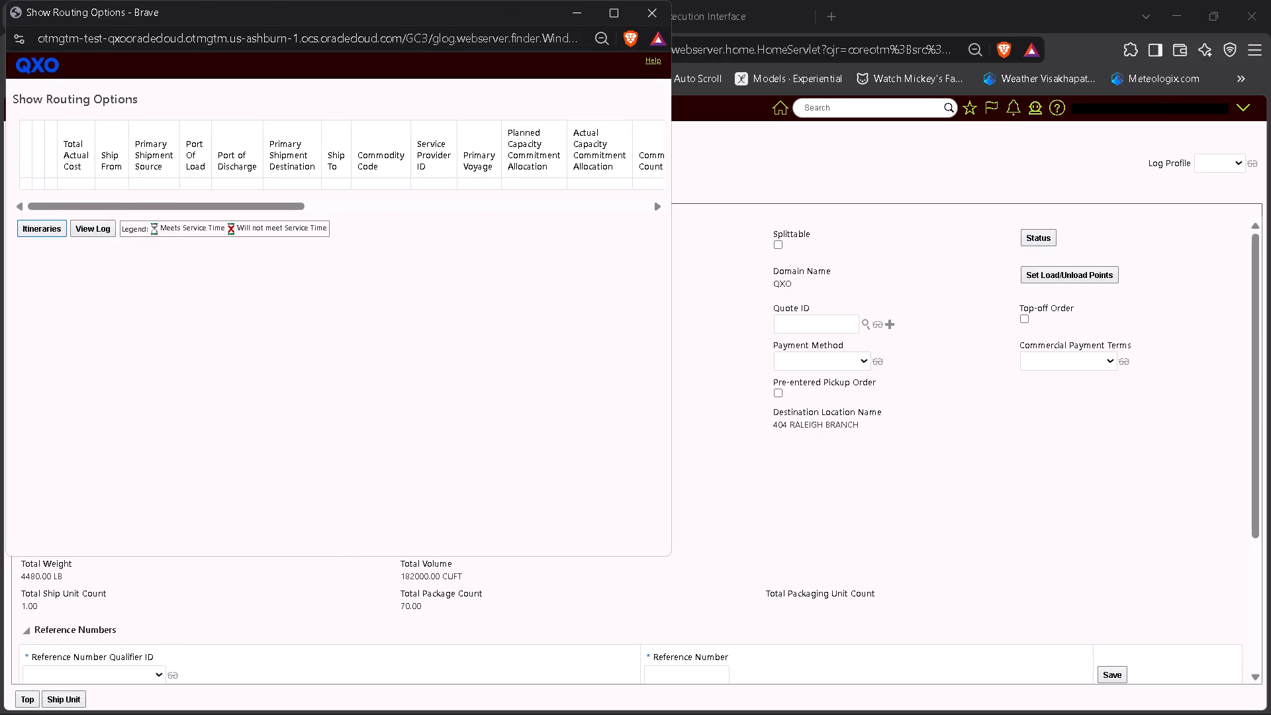
pyautogui.scroll(-2, 442, 160)
pyautogui.click(655, 11)
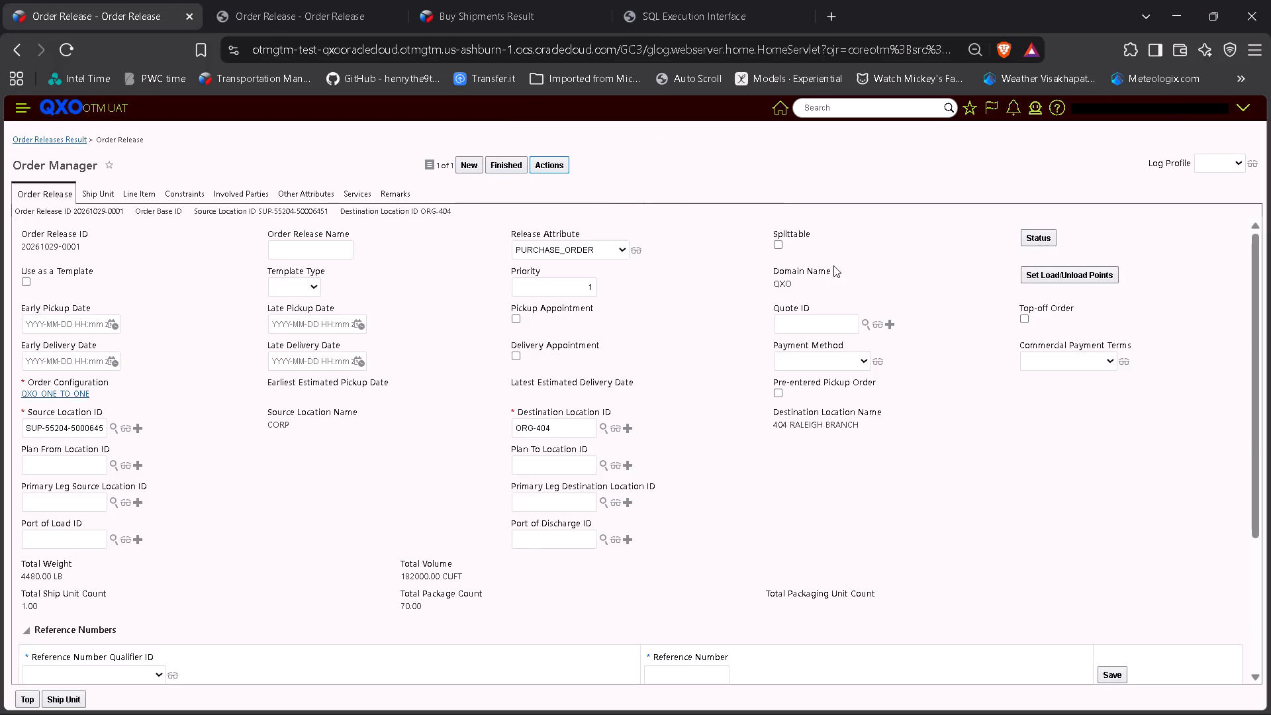
pyautogui.tripleClick(58, 246)
pyautogui.hotkey('ctrl', 'c')
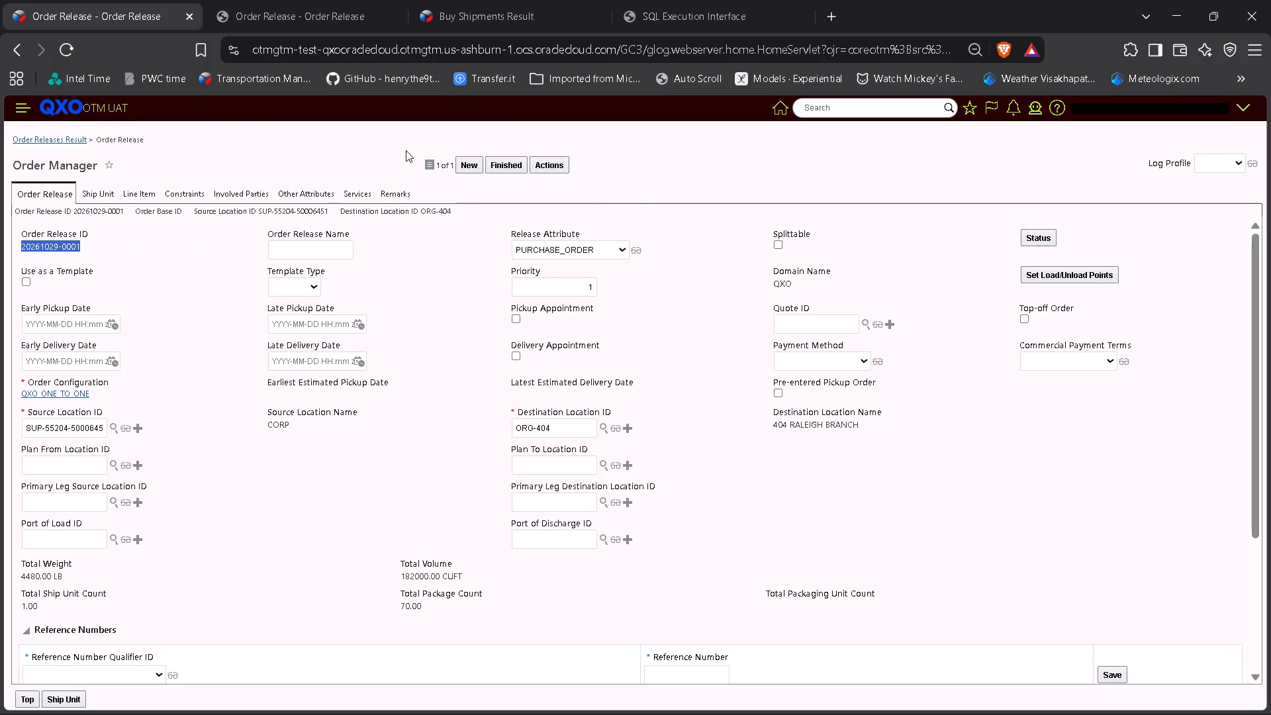
# On the Buy Shipments page, switch the user role to PLANNER and save the setting.
pyautogui.click(453, 0)
pyautogui.click(723, 369)
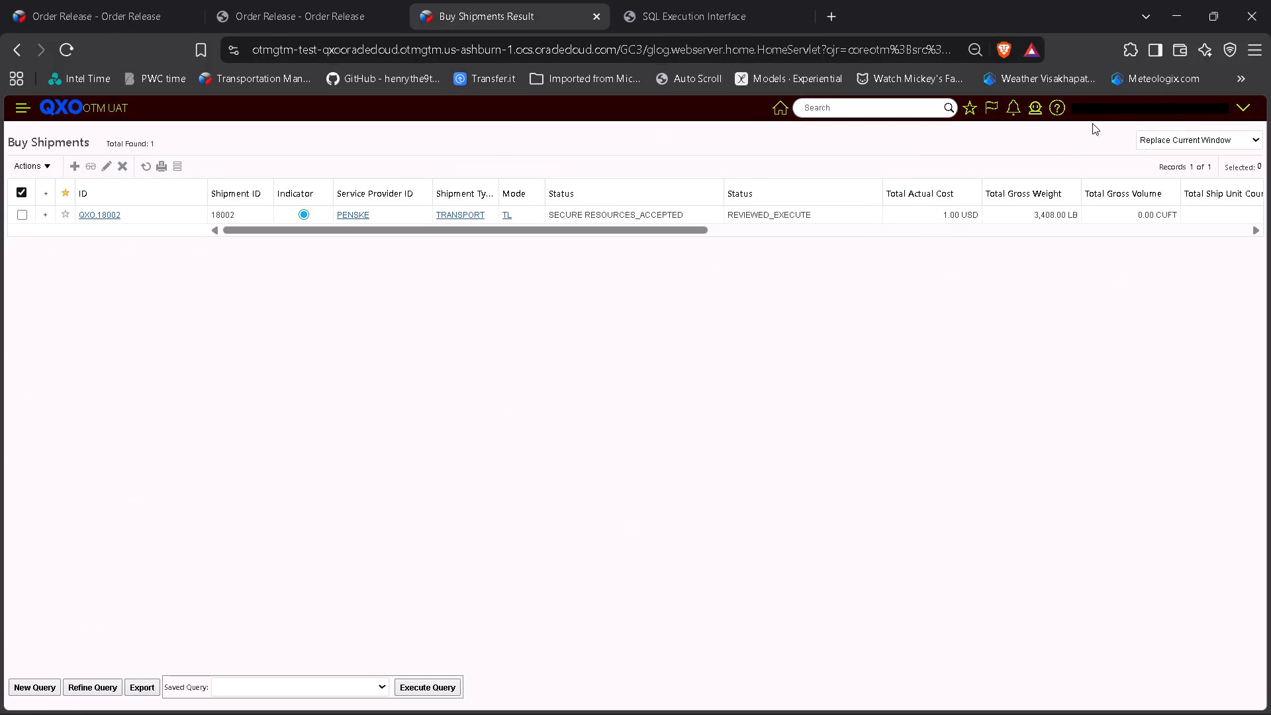
pyautogui.click(1124, 103)
pyautogui.click(1124, 234)
pyautogui.click(1104, 220)
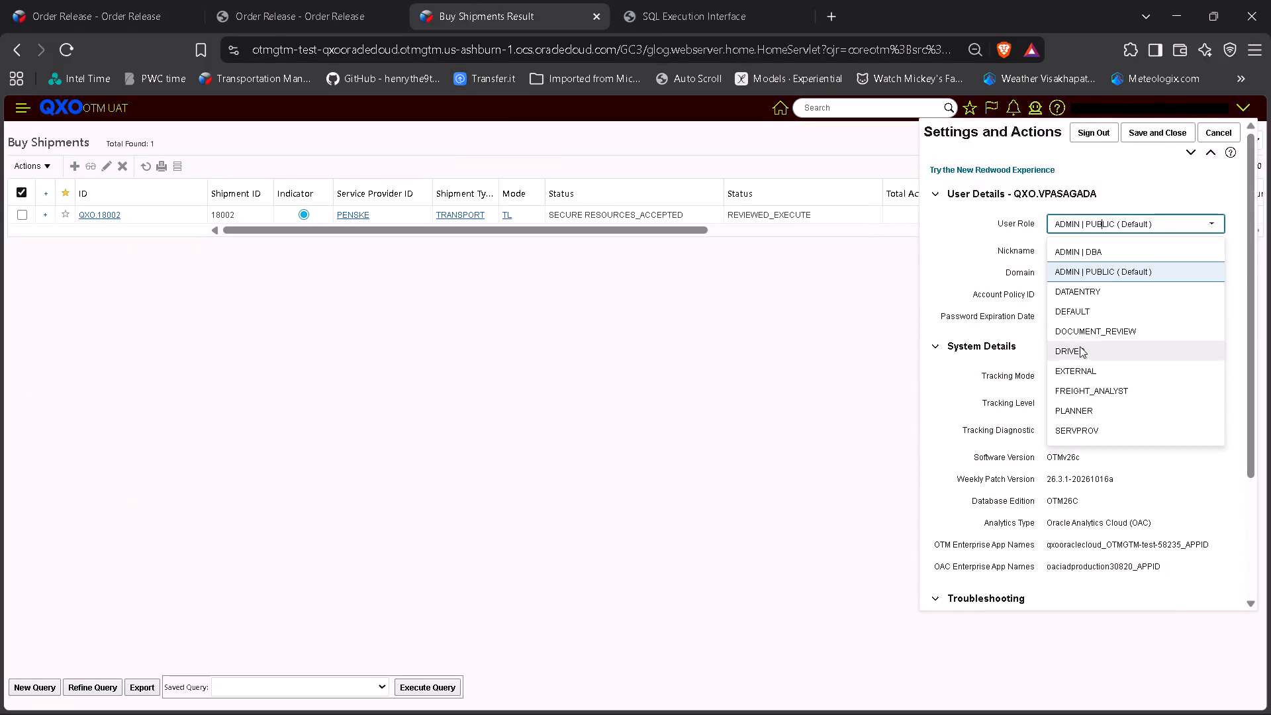
pyautogui.click(1080, 408)
pyautogui.click(1158, 136)
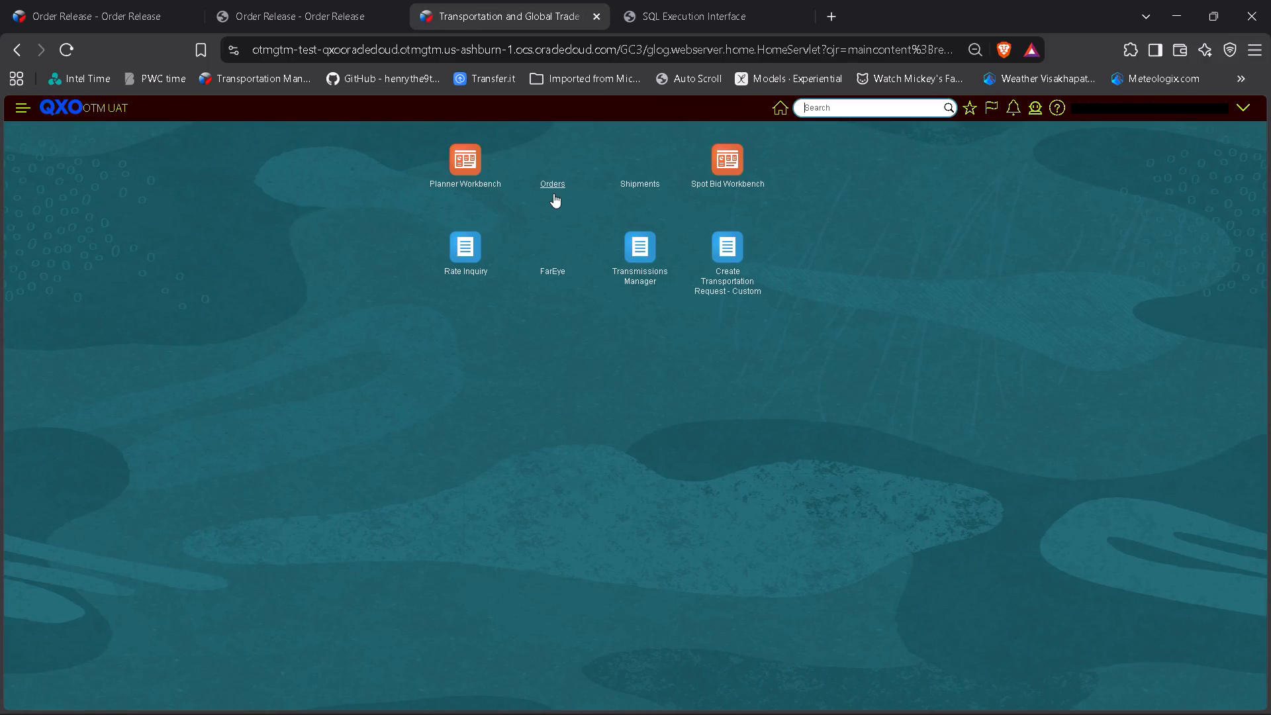
pyautogui.click(563, 167)
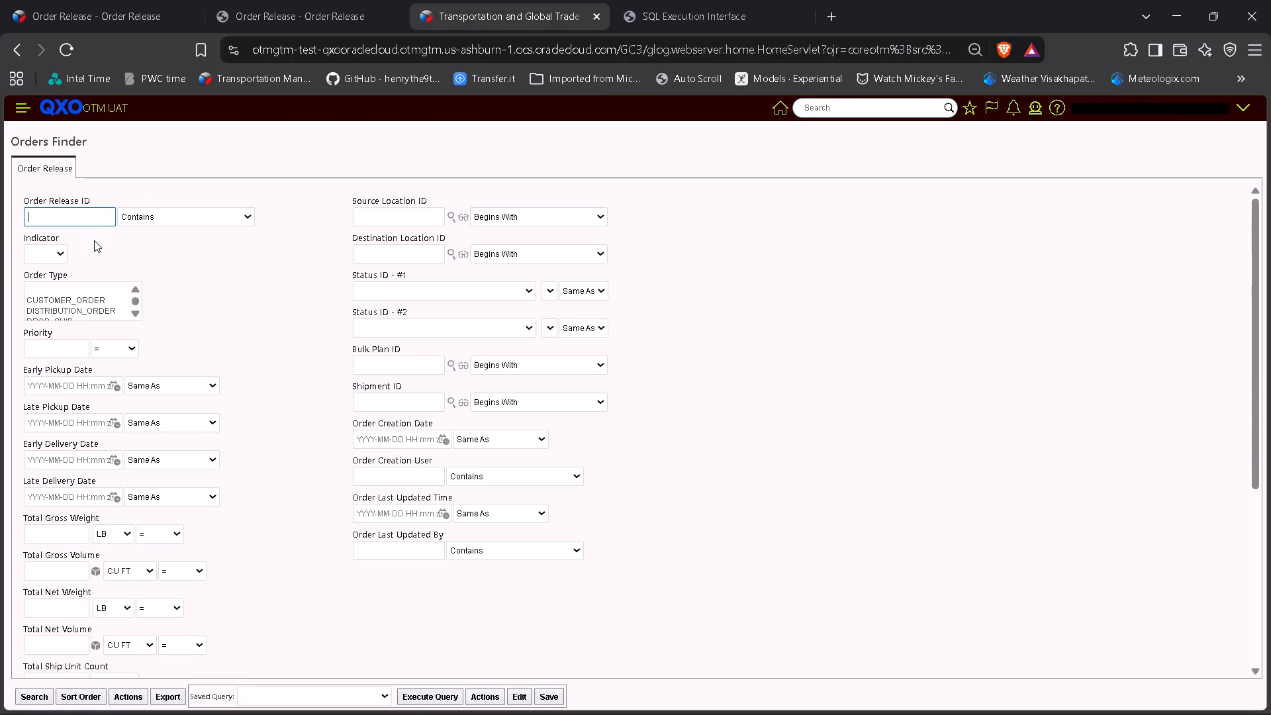
pyautogui.click(88, 232)
pyautogui.click(59, 228)
pyautogui.click(75, 213)
pyautogui.hotkey('ctrl', 'v')
pyautogui.press('Tab')
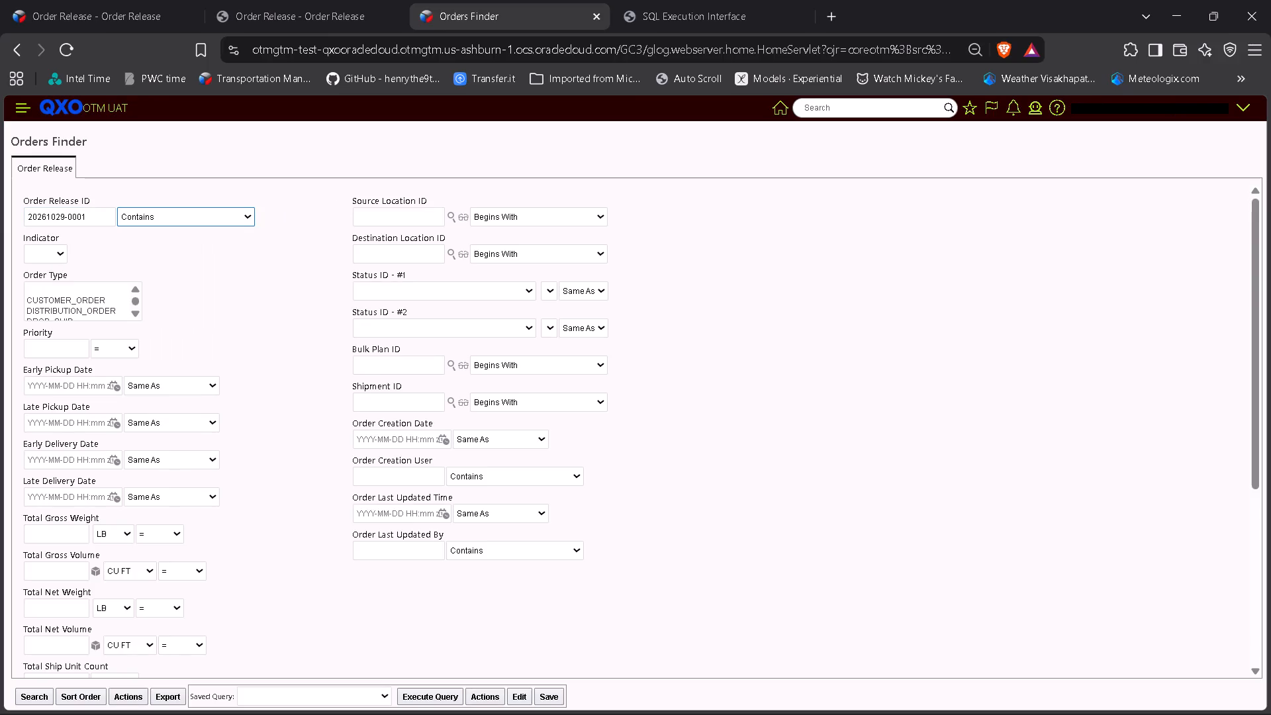
pyautogui.press('Return')
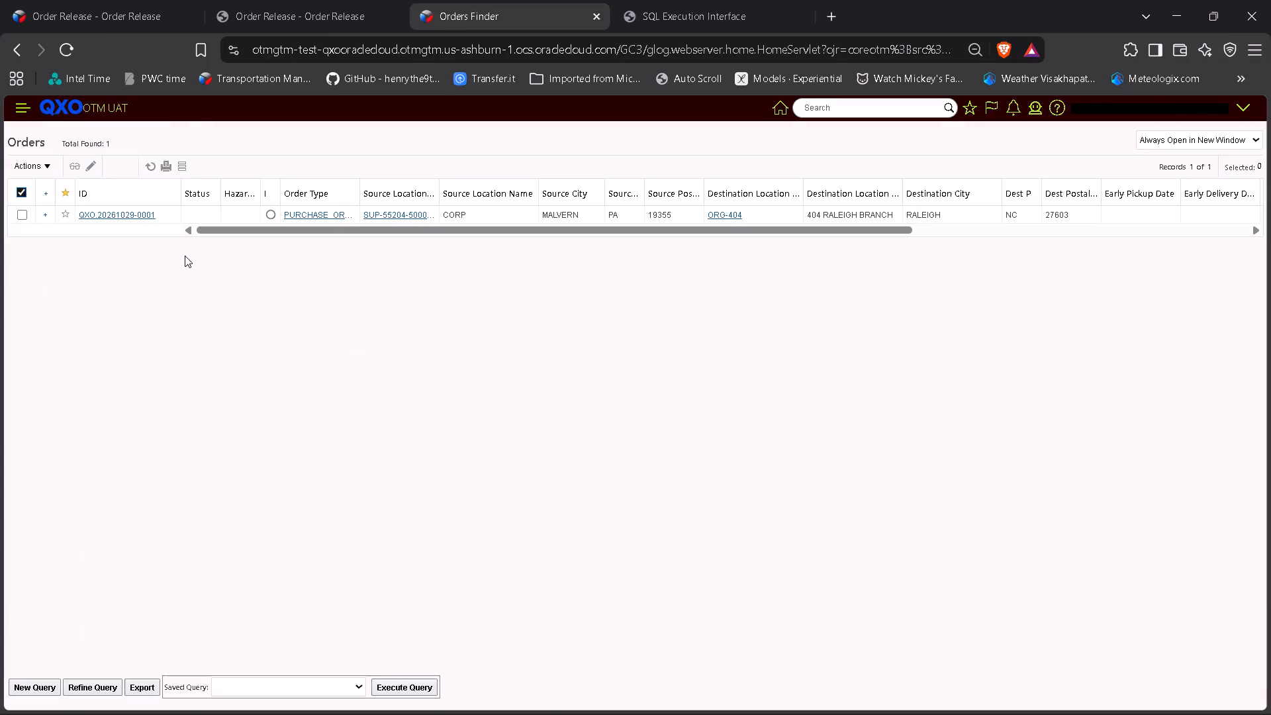
# Run Show Routing Options for order QXO.20261029-0001 with blank constraints and examine the routing options across all columns.
pyautogui.click(21, 215)
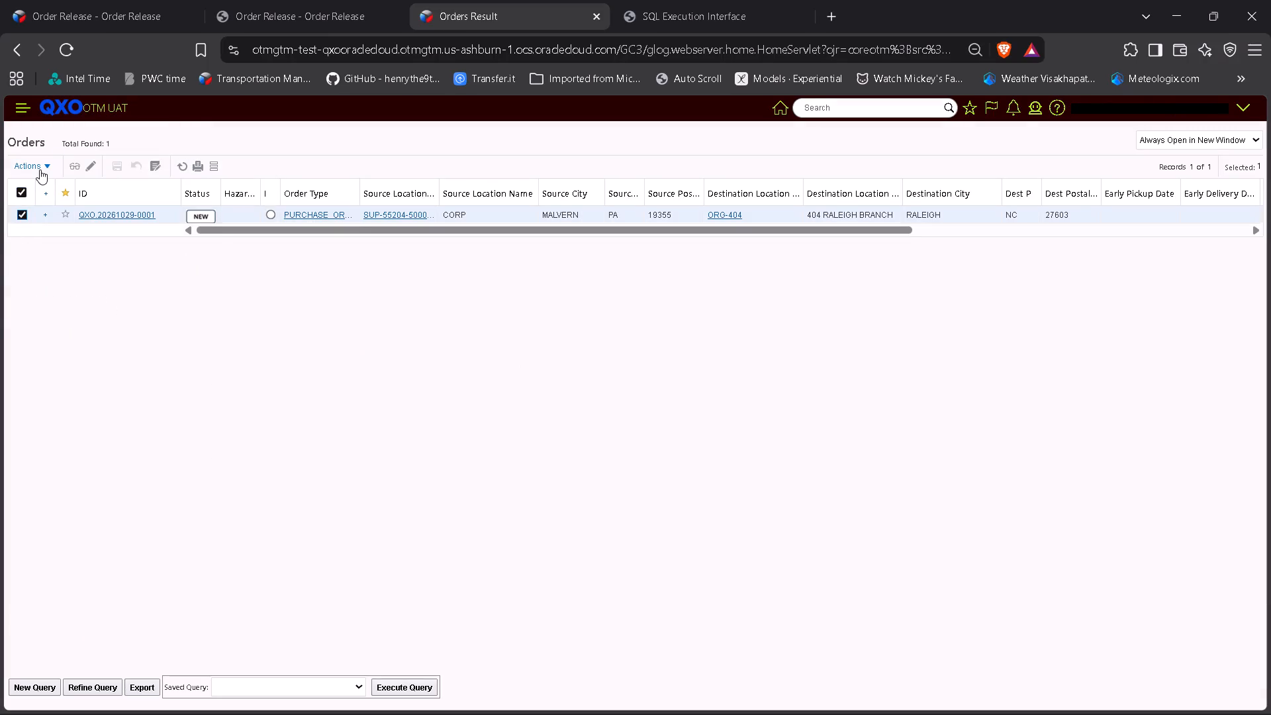
pyautogui.click(40, 169)
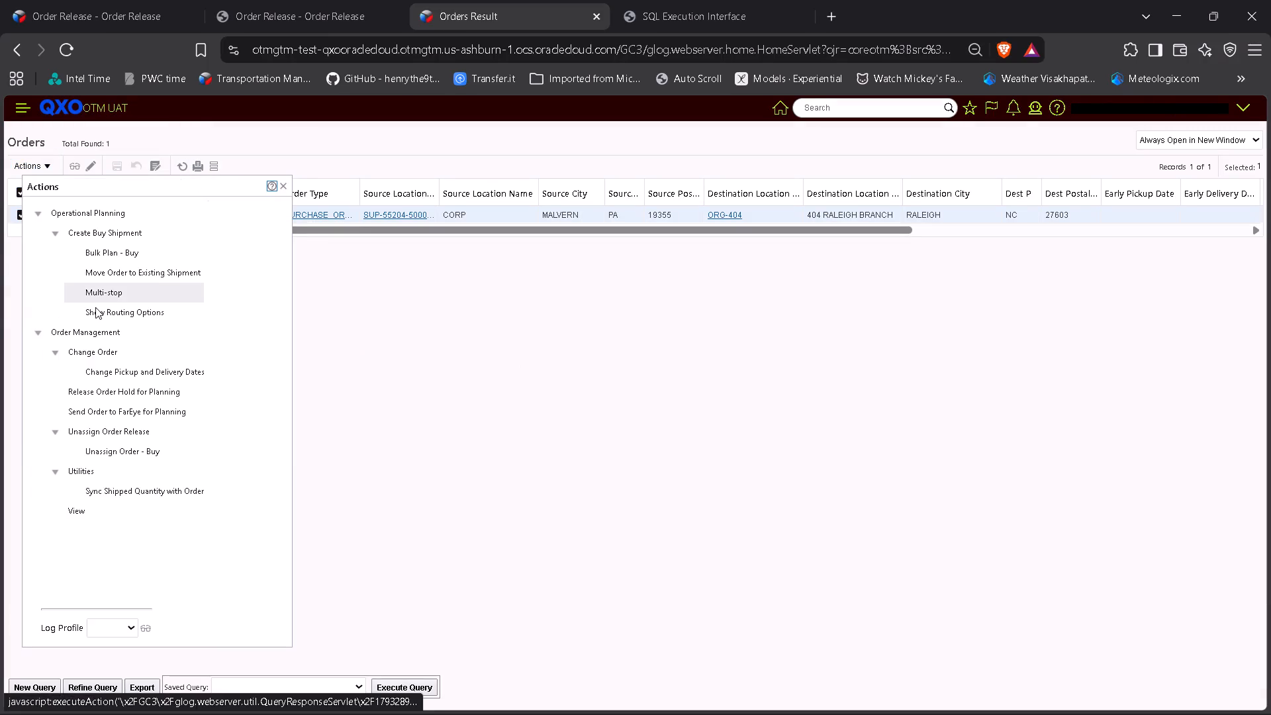
pyautogui.click(123, 310)
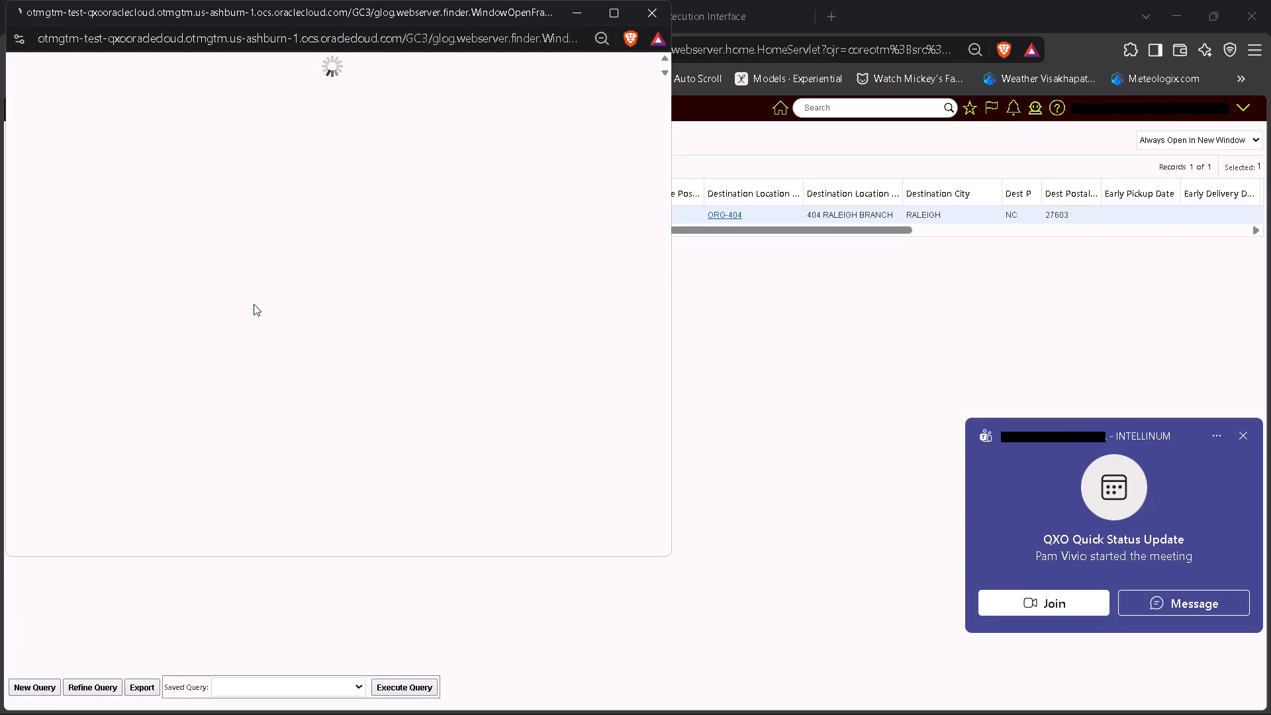
pyautogui.click(50, 398)
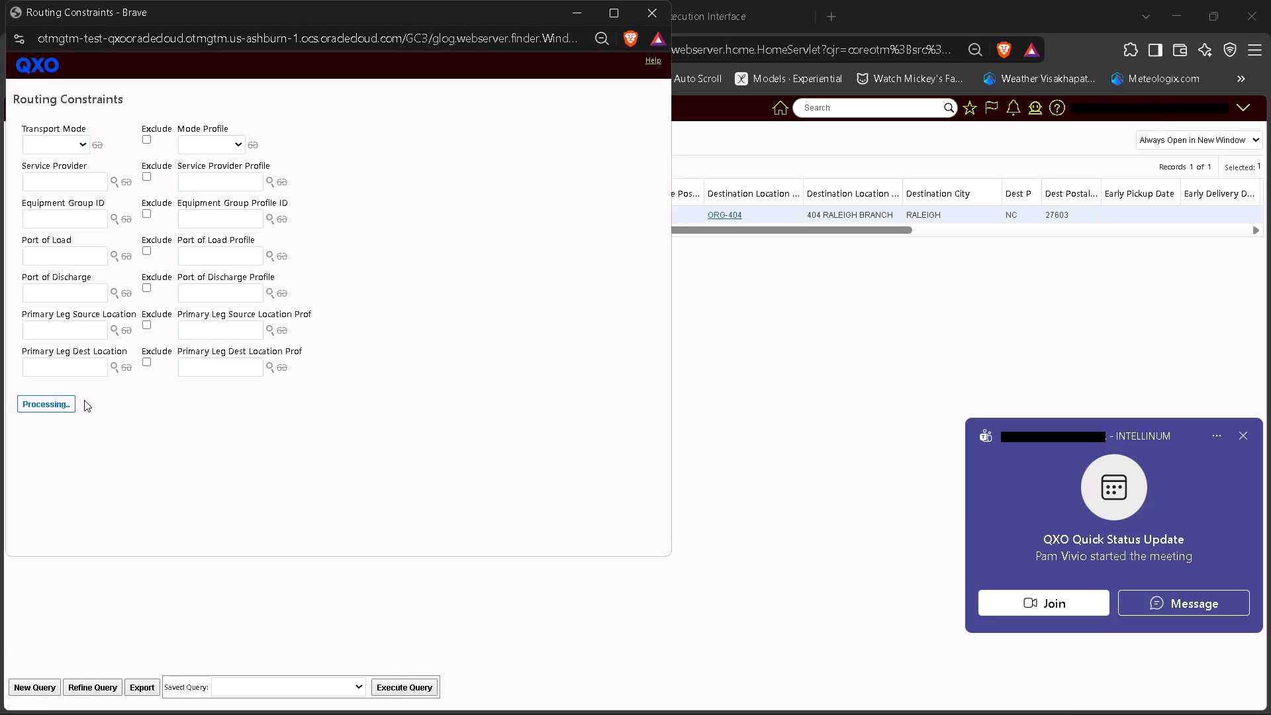
pyautogui.click(89, 226)
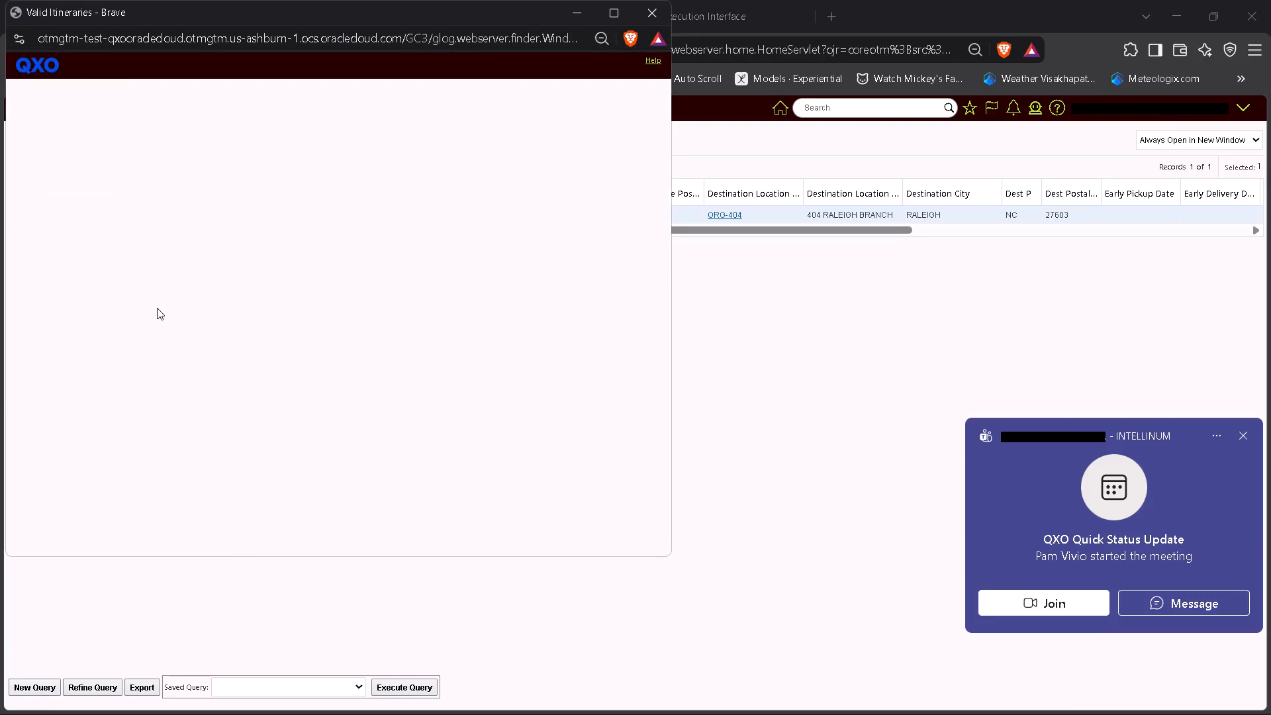
pyautogui.scroll(-3, 52, 168)
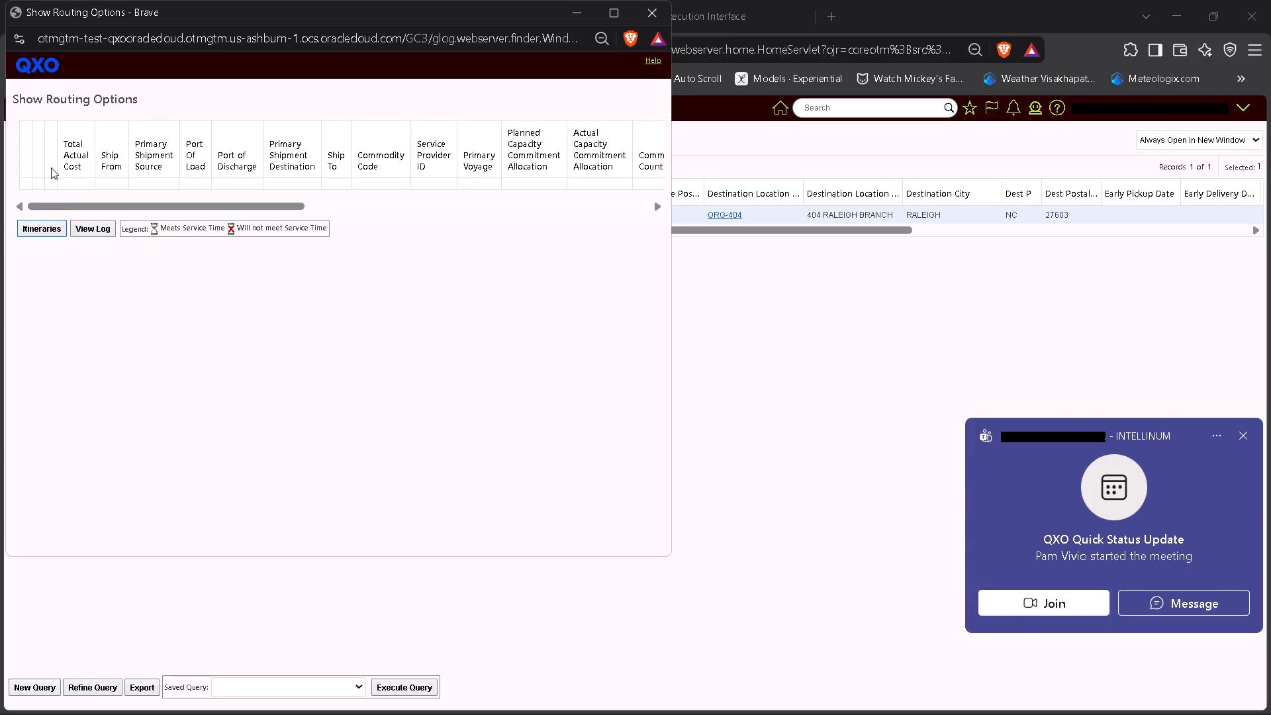
pyautogui.scroll(-1, 51, 167)
pyautogui.scroll(3, 51, 167)
pyautogui.moveTo(120, 206); pyautogui.dragTo(429, 193)
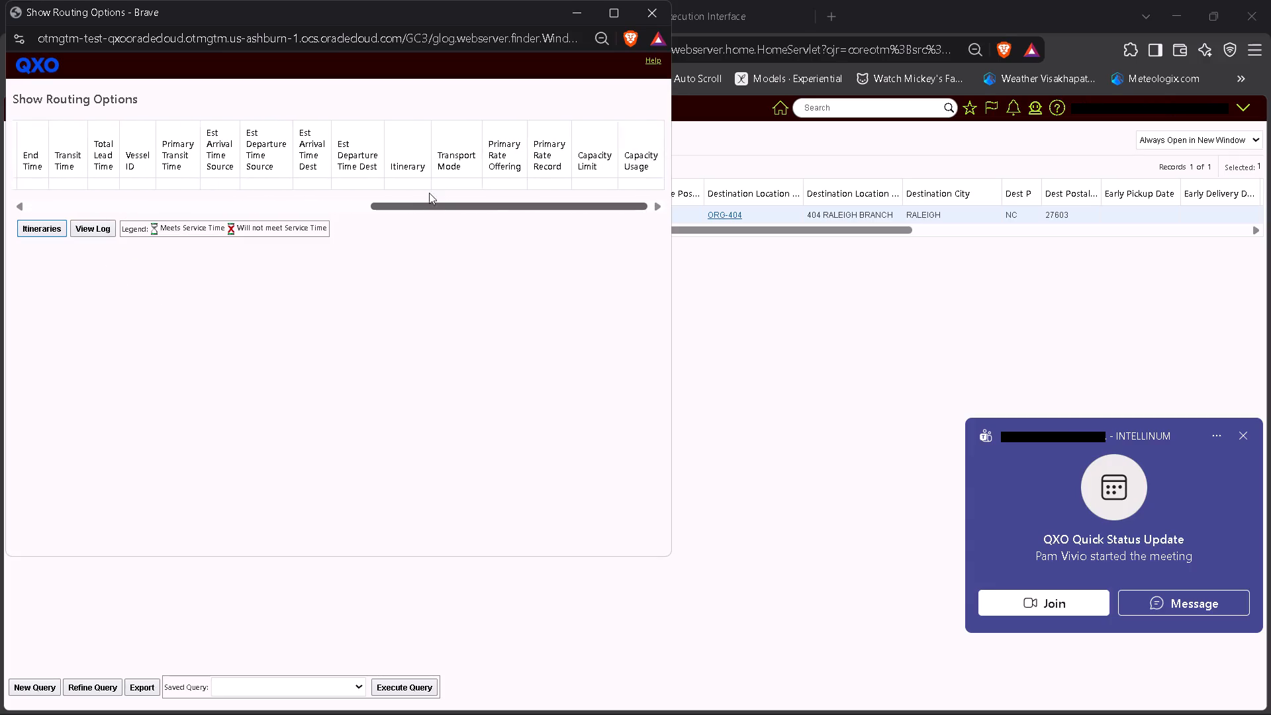
pyautogui.moveTo(429, 193); pyautogui.dragTo(54, 248)
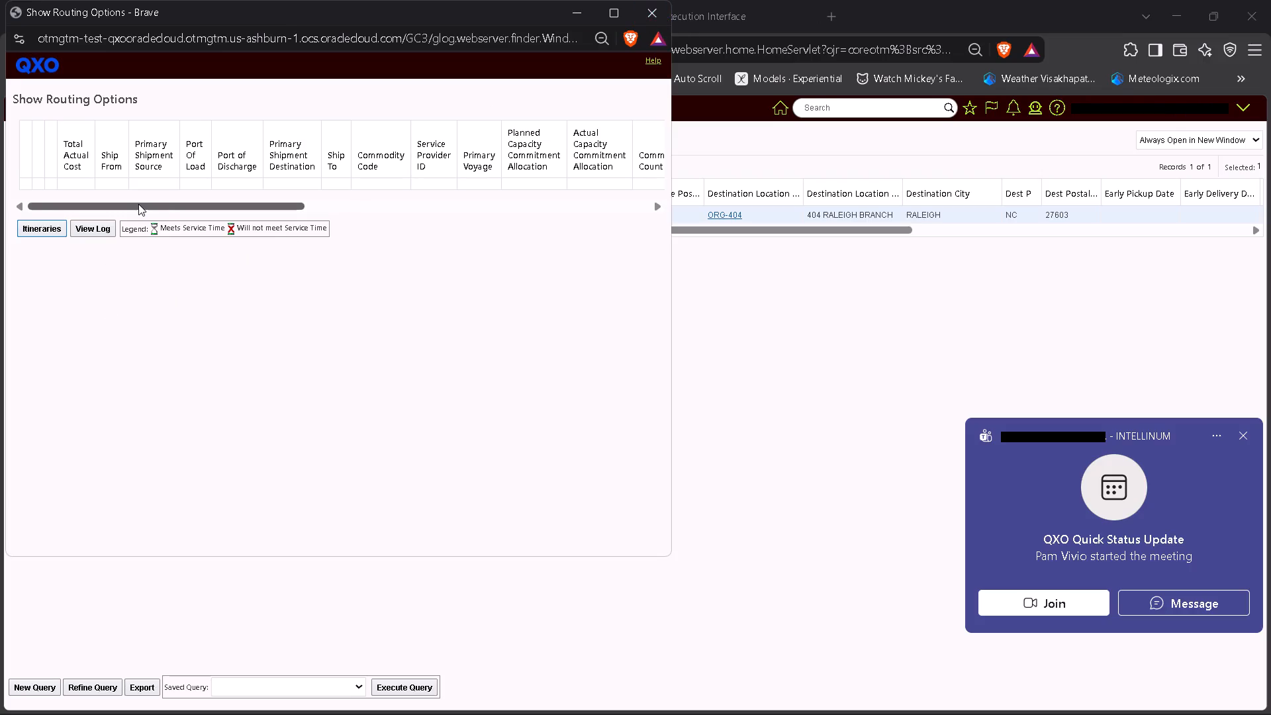
pyautogui.moveTo(147, 208); pyautogui.dragTo(128, 210)
# Close the Show Routing Options results for order QXO.20261029-0001.
pyautogui.moveTo(128, 210); pyautogui.dragTo(121, 212)
pyautogui.click(109, 289)
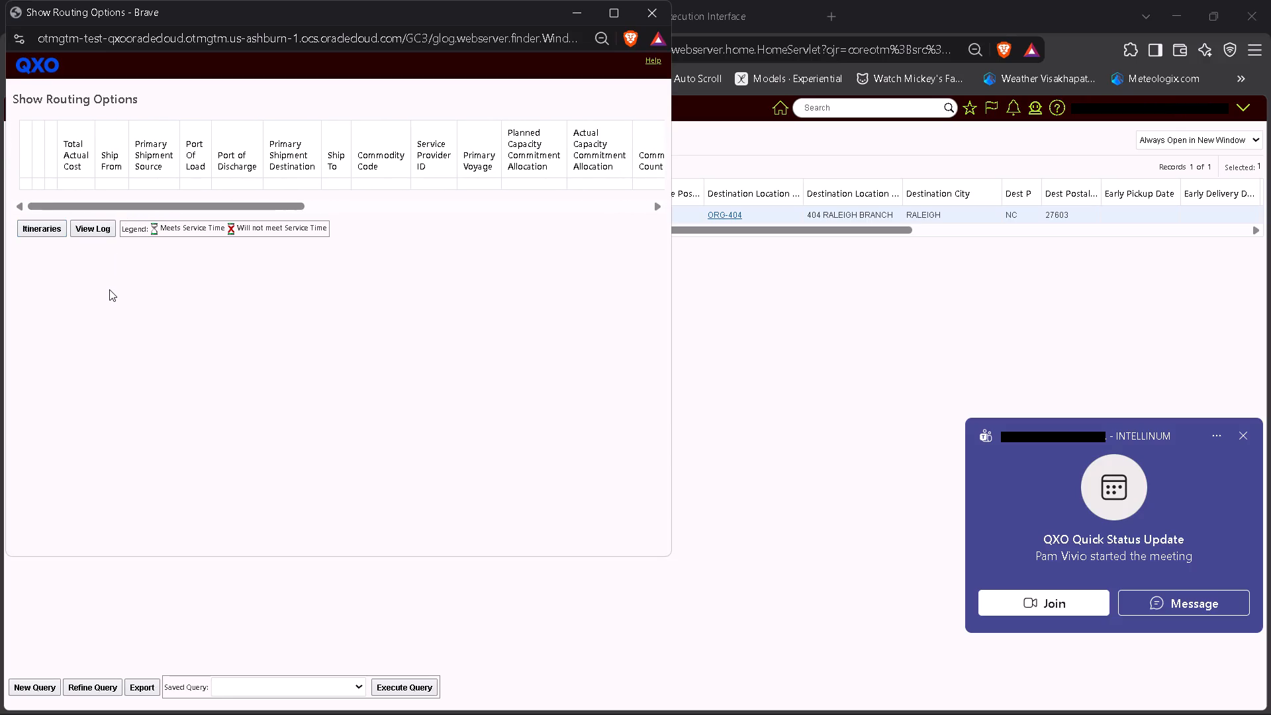
pyautogui.click(656, 13)
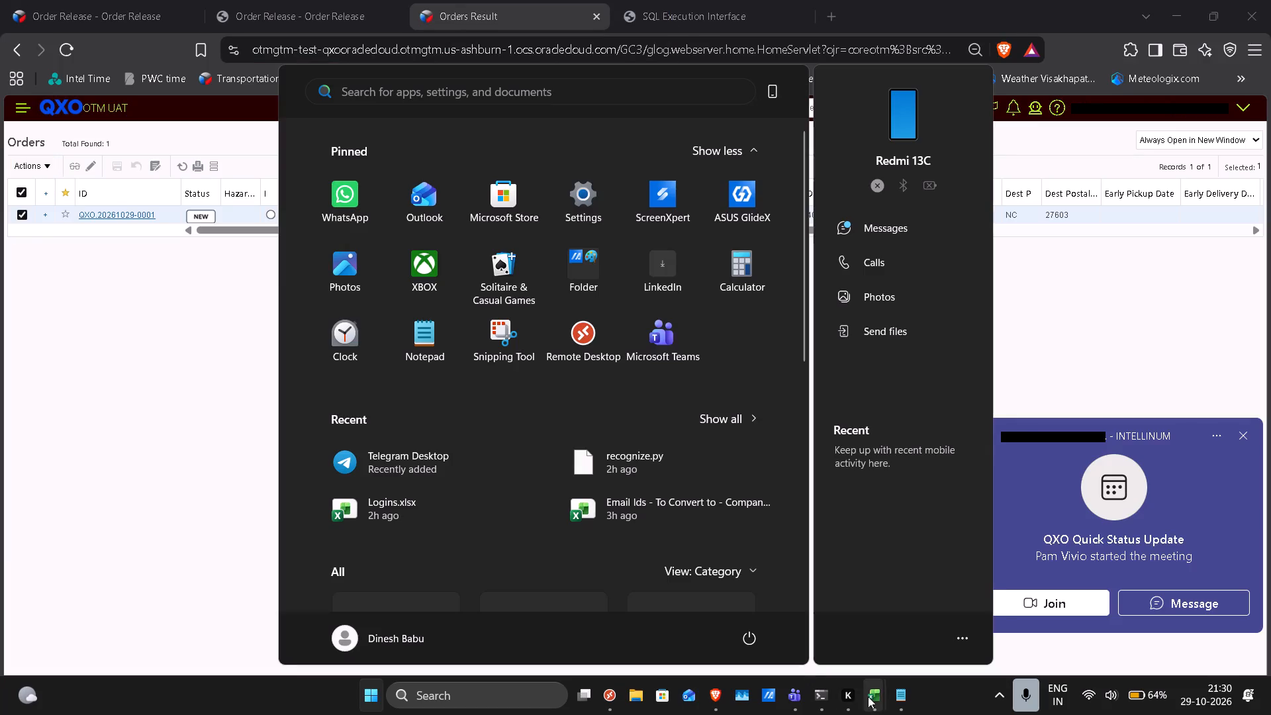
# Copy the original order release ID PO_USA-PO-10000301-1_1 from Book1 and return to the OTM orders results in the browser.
pyautogui.click(868, 696)
pyautogui.click(635, 585)
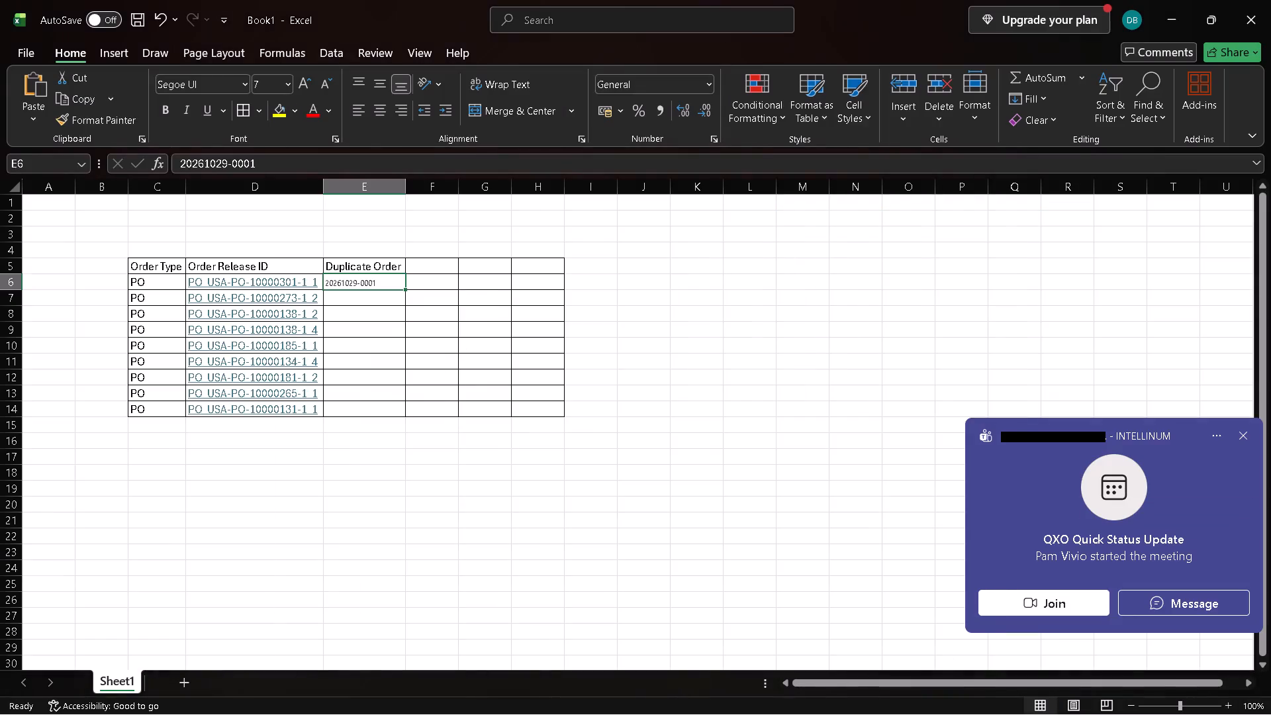
pyautogui.press('Right')
pyautogui.press('Left')
pyautogui.press('Left')
pyautogui.hotkey('ctrl', 'c')
pyautogui.hotkey('alt', 'Tab')
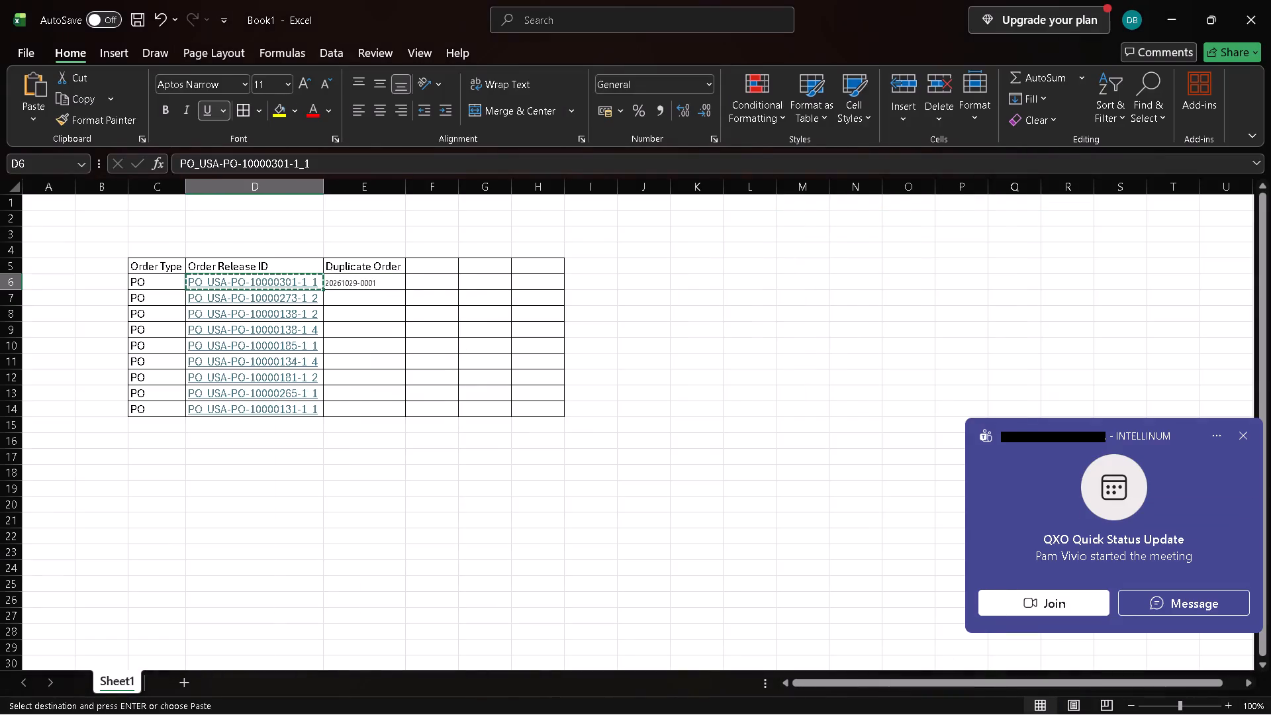
pyautogui.click(516, 181)
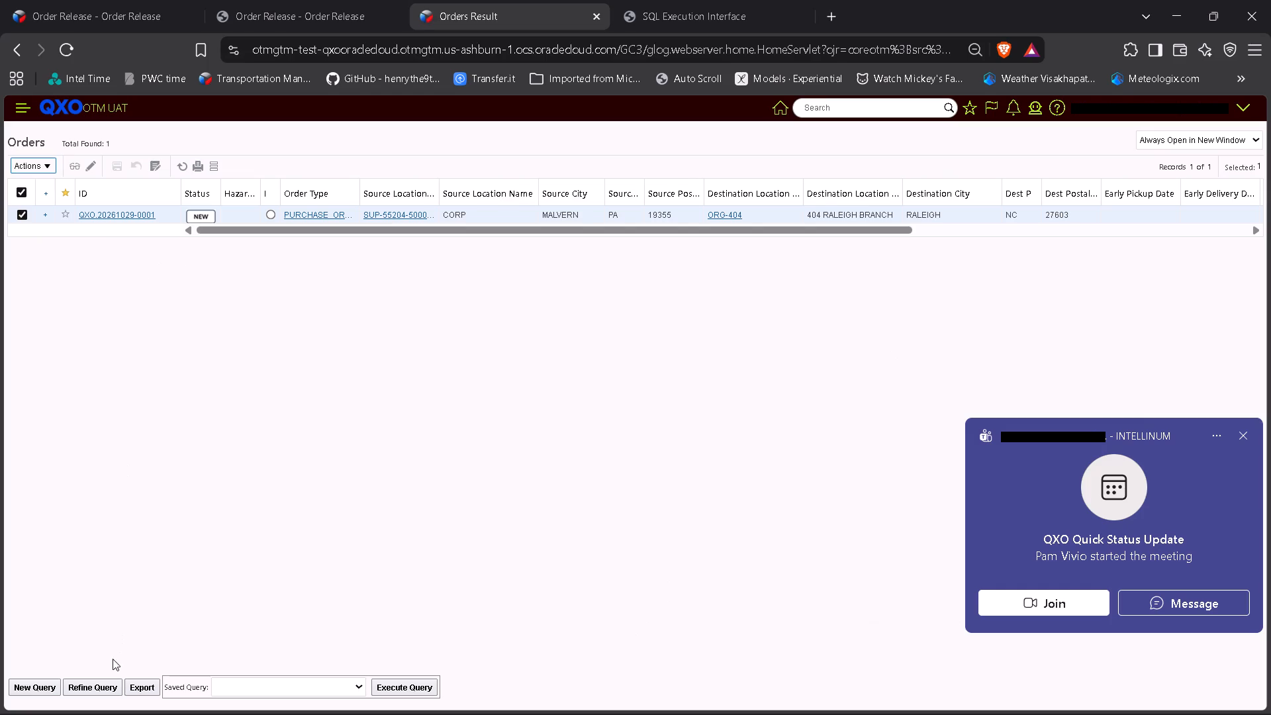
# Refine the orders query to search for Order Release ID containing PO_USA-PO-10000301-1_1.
pyautogui.click(96, 685)
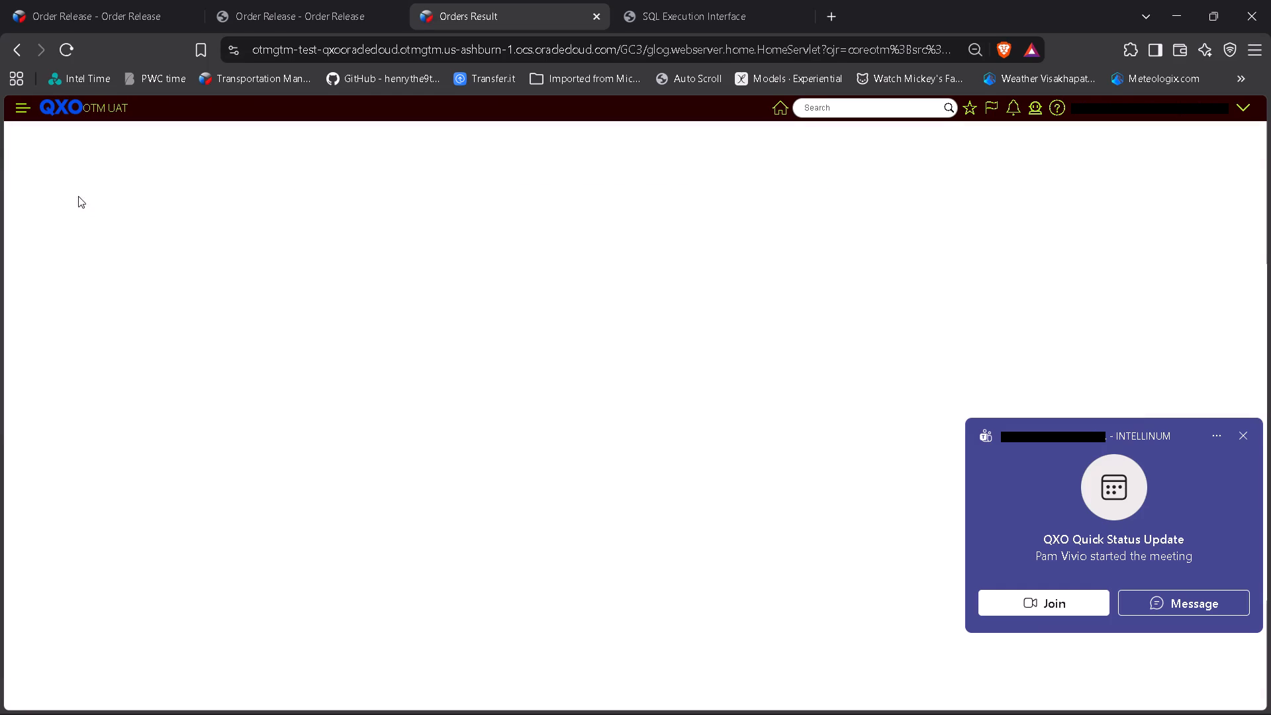
pyautogui.click(62, 216)
pyautogui.hotkey('ctrl', 'a')
pyautogui.press('BackSpace')
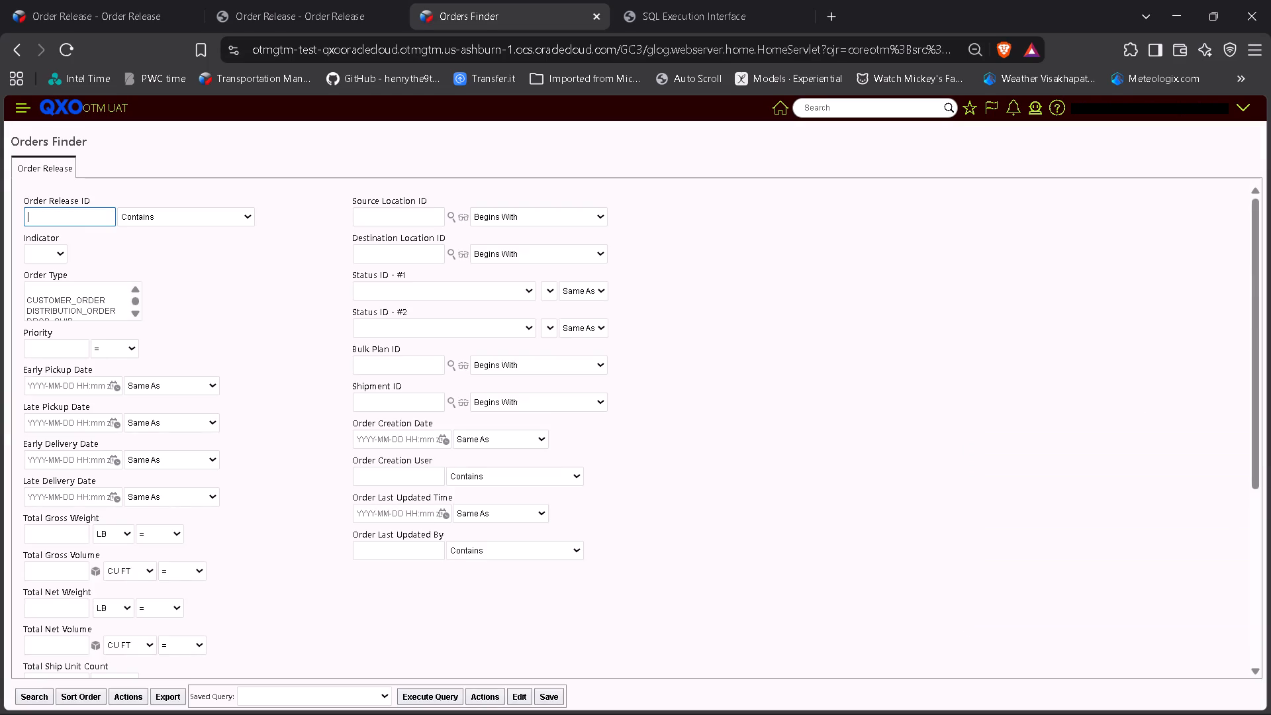
pyautogui.hotkey('ctrl', 'v')
pyautogui.press('Return')
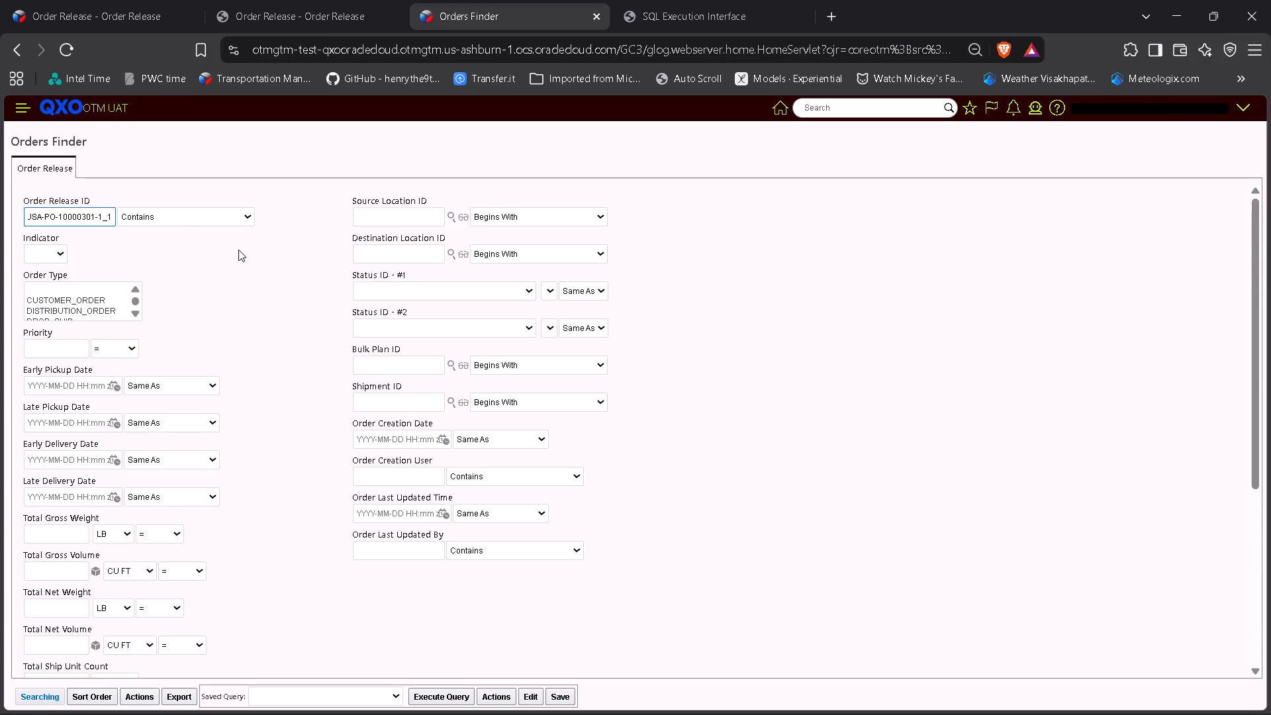
# Select the original PO order and examine the actions available for it, including the Create Buy Shipment options.
pyautogui.click(25, 213)
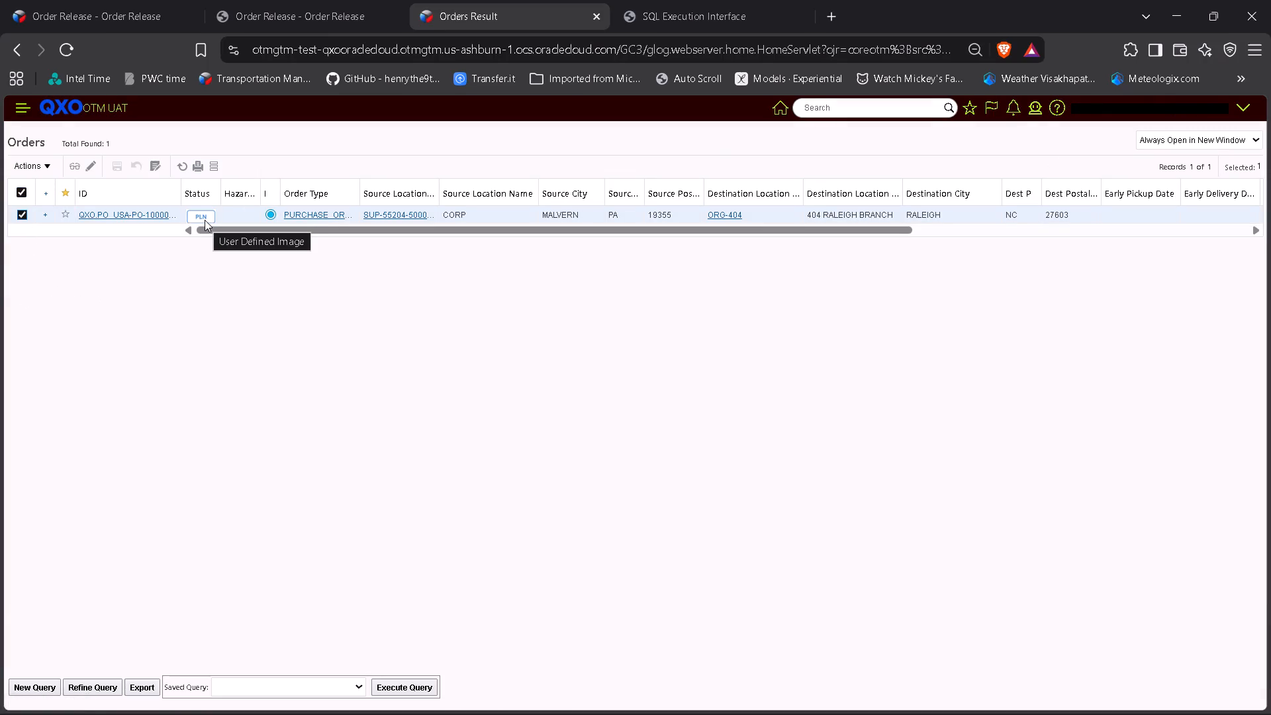
pyautogui.click(46, 166)
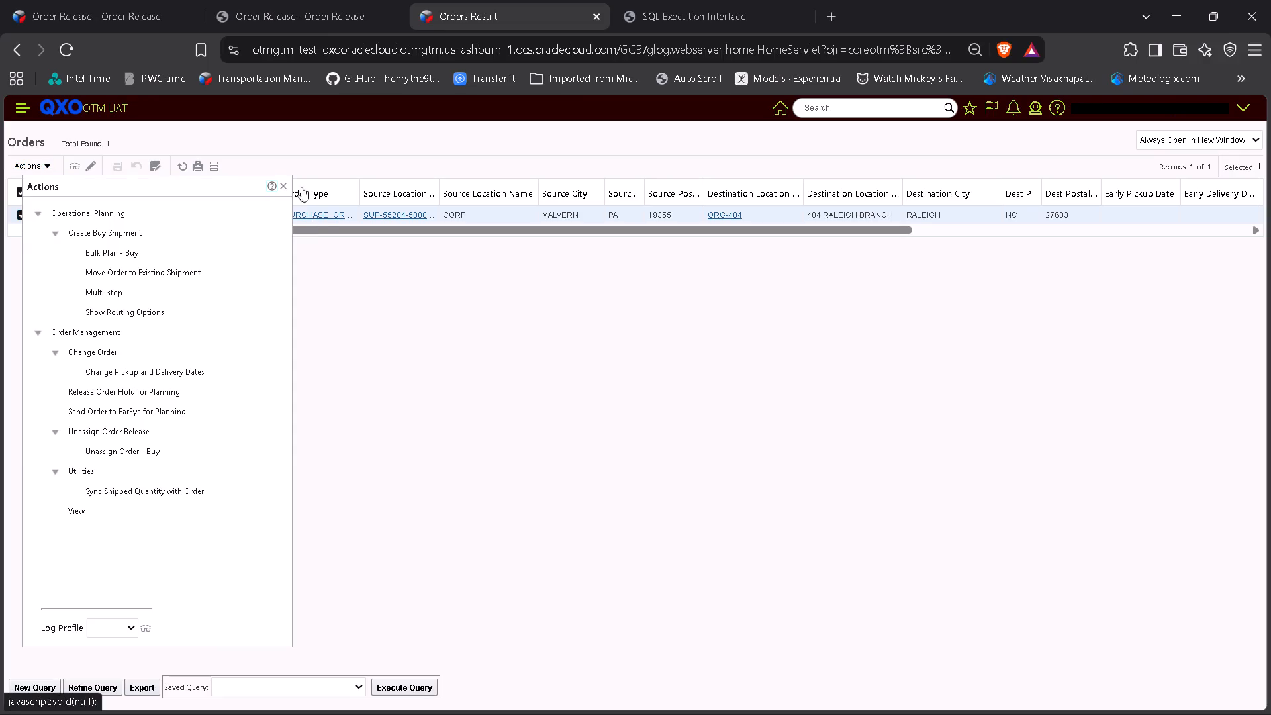
pyautogui.click(286, 184)
pyautogui.click(227, 295)
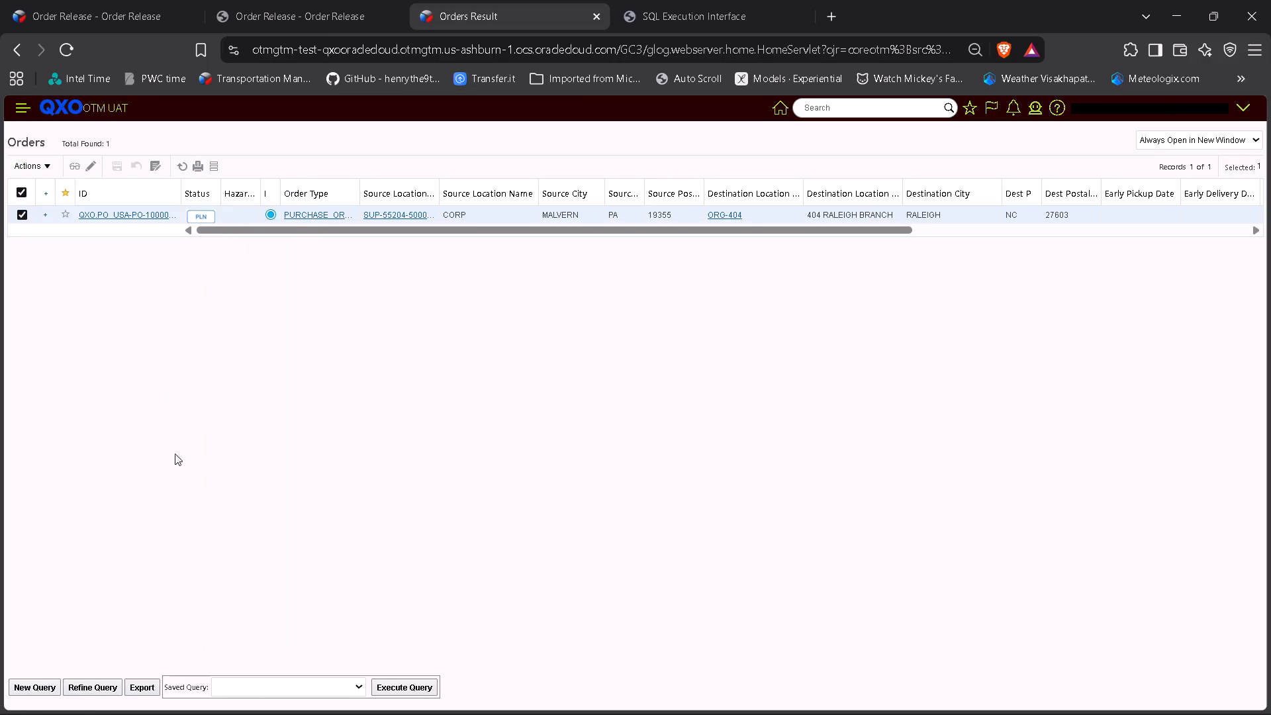
pyautogui.click(88, 685)
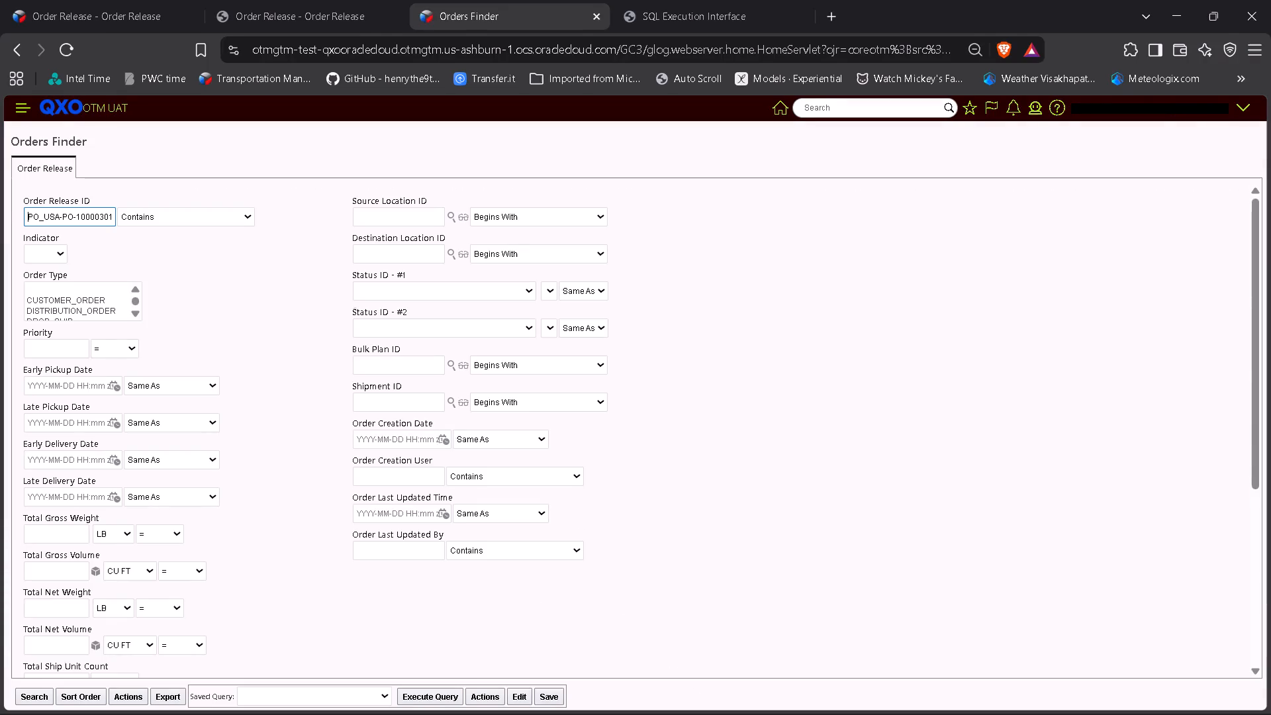
pyautogui.click(881, 693)
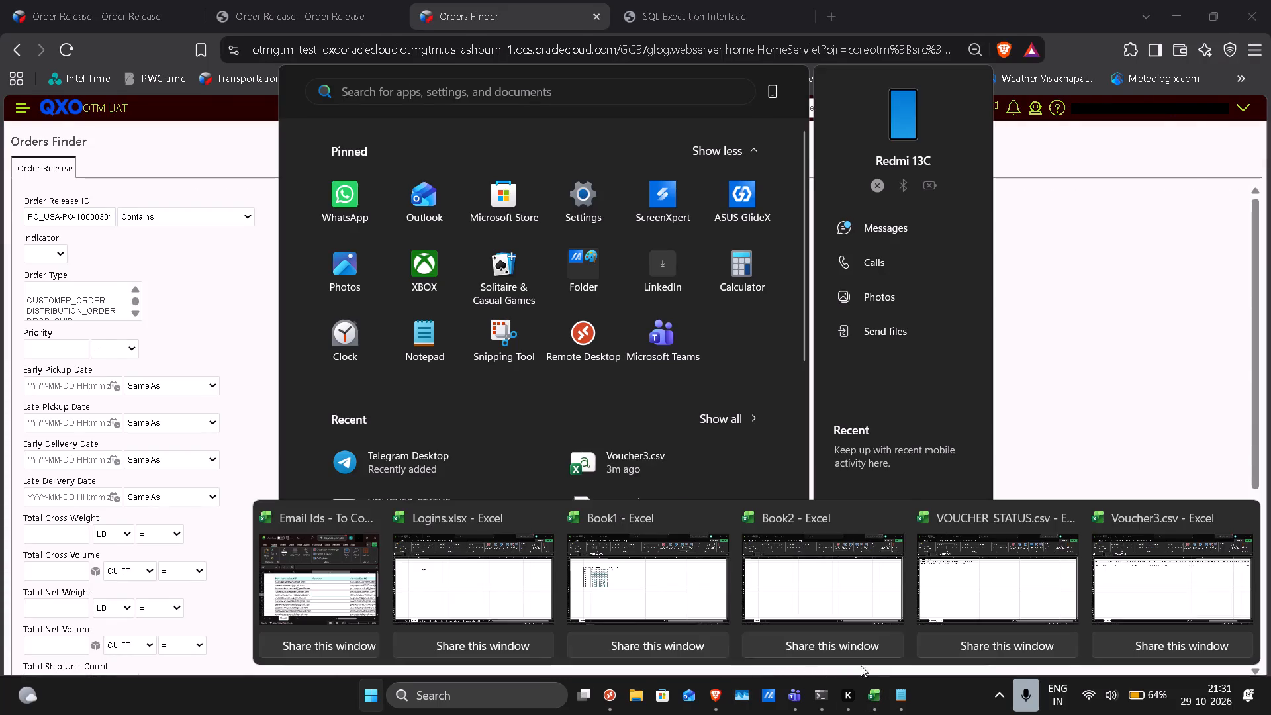
pyautogui.click(613, 586)
pyautogui.click(385, 289)
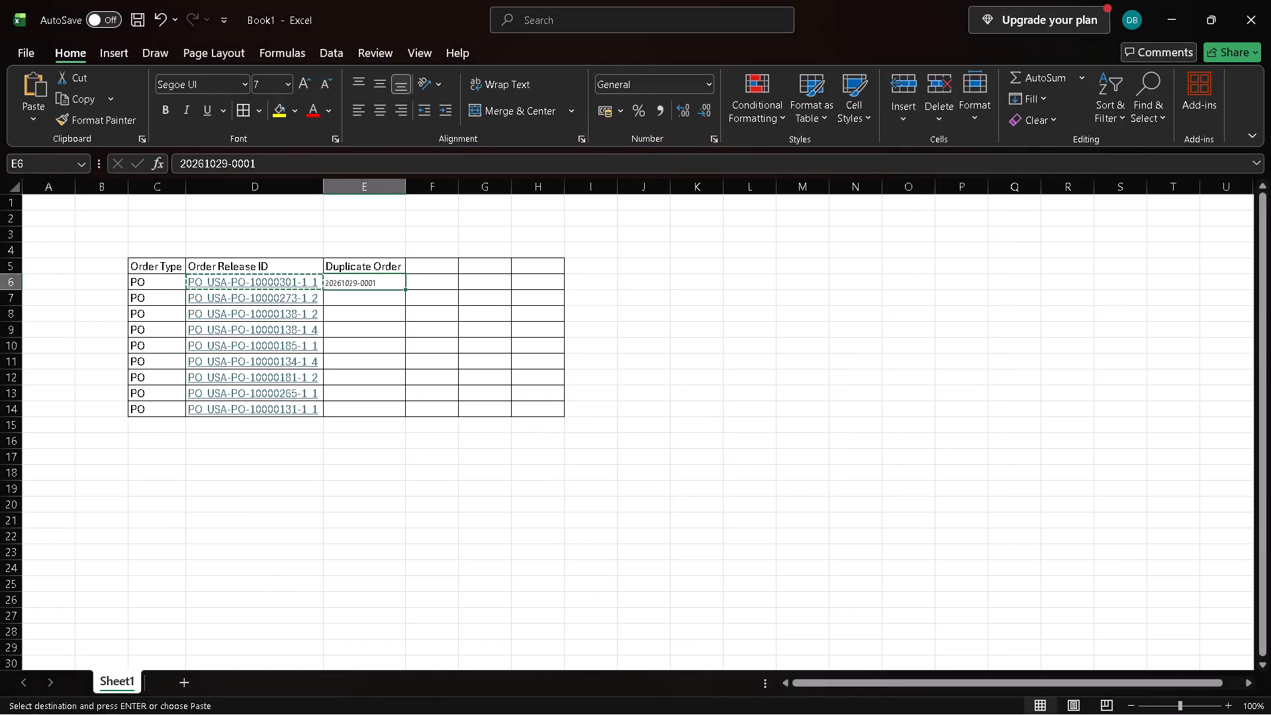
pyautogui.hotkey('ctrl', 'c')
pyautogui.hotkey('alt', 'Tab')
pyautogui.hotkey('ctrl', 'a')
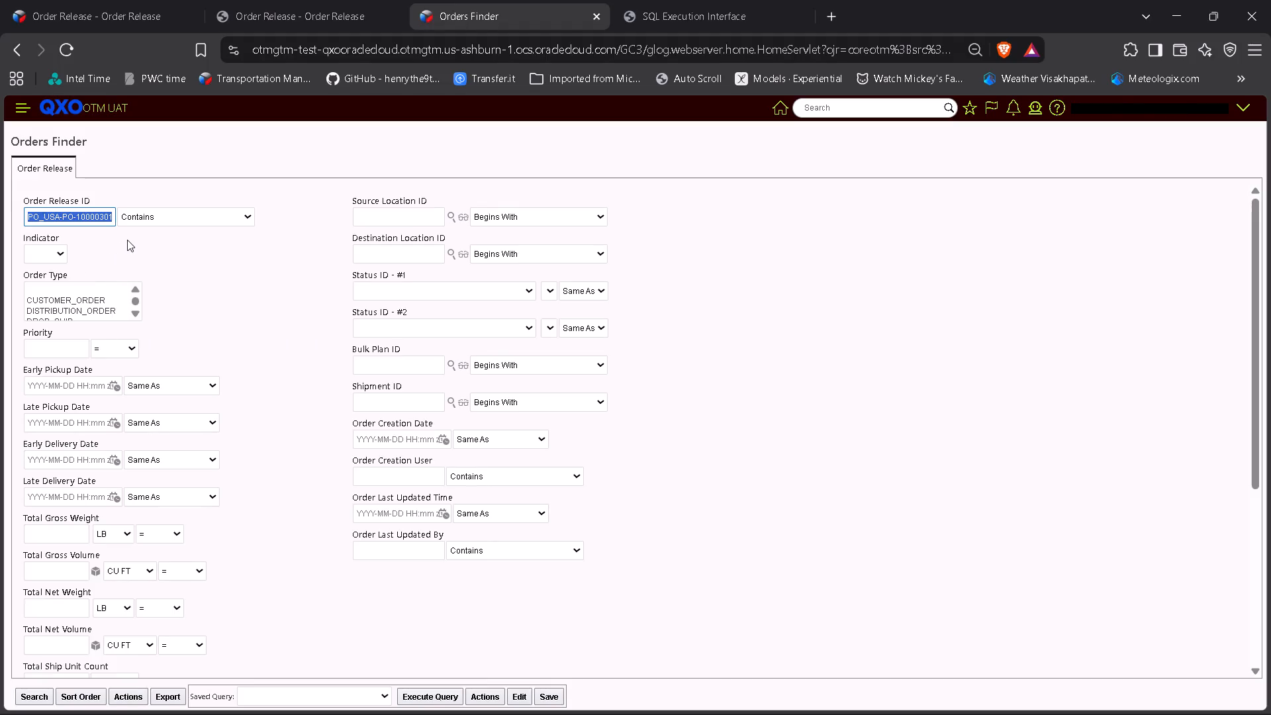
pyautogui.press('BackSpace')
pyautogui.hotkey('ctrl', 'v')
pyautogui.press('Return')
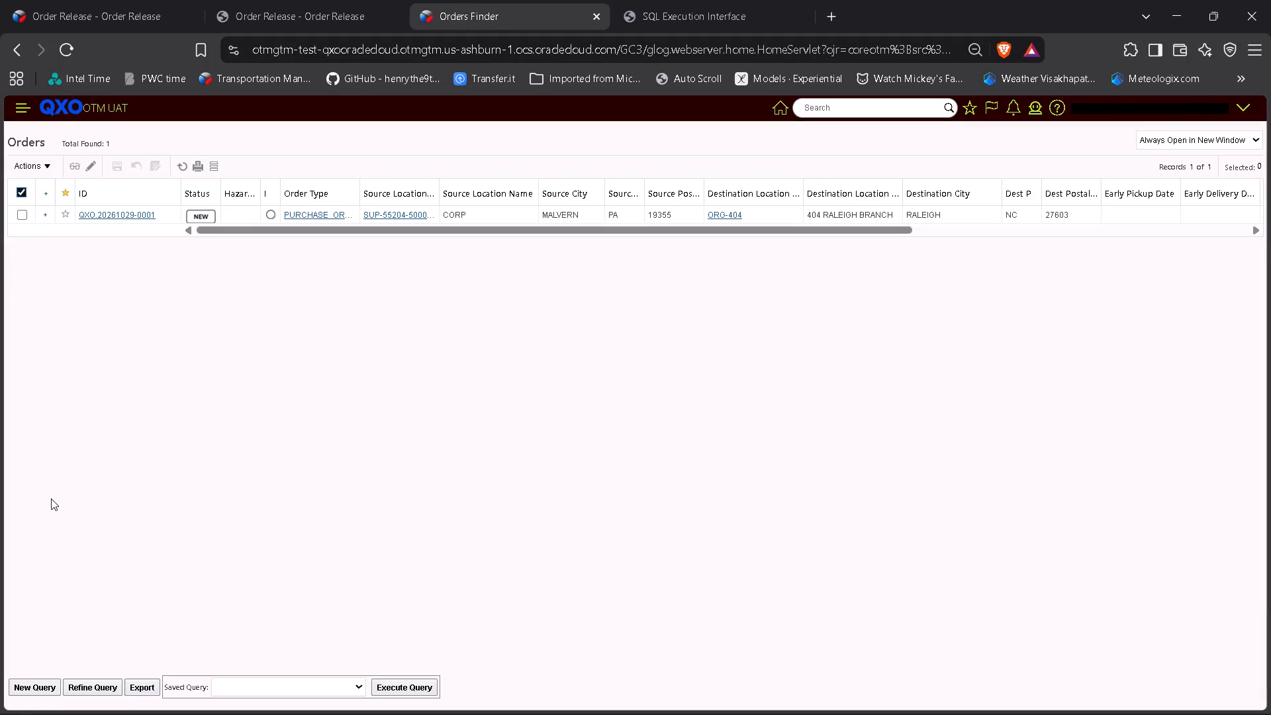
pyautogui.click(28, 209)
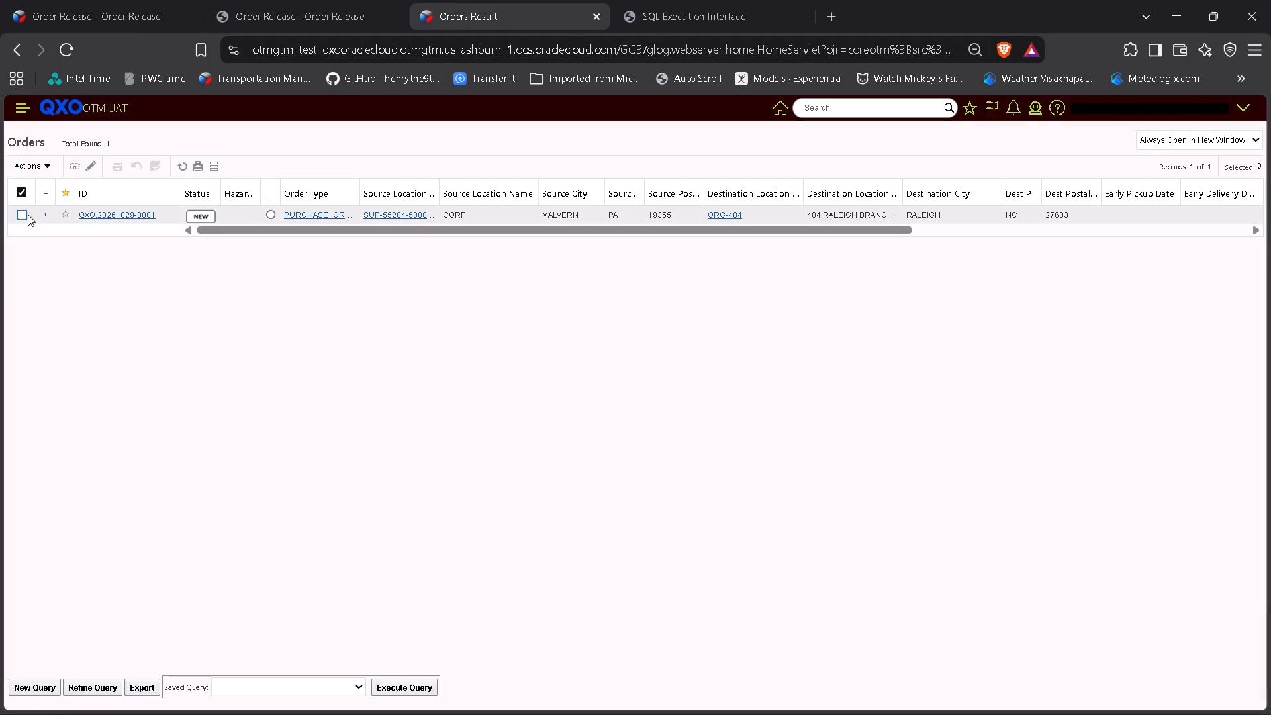
pyautogui.click(27, 214)
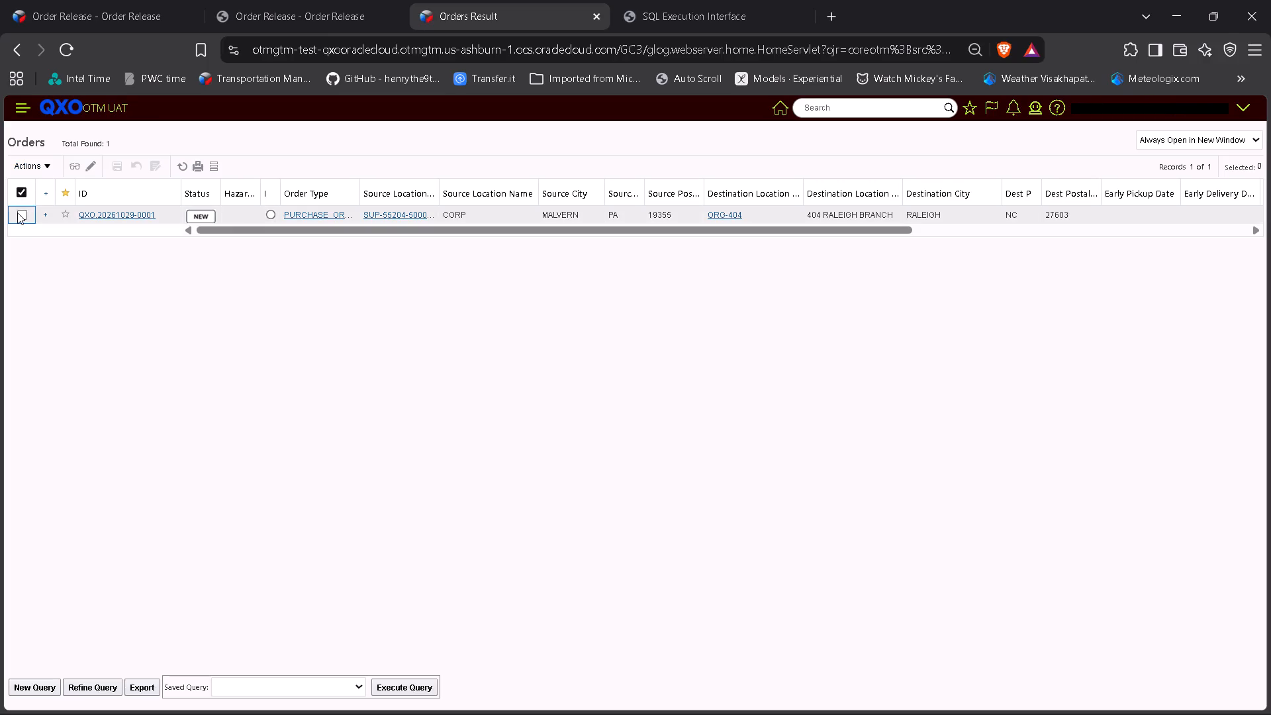
pyautogui.click(17, 213)
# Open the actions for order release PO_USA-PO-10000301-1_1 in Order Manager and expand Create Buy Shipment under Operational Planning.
pyautogui.click(300, 0)
pyautogui.click(579, 122)
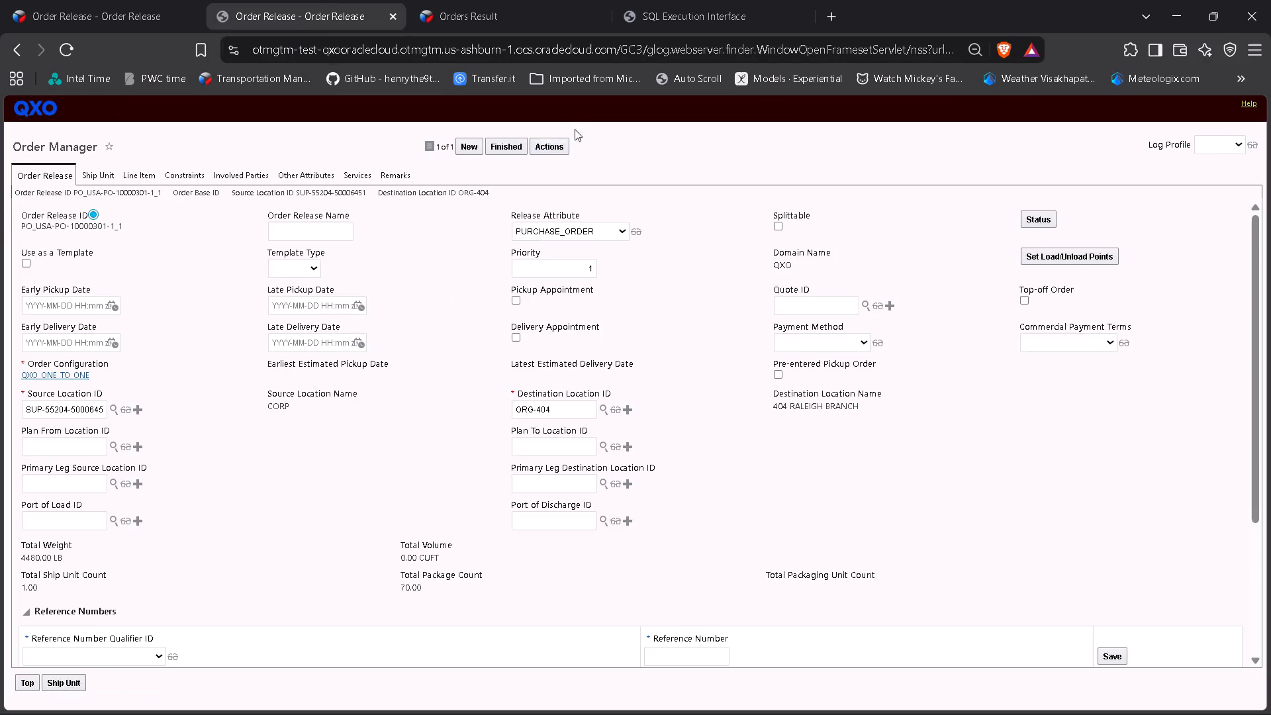
pyautogui.click(566, 135)
pyautogui.click(560, 142)
pyautogui.click(714, 167)
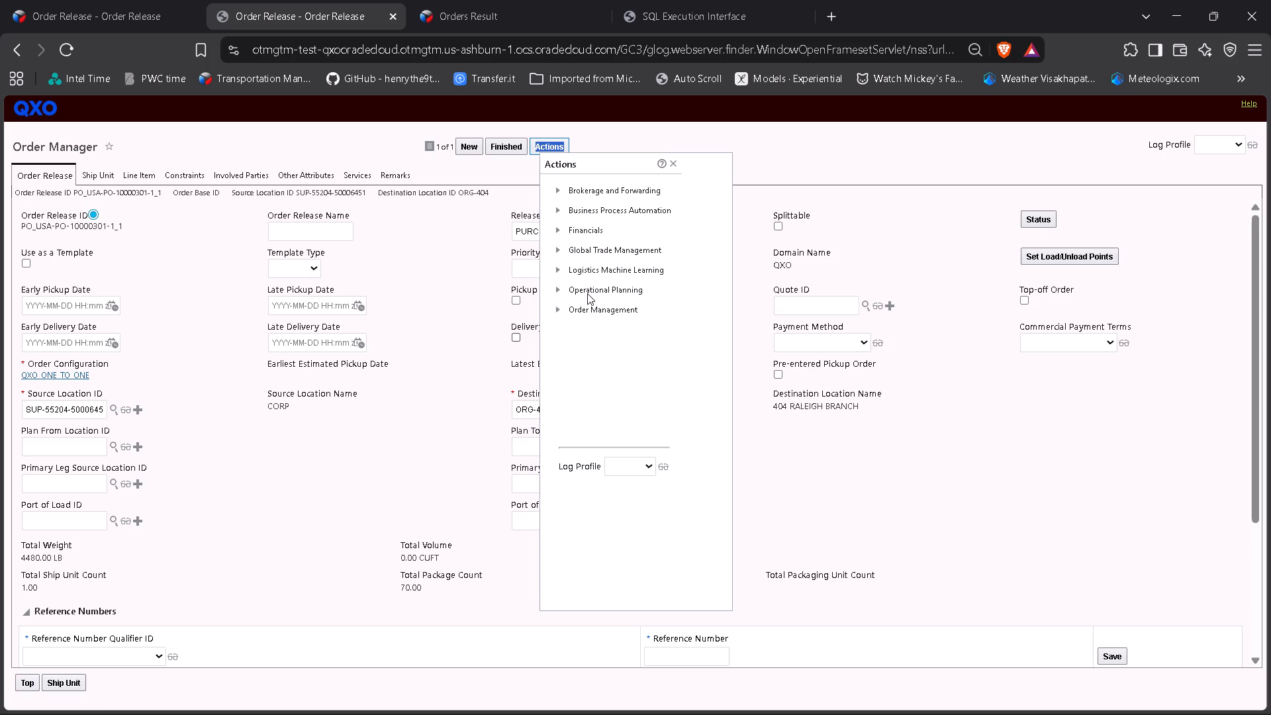
pyautogui.click(558, 287)
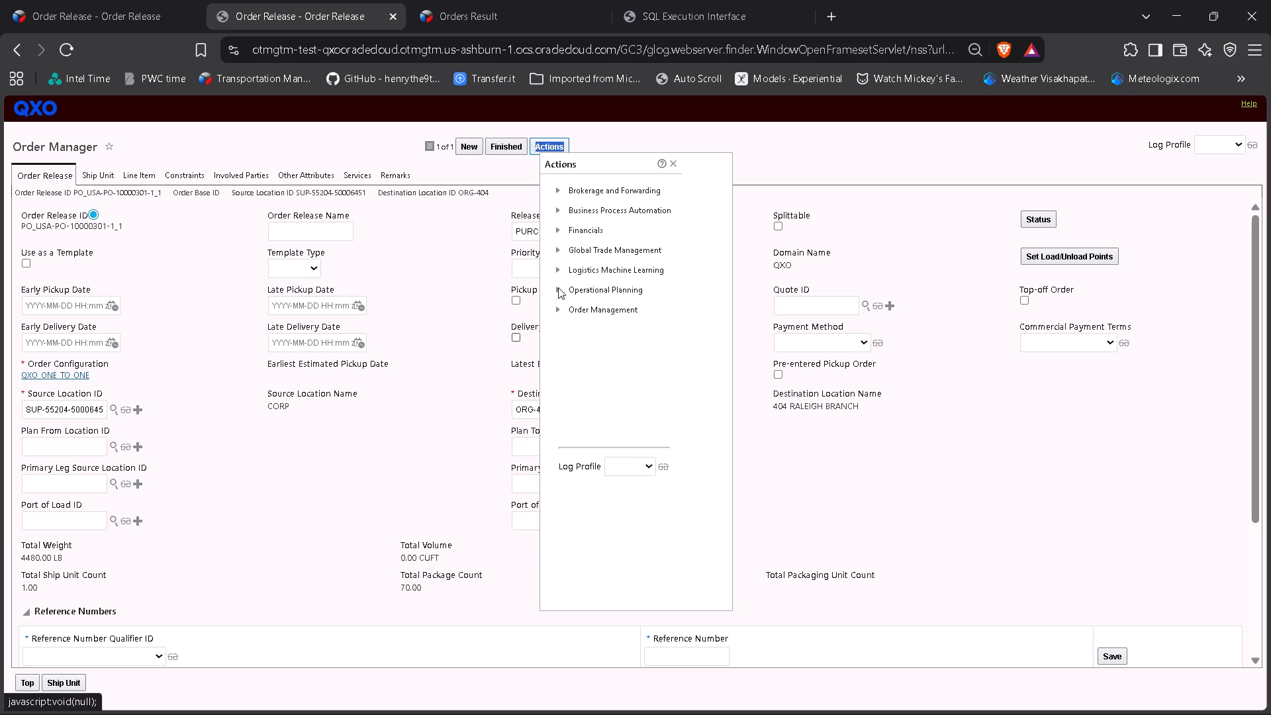
pyautogui.click(579, 307)
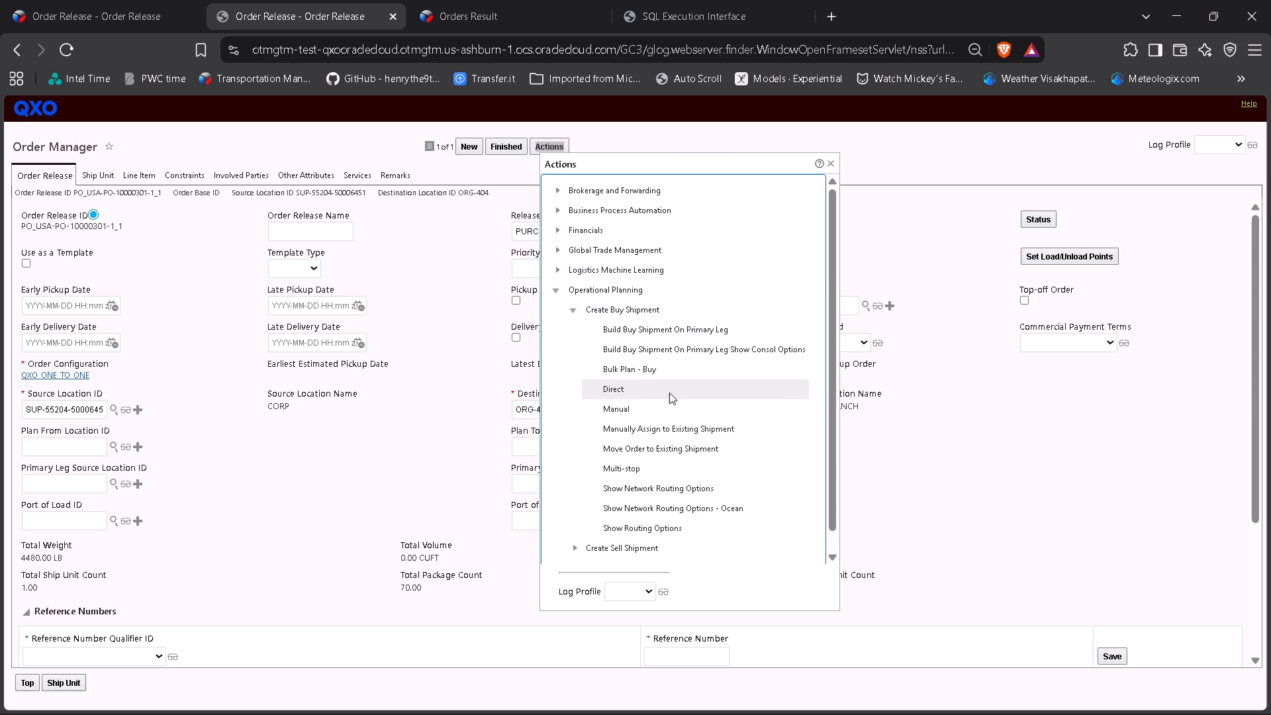
# Start a manual buy shipment for the order release with transport mode TL and service provider PENSKE.
pyautogui.click(616, 404)
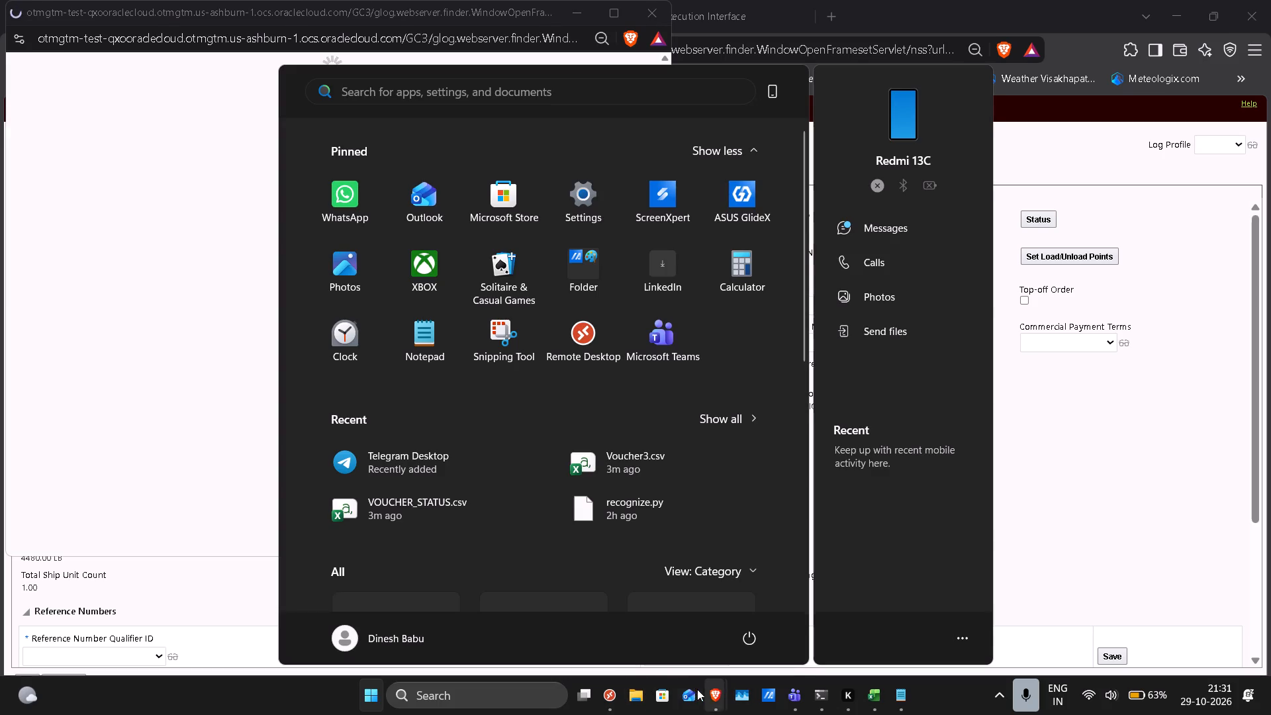
pyautogui.click(694, 689)
pyautogui.click(273, 295)
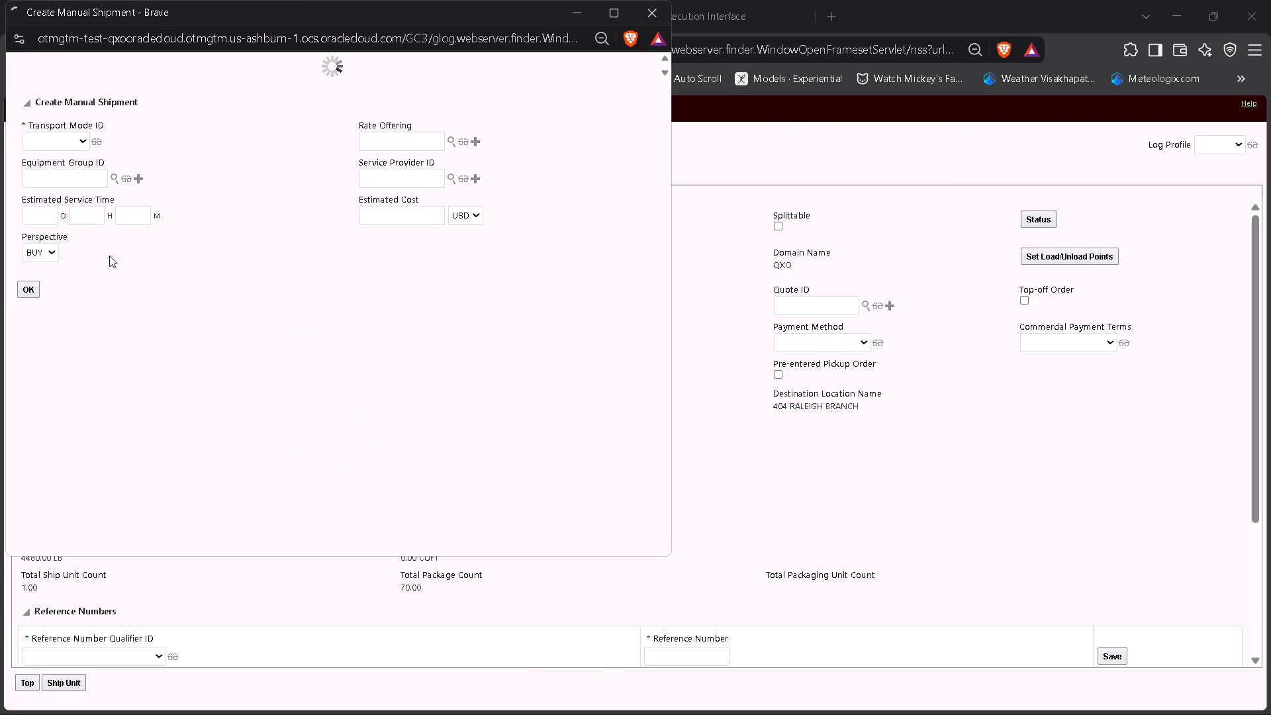
pyautogui.click(76, 138)
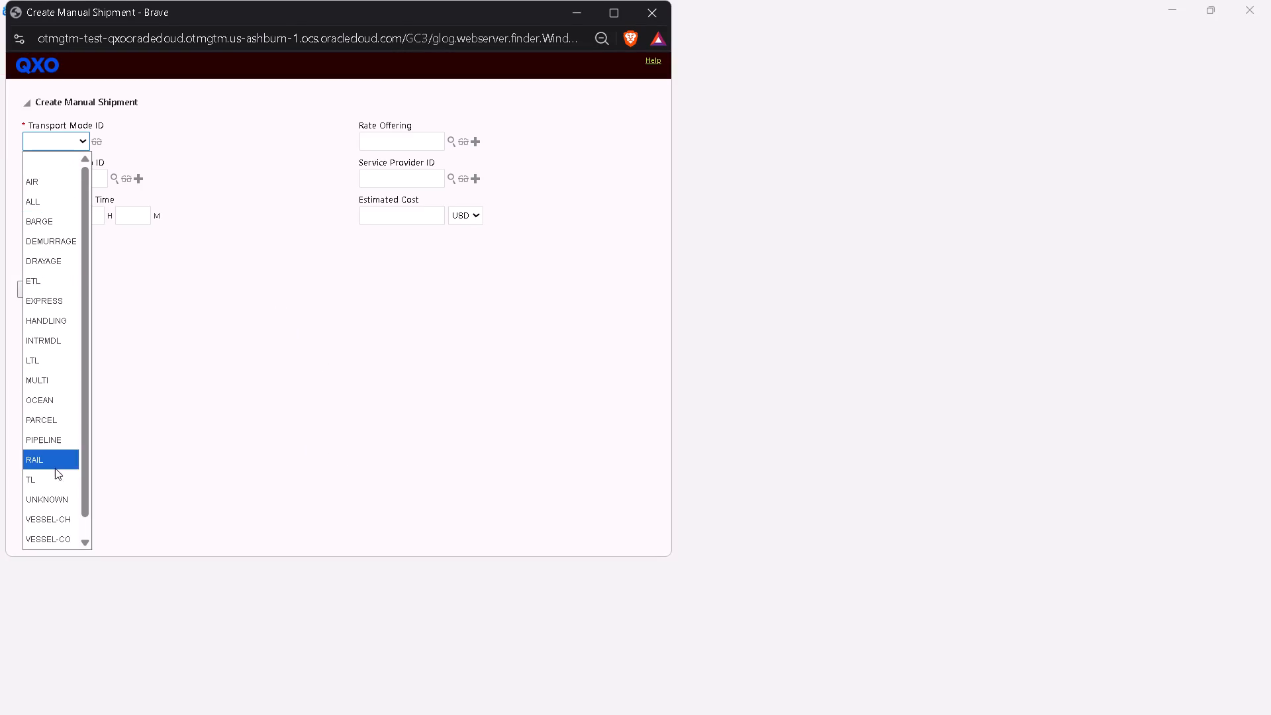
pyautogui.click(52, 476)
pyautogui.click(338, 279)
pyautogui.click(404, 173)
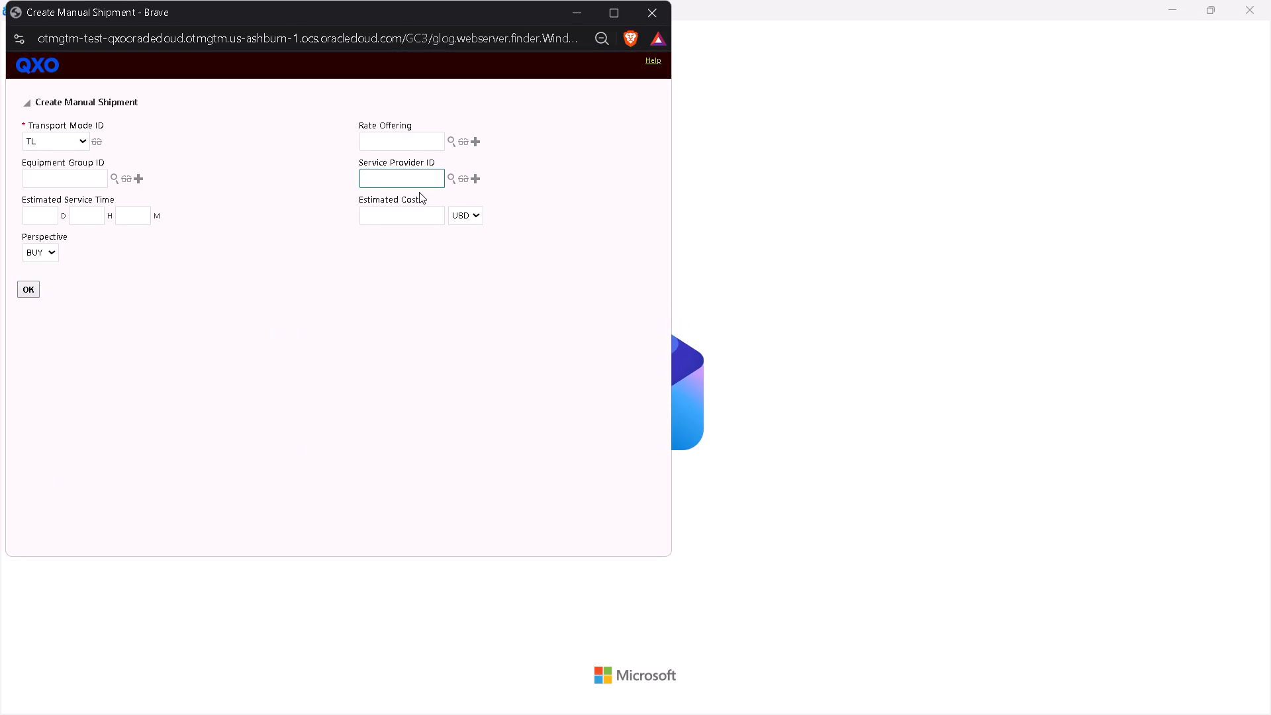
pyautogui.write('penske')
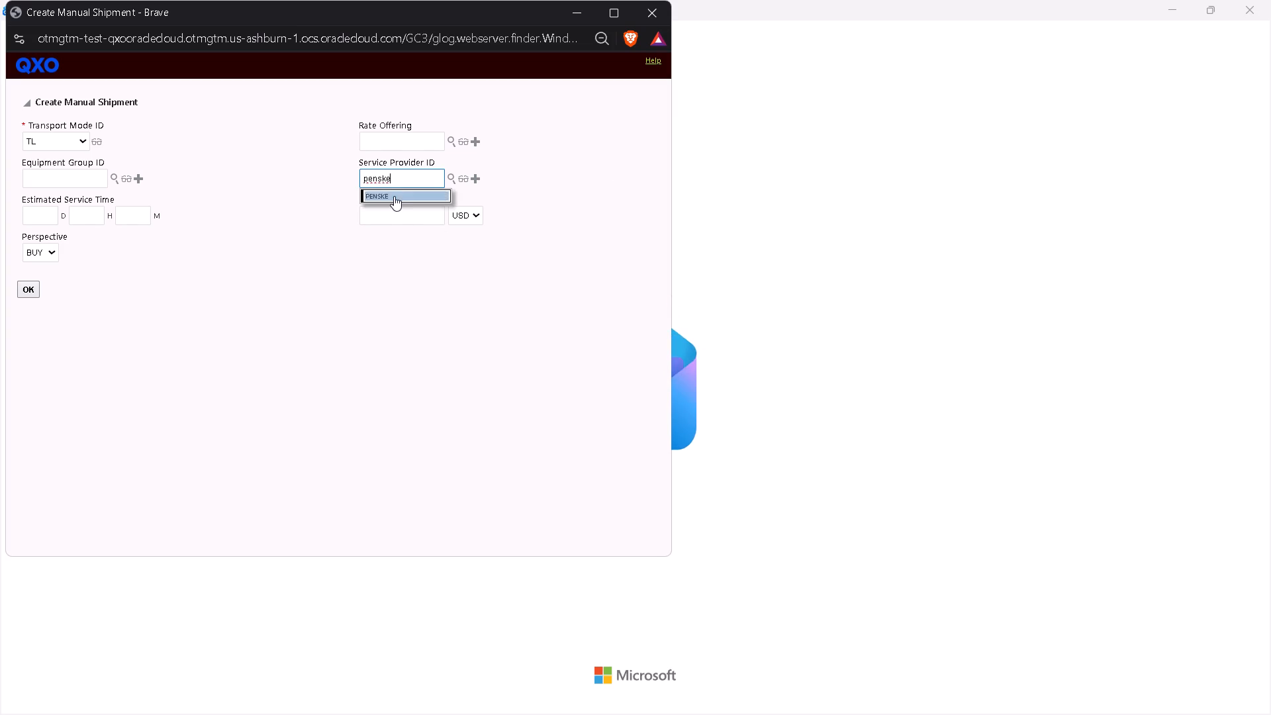
pyautogui.click(394, 196)
pyautogui.click(395, 195)
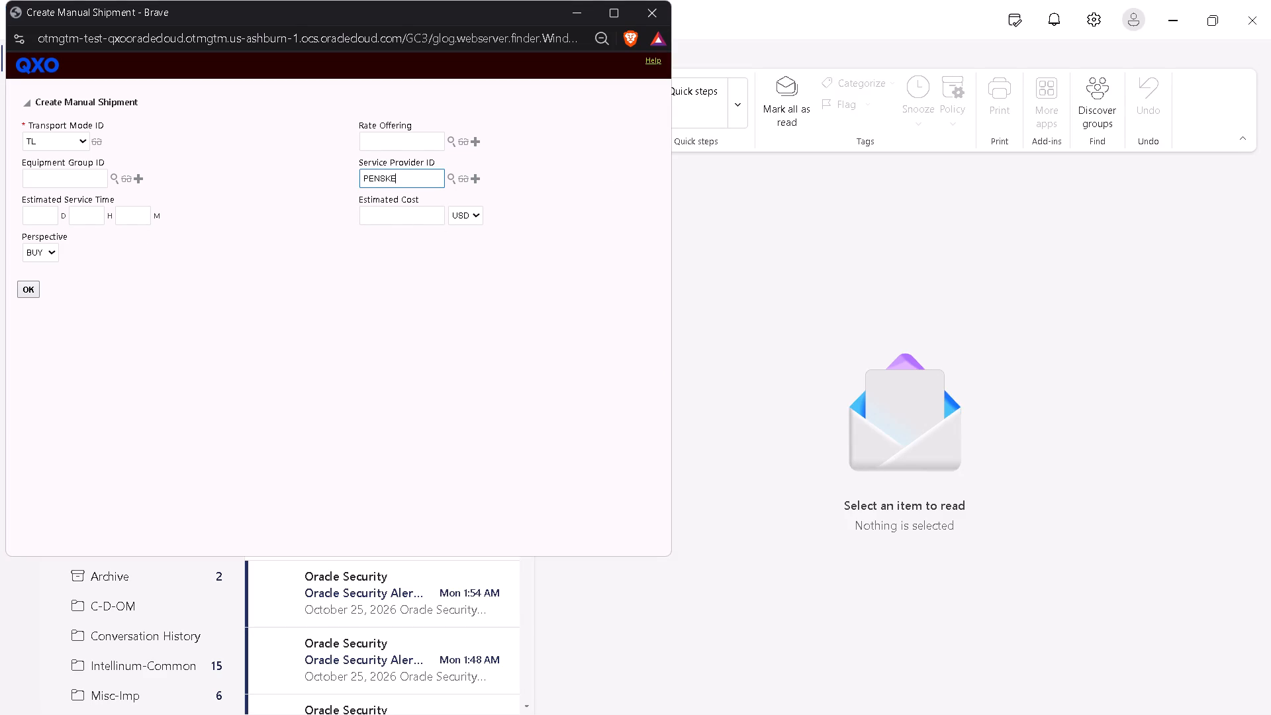
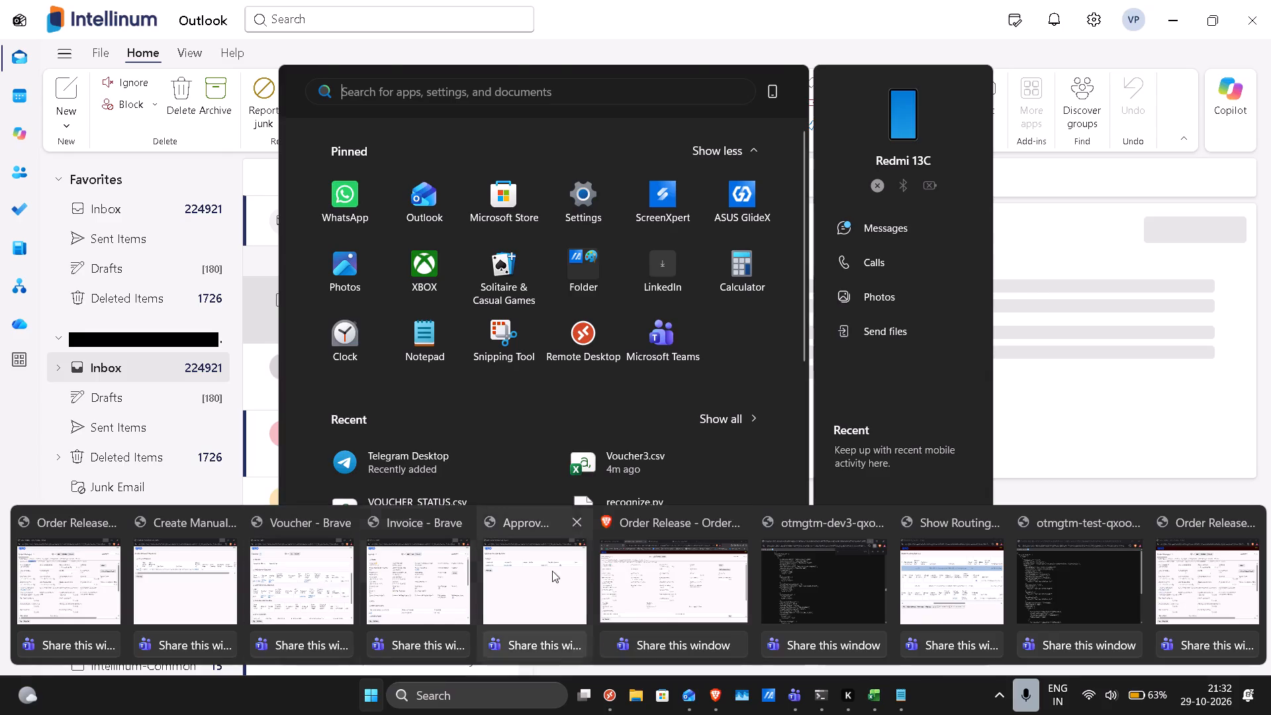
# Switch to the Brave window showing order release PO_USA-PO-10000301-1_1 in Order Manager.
pyautogui.click(686, 575)
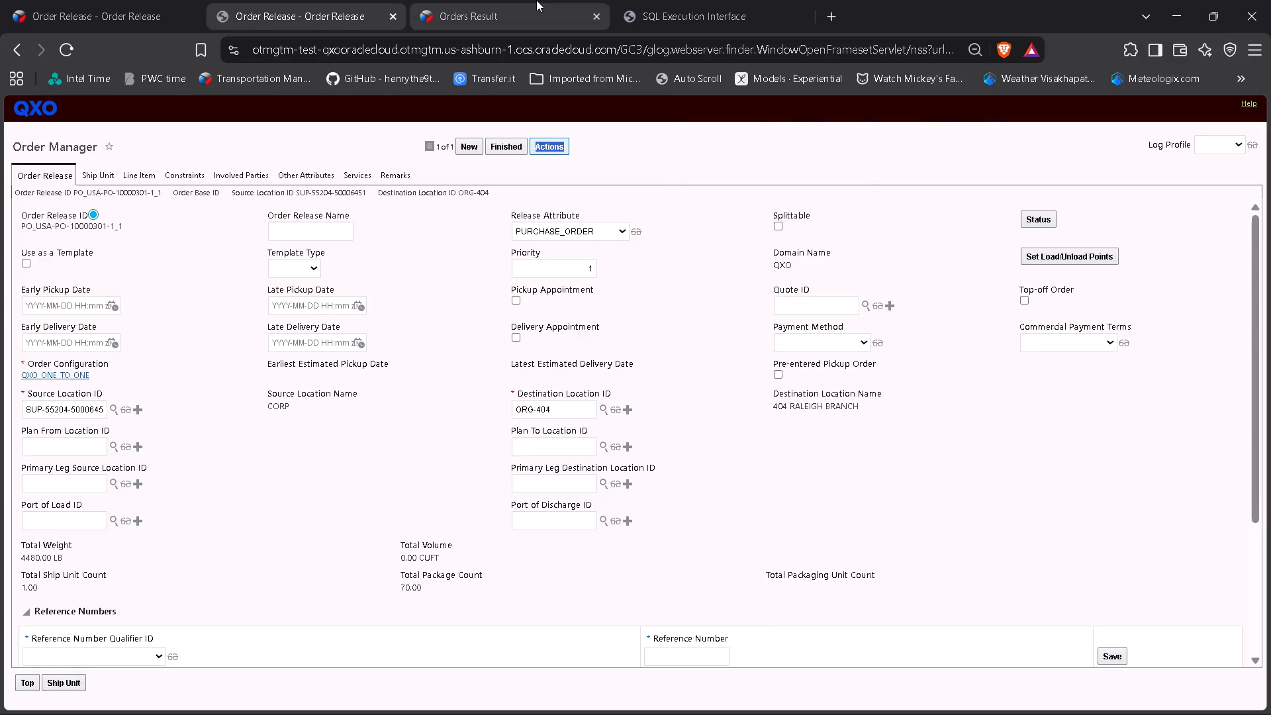
# Run Release Order Hold for Planning on order QXO.20261029-0001 from the Orders results.
pyautogui.click(538, 0)
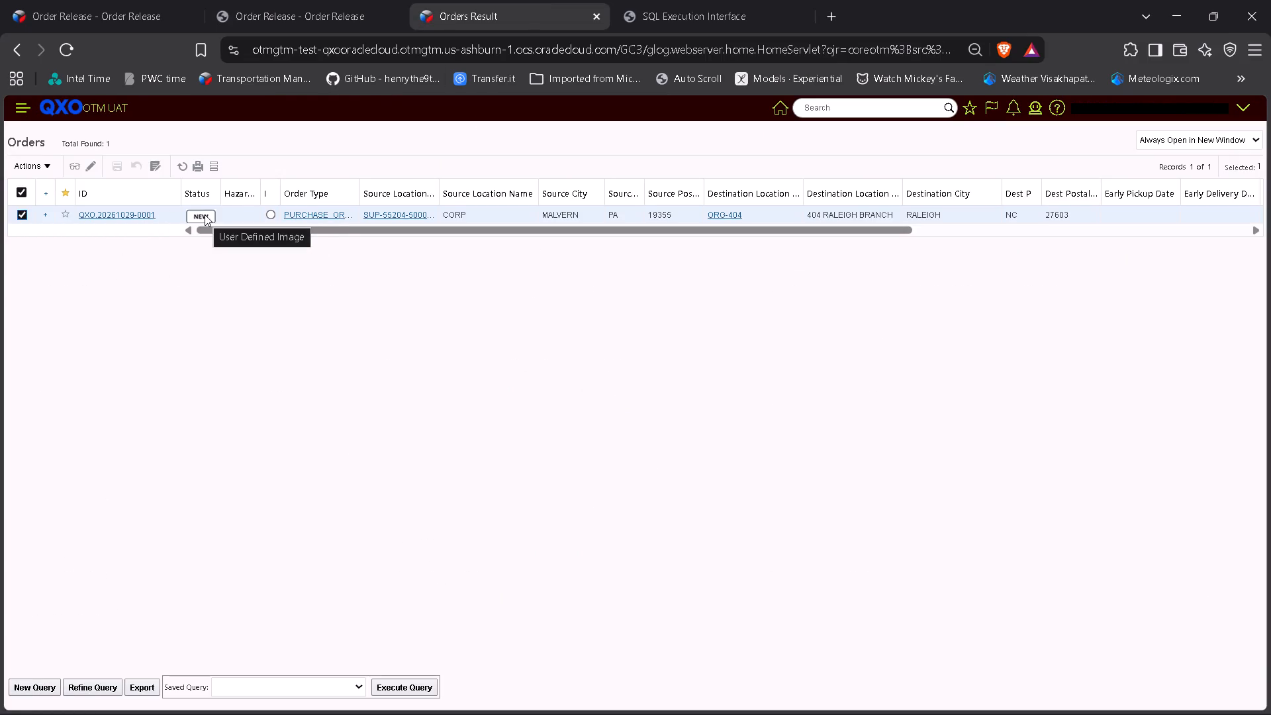
pyautogui.click(36, 168)
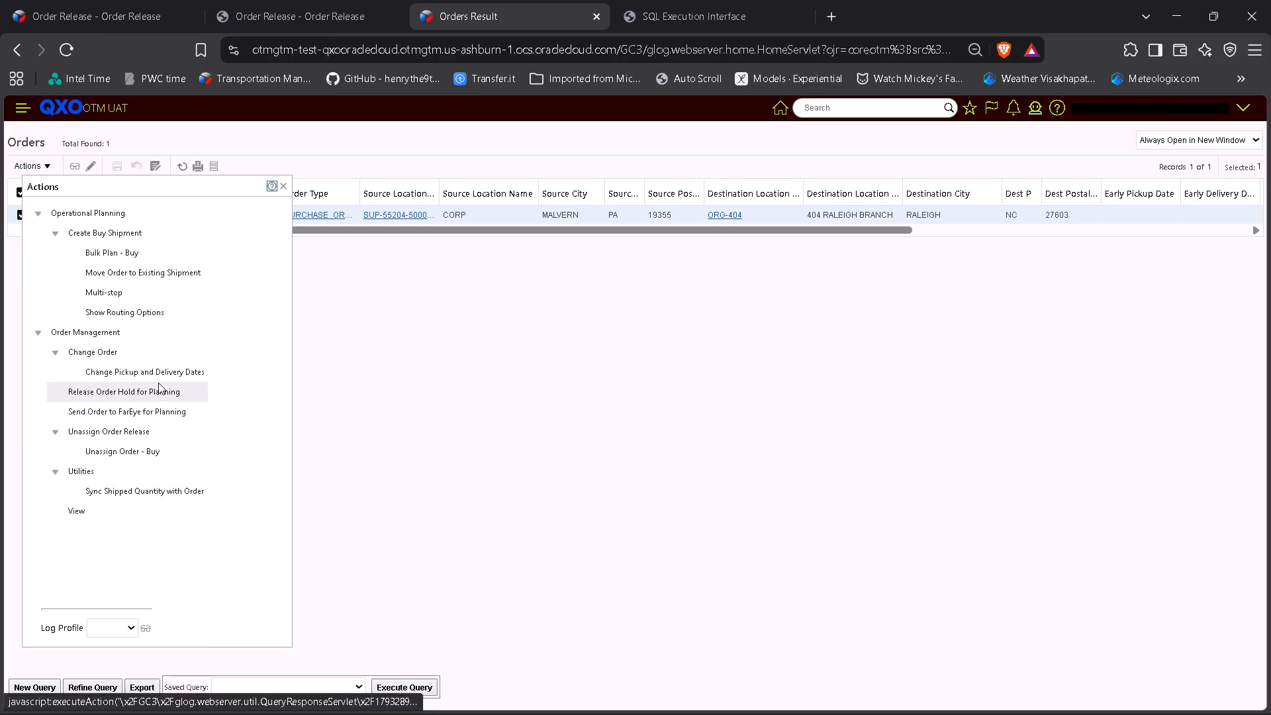
pyautogui.click(154, 394)
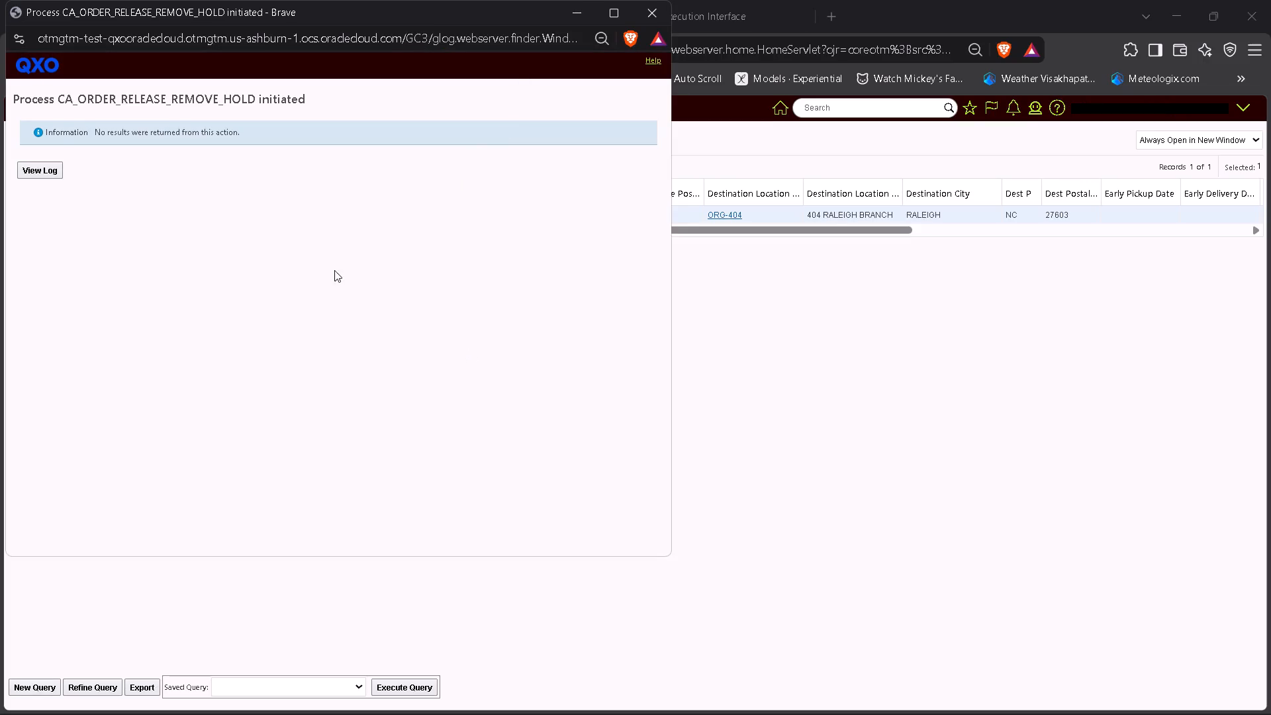
pyautogui.click(177, 166)
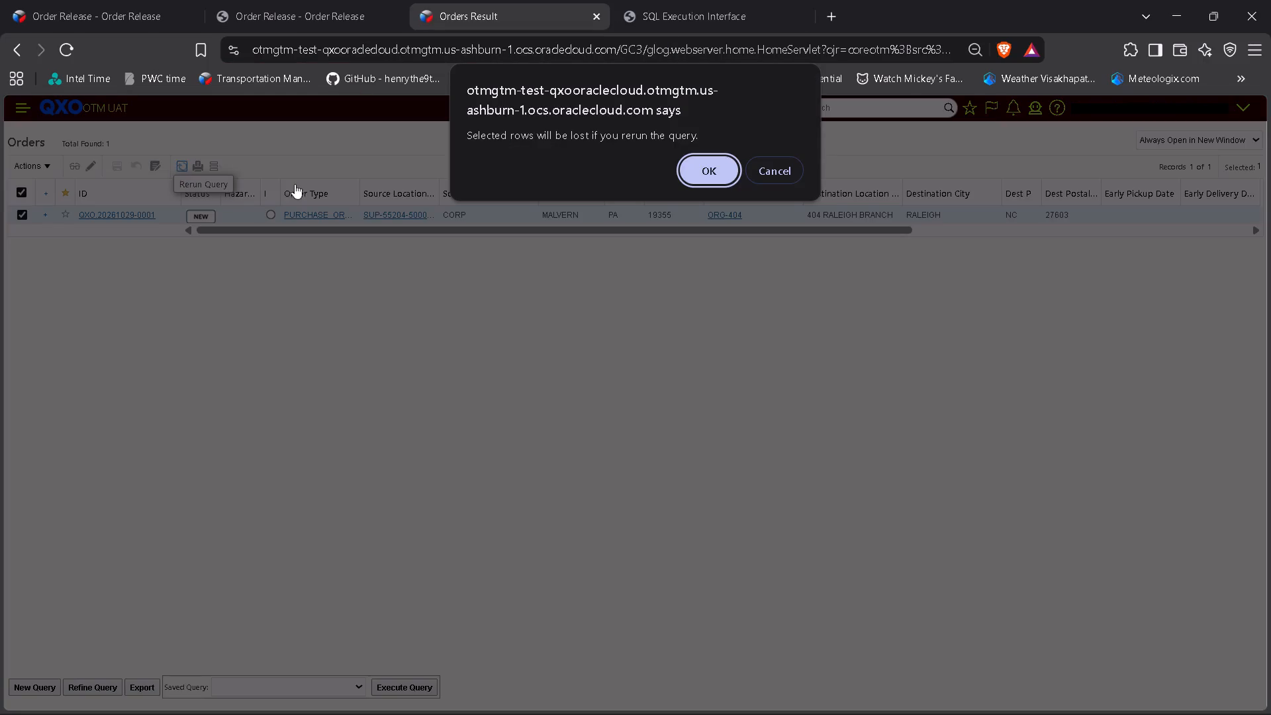
pyautogui.click(708, 169)
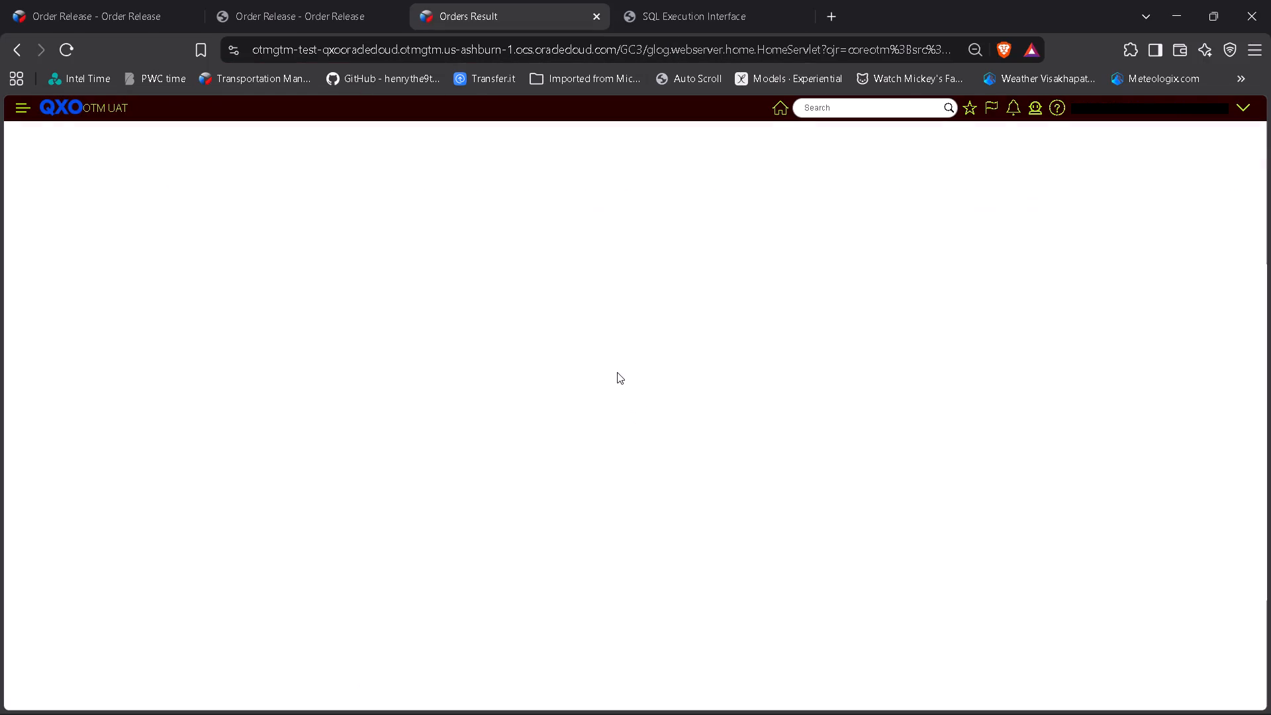
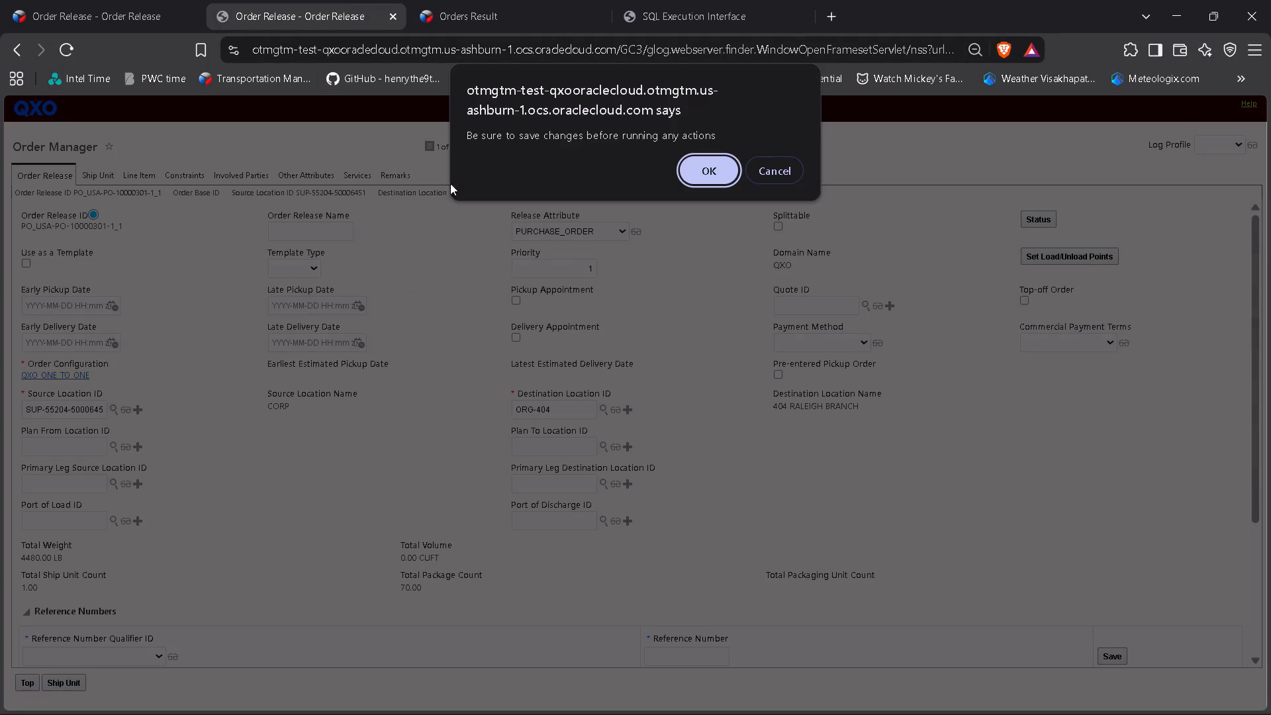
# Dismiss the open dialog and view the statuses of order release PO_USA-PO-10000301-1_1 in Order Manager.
pyautogui.click(338, 213)
pyautogui.press('Escape')
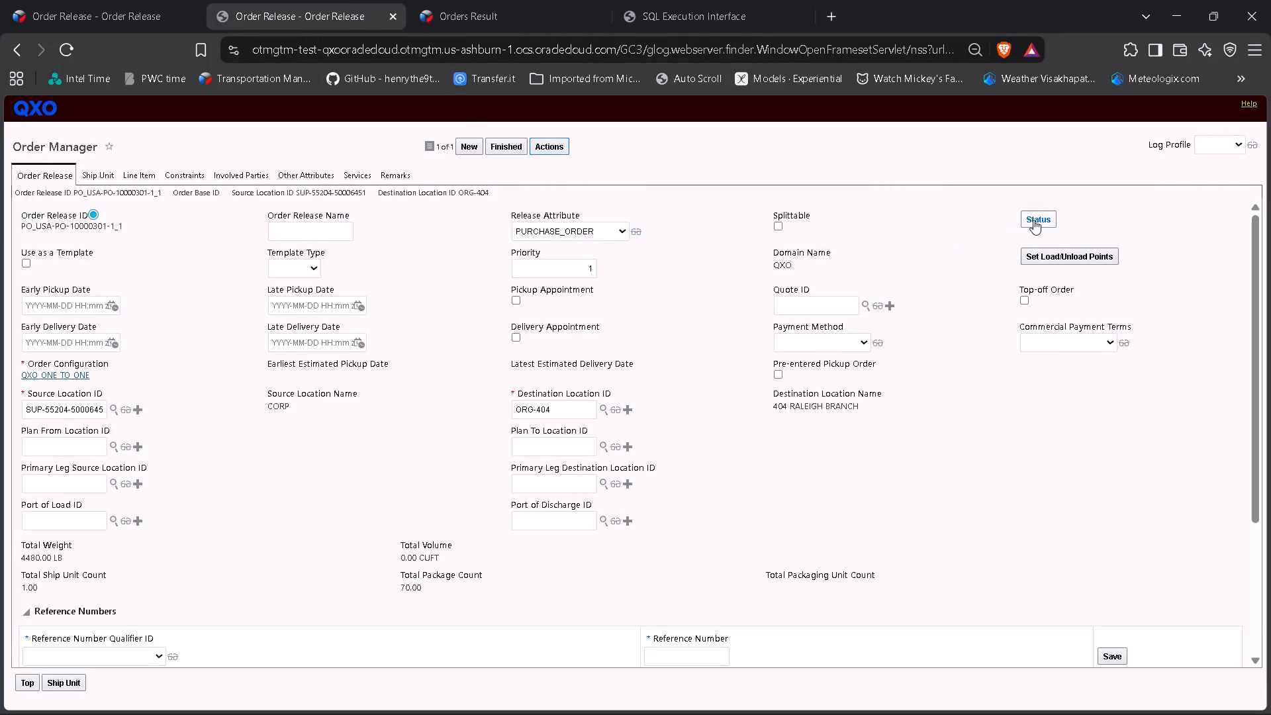
pyautogui.click(1033, 220)
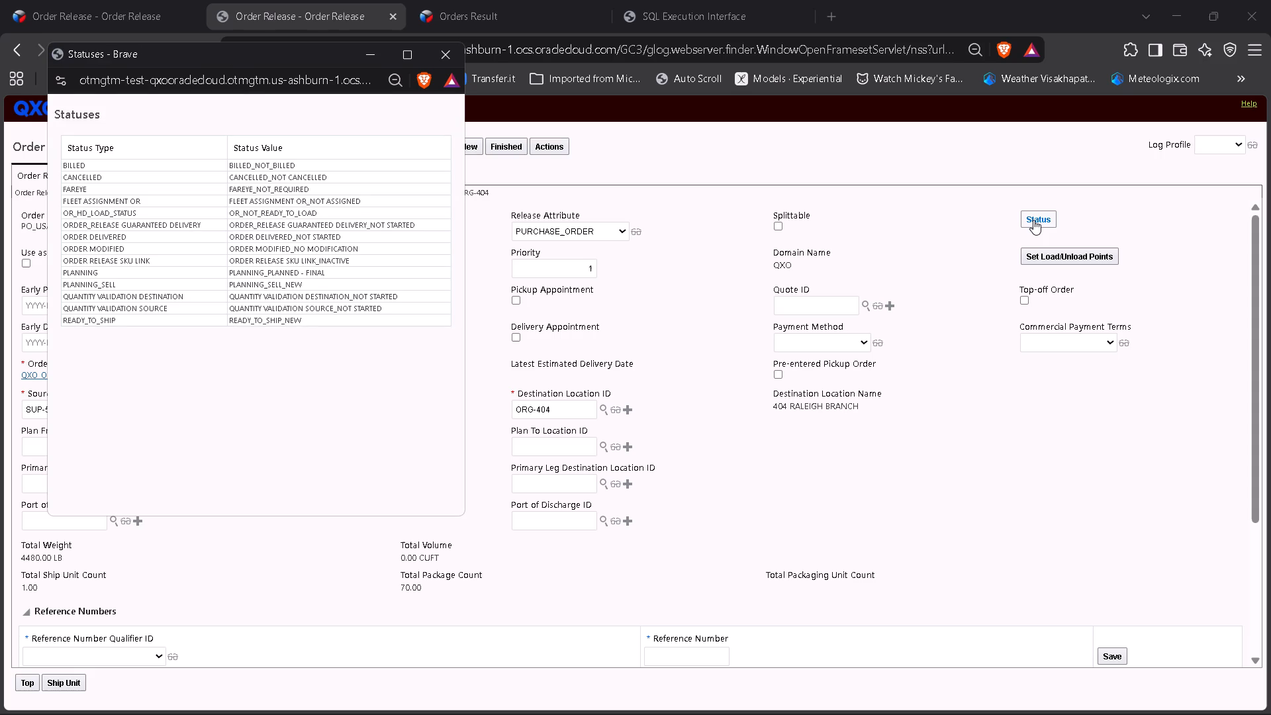
# Close the Statuses window and check the Planning Status of order QXO.20261029-0001 in the Orders results.
pyautogui.click(313, 295)
pyautogui.click(430, 63)
pyautogui.click(463, 9)
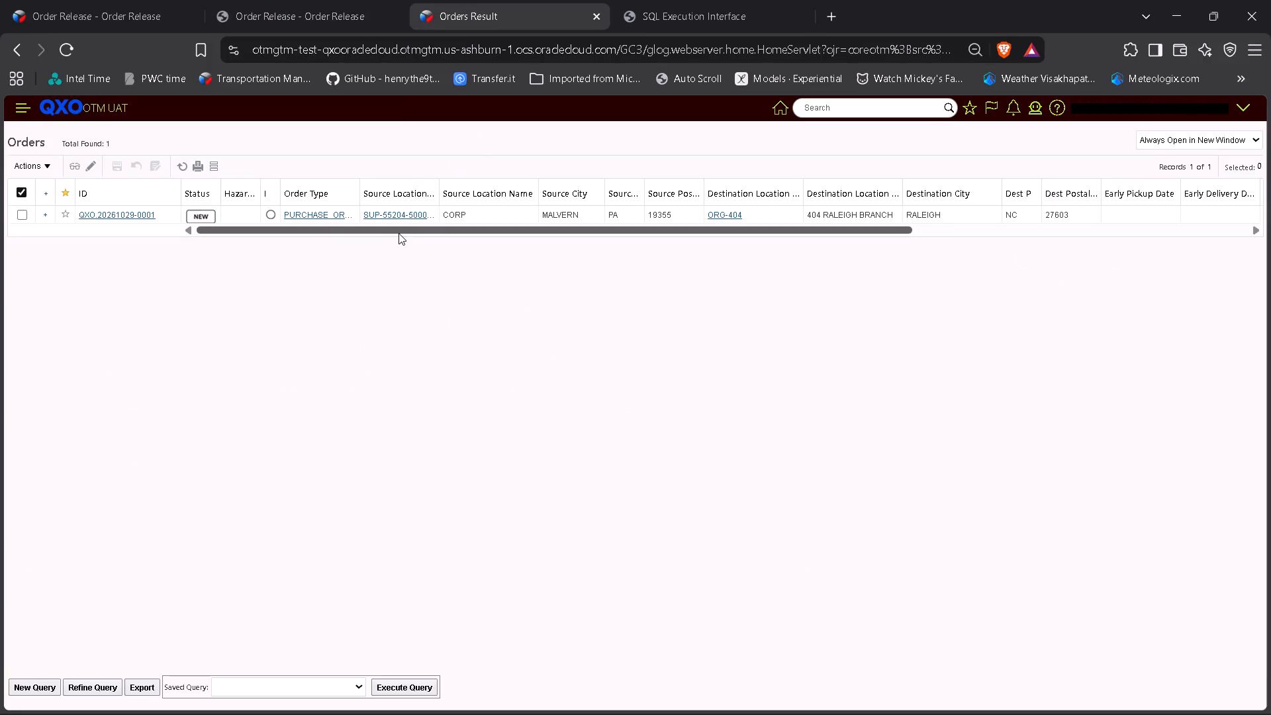
pyautogui.moveTo(399, 233); pyautogui.dragTo(739, 237)
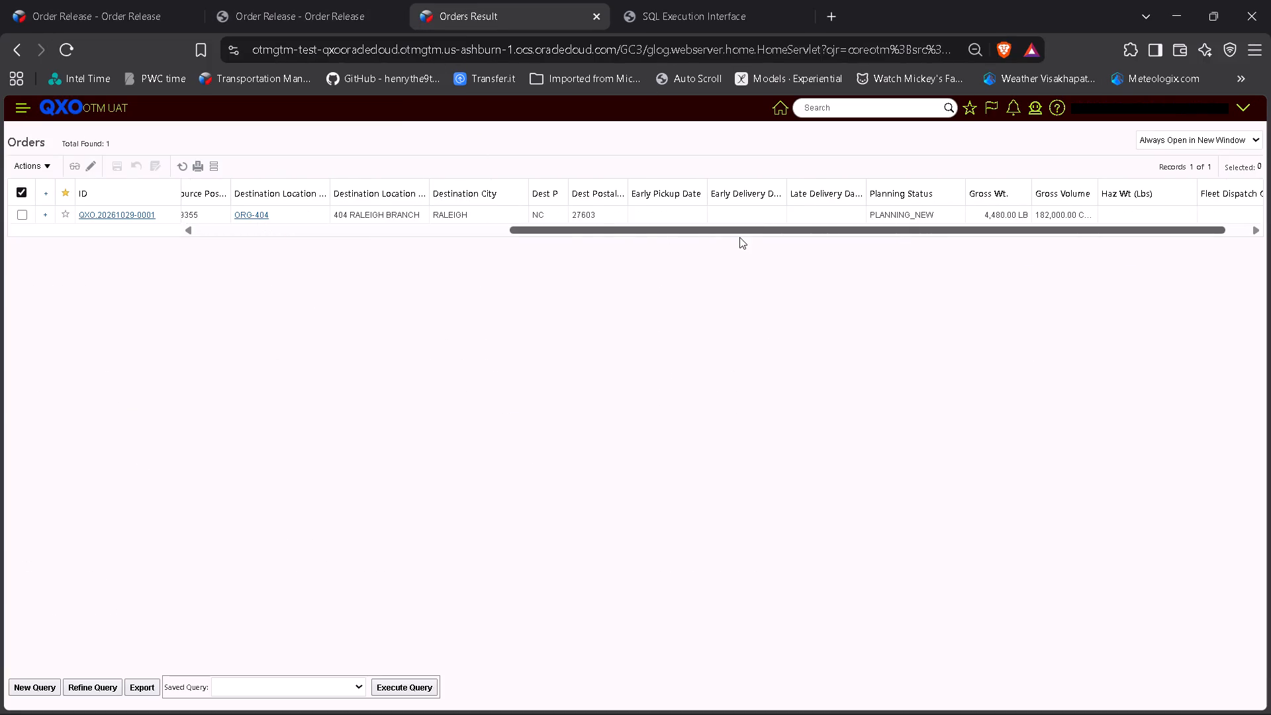
pyautogui.moveTo(739, 237); pyautogui.dragTo(318, 254)
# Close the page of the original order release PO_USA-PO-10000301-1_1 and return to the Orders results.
pyautogui.click(293, 0)
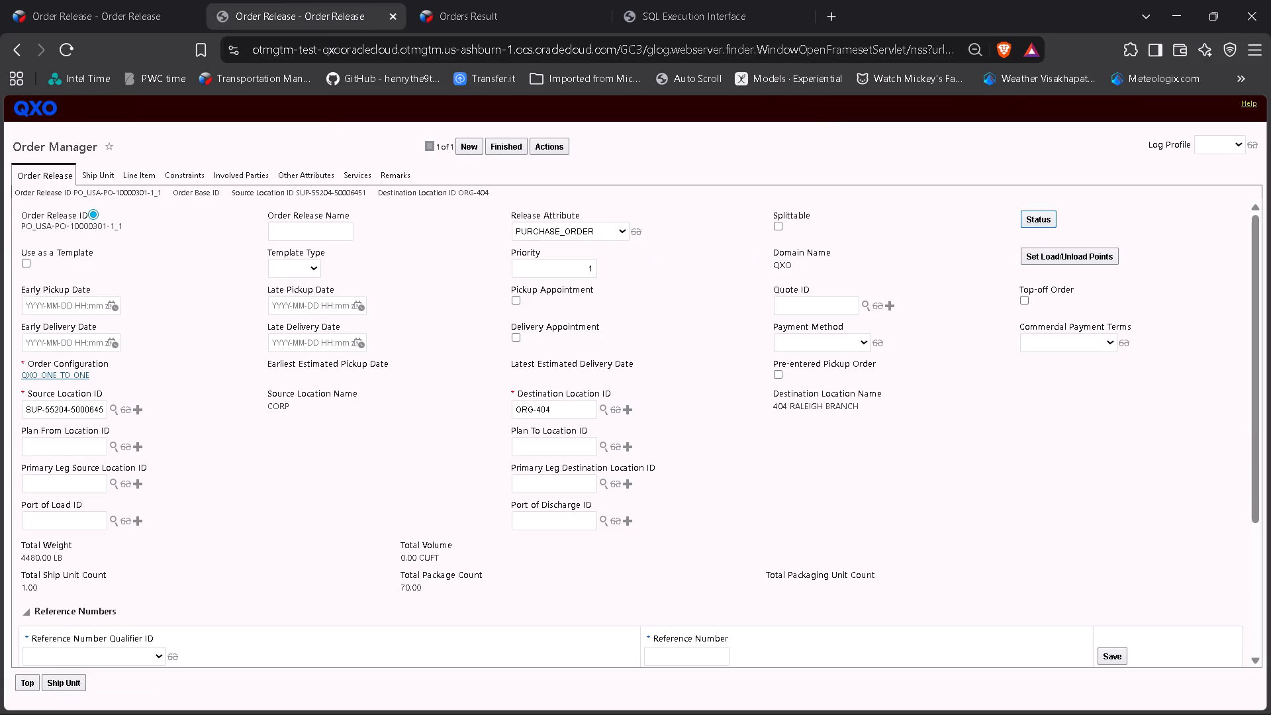
pyautogui.click(520, 0)
pyautogui.click(342, 0)
pyautogui.click(394, 15)
pyautogui.click(146, 0)
pyautogui.click(277, 0)
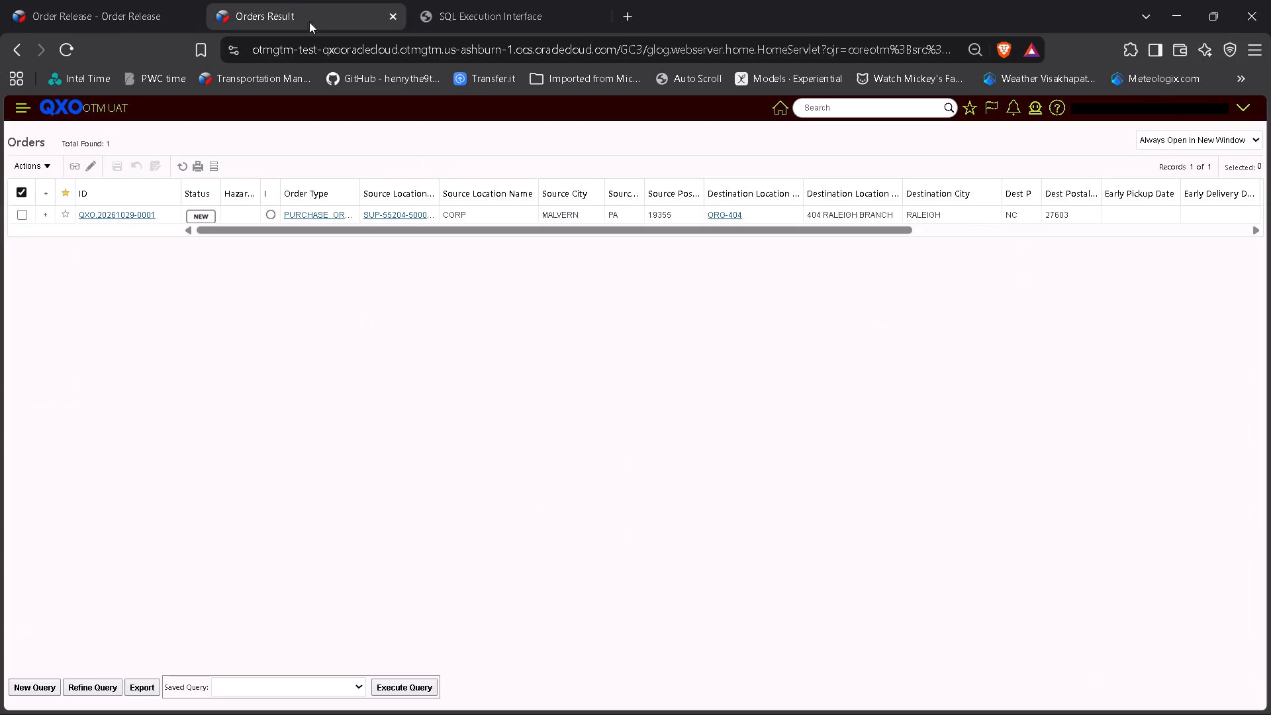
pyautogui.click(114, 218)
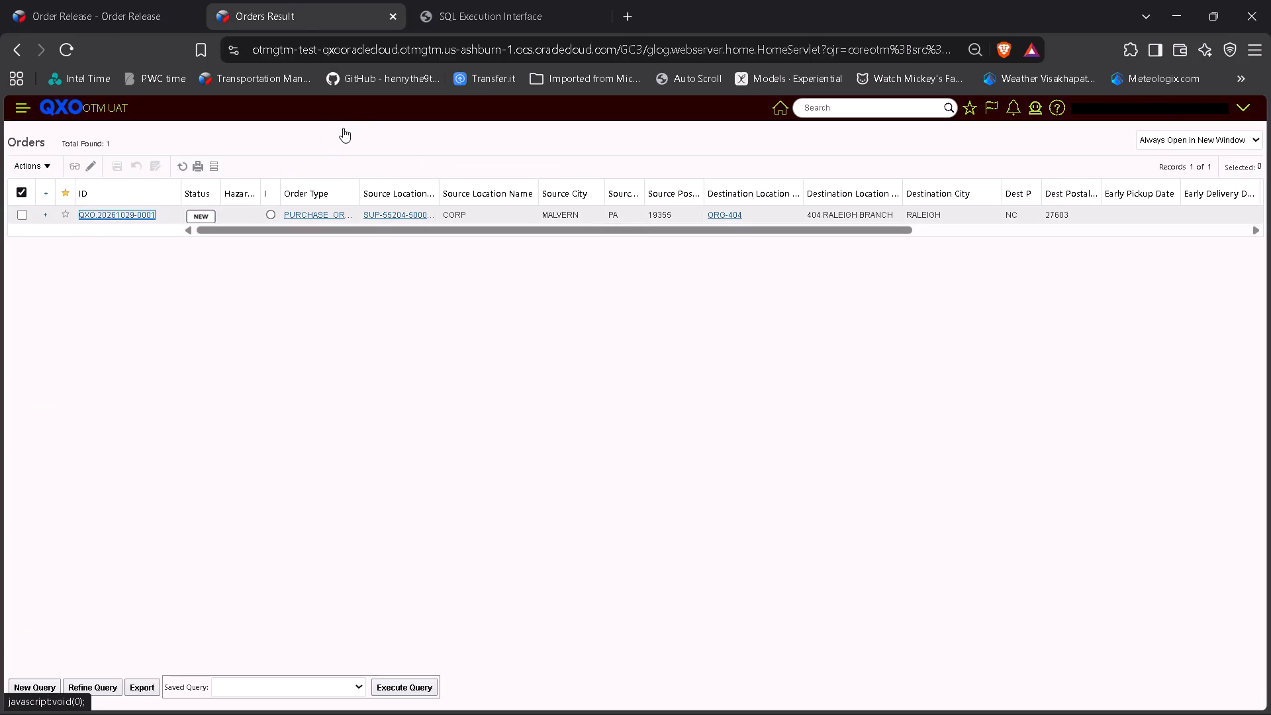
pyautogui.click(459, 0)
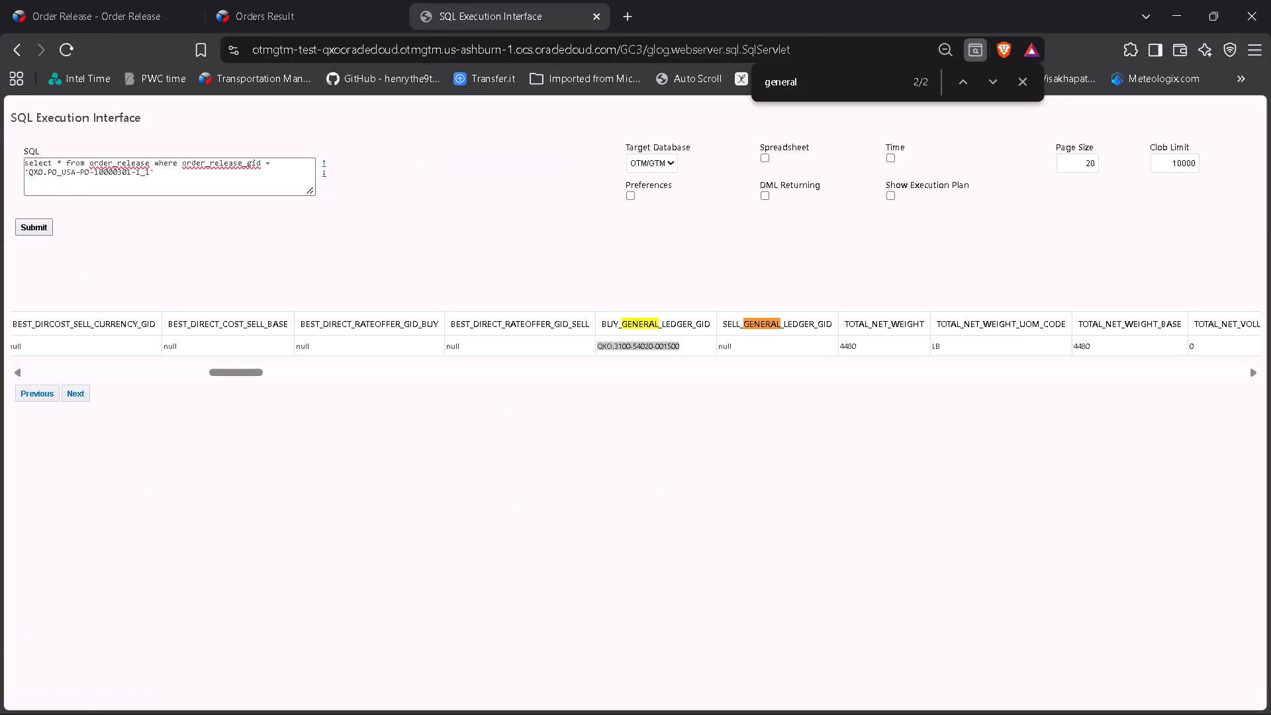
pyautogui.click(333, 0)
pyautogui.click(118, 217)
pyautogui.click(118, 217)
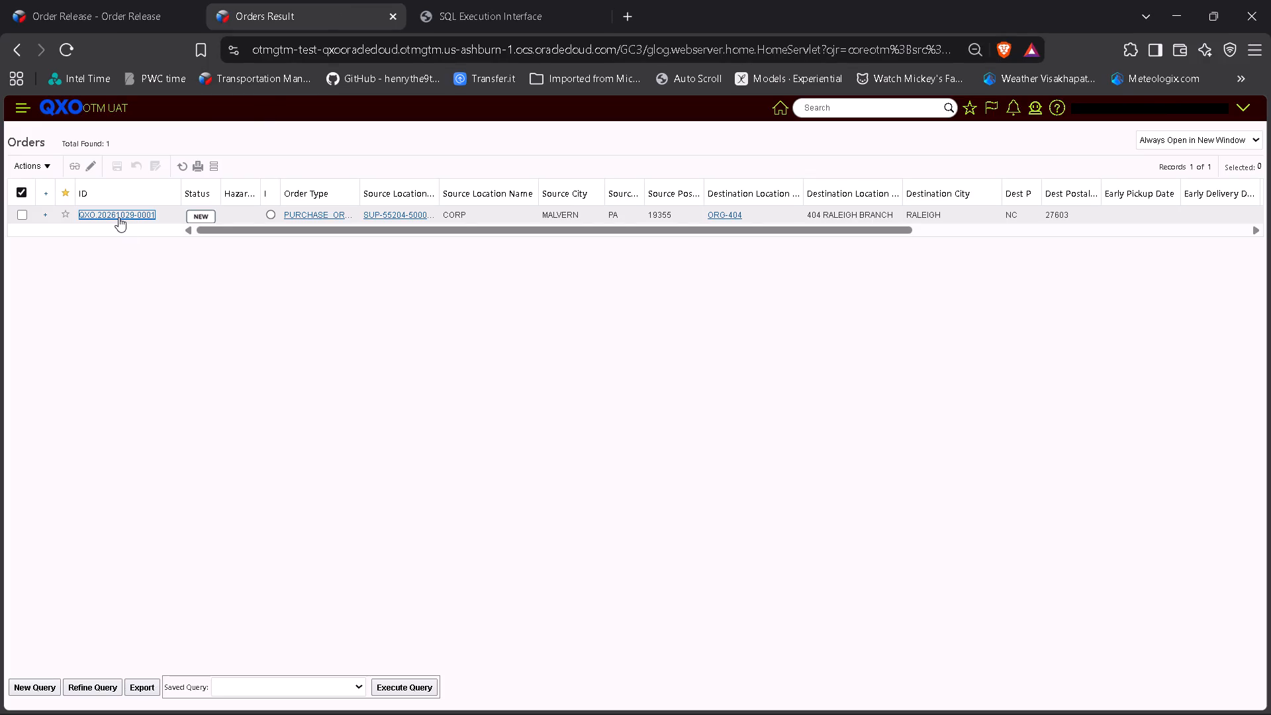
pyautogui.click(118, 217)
pyautogui.click(97, 0)
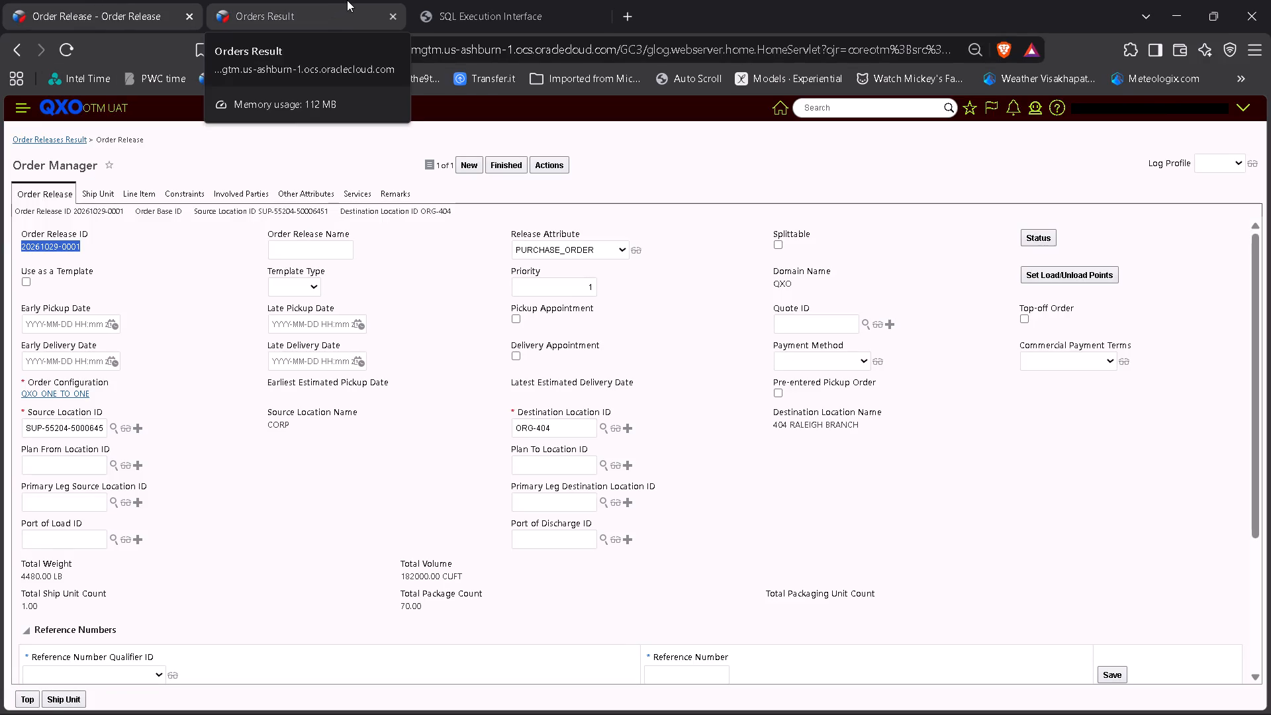
pyautogui.click(489, 217)
pyautogui.click(543, 147)
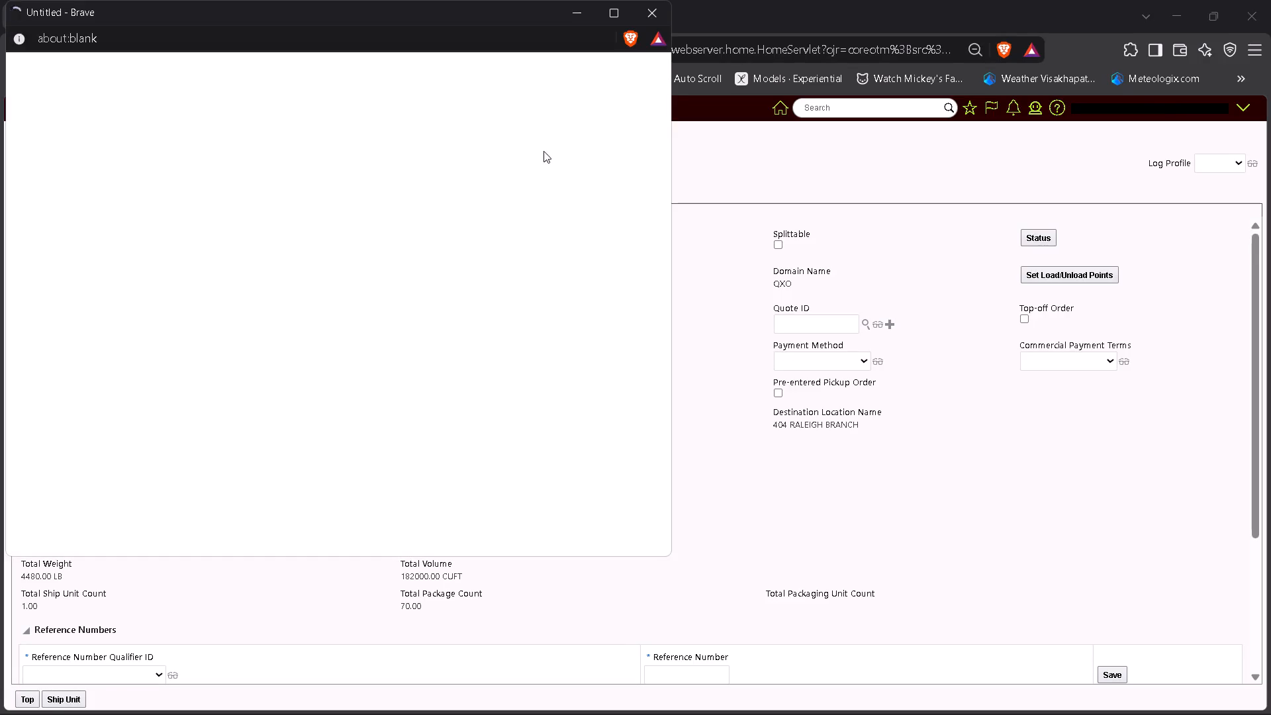
pyautogui.click(644, 21)
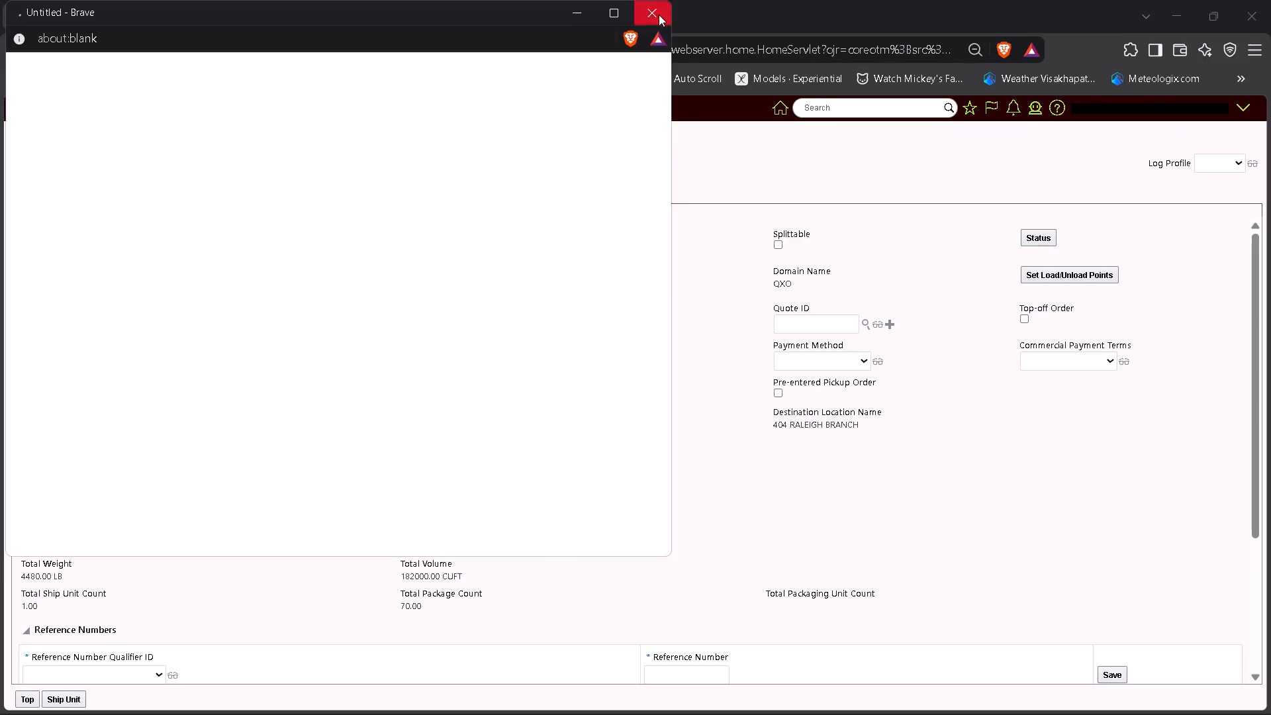
pyautogui.click(659, 13)
pyautogui.click(645, 21)
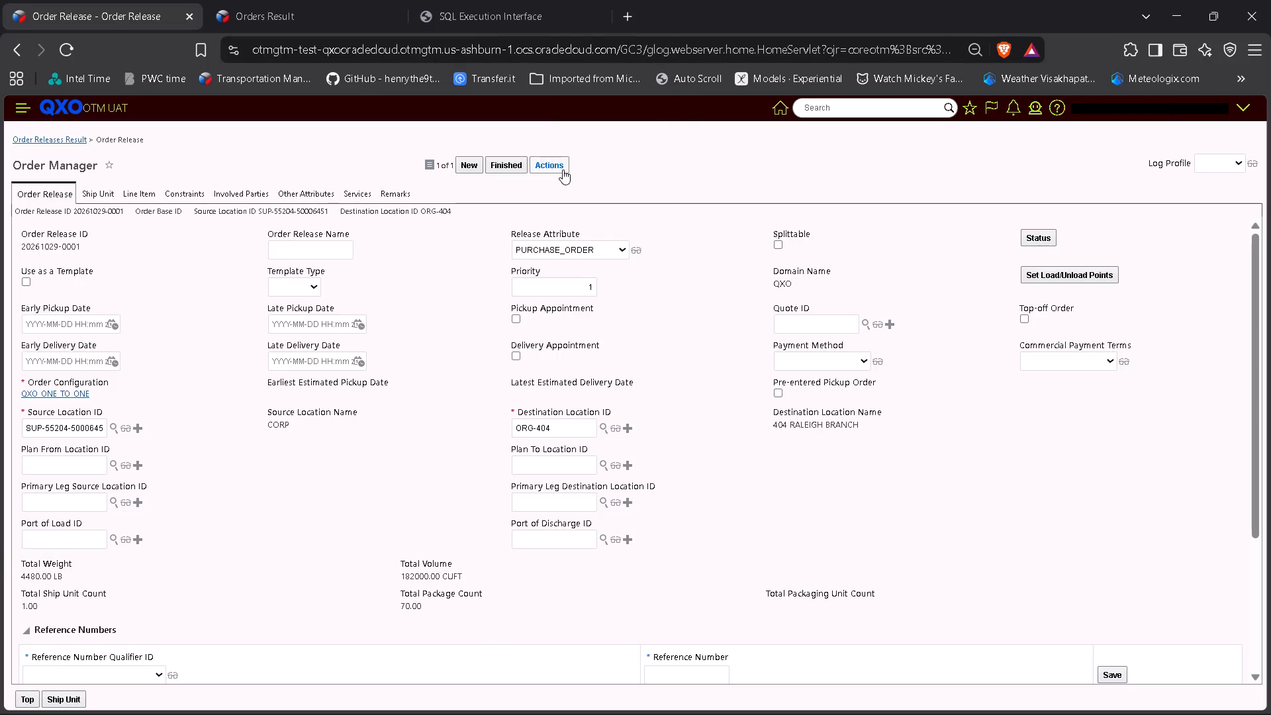
pyautogui.click(562, 169)
pyautogui.moveTo(690, 175); pyautogui.dragTo(674, 183)
pyautogui.click(702, 169)
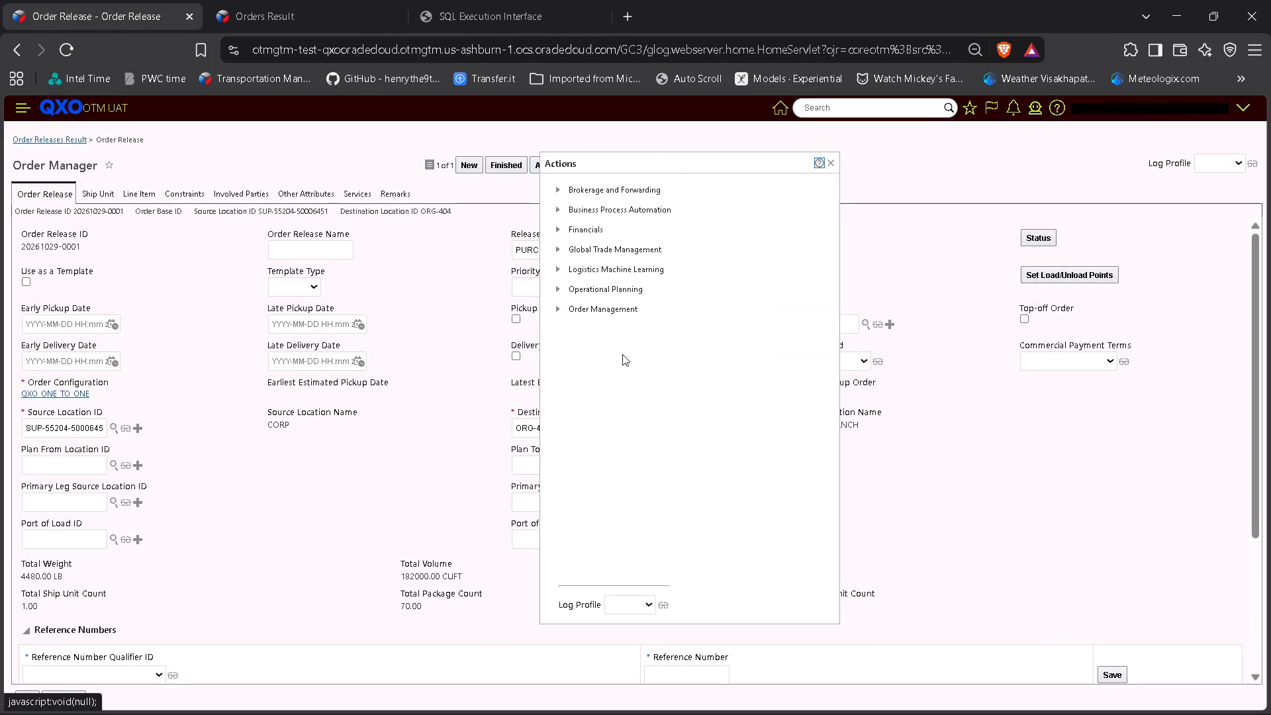
pyautogui.click(559, 291)
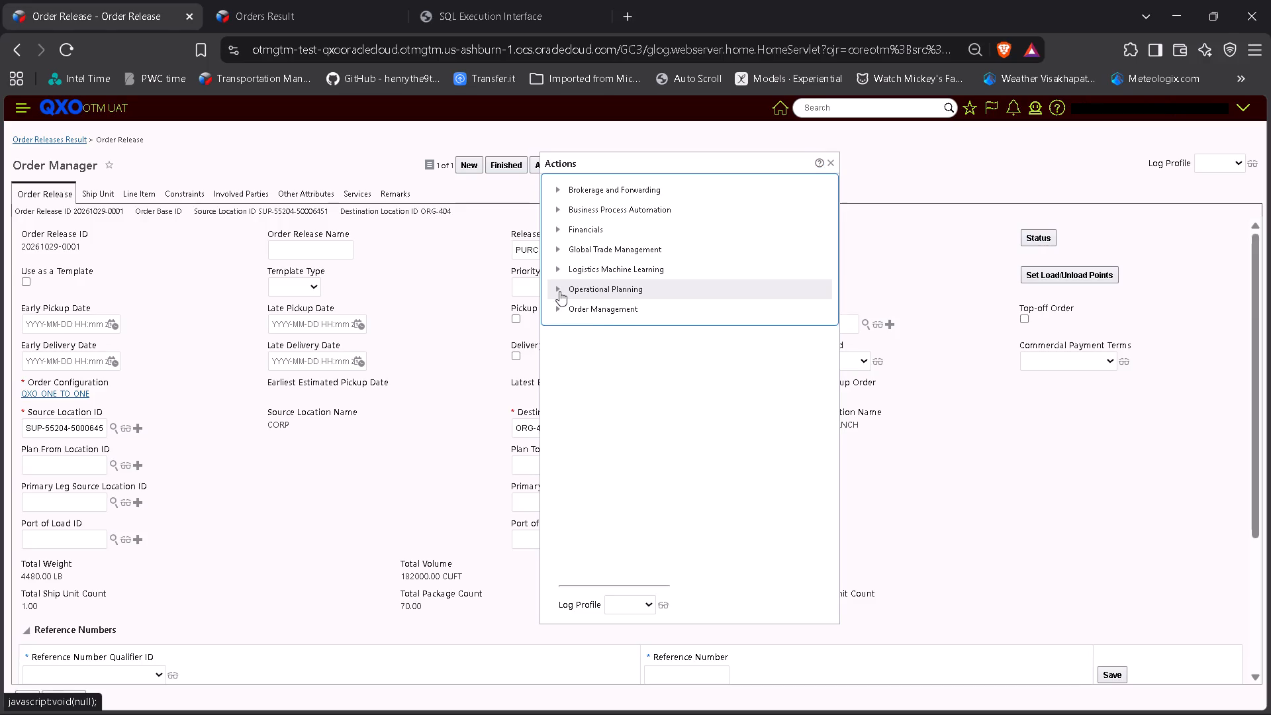
pyautogui.click(574, 309)
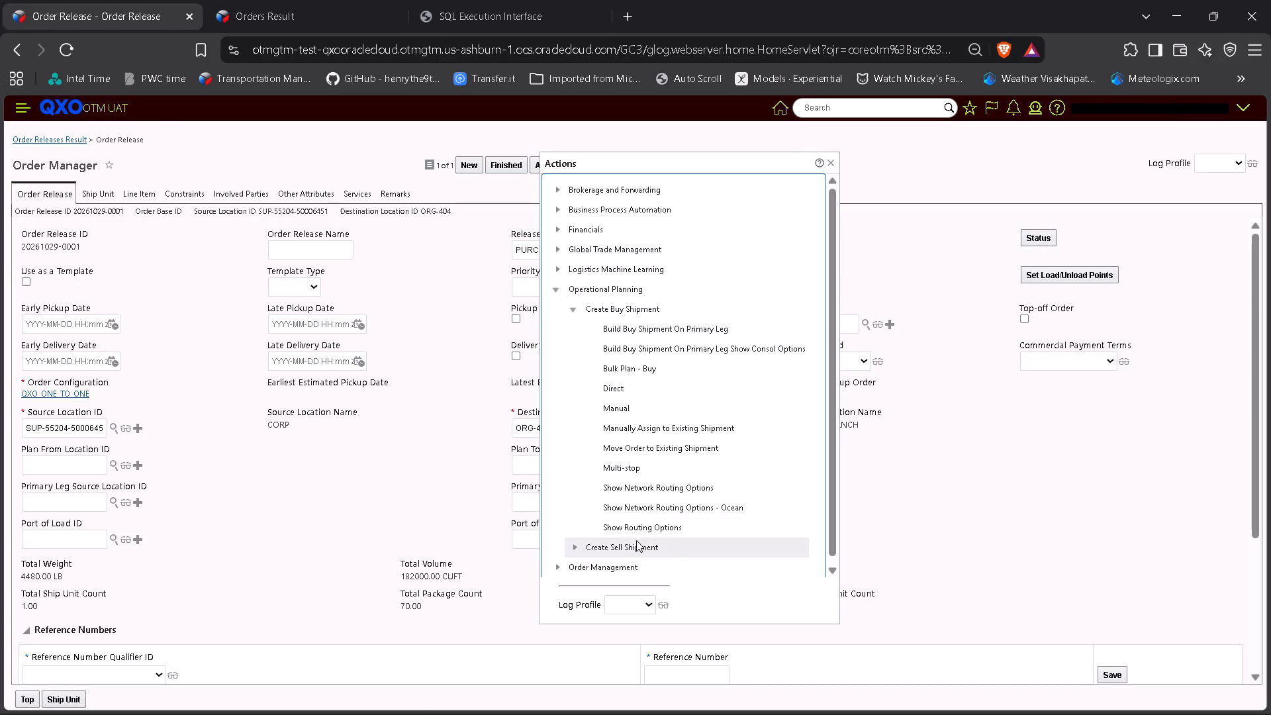
pyautogui.click(628, 405)
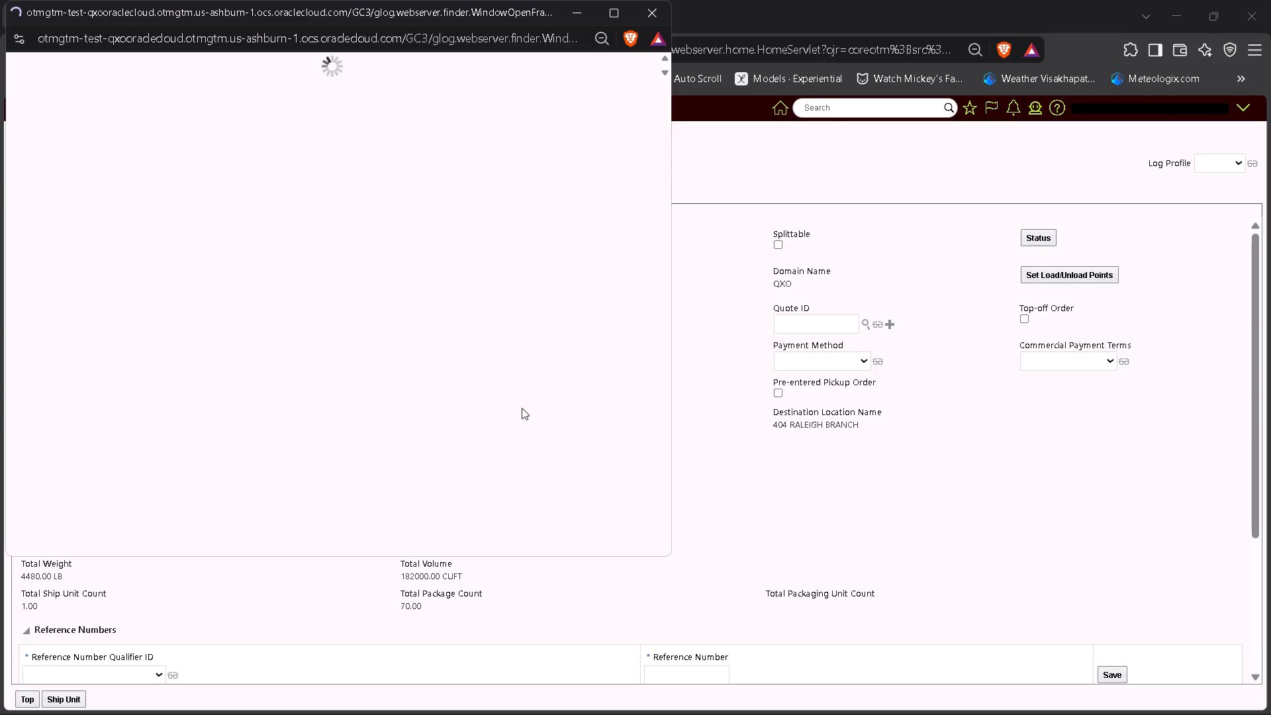
# Create the manual buy shipment with transport mode TL, service provider PENSKE, estimated service time 1 day and estimated cost 900 USD.
pyautogui.moveTo(295, 19); pyautogui.dragTo(814, 86)
pyautogui.moveTo(774, 70); pyautogui.dragTo(762, 71)
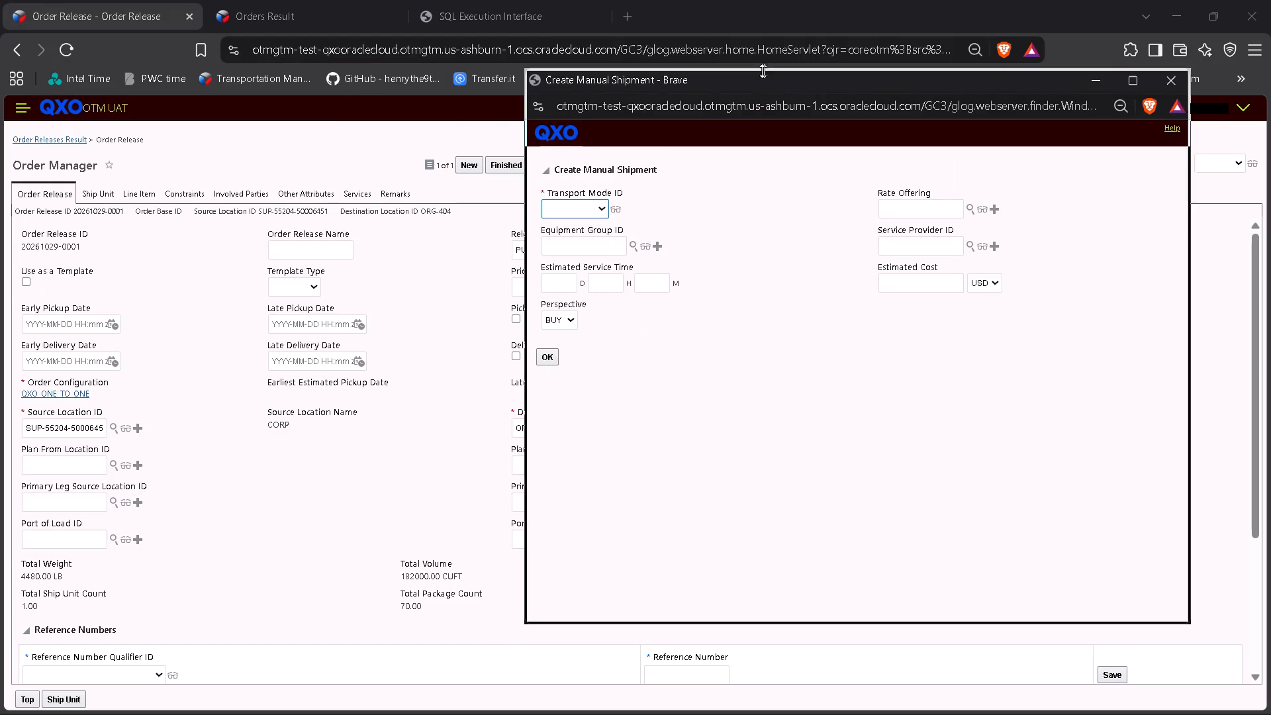
pyautogui.moveTo(762, 71); pyautogui.dragTo(655, 65)
pyautogui.click(402, 442)
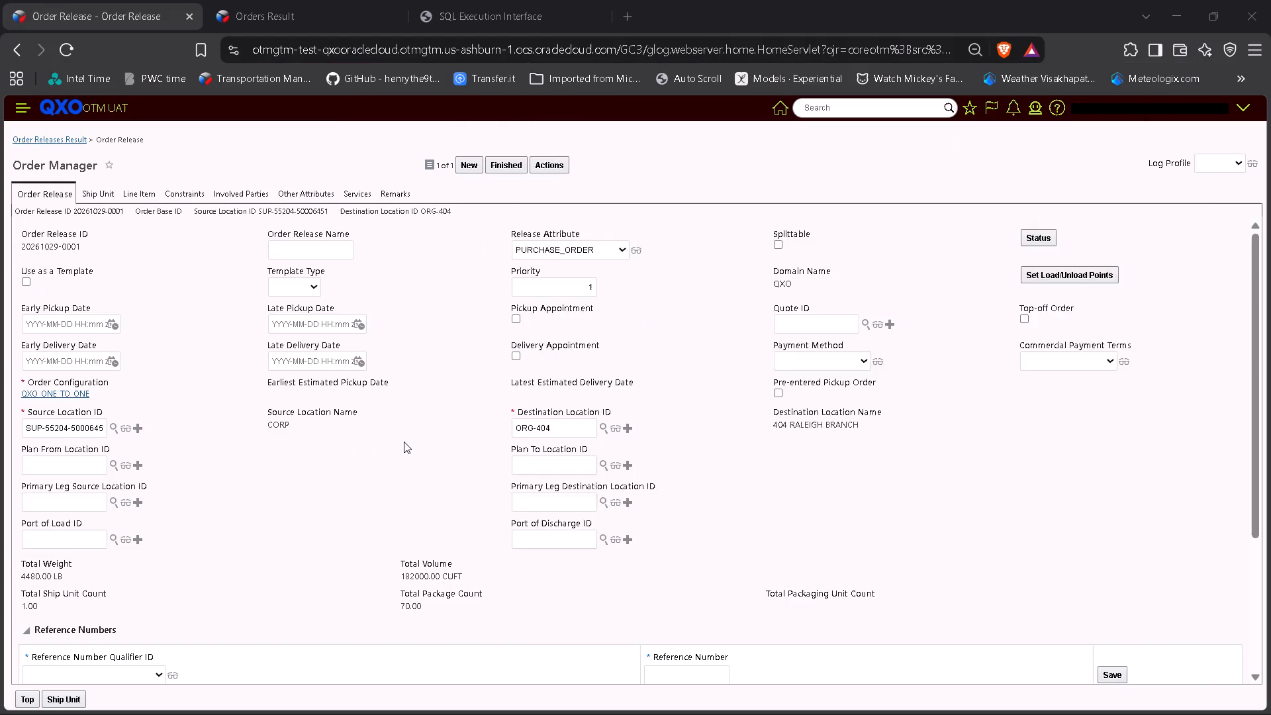
pyautogui.scroll(-5, 404, 443)
pyautogui.scroll(7, 438, 457)
pyautogui.hotkey('alt', 'Tab')
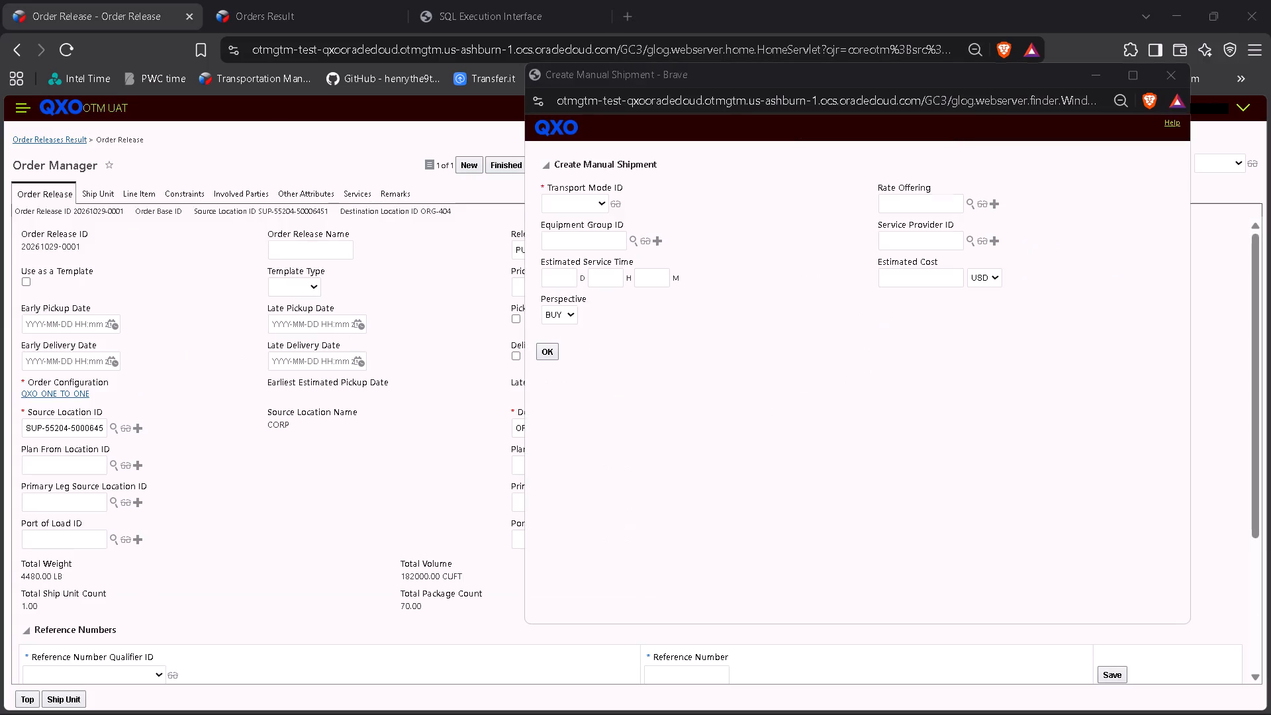
pyautogui.click(783, 501)
pyautogui.click(598, 202)
pyautogui.click(598, 202)
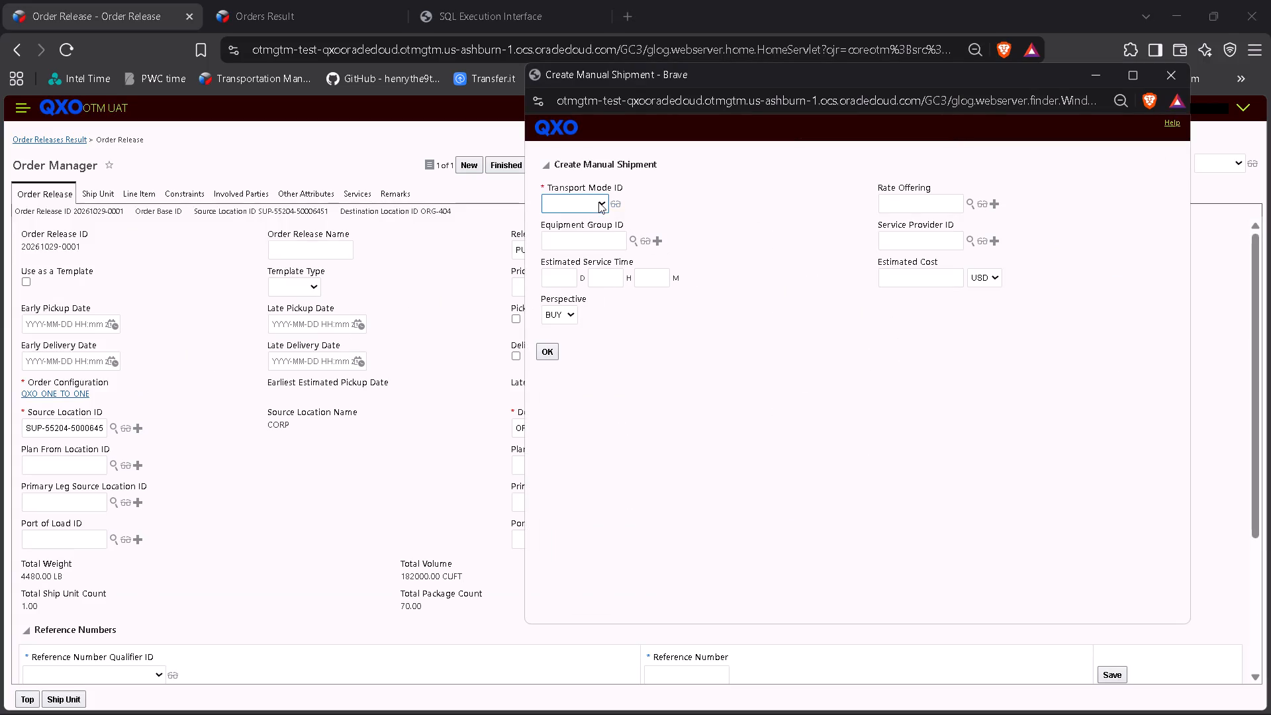
pyautogui.write('tl')
pyautogui.click(891, 244)
pyautogui.write('penske')
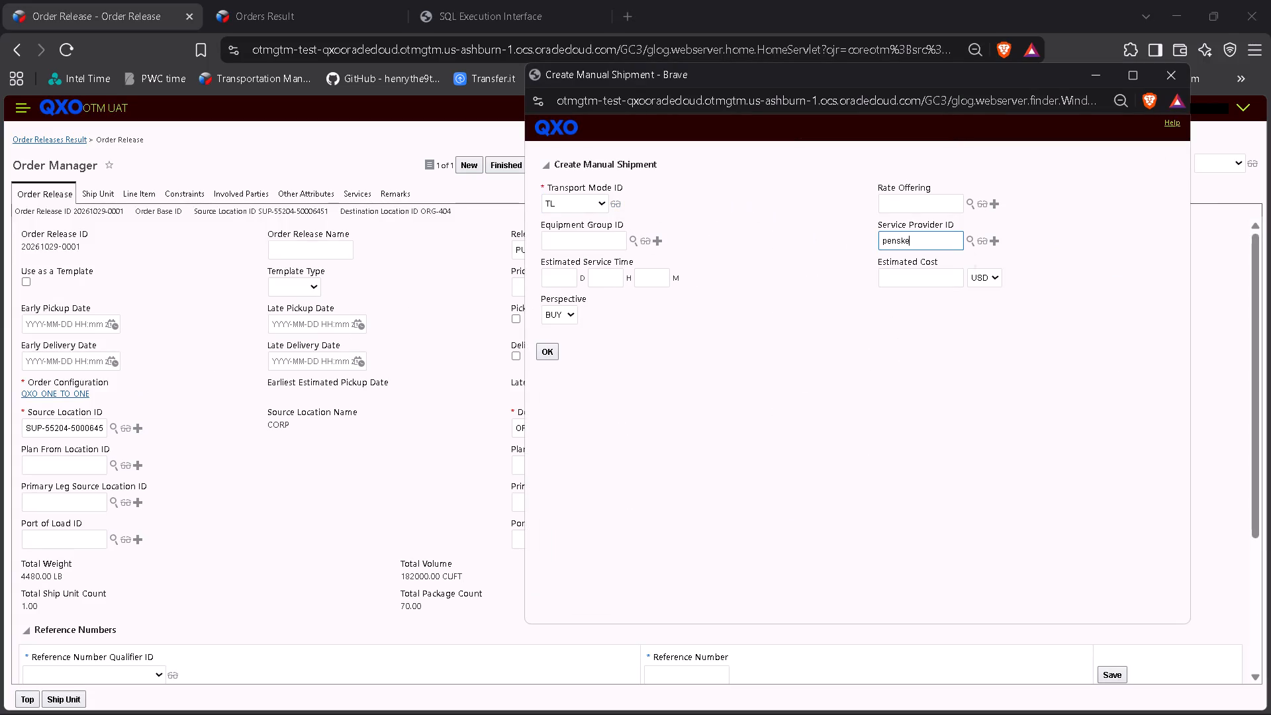
pyautogui.click(916, 260)
pyautogui.click(567, 275)
pyautogui.press('1')
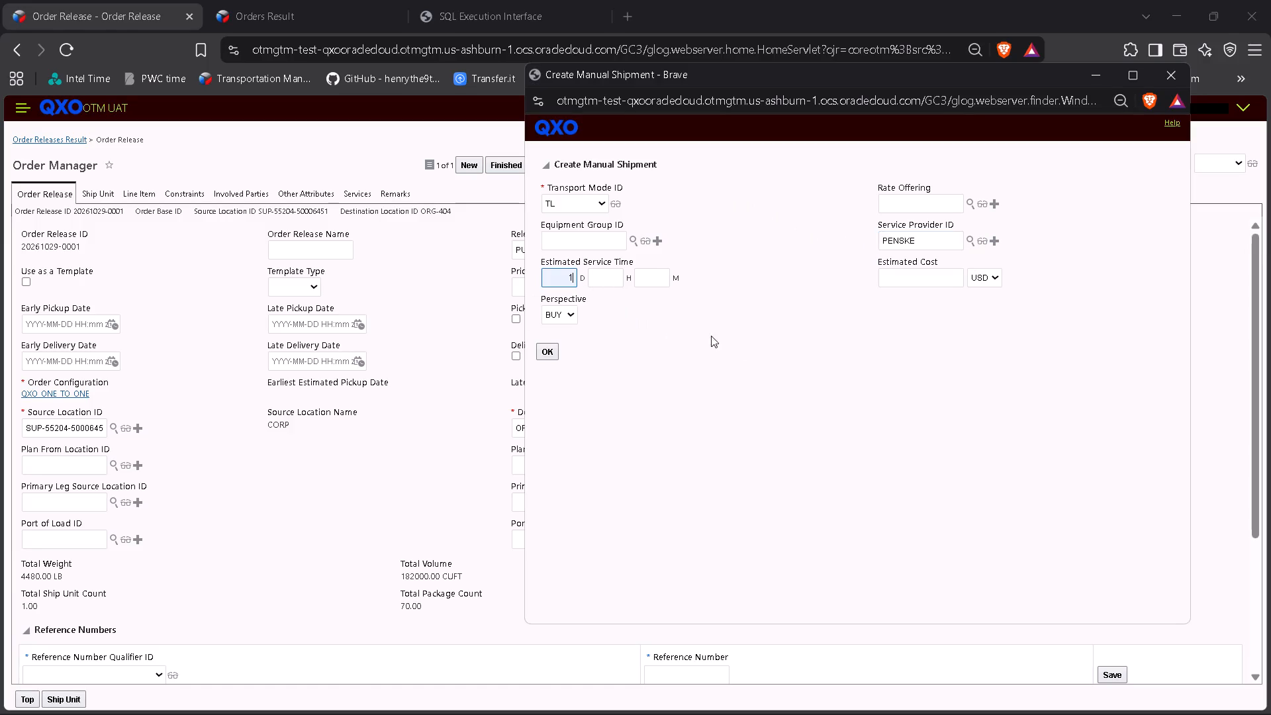
pyautogui.click(782, 354)
pyautogui.click(921, 271)
pyautogui.write('900')
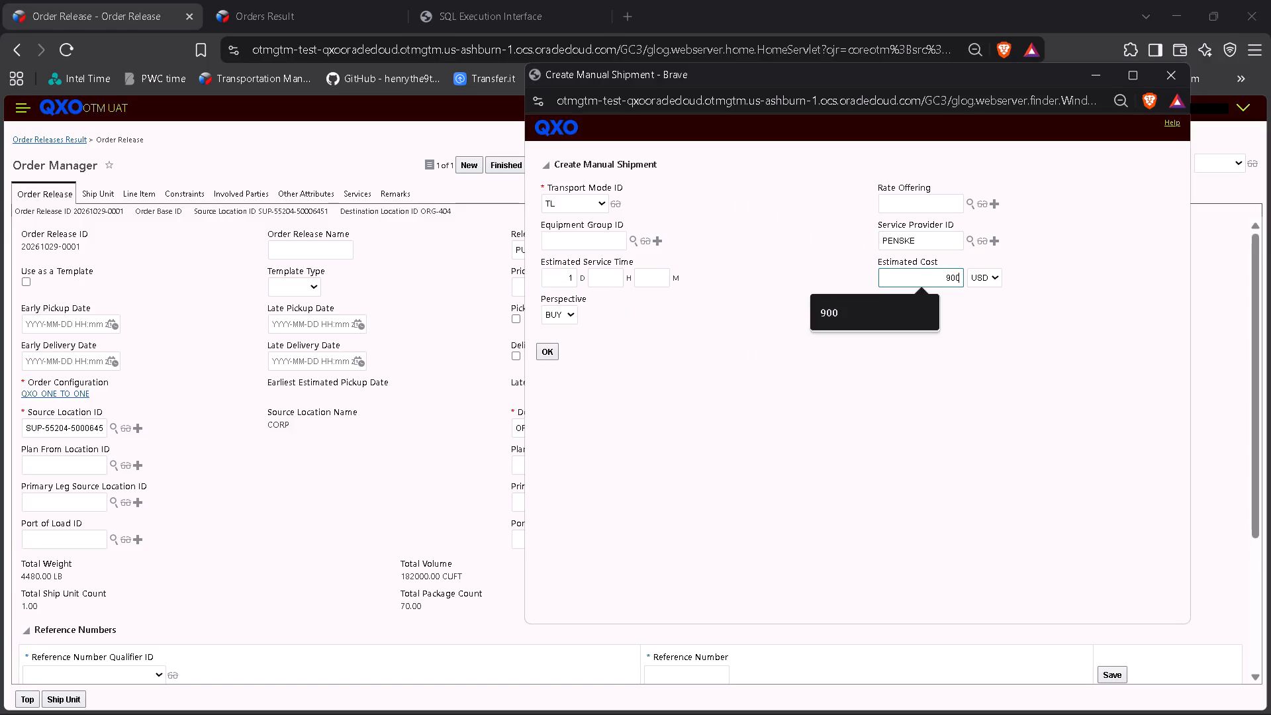
pyautogui.click(711, 405)
pyautogui.click(552, 349)
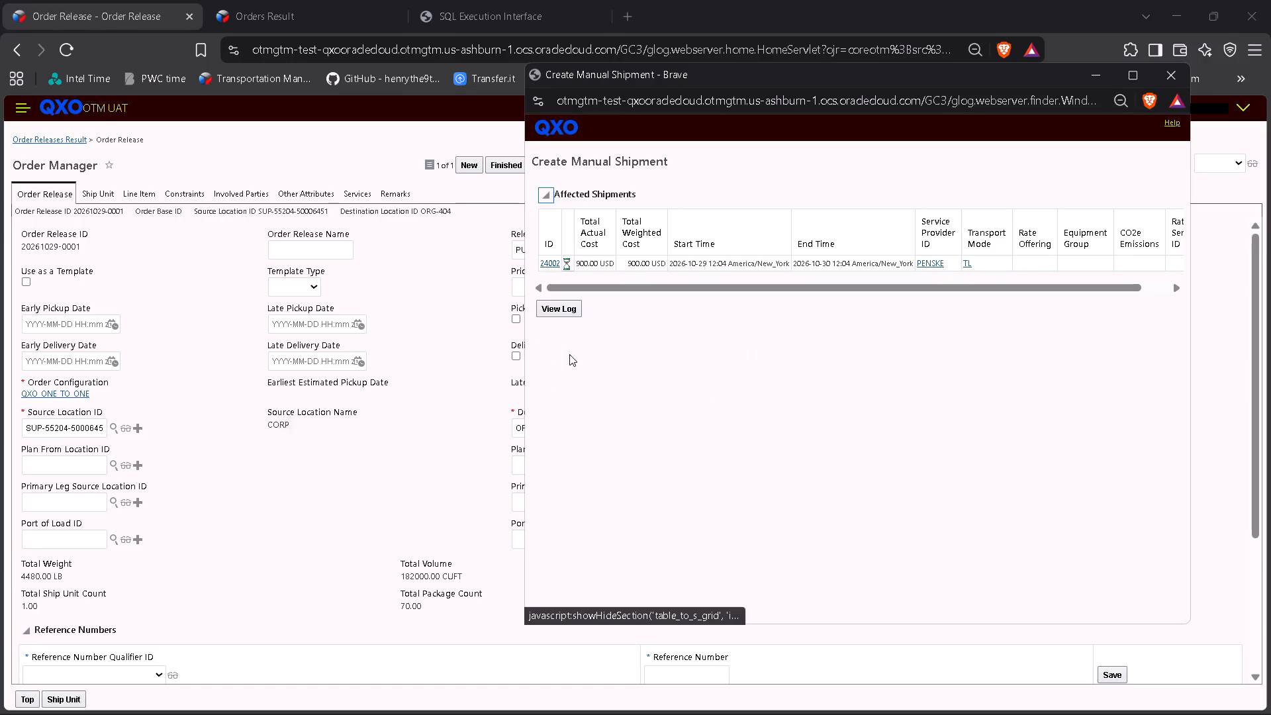
# Copy the new shipment's ID from the Affected Shipments table.
pyautogui.moveTo(536, 262); pyautogui.dragTo(553, 265)
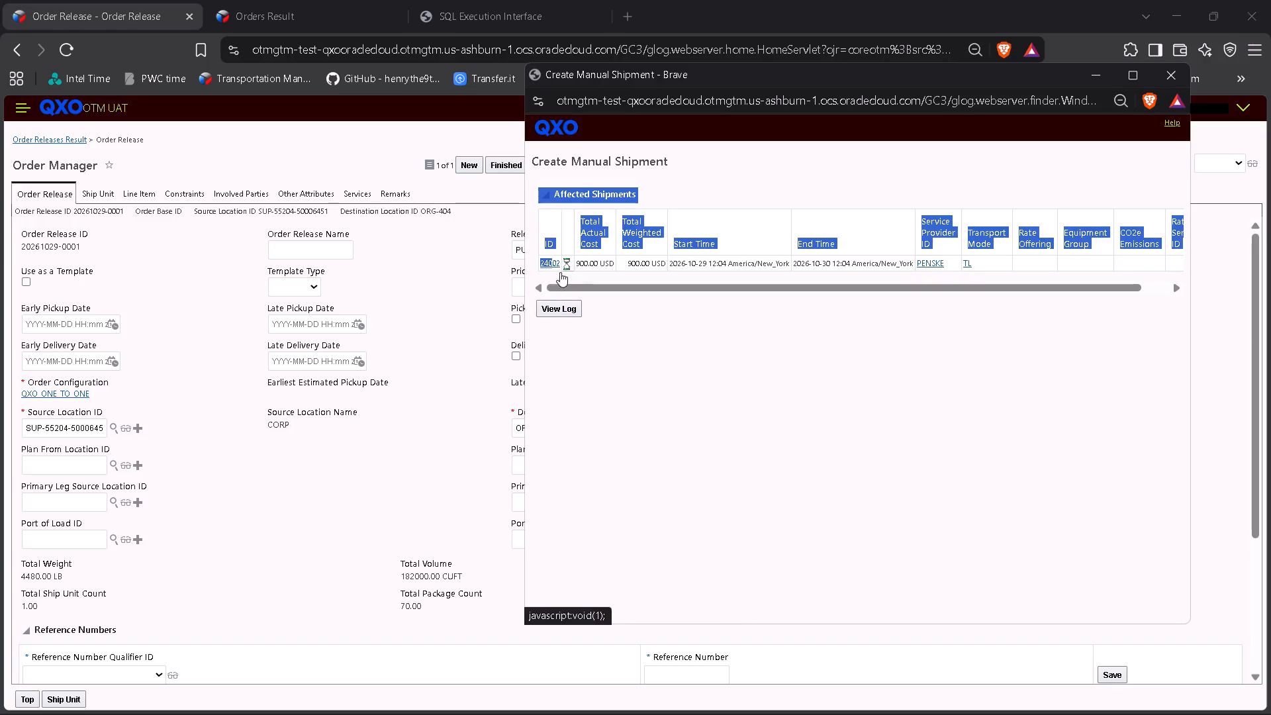
pyautogui.click(607, 301)
pyautogui.moveTo(539, 266); pyautogui.dragTo(545, 264)
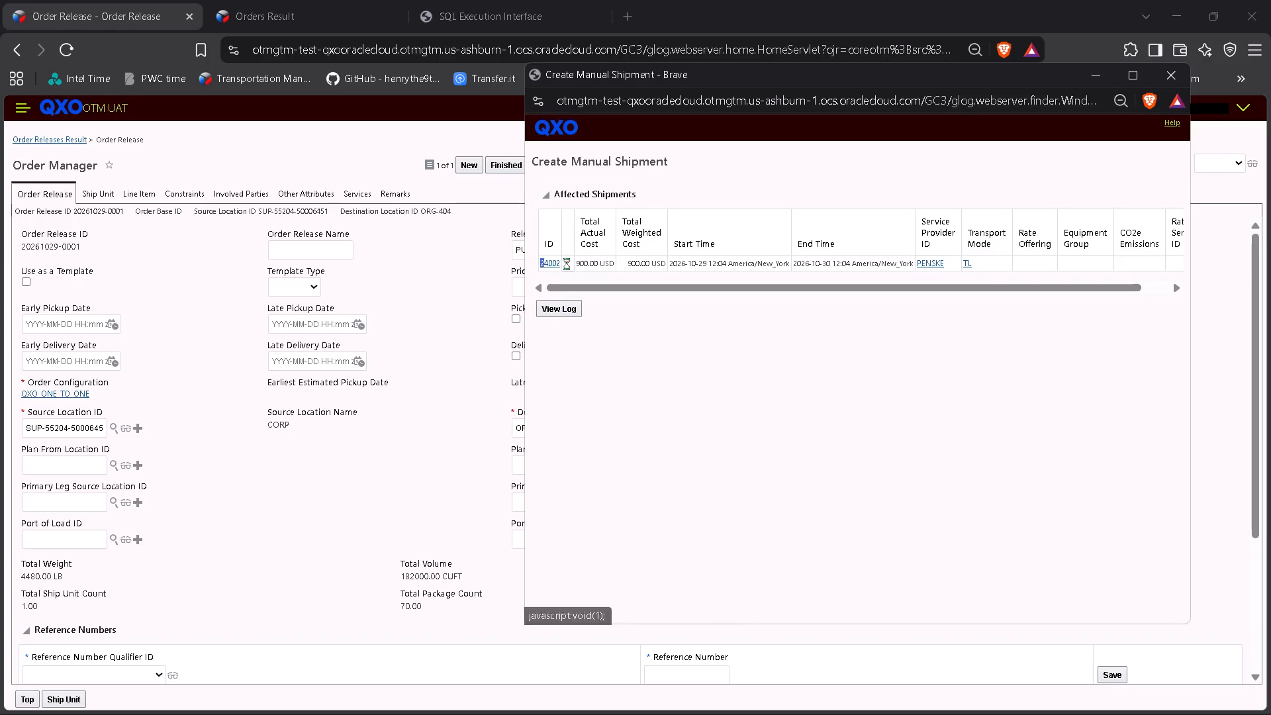
pyautogui.moveTo(545, 264); pyautogui.dragTo(561, 264)
pyautogui.hotkey('ctrl', 'c')
pyautogui.hotkey('ctrl', 'c')
pyautogui.hotkey('ctrl', 'c')
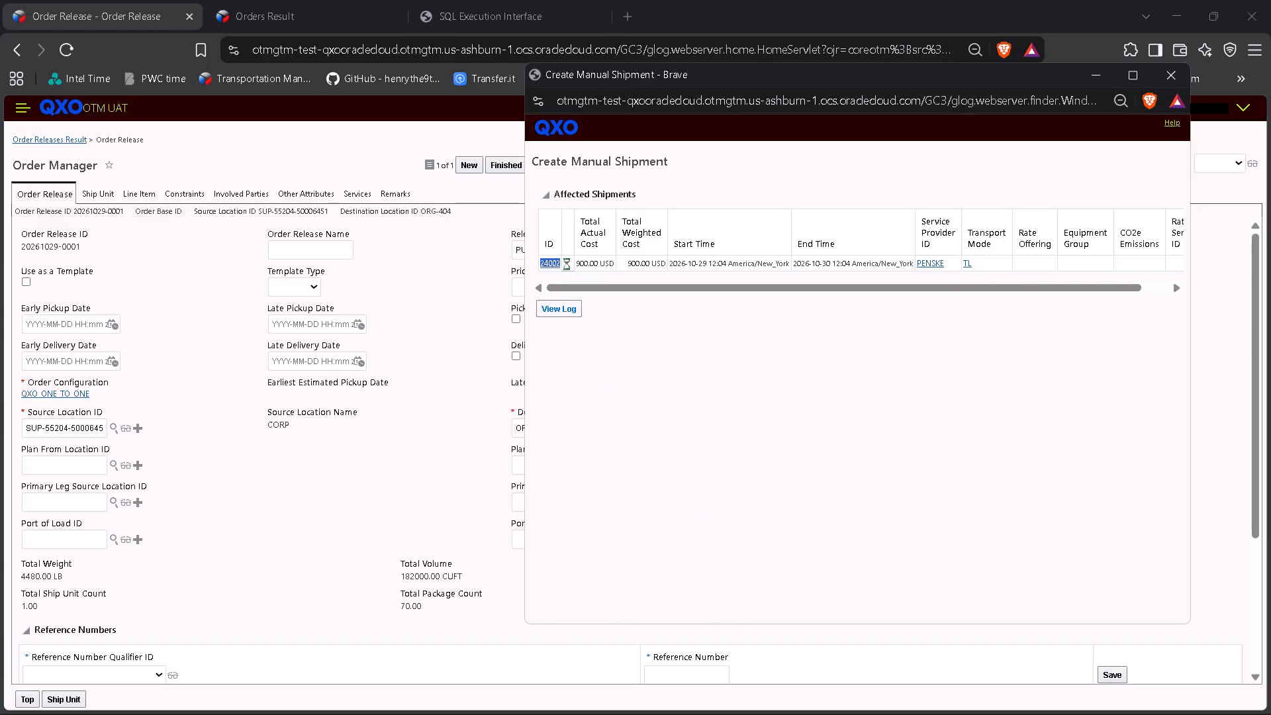
# Switch to Book1 in Excel and enter the column header Shipment ID in cell F5, beside Duplicate Order.
pyautogui.click(885, 691)
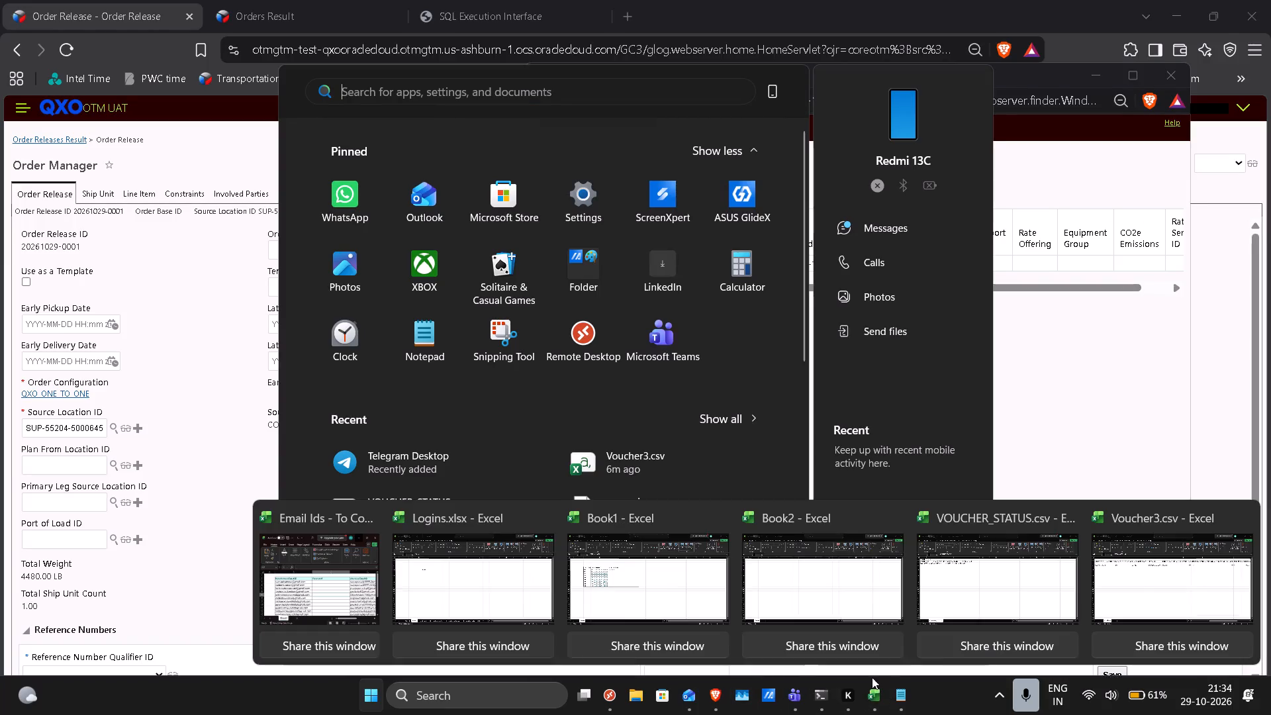
pyautogui.click(636, 548)
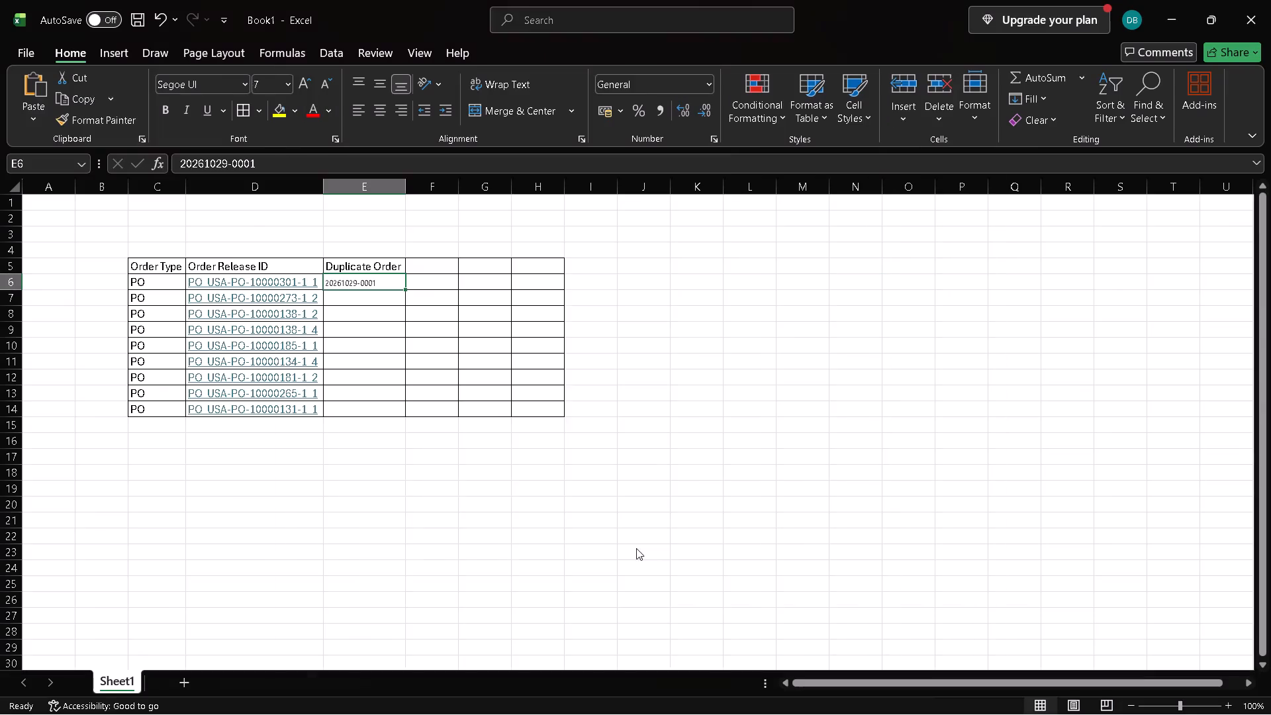
pyautogui.click(429, 271)
pyautogui.write('Shipment IOD')
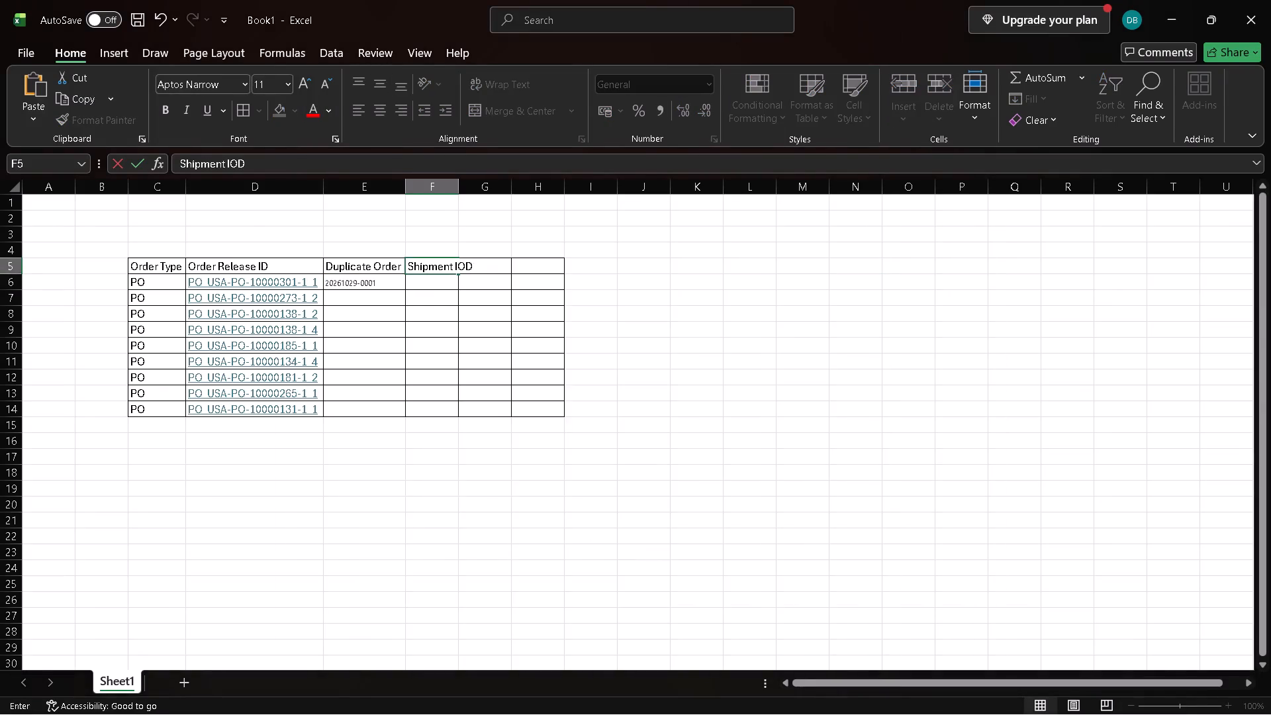
pyautogui.press('BackSpace')
pyautogui.press('BackSpace')
pyautogui.hotkey('shift', 'd')
pyautogui.press('Tab')
pyautogui.press('Down')
pyautogui.press('Left')
pyautogui.hotkey('ctrl', 'c')
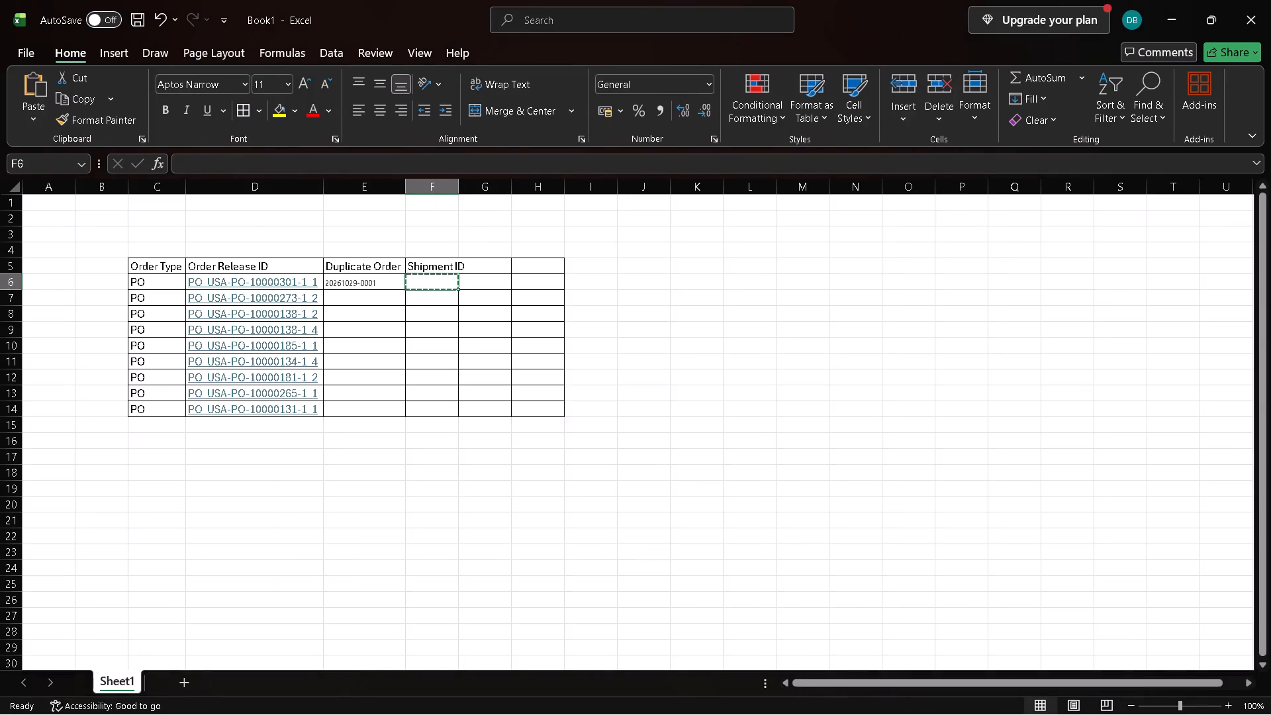
pyautogui.hotkey('alt', 'Tab')
pyautogui.hotkey('ctrl', 'c')
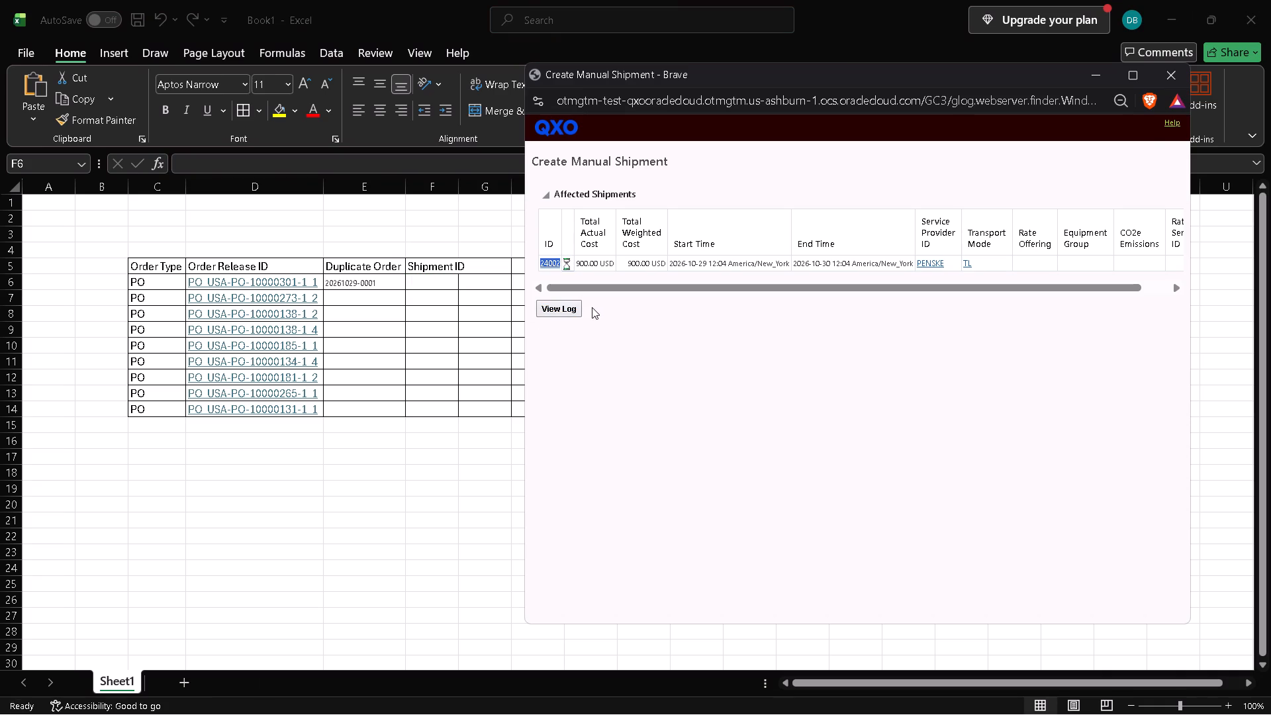
pyautogui.hotkey('alt', 'Tab')
pyautogui.click(361, 203)
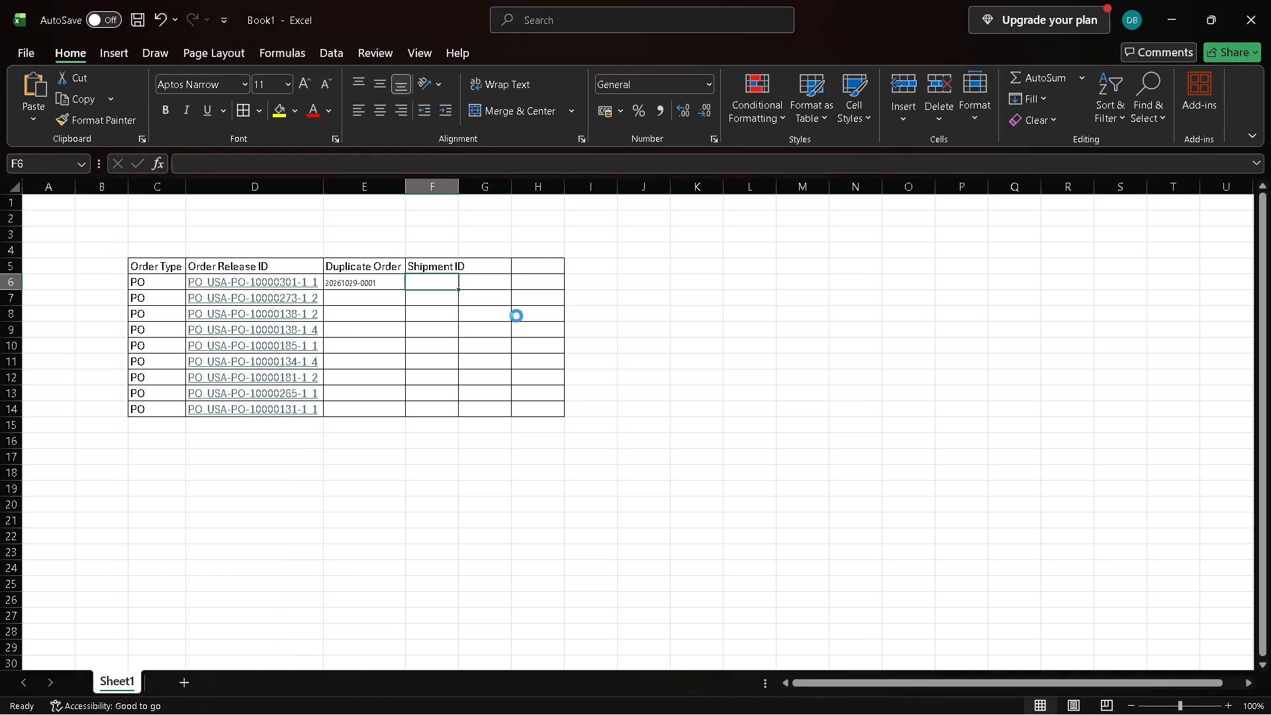
pyautogui.hotkey('ctrl', 'v')
pyautogui.press('Tab')
# Switch back to OTM in the browser and open the record of shipment 24002 from the Affected Shipments table.
pyautogui.click(1163, 29)
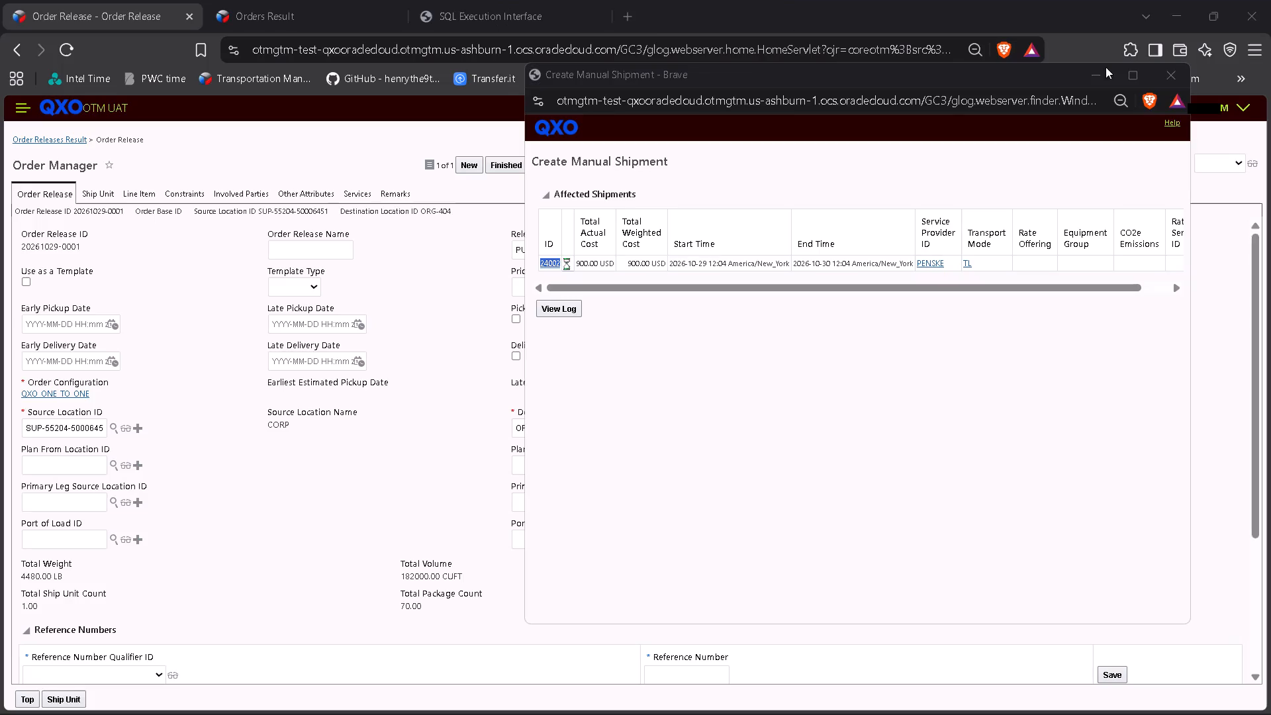
pyautogui.click(598, 410)
pyautogui.click(550, 260)
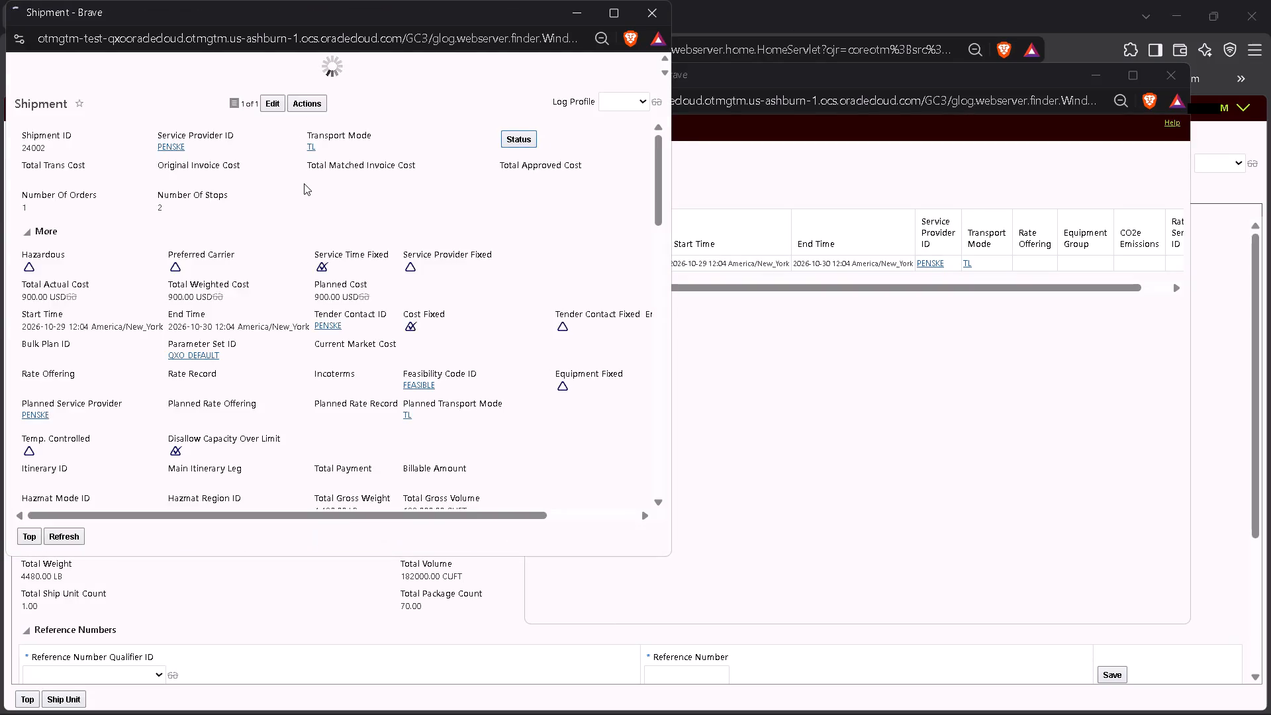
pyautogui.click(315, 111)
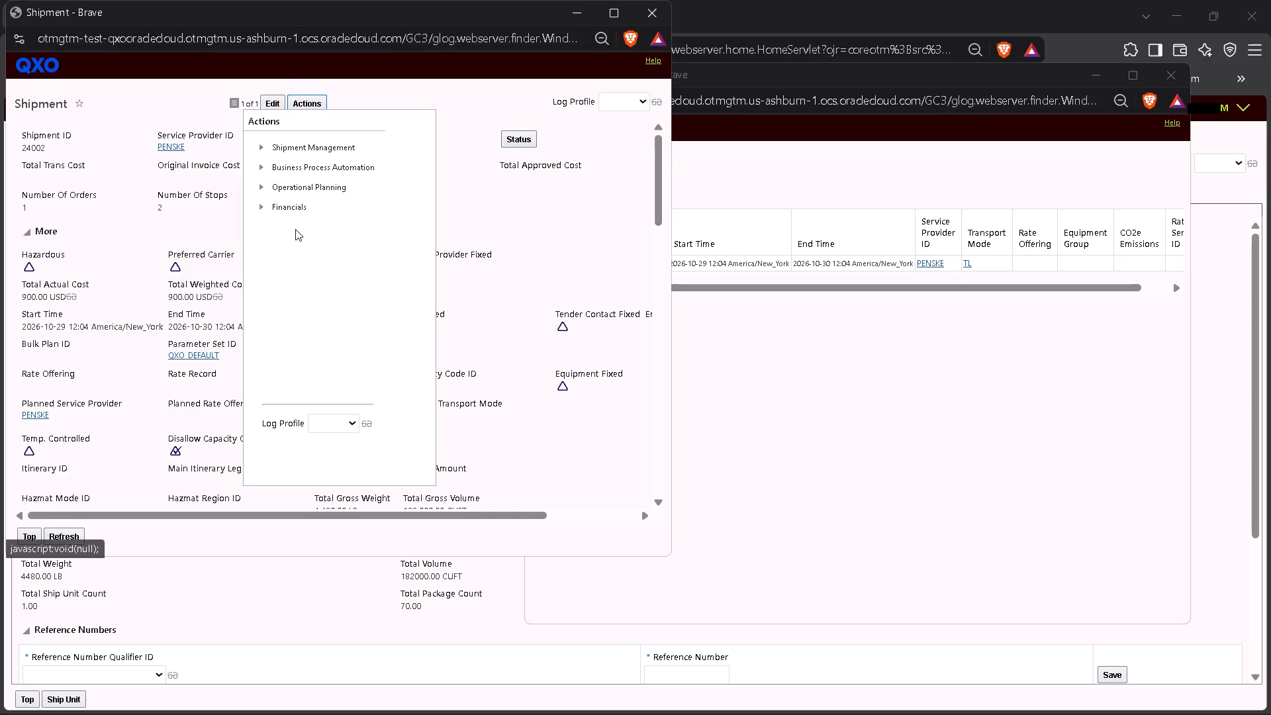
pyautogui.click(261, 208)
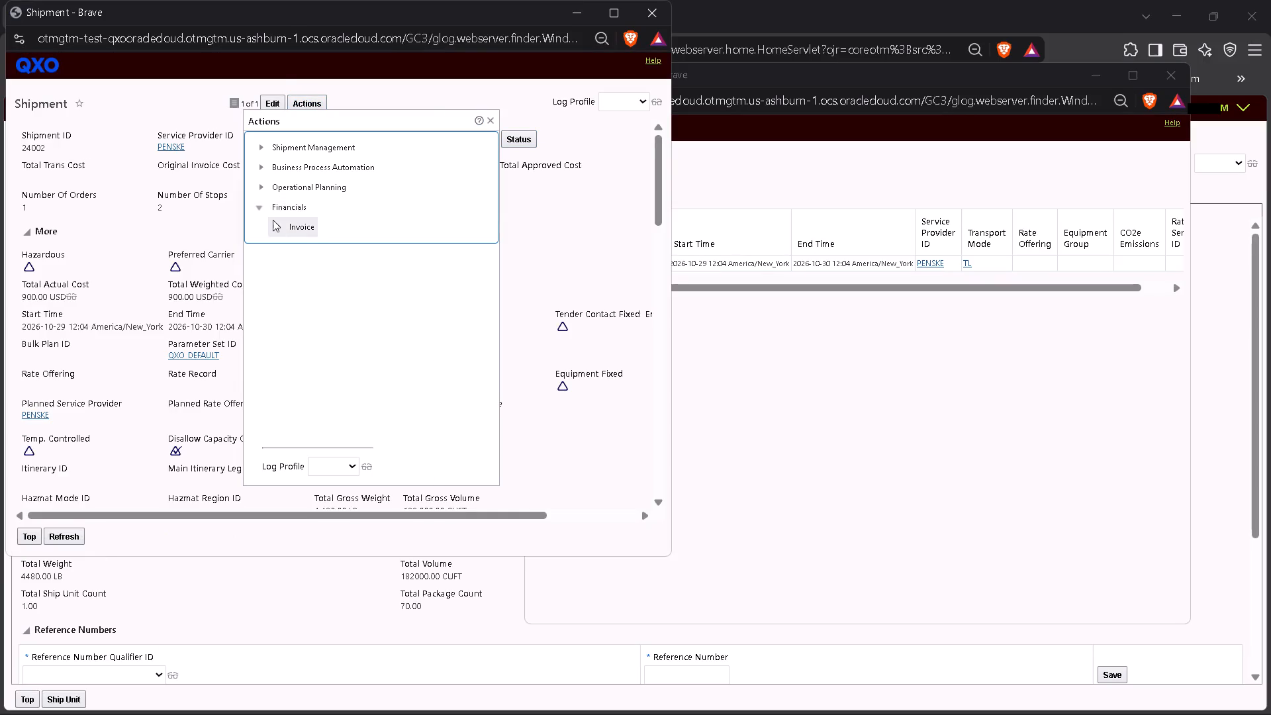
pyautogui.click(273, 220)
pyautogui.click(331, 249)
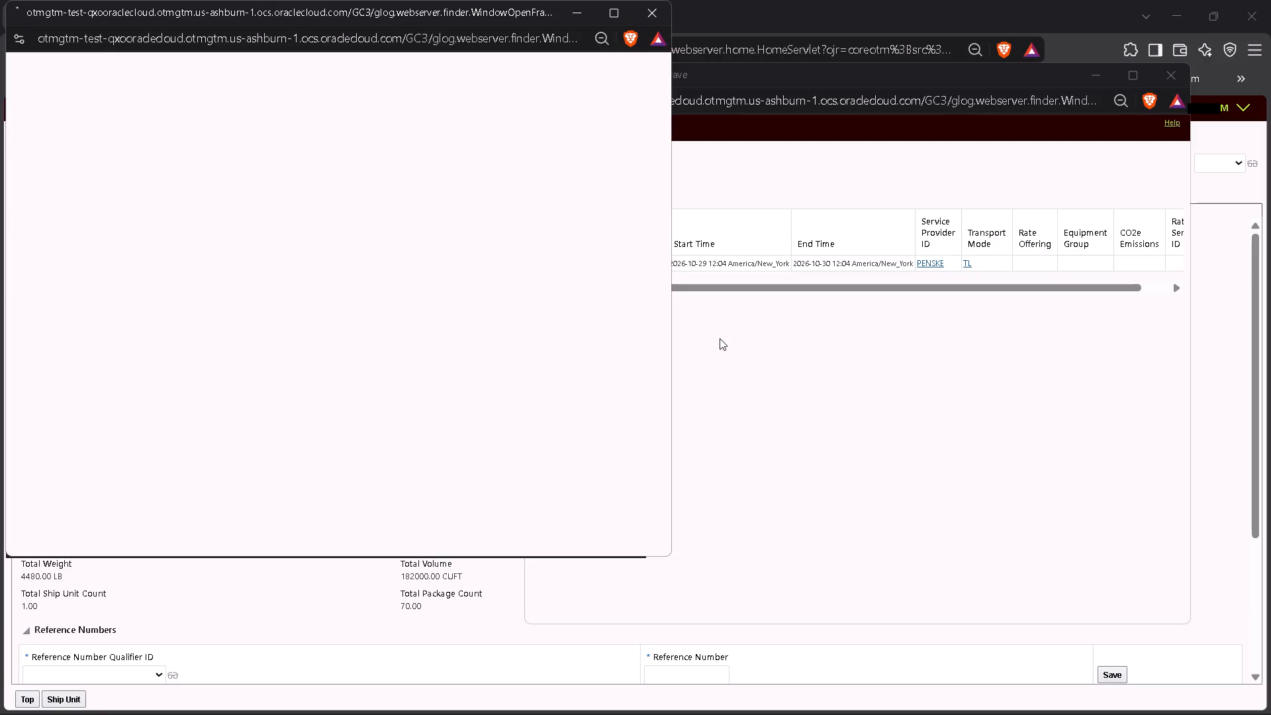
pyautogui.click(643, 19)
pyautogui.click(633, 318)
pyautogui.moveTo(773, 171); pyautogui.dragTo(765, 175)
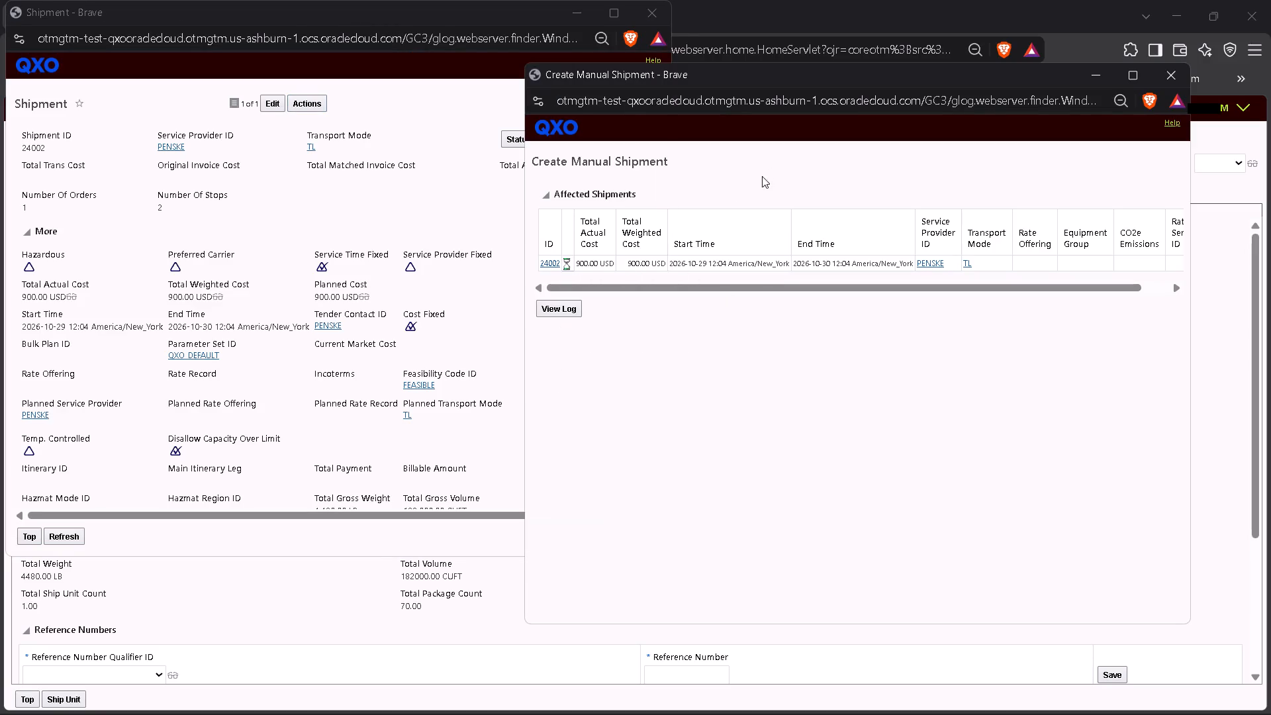
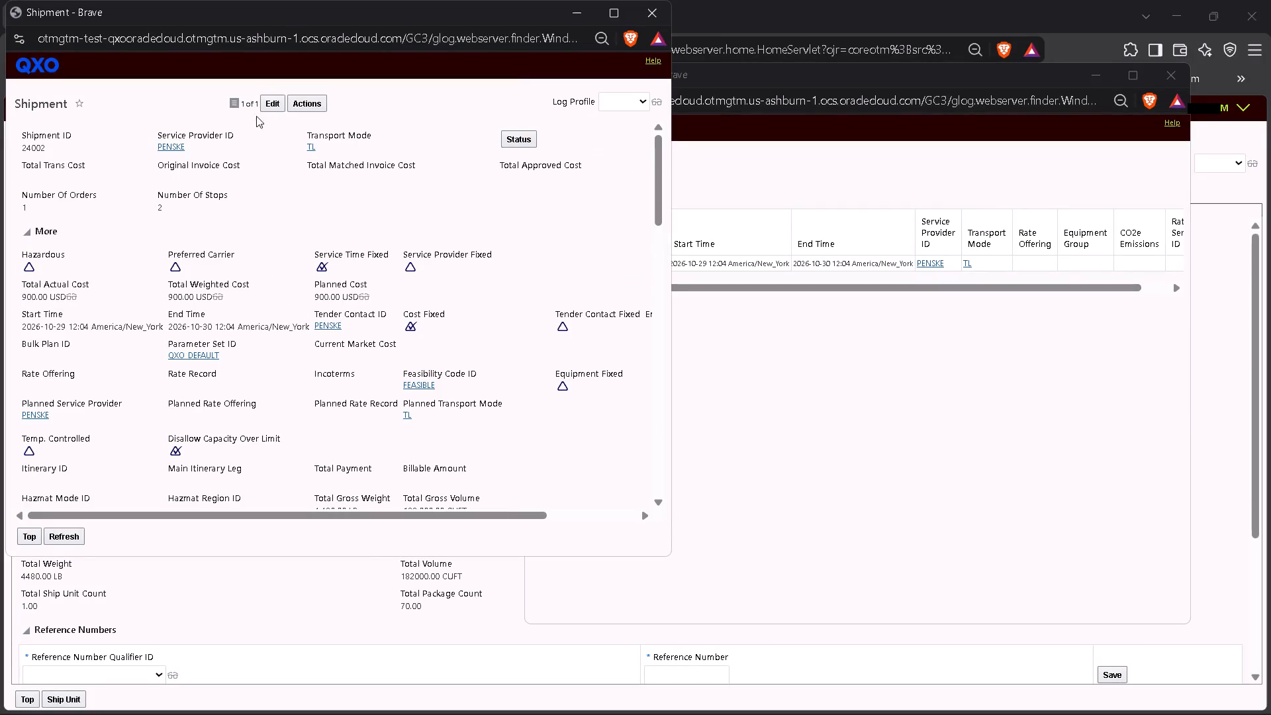
# Review the record of shipment 24002, from its general details down to the weight, volume and Shipment Cost sections.
pyautogui.click(272, 213)
pyautogui.scroll(-4, 288, 226)
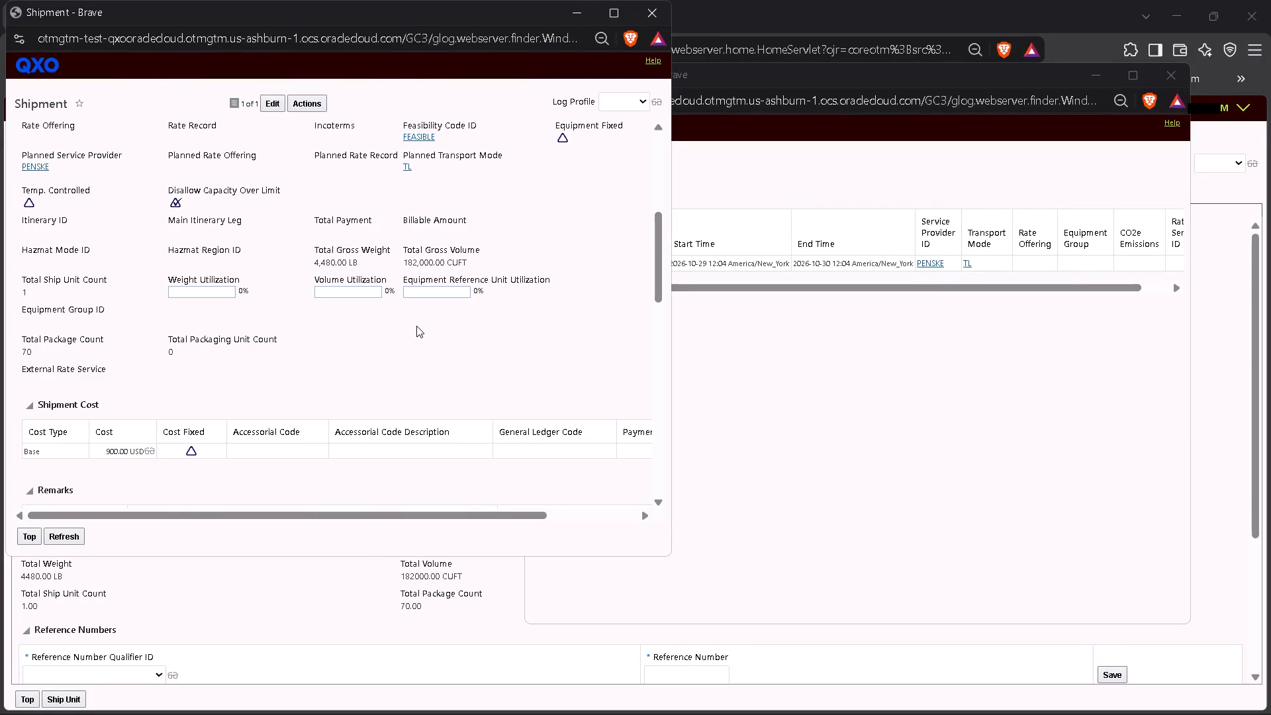
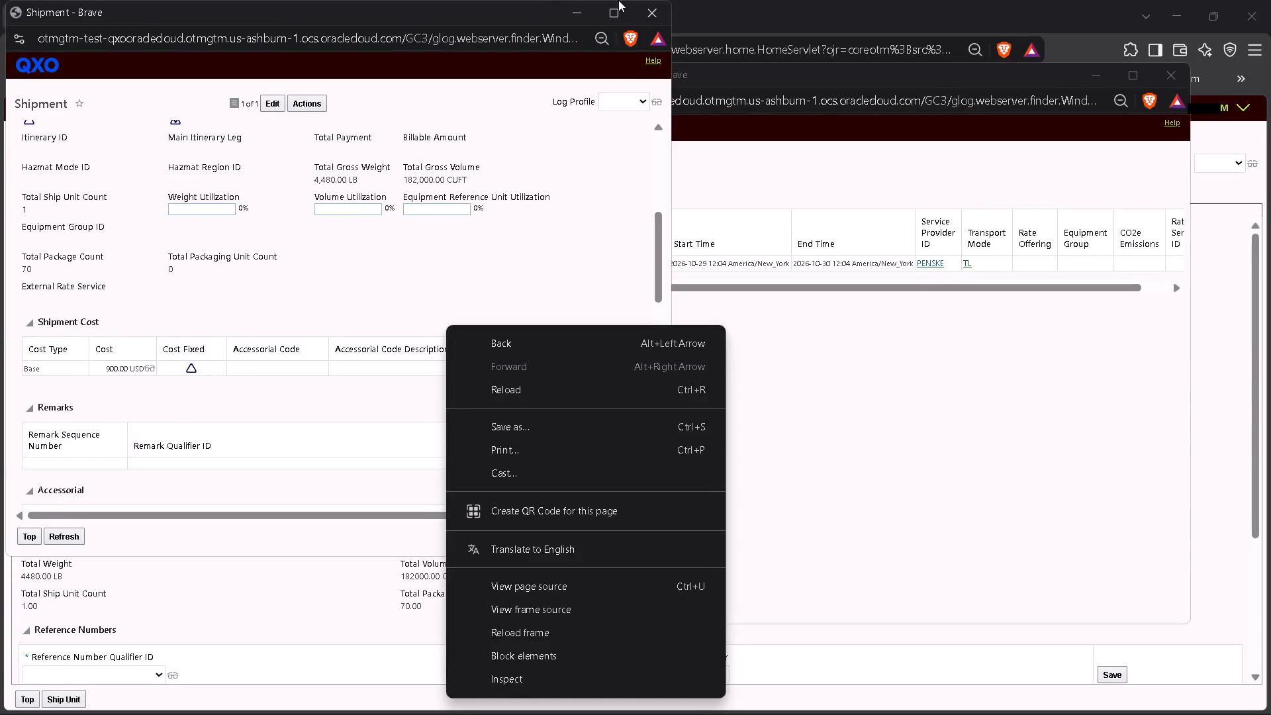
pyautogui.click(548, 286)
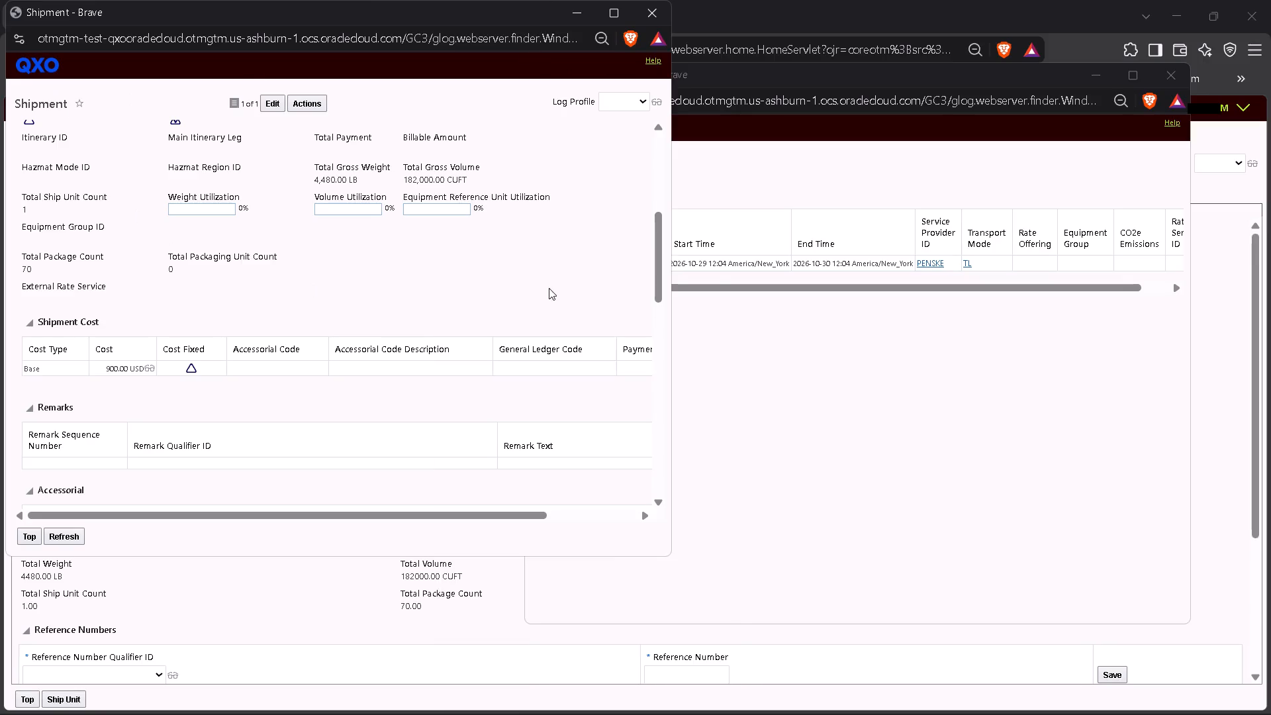
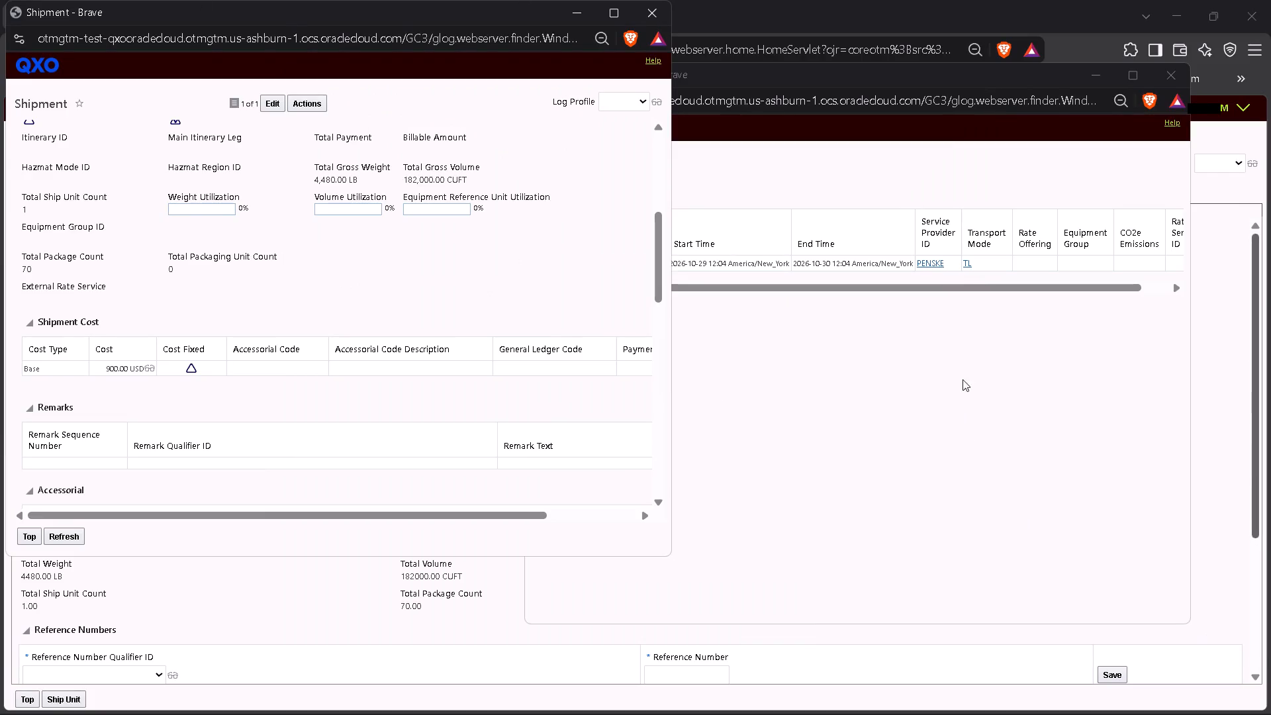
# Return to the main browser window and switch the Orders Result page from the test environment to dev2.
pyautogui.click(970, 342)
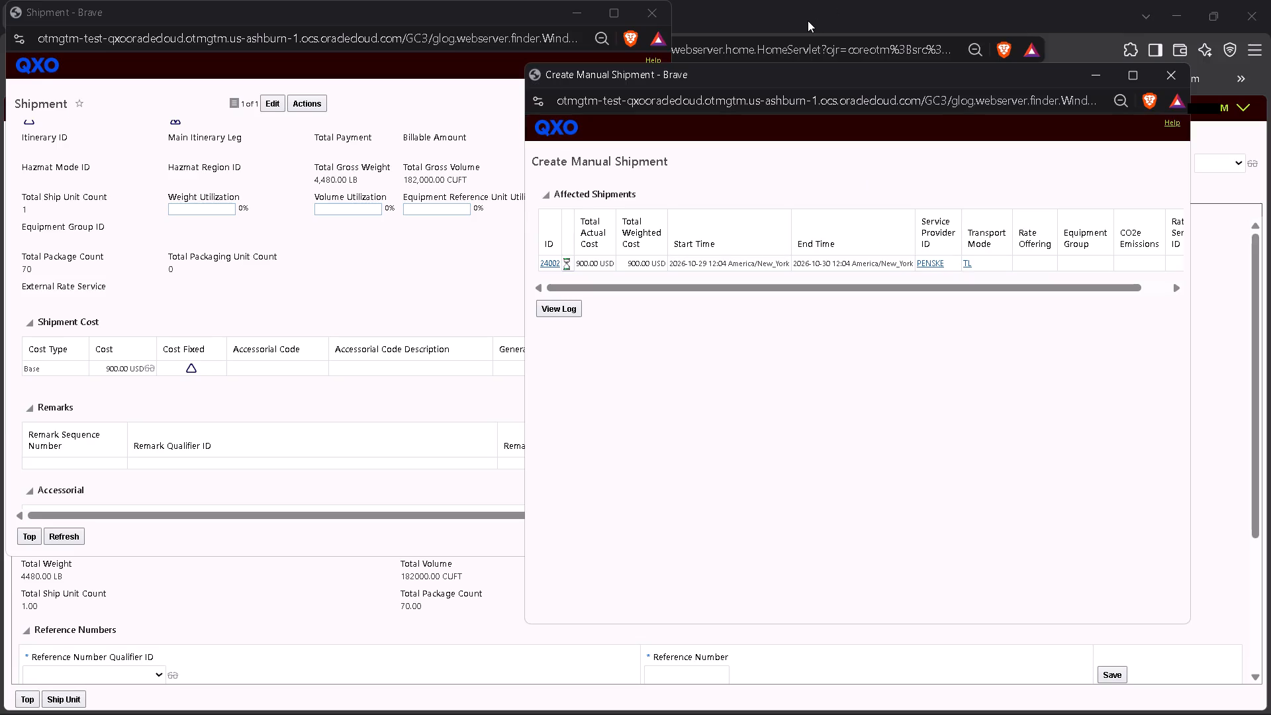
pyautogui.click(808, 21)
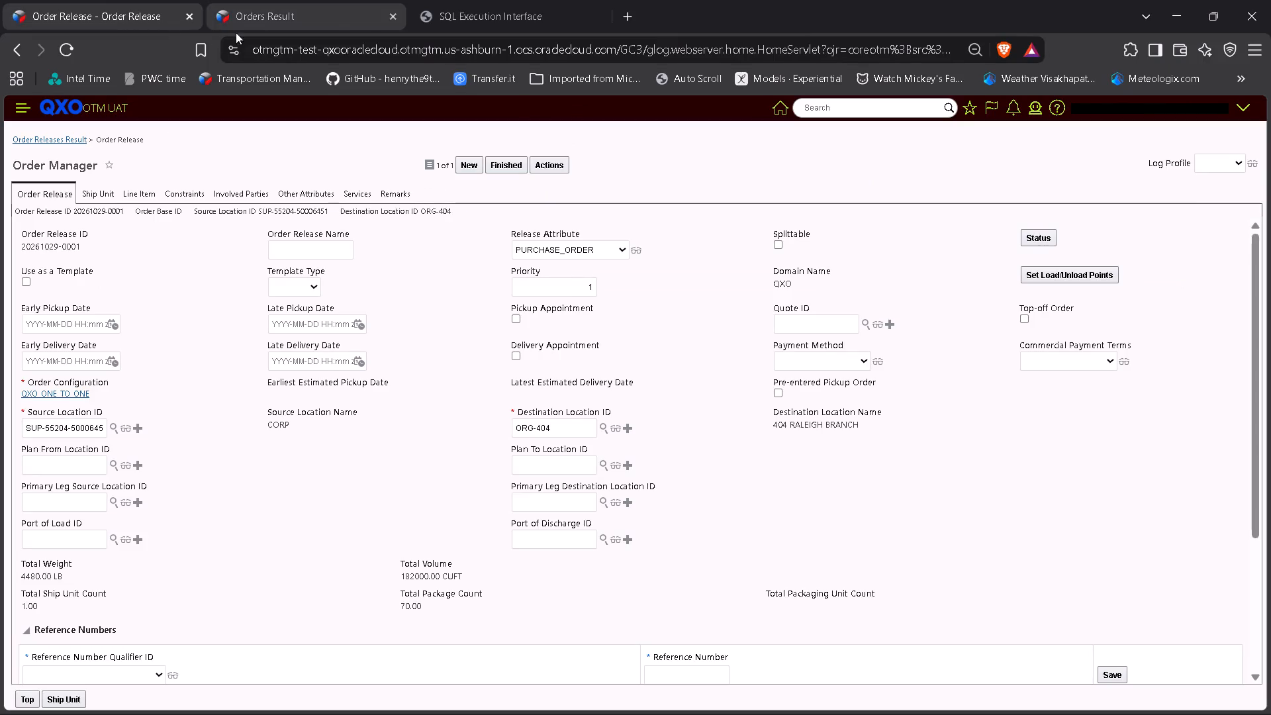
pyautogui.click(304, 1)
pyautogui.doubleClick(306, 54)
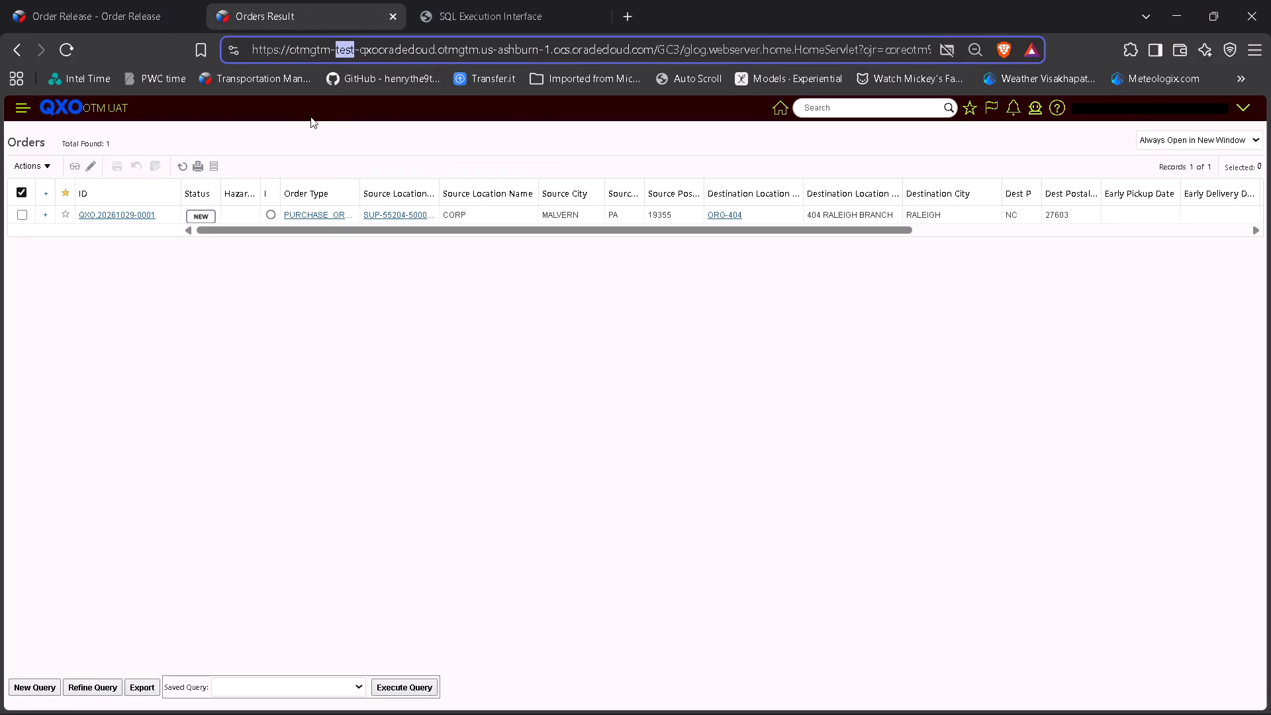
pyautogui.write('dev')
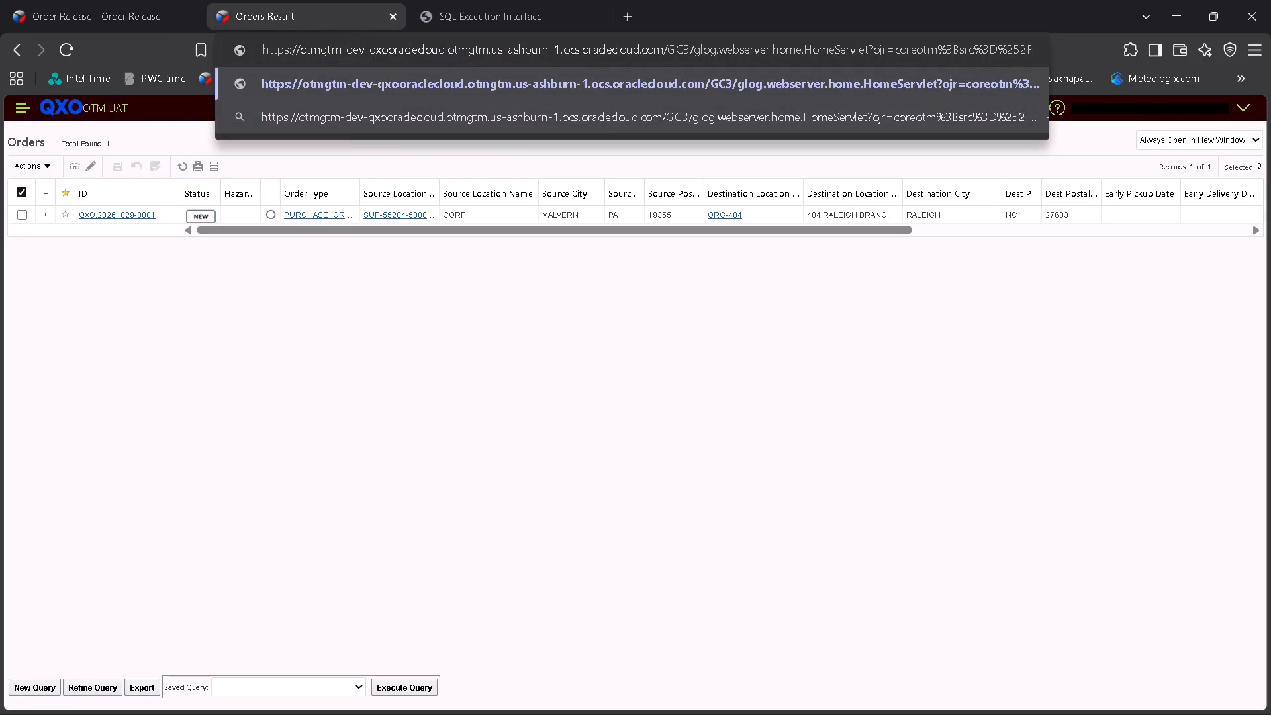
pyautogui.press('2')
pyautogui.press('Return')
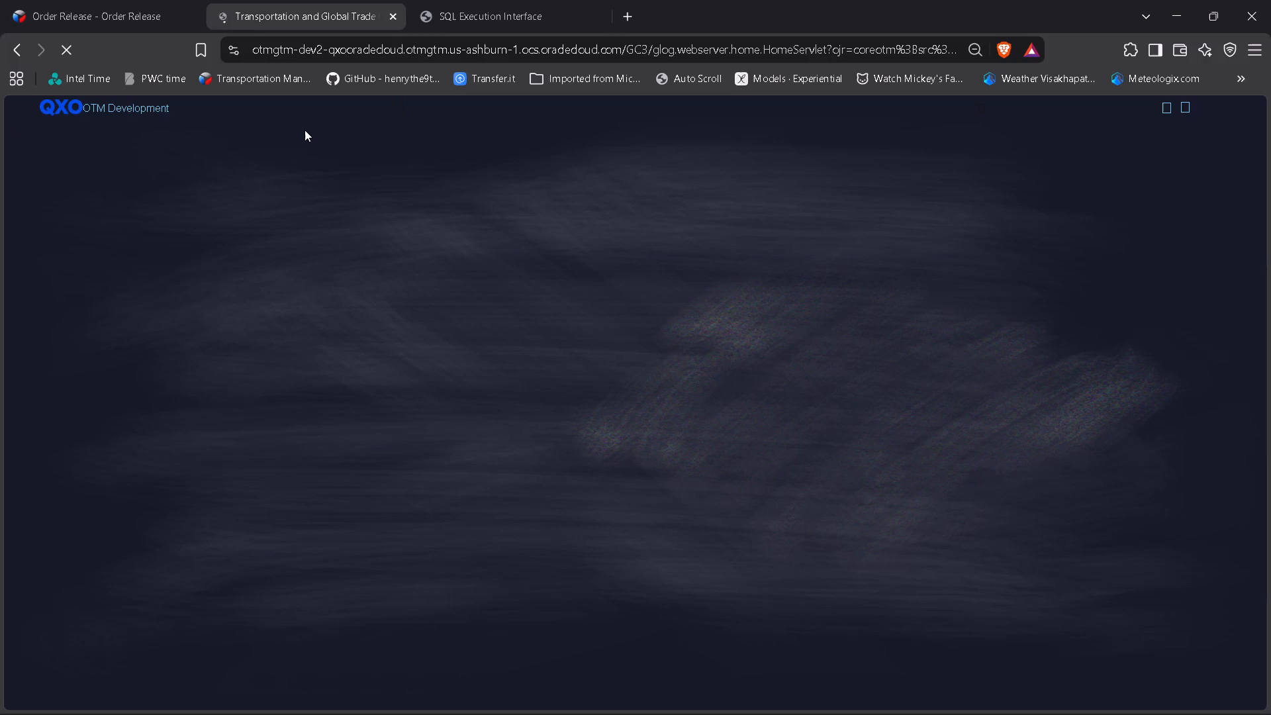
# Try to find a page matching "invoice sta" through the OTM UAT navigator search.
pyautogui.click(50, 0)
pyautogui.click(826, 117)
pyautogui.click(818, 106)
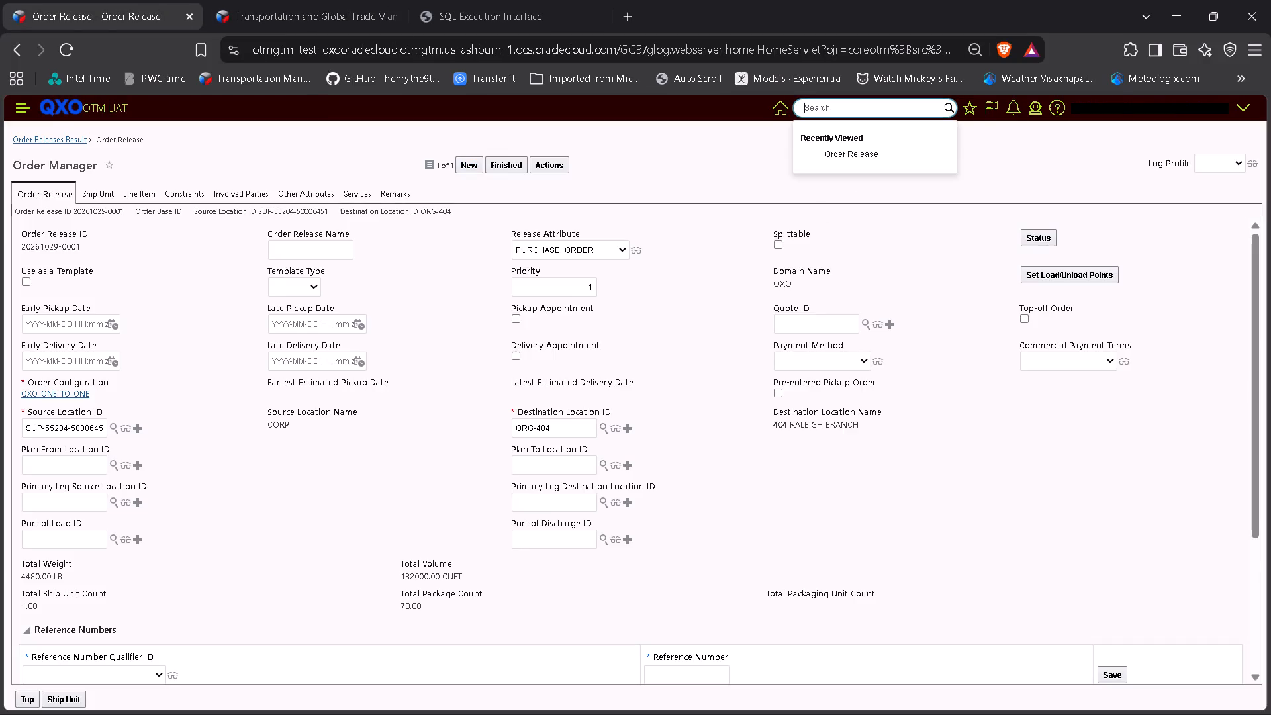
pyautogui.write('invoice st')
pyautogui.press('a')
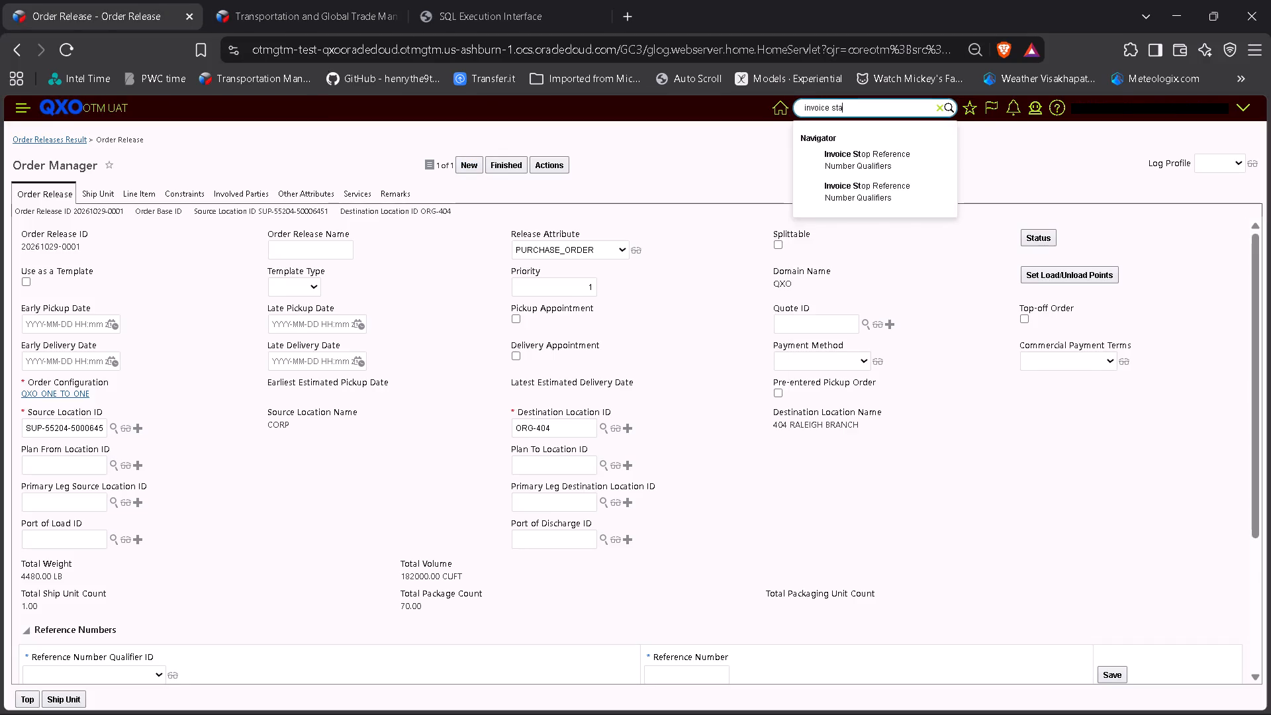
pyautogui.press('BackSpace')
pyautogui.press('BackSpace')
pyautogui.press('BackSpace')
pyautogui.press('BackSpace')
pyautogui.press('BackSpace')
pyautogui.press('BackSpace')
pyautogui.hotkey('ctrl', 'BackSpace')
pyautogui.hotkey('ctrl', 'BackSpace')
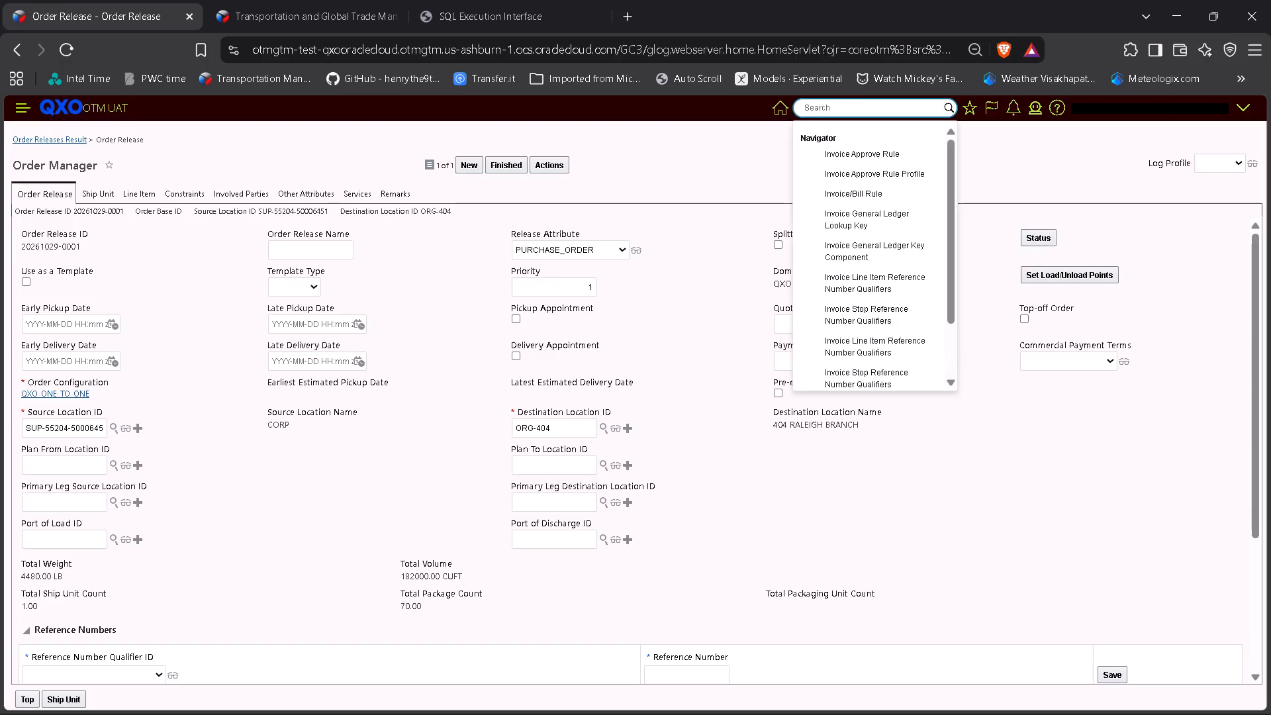
# Find the Automation Agent finder in OTM UAT, run it without filters and list all agent records.
pyautogui.write('agent')
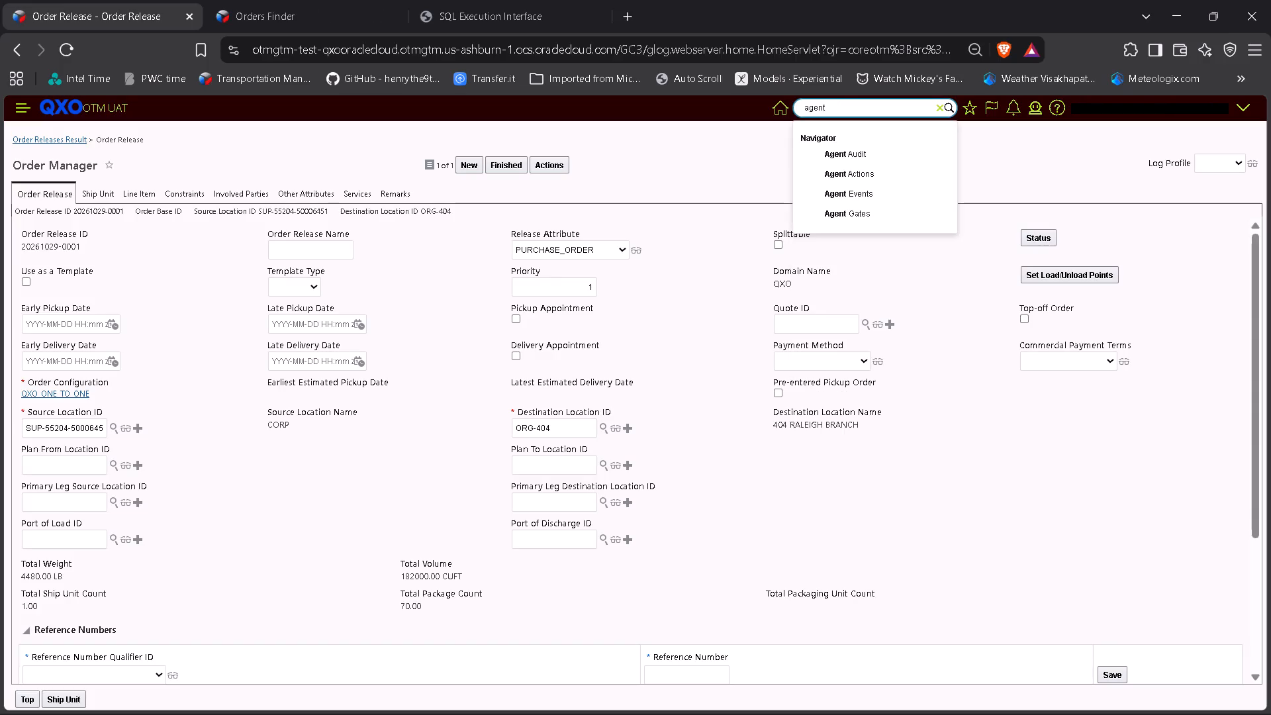
pyautogui.hotkey('ctrl', 'BackSpace')
pyautogui.write('automa')
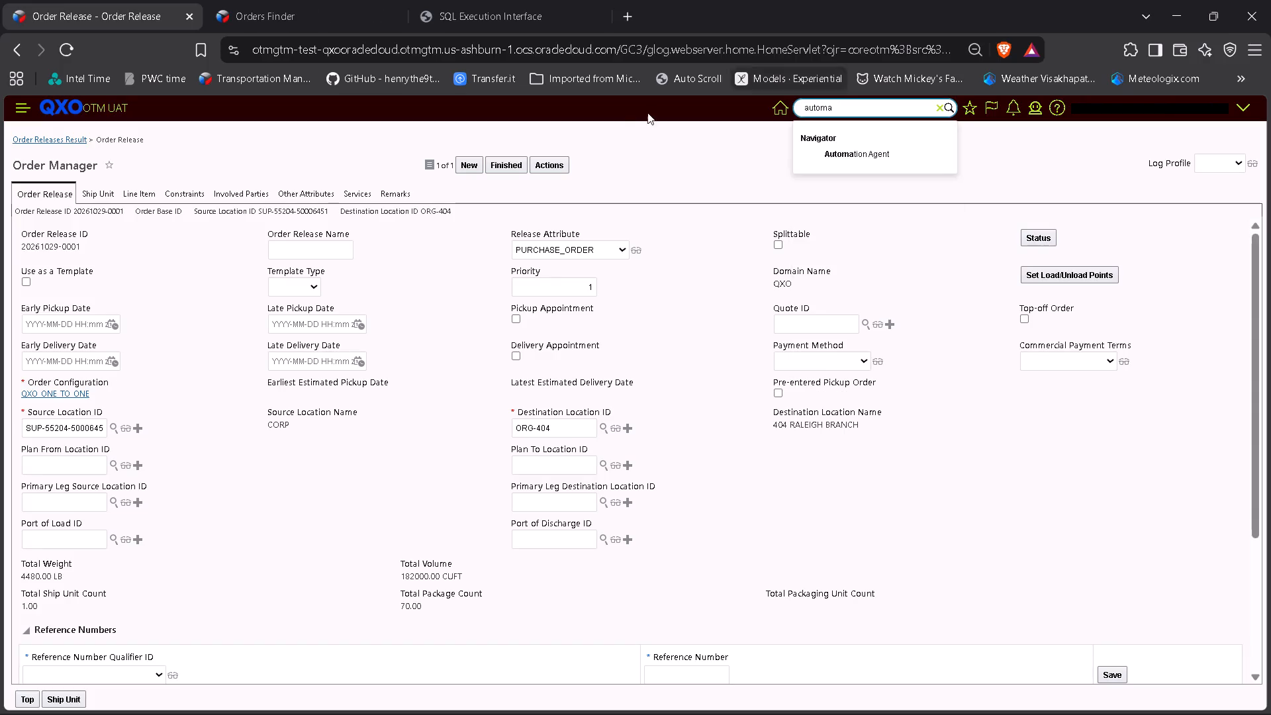
pyautogui.click(840, 148)
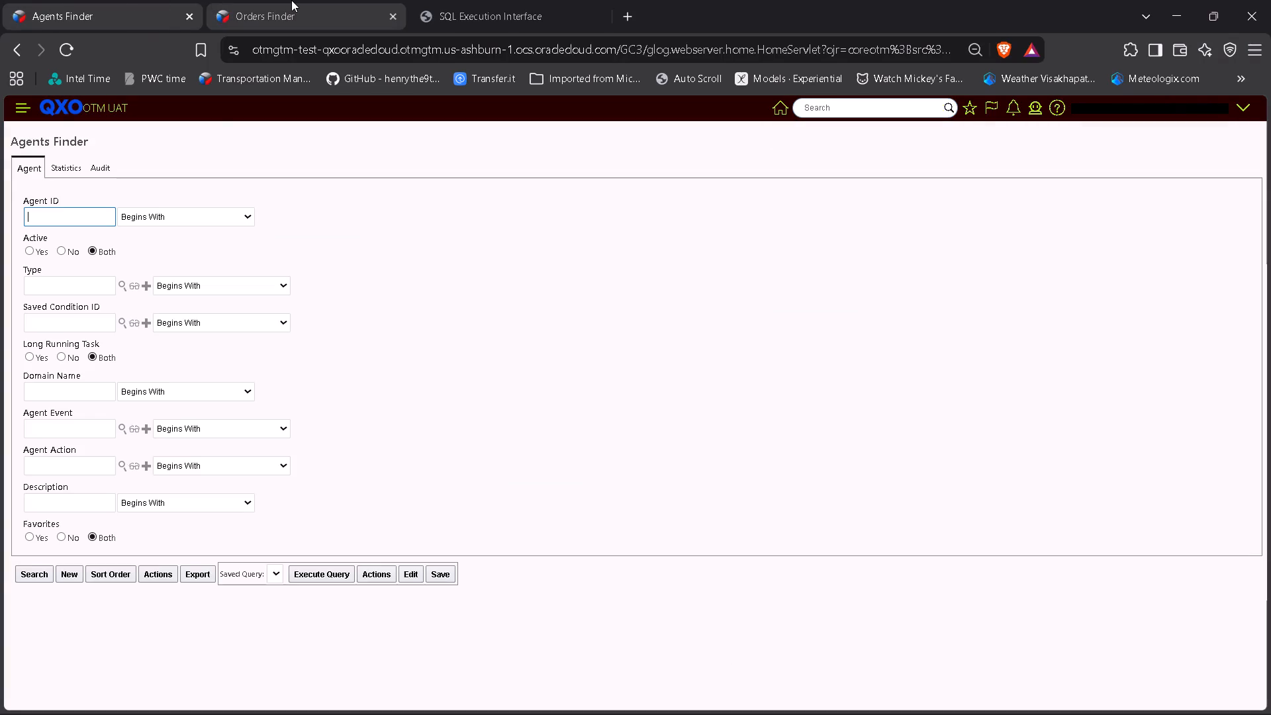
pyautogui.click(64, 222)
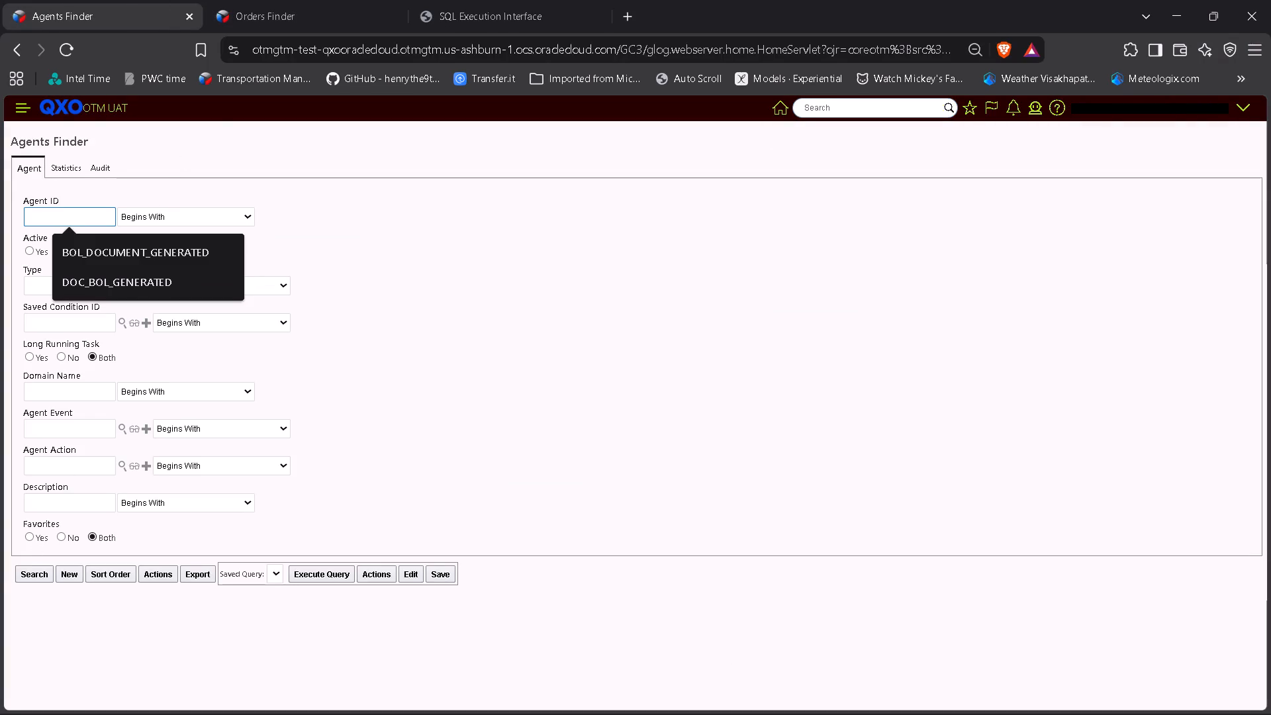
pyautogui.click(75, 390)
pyautogui.click(93, 432)
pyautogui.click(40, 575)
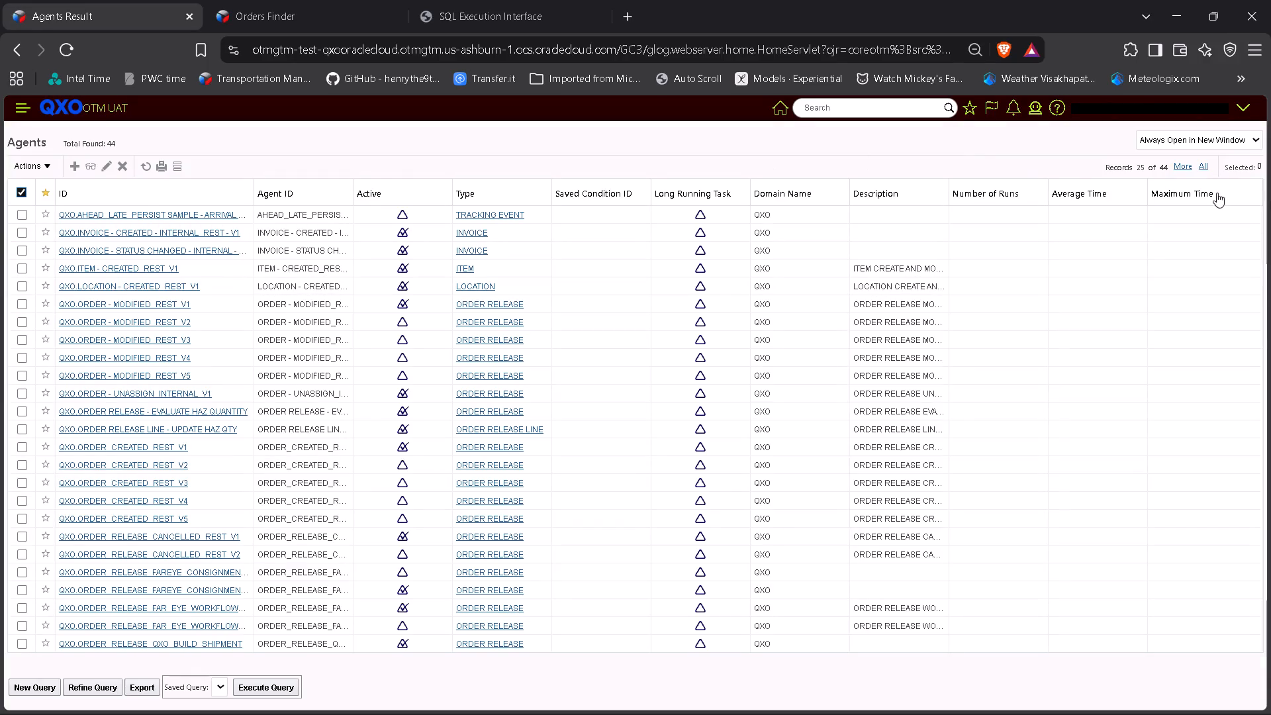
pyautogui.click(1207, 162)
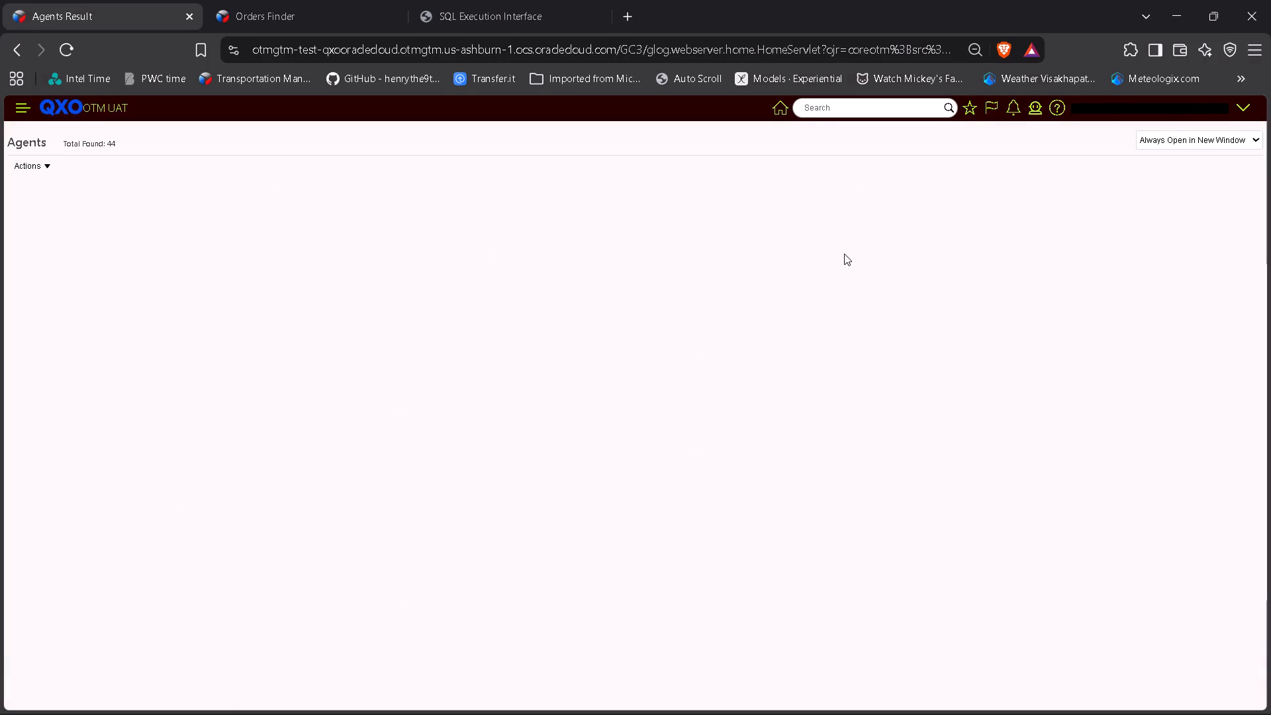
# Find "status" in the agents list and widen the ID column to examine the full agent names.
pyautogui.hotkey('ctrl', 'f')
pyautogui.write('status')
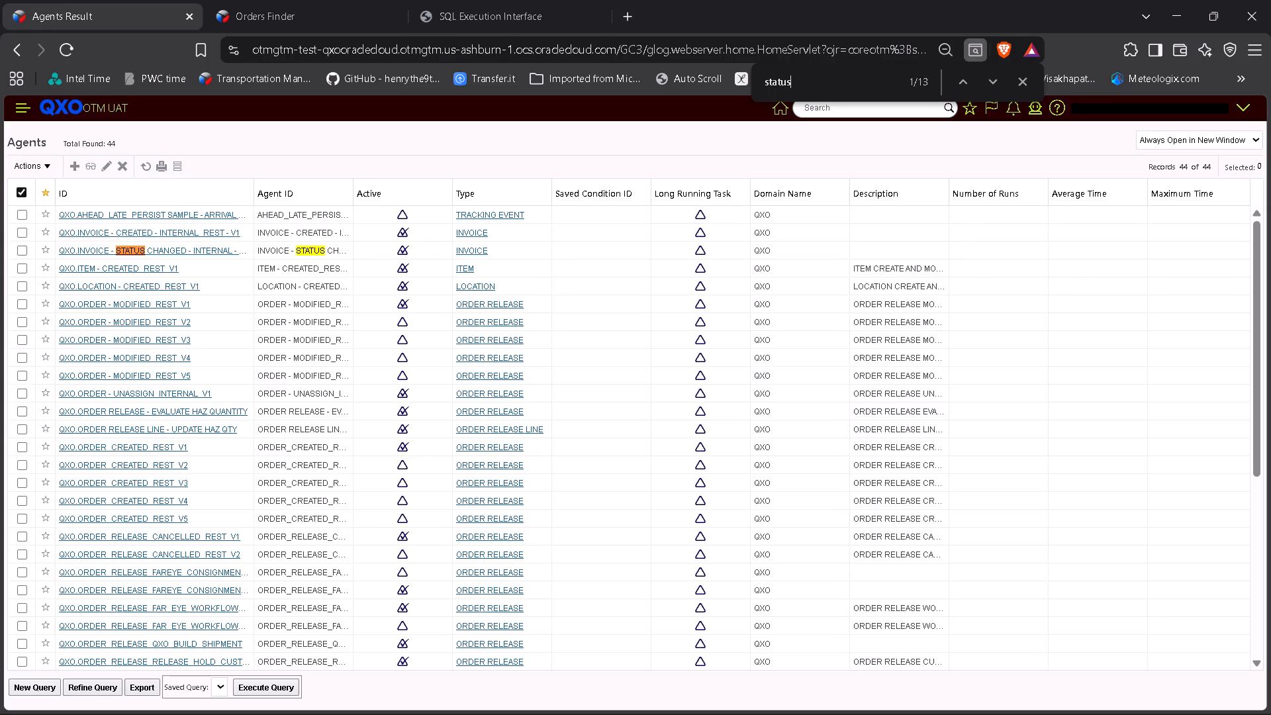
pyautogui.moveTo(254, 190); pyautogui.dragTo(289, 215)
pyautogui.moveTo(289, 215); pyautogui.dragTo(285, 212)
pyautogui.moveTo(255, 187); pyautogui.dragTo(299, 186)
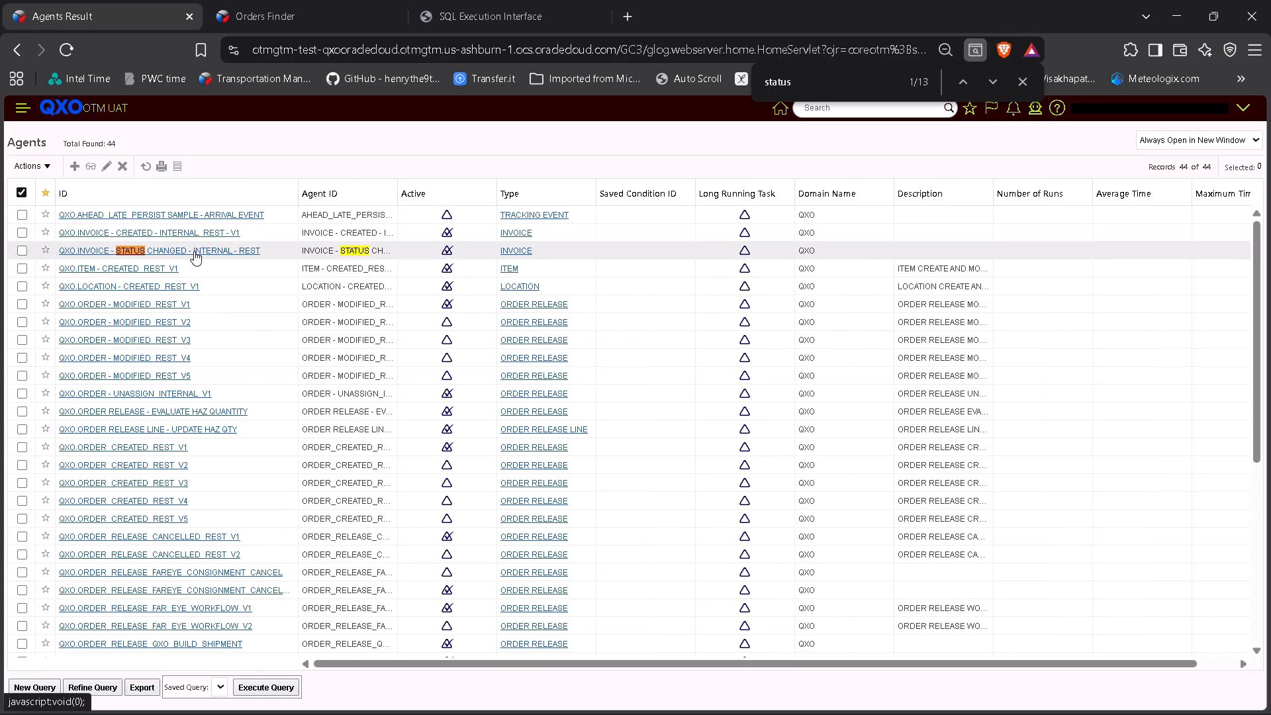
pyautogui.scroll(-4, 189, 265)
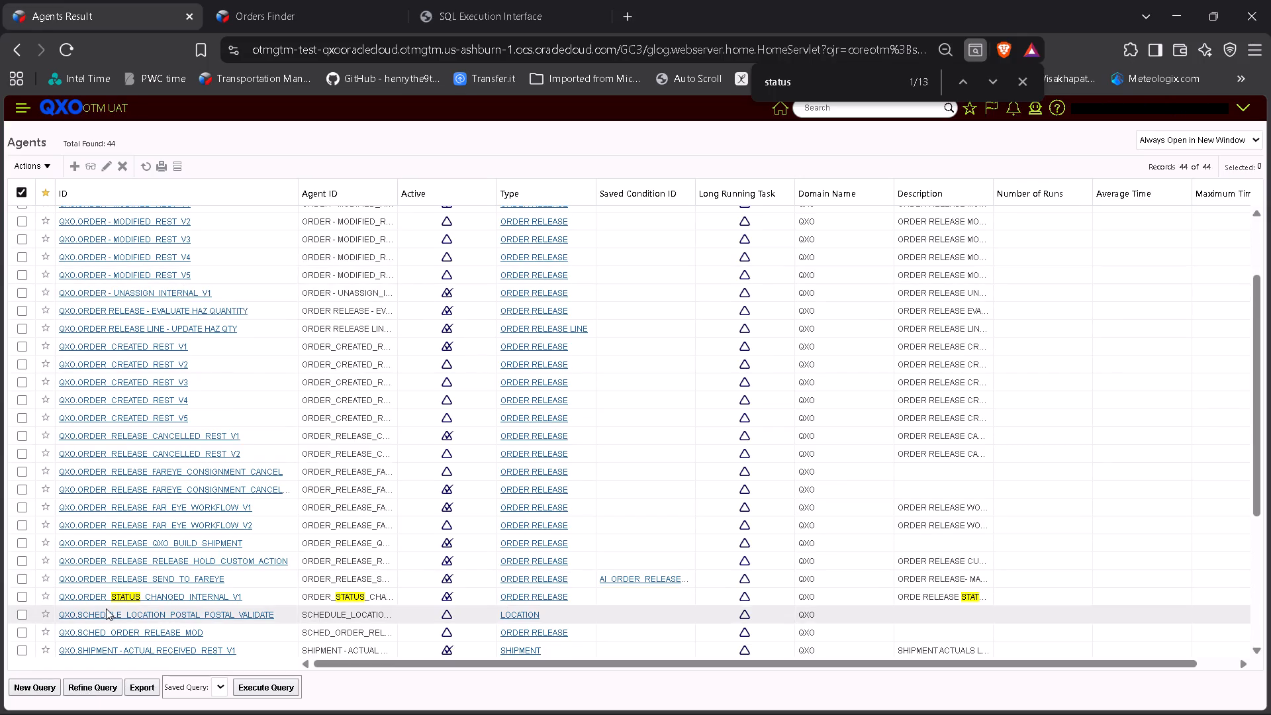
pyautogui.scroll(7, 199, 585)
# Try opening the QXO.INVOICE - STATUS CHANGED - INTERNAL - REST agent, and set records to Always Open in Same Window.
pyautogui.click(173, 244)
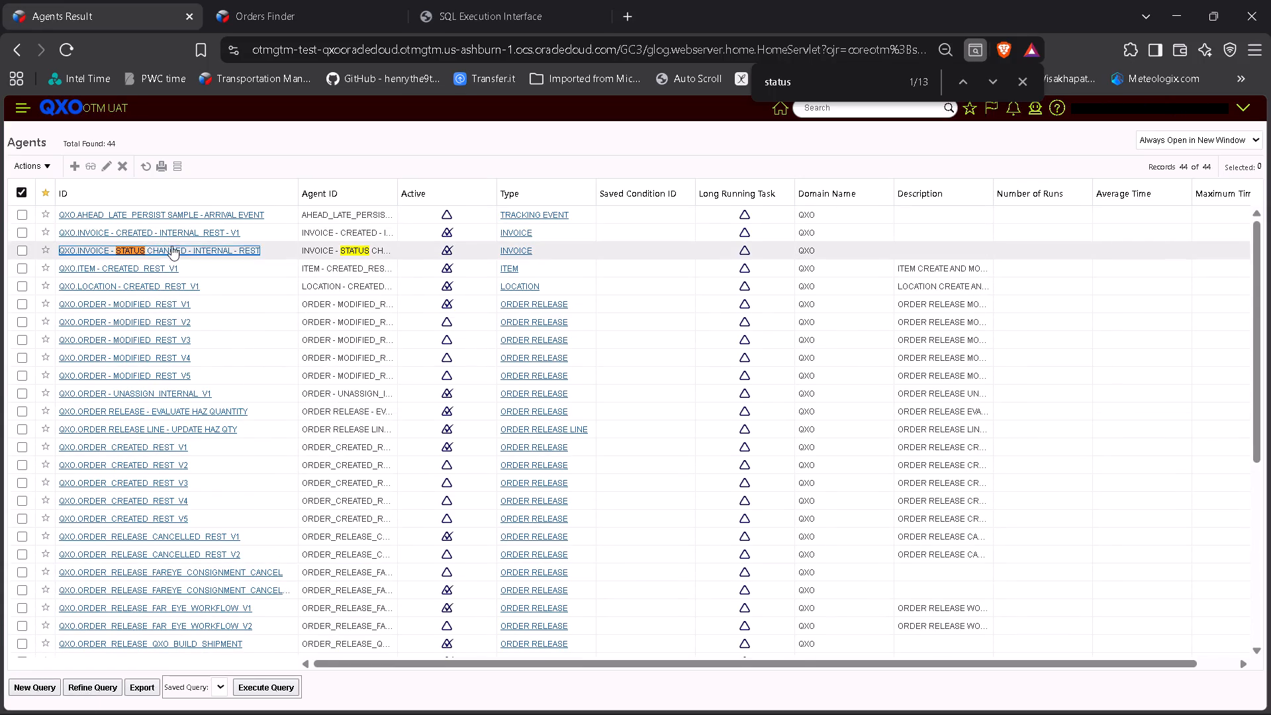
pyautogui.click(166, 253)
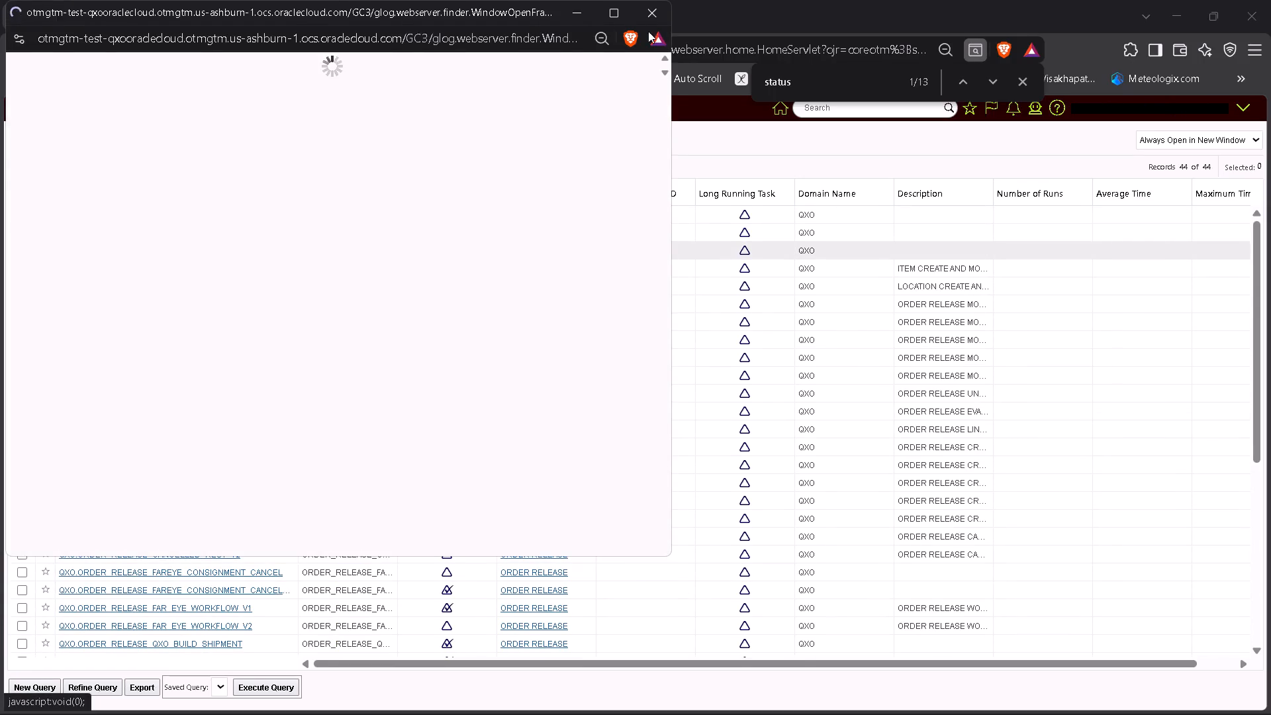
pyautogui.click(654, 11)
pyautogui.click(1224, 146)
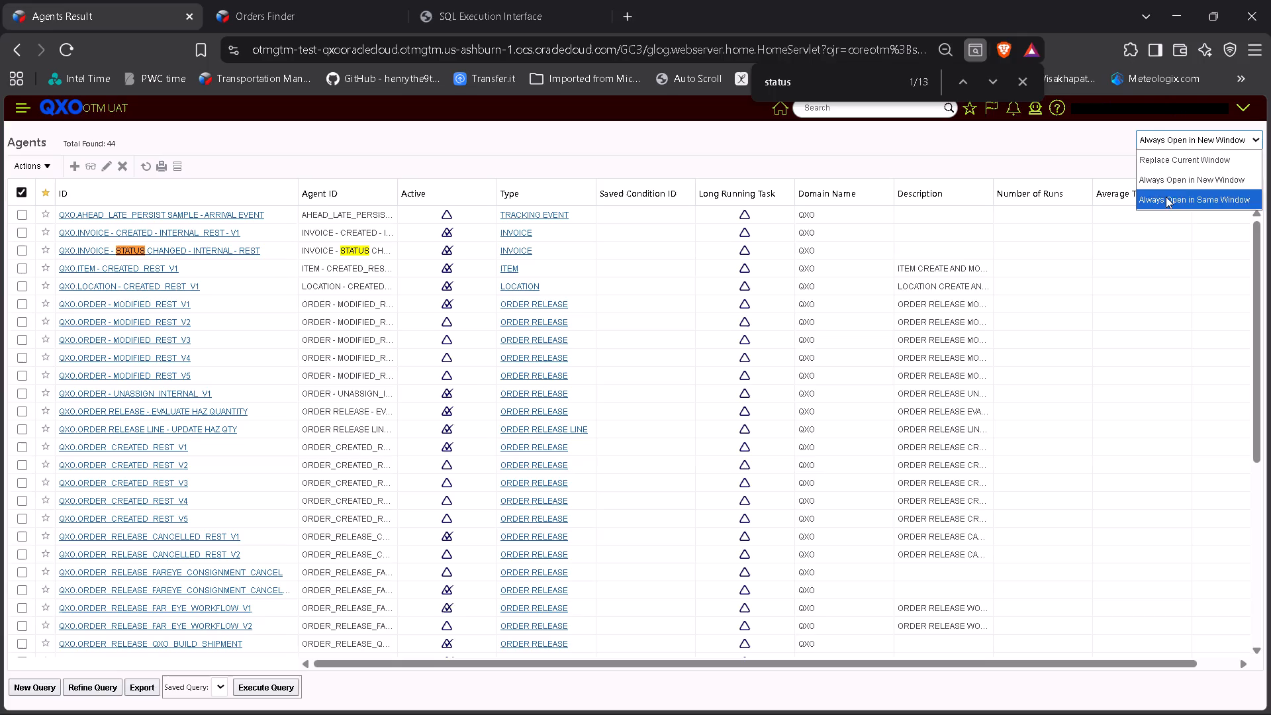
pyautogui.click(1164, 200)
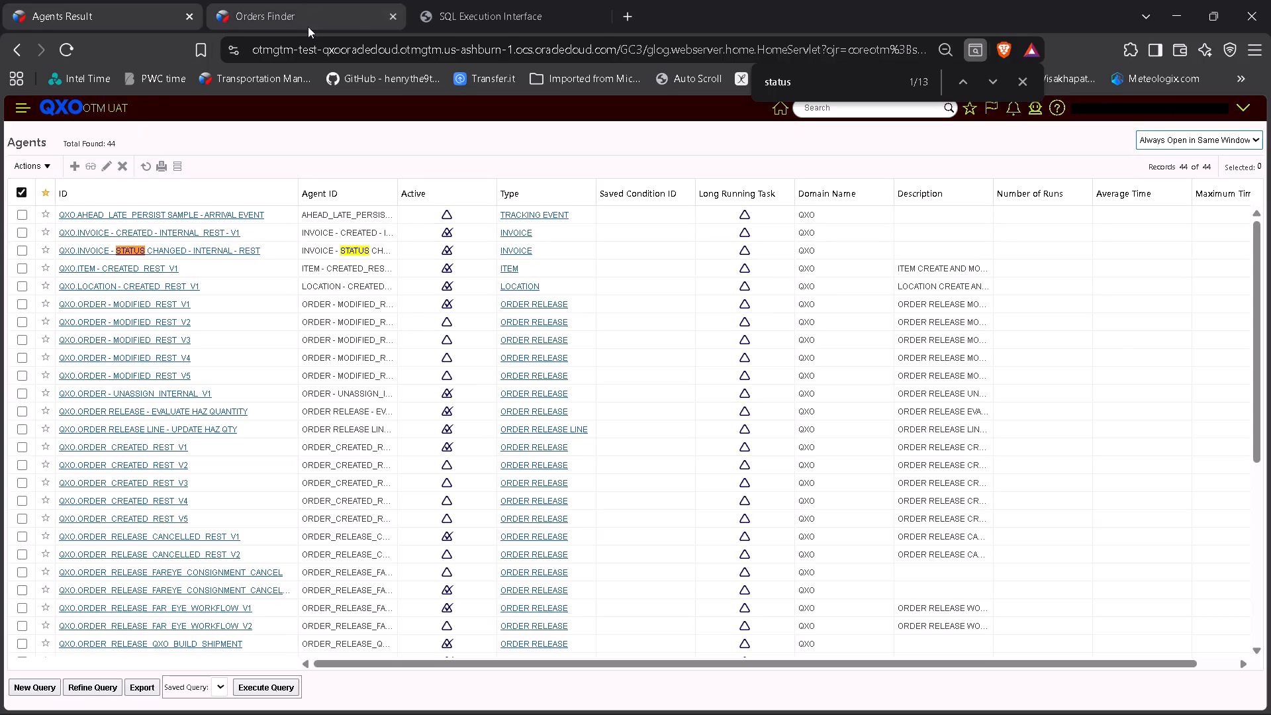
# Copy the agents page address and open the QXO.INVOICE - STATUS CHANGED - INTERNAL - REST agent using the Replace Current Window option.
pyautogui.click(308, 46)
pyautogui.hotkey('ctrl', 'c')
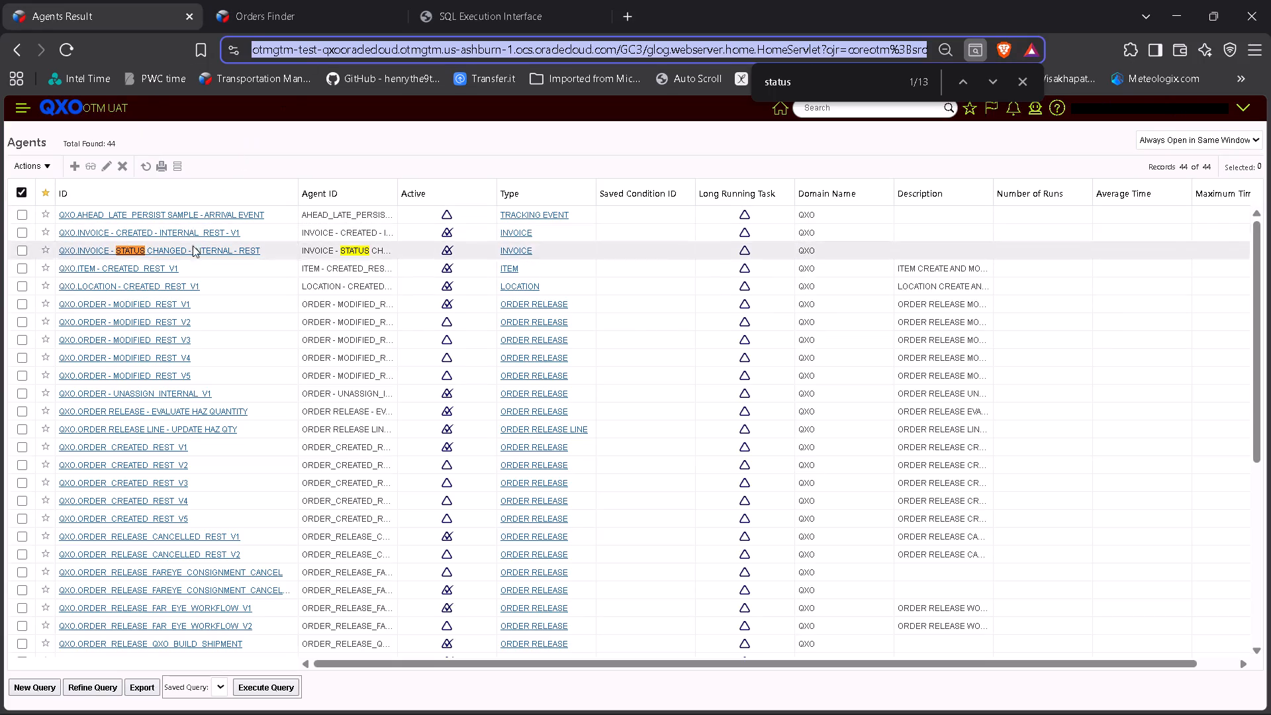
pyautogui.click(155, 250)
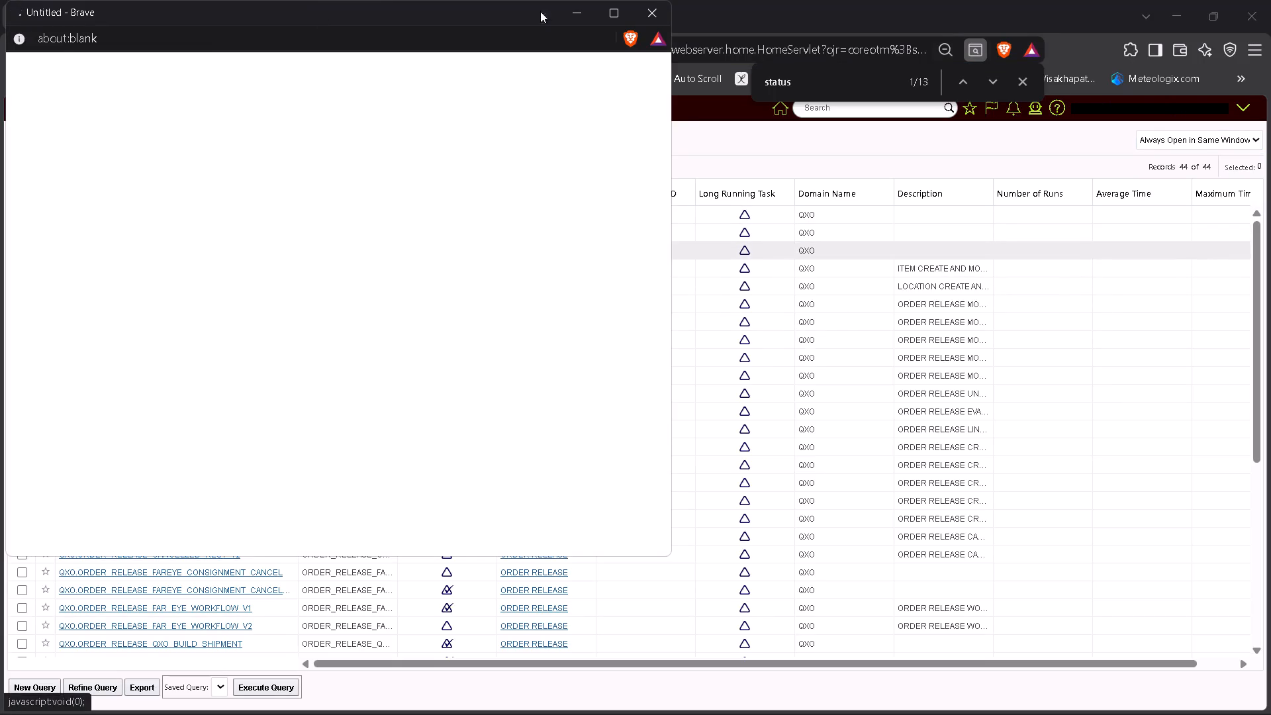
pyautogui.click(645, 9)
pyautogui.click(1213, 146)
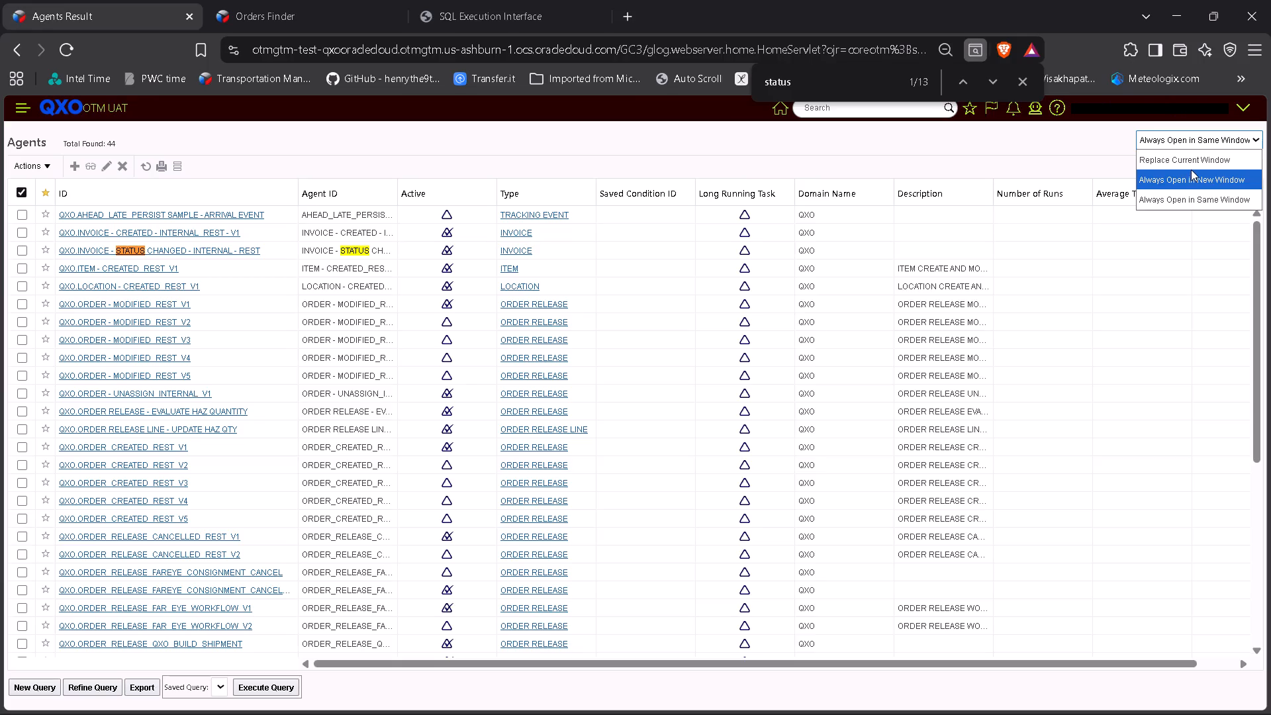
pyautogui.click(1193, 162)
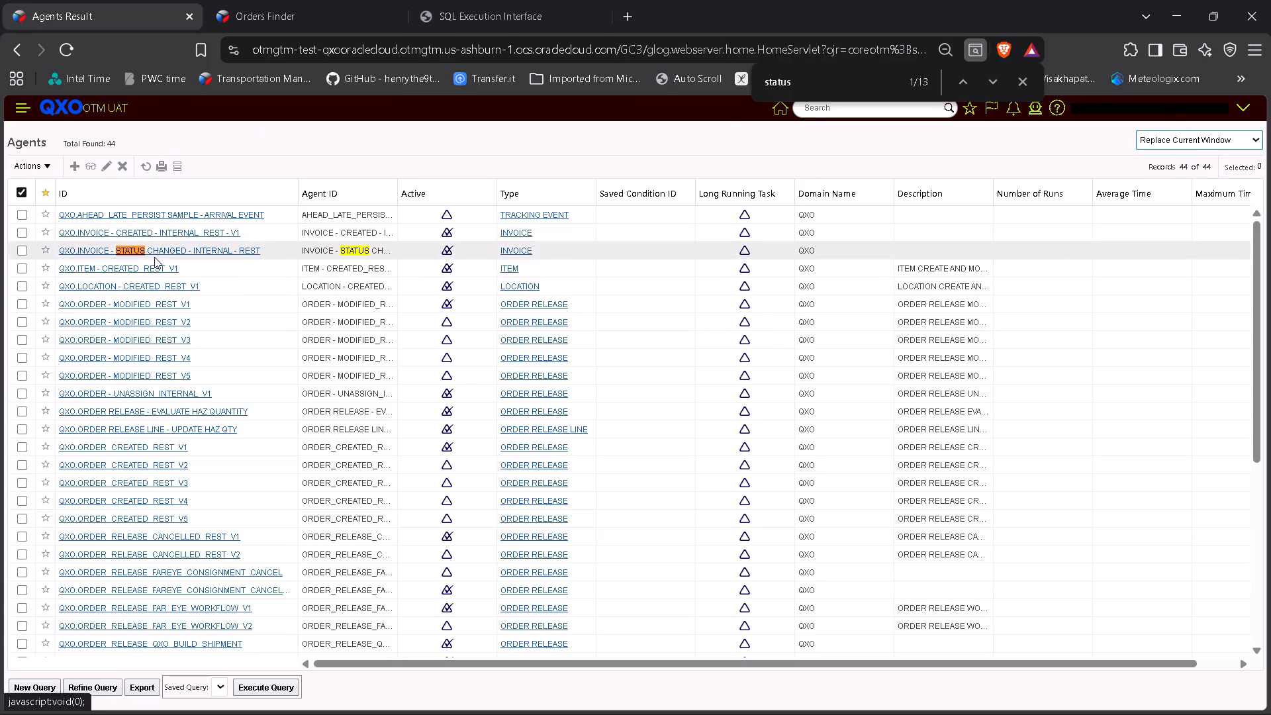
pyautogui.click(160, 252)
# Load the copied UAT agents address in the browser tab showing the OTM Development Orders Finder.
pyautogui.click(322, 9)
pyautogui.click(295, 49)
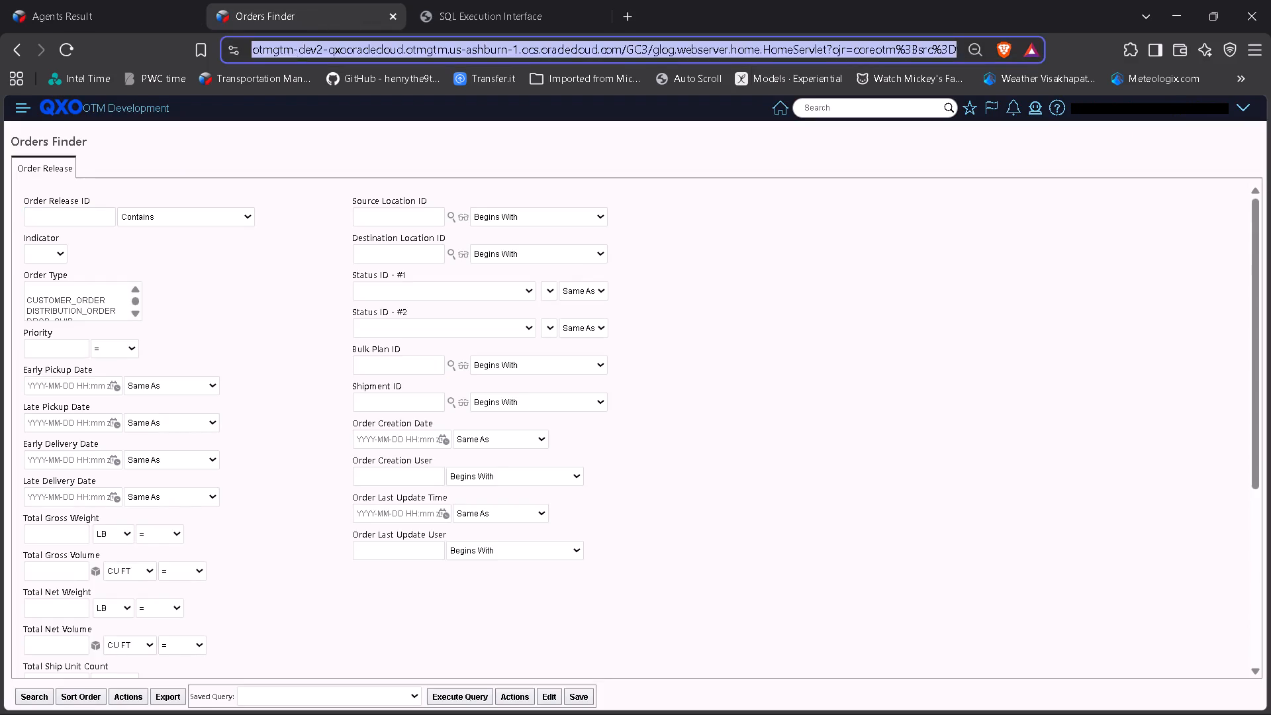
pyautogui.hotkey('ctrl', 'v')
pyautogui.press('Return')
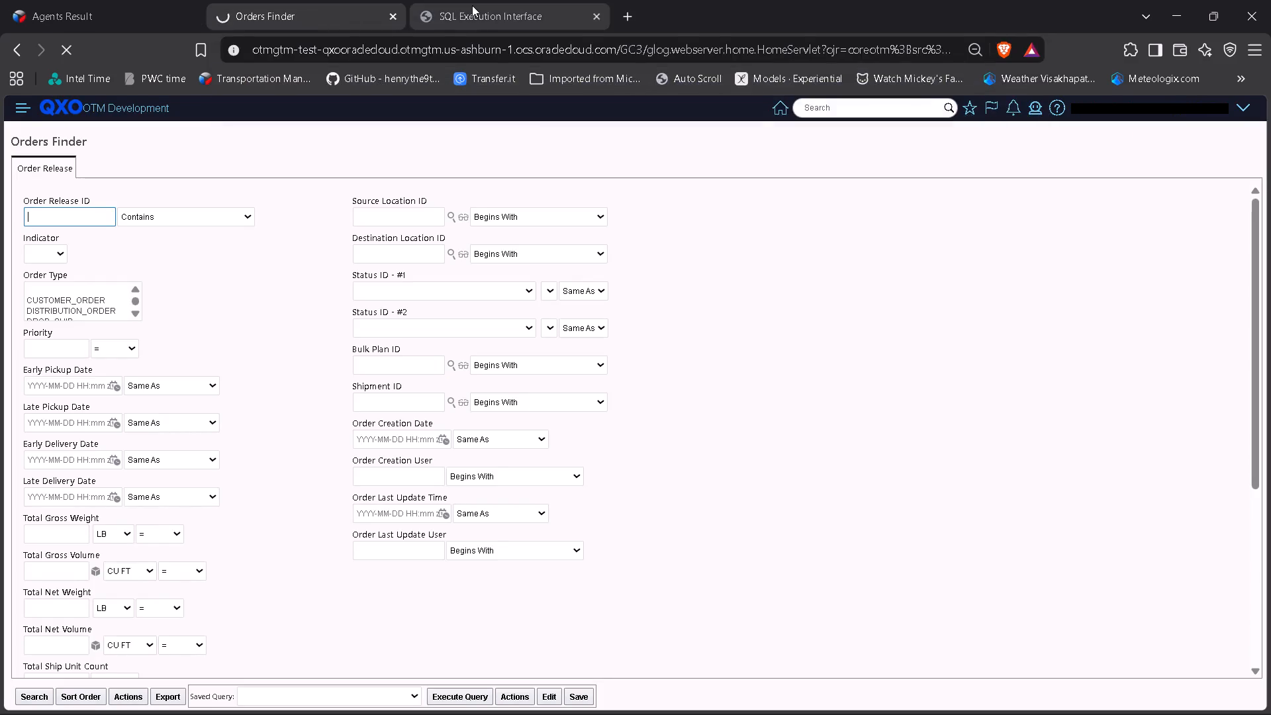
# Open the copied UAT agents address in a new browser tab and place it before the SQL Execution Interface tab.
pyautogui.click(473, 5)
pyautogui.click(641, 20)
pyautogui.click(634, 15)
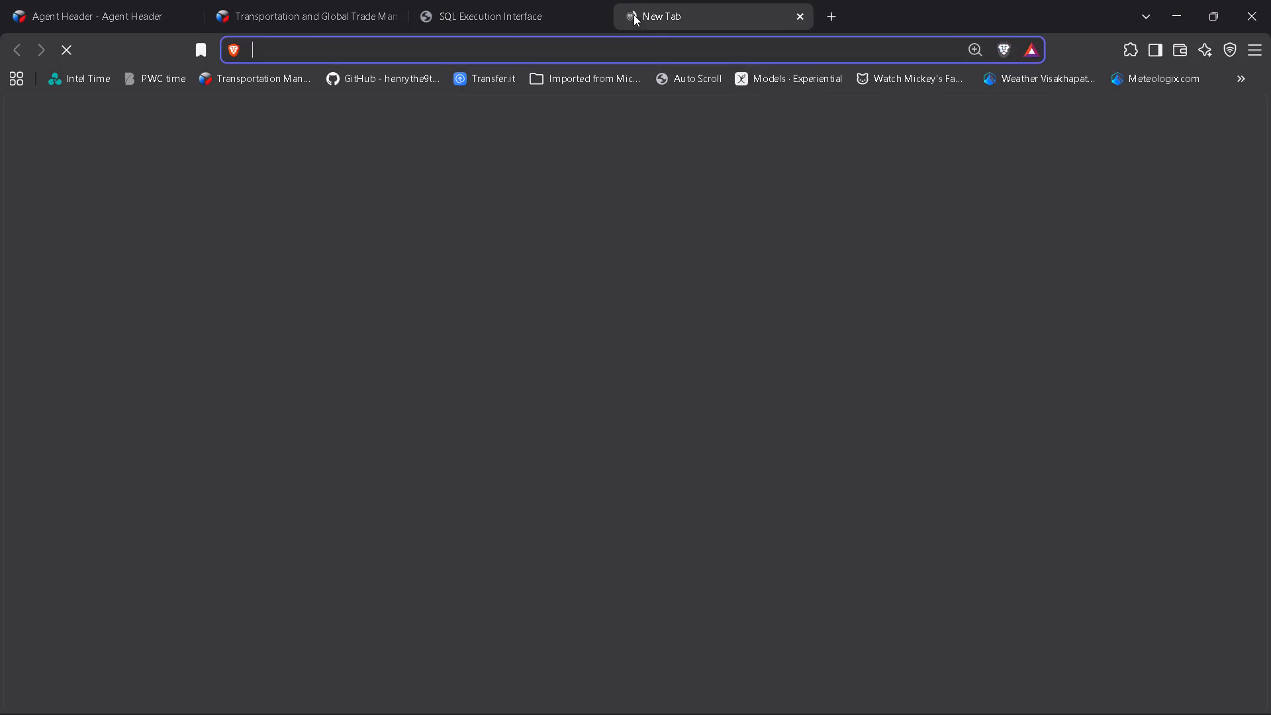
pyautogui.hotkey('ctrl', 'v')
pyautogui.press('Return')
pyautogui.moveTo(689, 19); pyautogui.dragTo(507, 6)
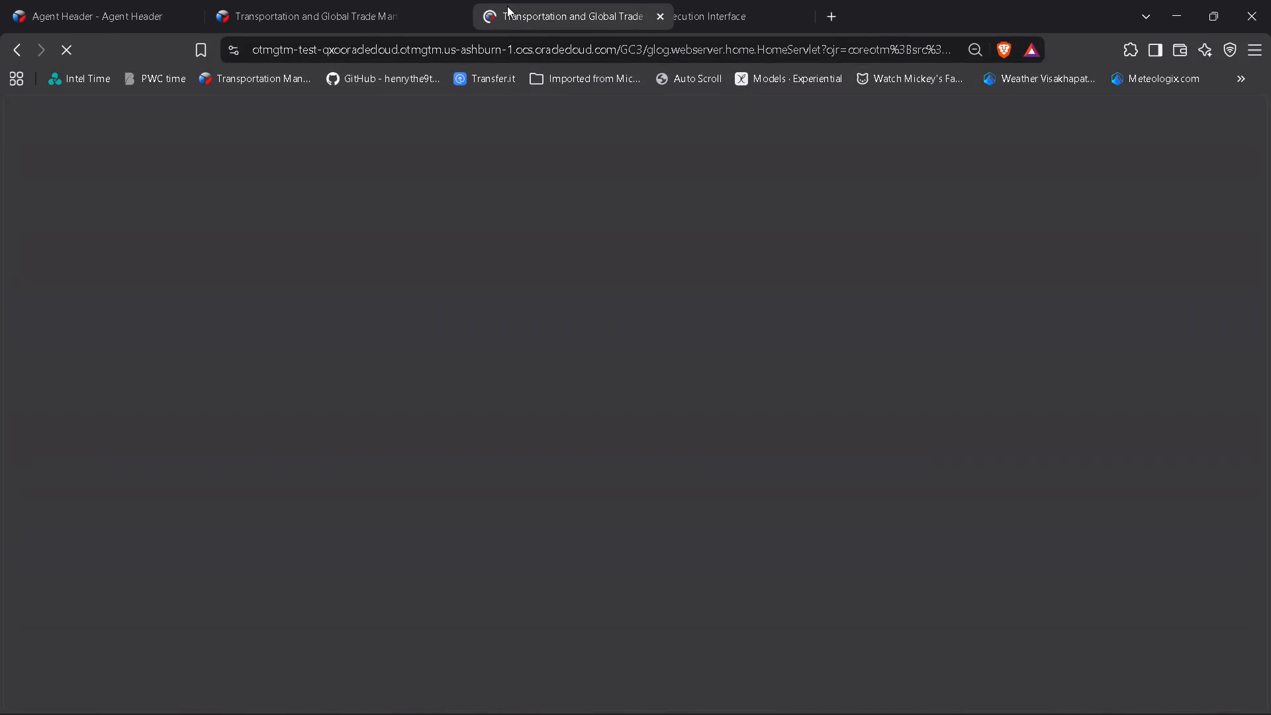
pyautogui.moveTo(507, 6); pyautogui.dragTo(495, 5)
# Switch the second browser tab's Agents Finder address from the test environment to dev2.
pyautogui.click(335, 3)
pyautogui.doubleClick(307, 52)
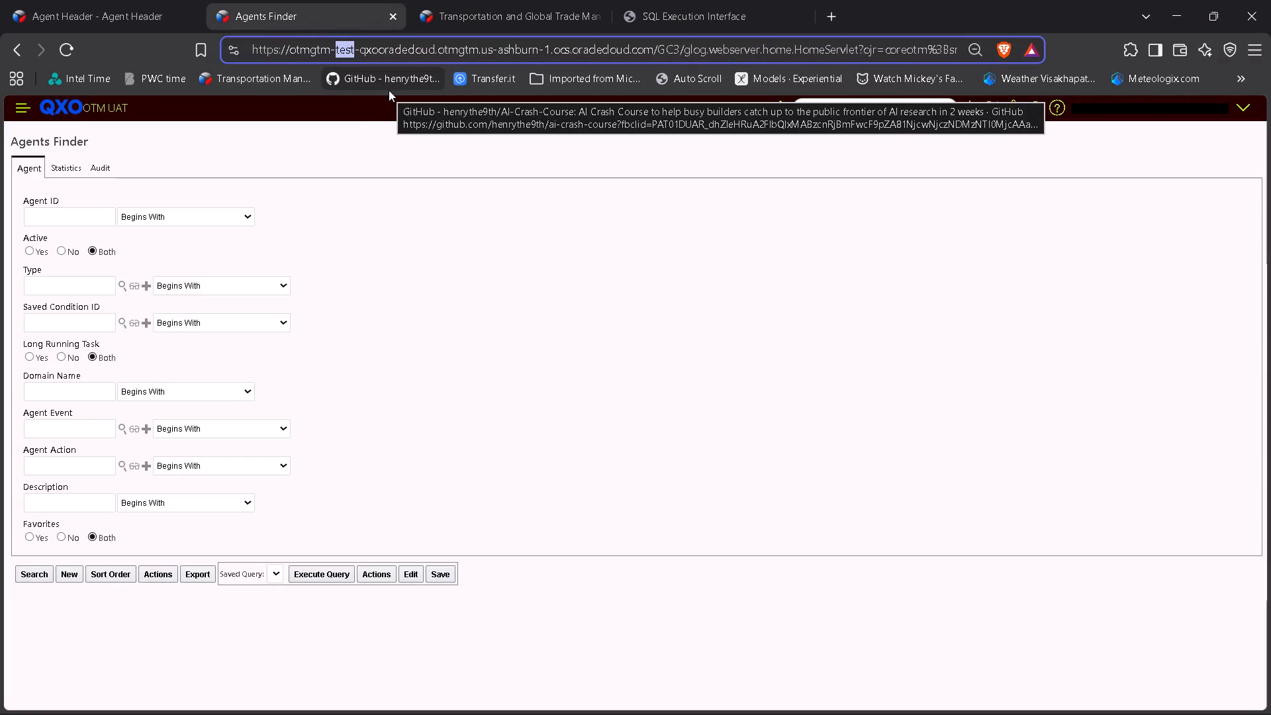
pyautogui.click(101, 0)
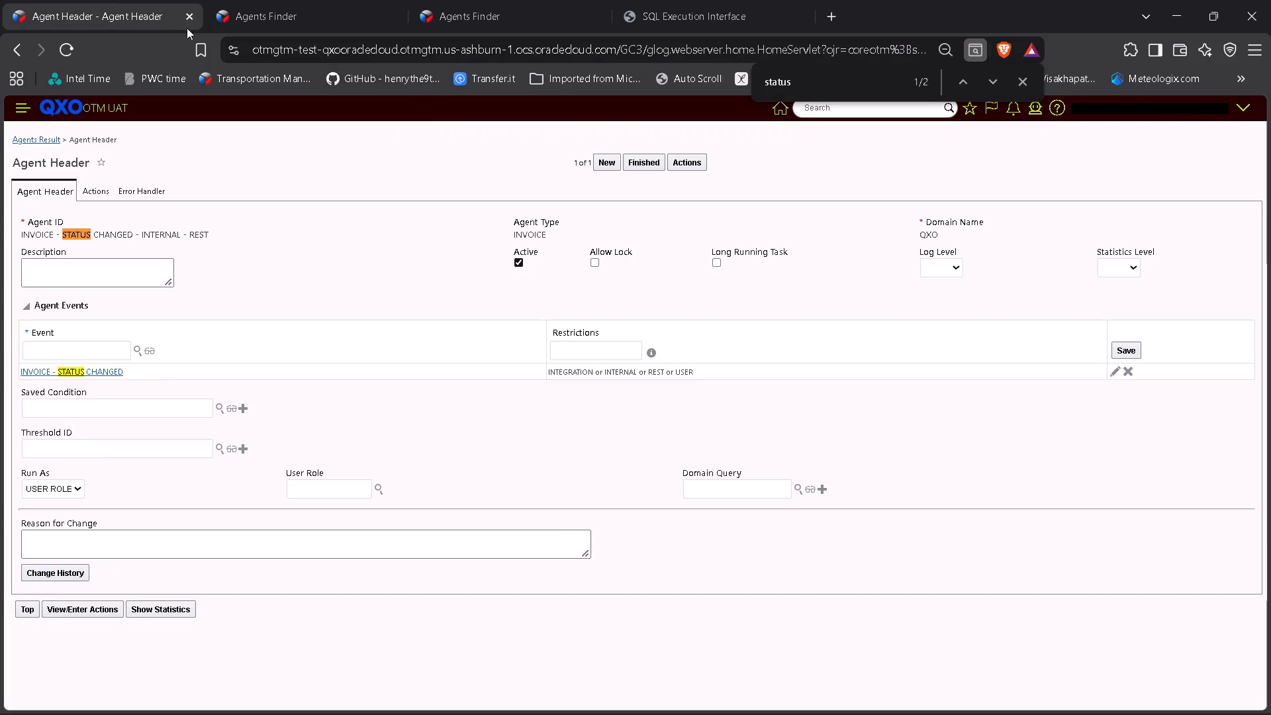
pyautogui.click(353, 0)
pyautogui.write('dev2')
pyautogui.press('Return')
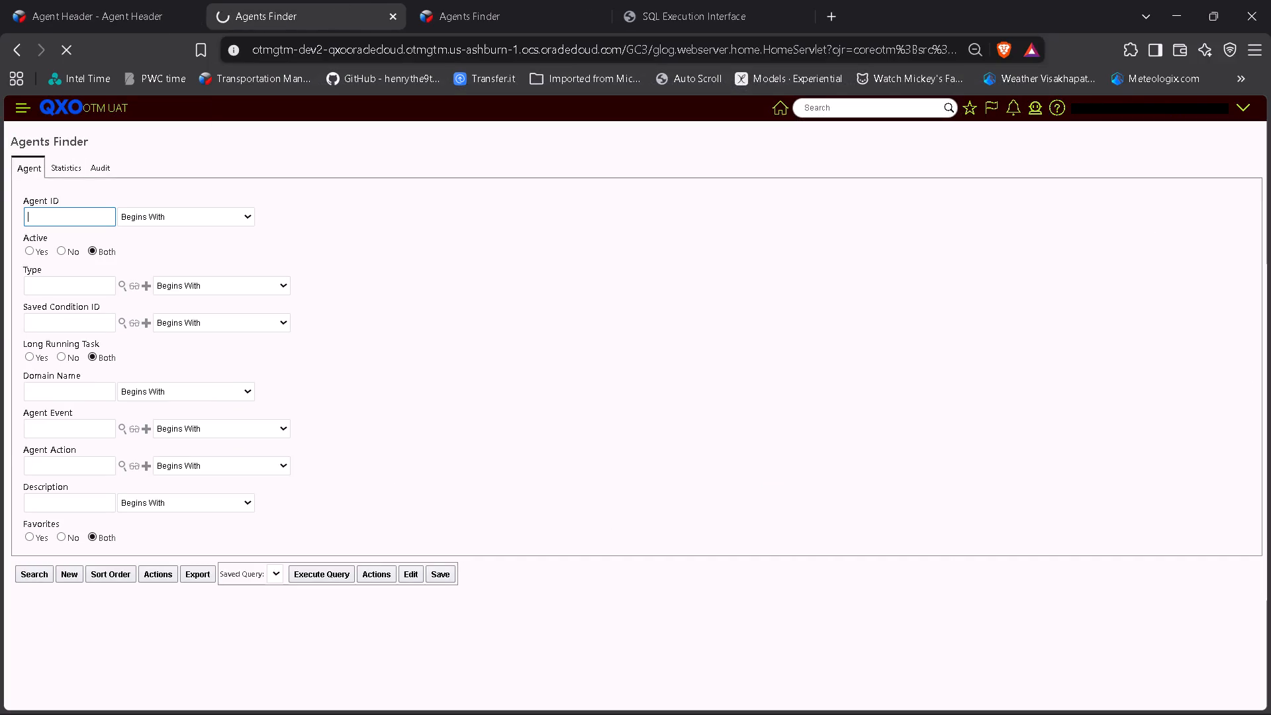
# Switch the third browser tab's Agents Finder address from the test environment to dev3.
pyautogui.click(487, 0)
pyautogui.doubleClick(303, 53)
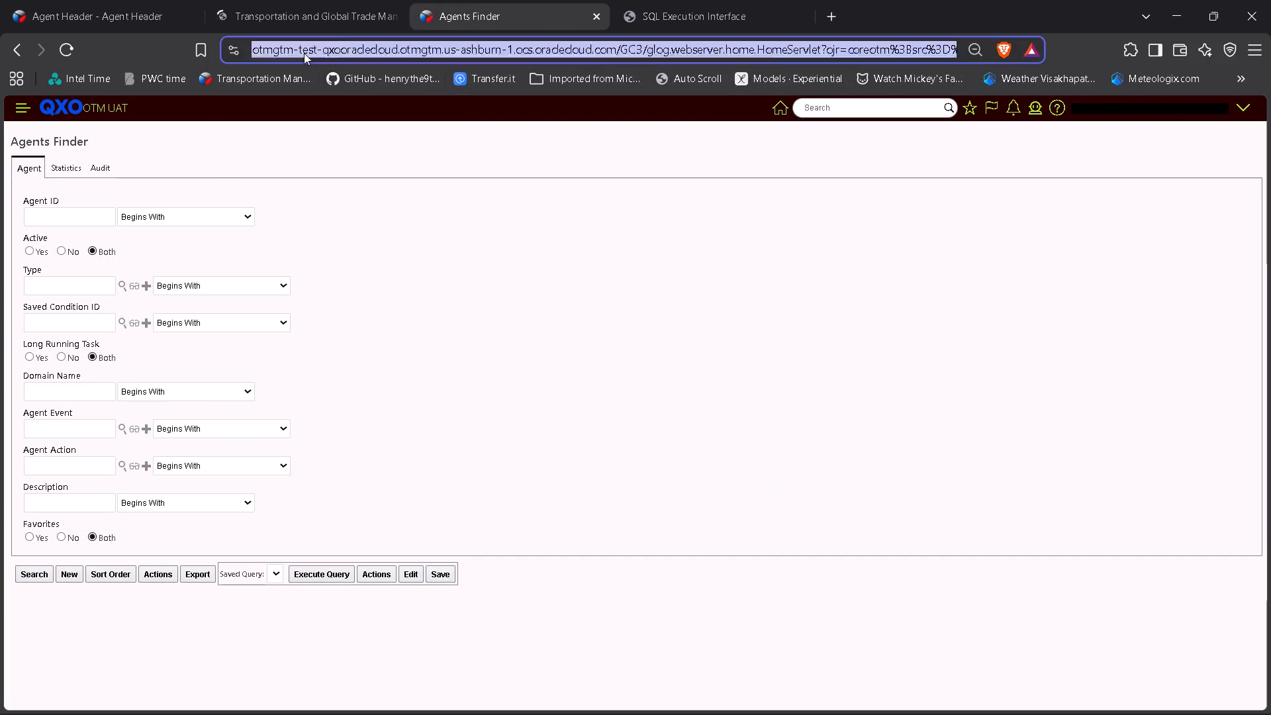
pyautogui.write('dev3')
pyautogui.press('Return')
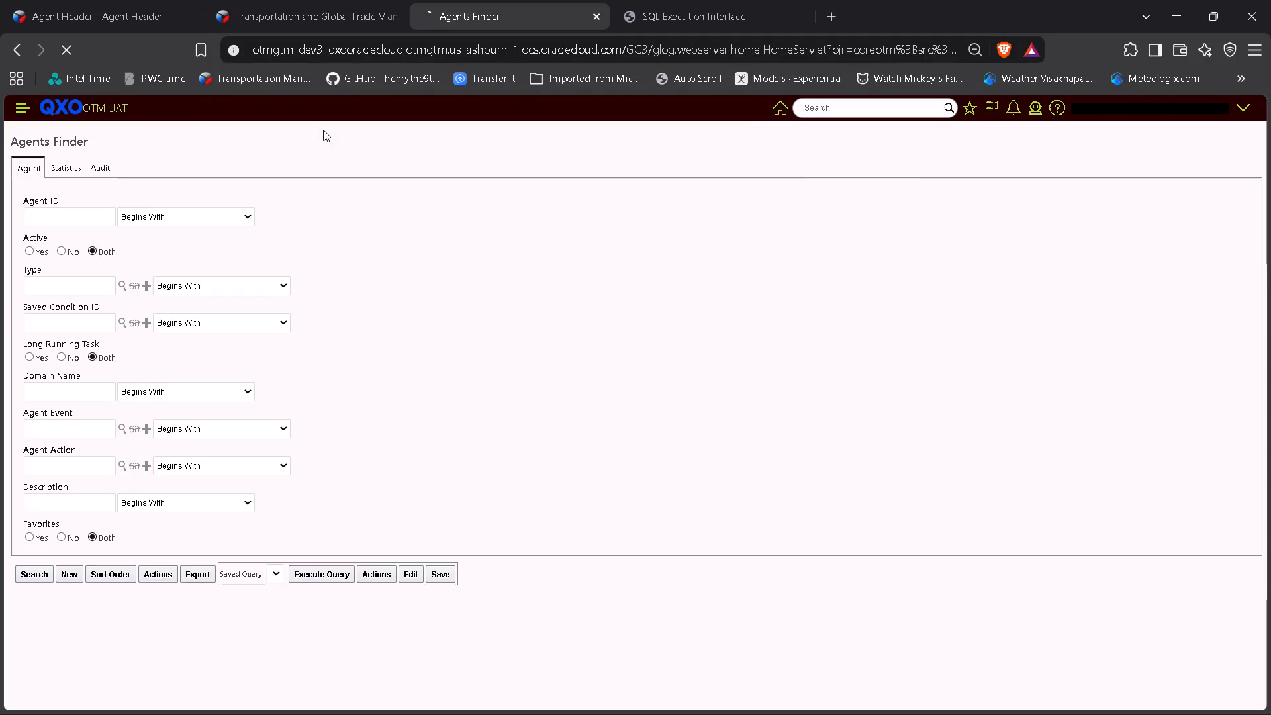
# In the dev2 Agents Finder, search for agents with the domain name QXO.
pyautogui.click(315, 0)
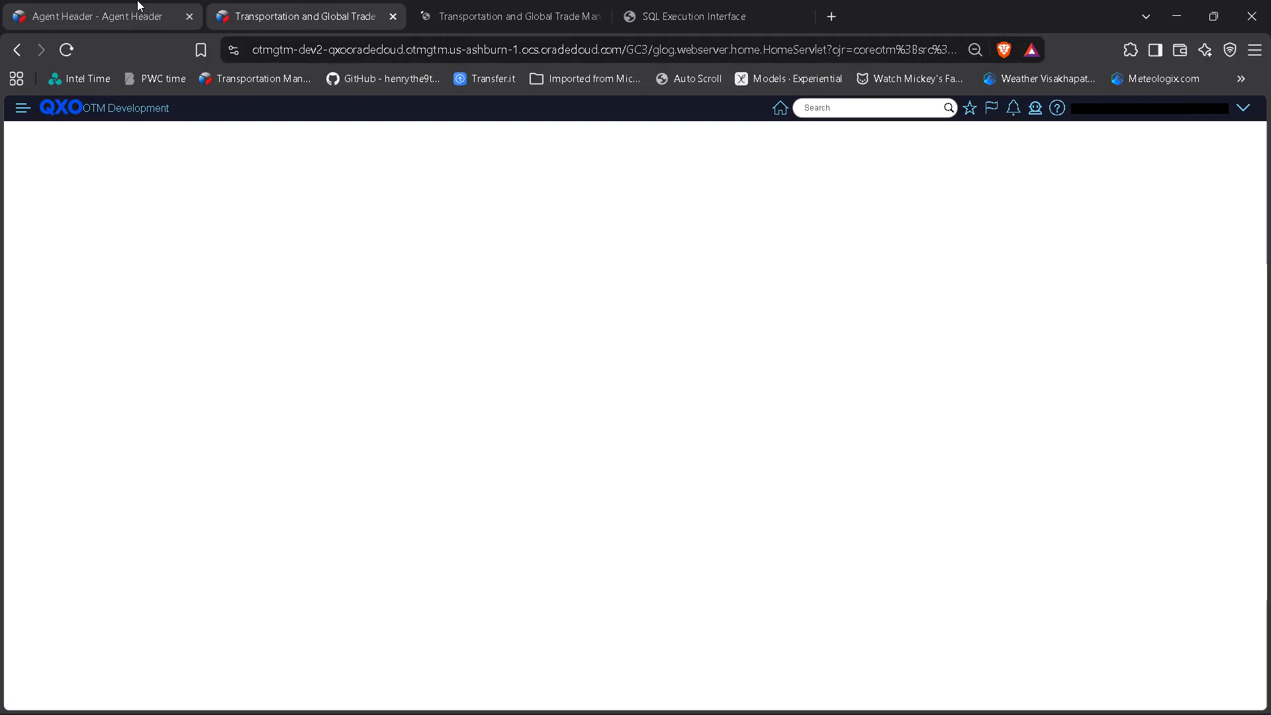
pyautogui.click(137, 0)
pyautogui.click(295, 318)
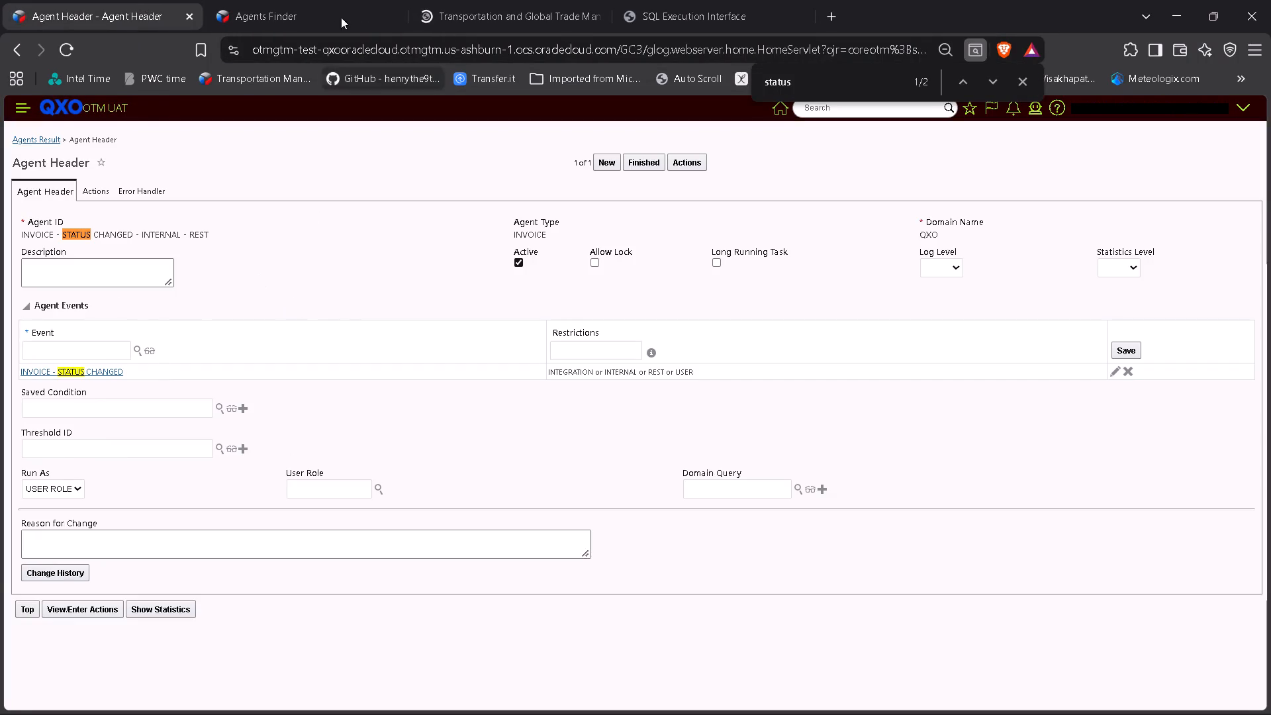
pyautogui.click(341, 0)
pyautogui.click(64, 397)
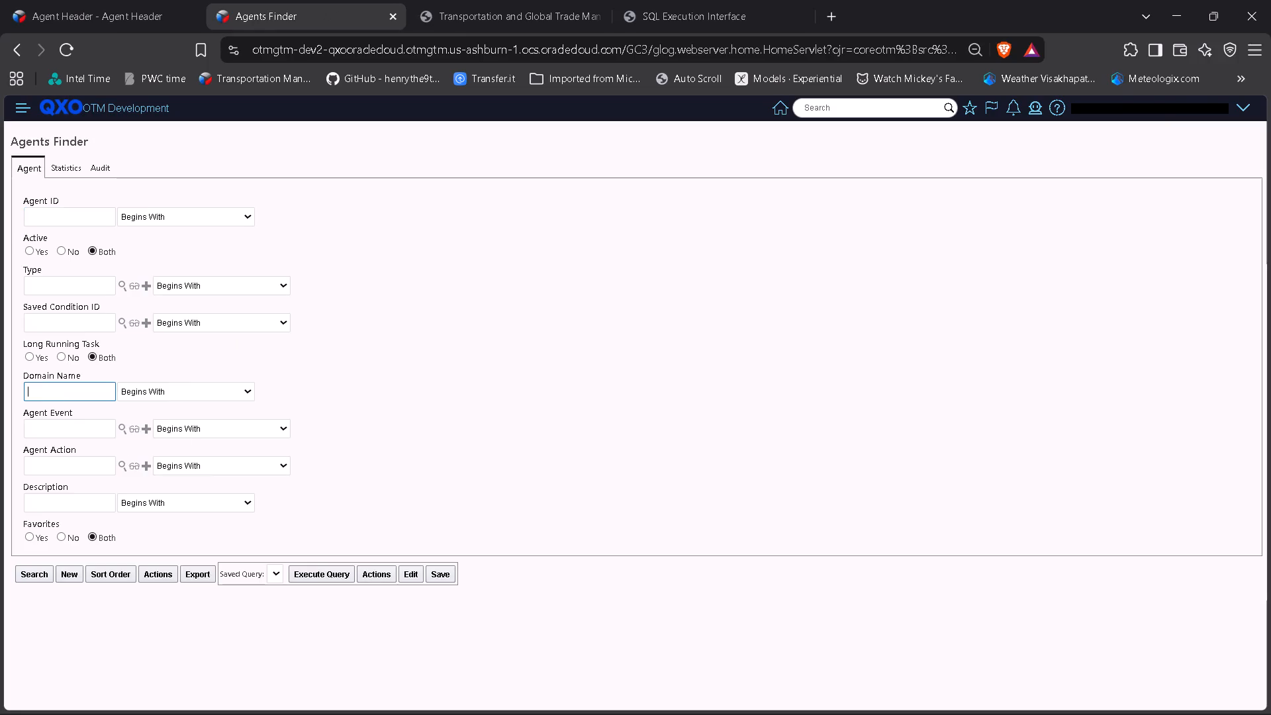
pyautogui.click(83, 423)
pyautogui.click(39, 567)
# In the dev3 Agents Finder, search for agents with the domain name QXO.
pyautogui.click(640, 0)
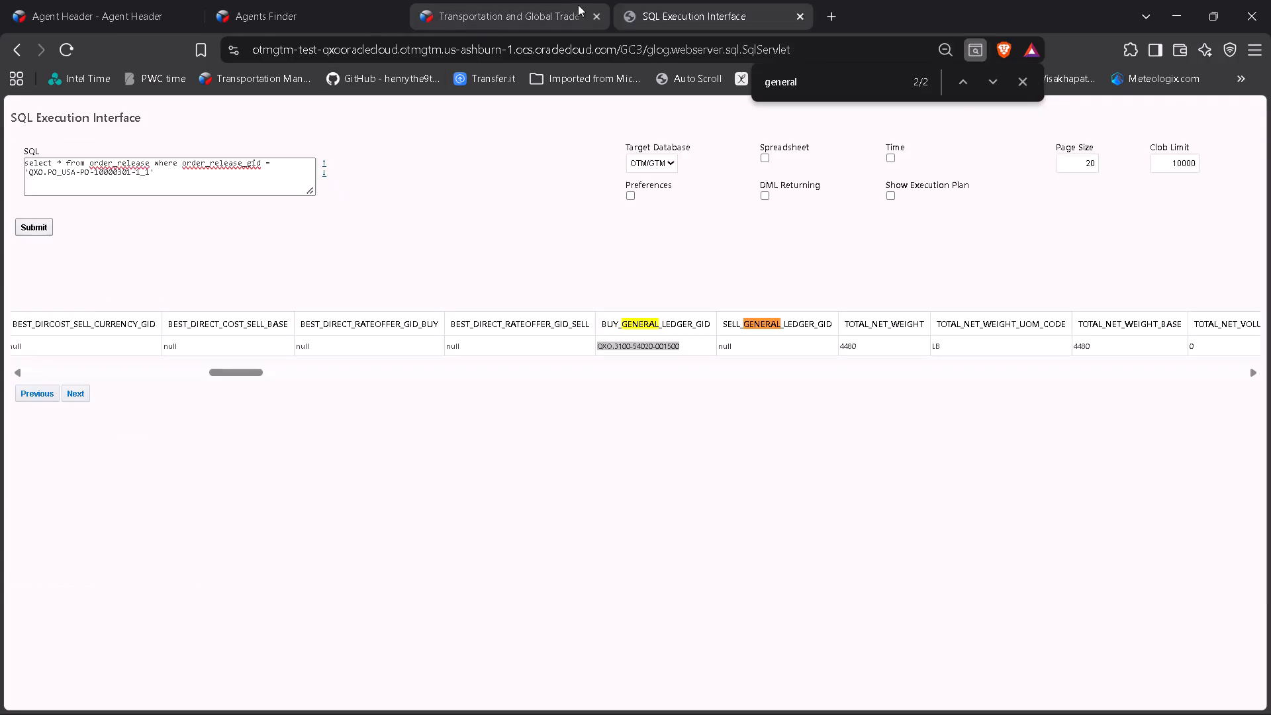
pyautogui.click(554, 0)
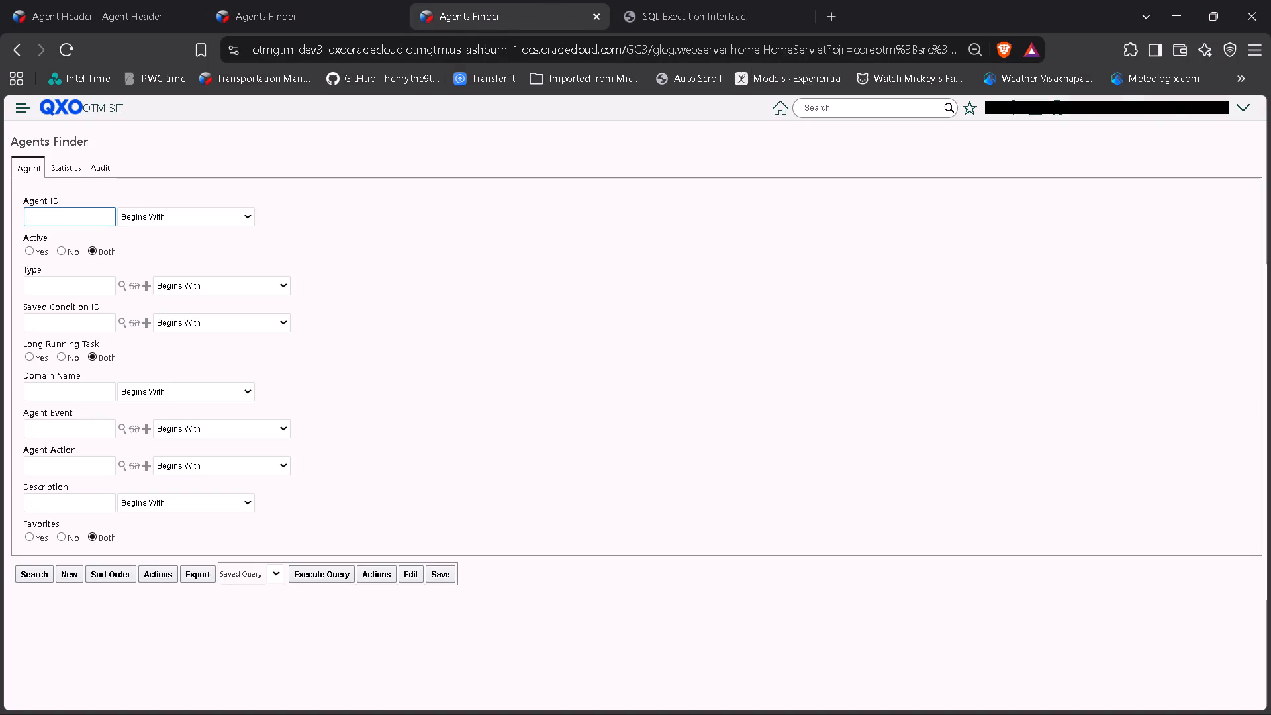
pyautogui.click(64, 385)
pyautogui.click(73, 419)
pyautogui.click(37, 571)
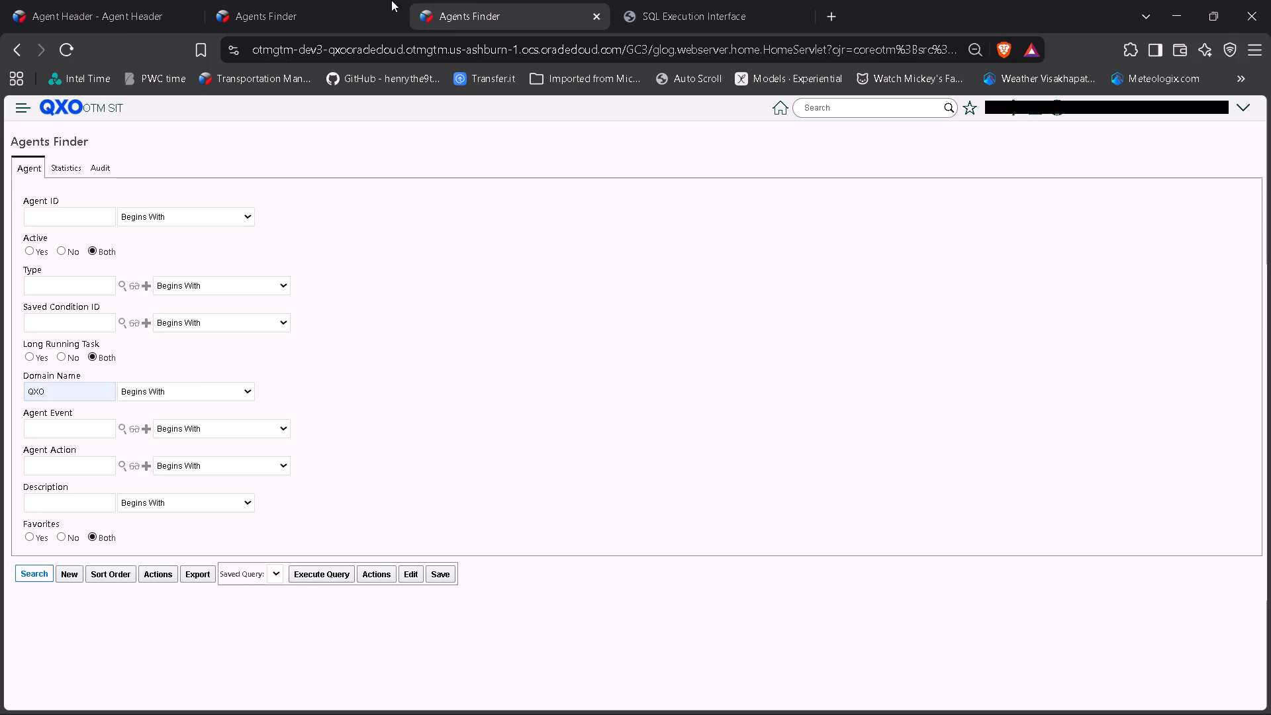
# Widen the ID column in the dev2 agents results and open QXO.INVOICE - STATUS CHANGED - INTERNAL - REST.
pyautogui.click(414, 0)
pyautogui.click(367, 0)
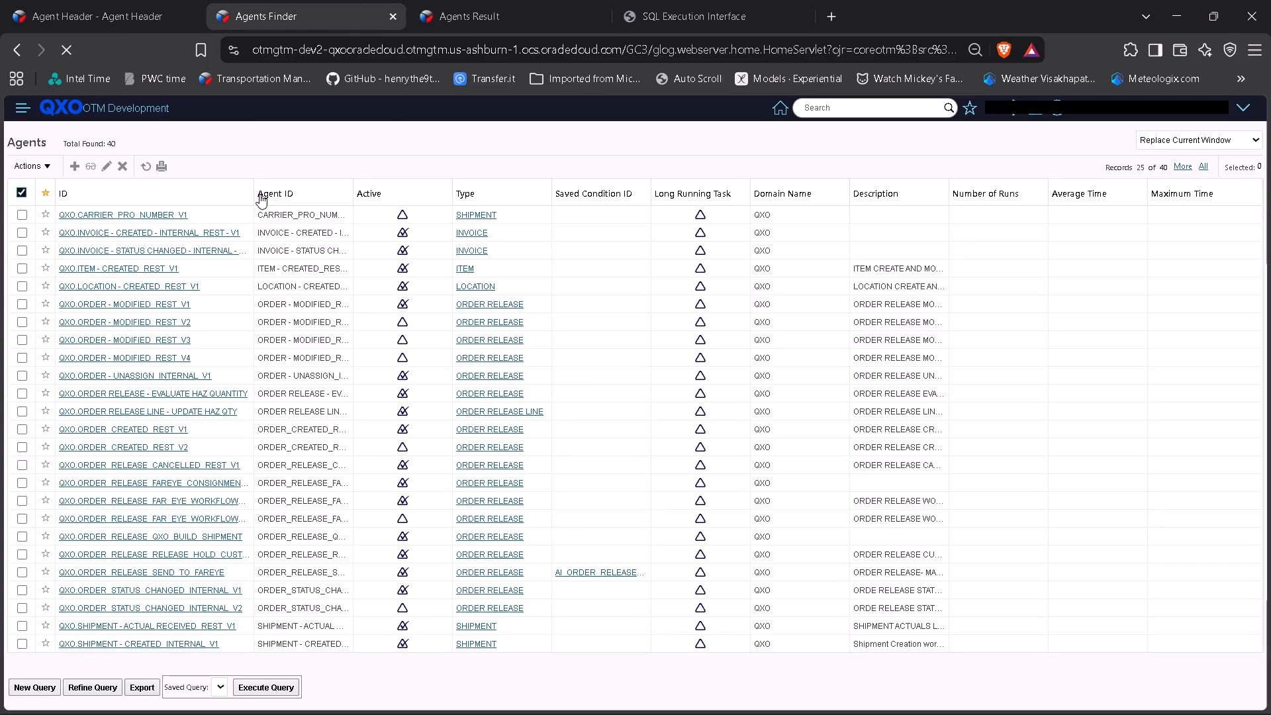
pyautogui.moveTo(253, 187); pyautogui.dragTo(308, 198)
pyautogui.click(225, 253)
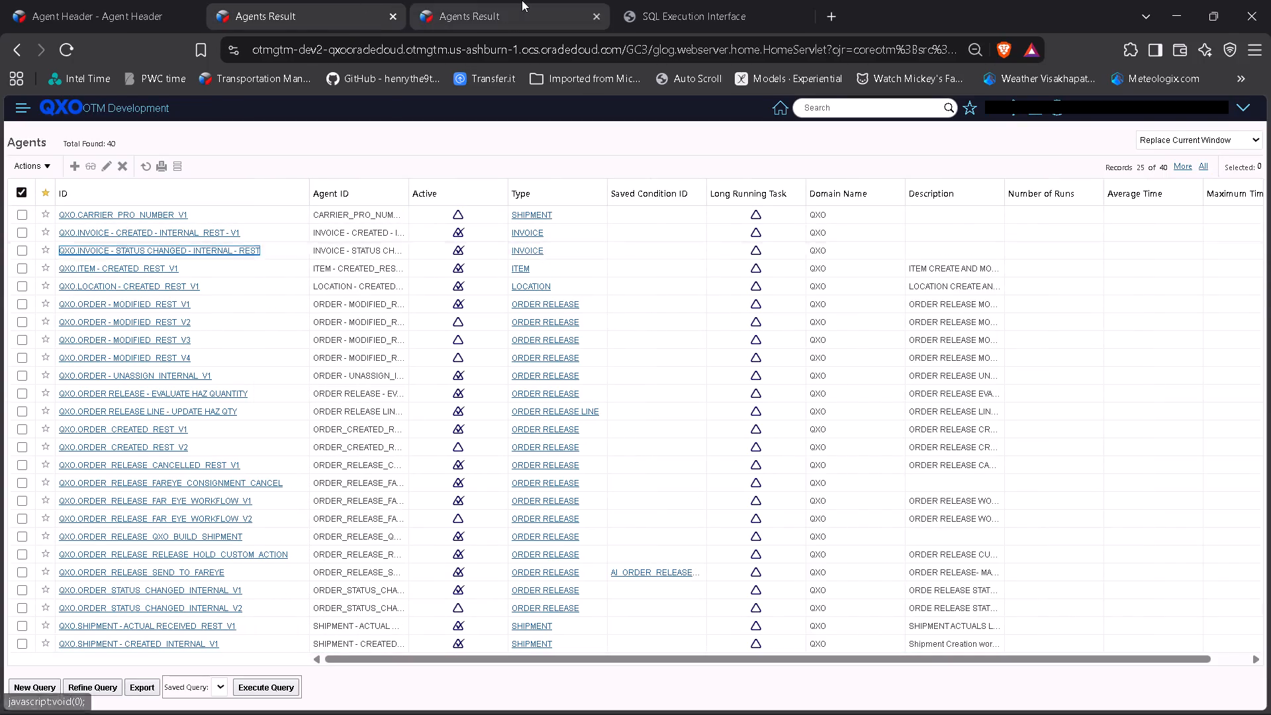
# Widen the ID column in the dev3 agents results and open QXO.INVOICE - STATUS CHANGED - INTERNAL - REST.
pyautogui.click(522, 0)
pyautogui.moveTo(249, 187); pyautogui.dragTo(262, 191)
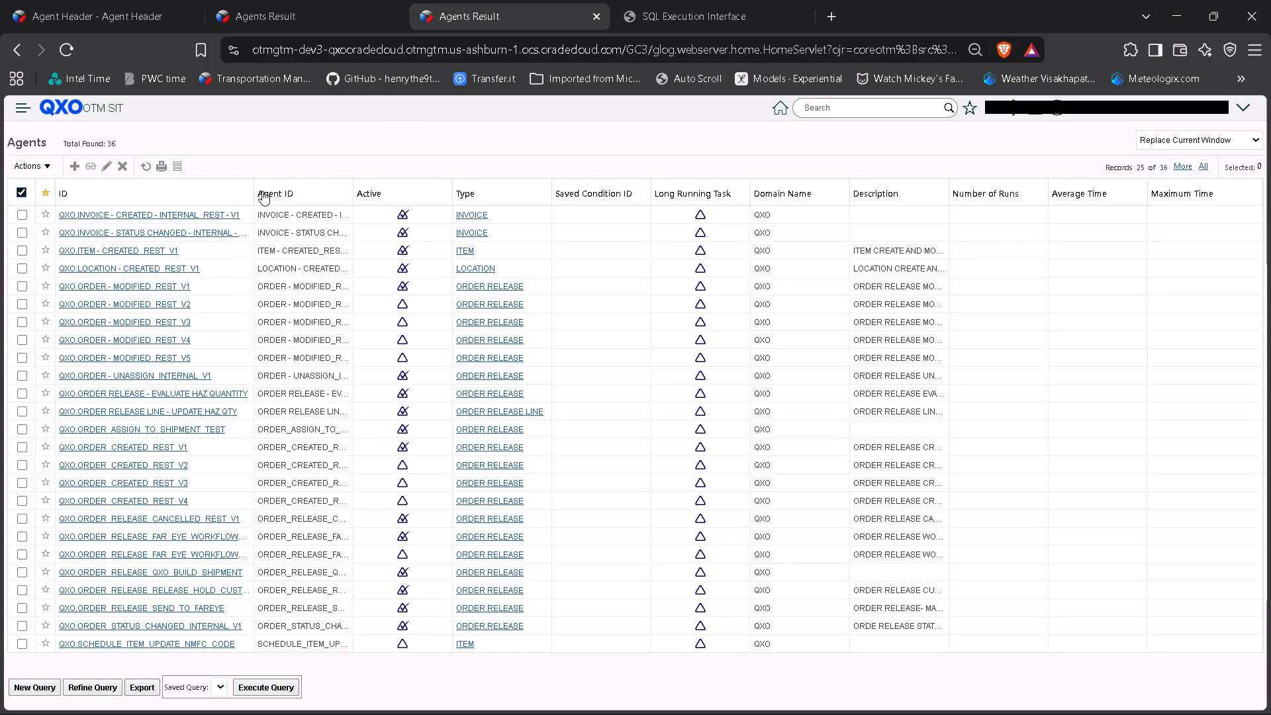
pyautogui.moveTo(262, 191); pyautogui.dragTo(261, 191)
pyautogui.moveTo(252, 188); pyautogui.dragTo(302, 206)
pyautogui.moveTo(251, 187); pyautogui.dragTo(278, 207)
pyautogui.moveTo(254, 194); pyautogui.dragTo(341, 219)
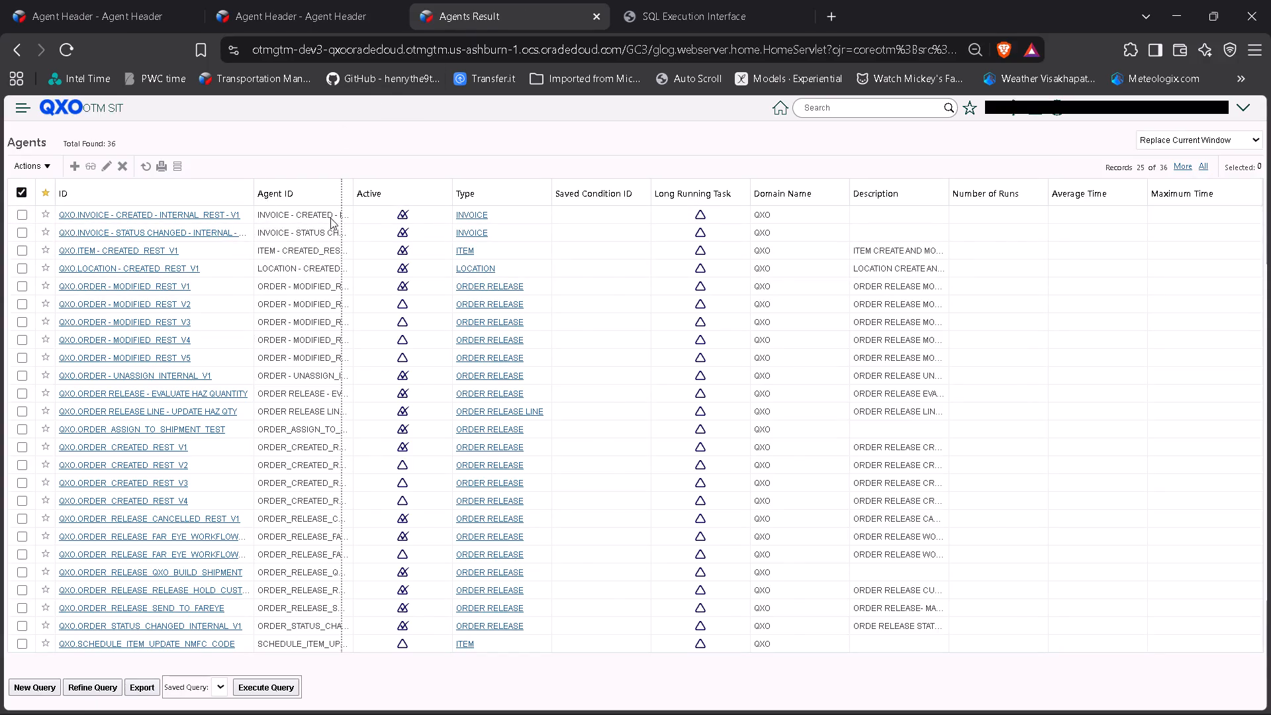
pyautogui.click(195, 234)
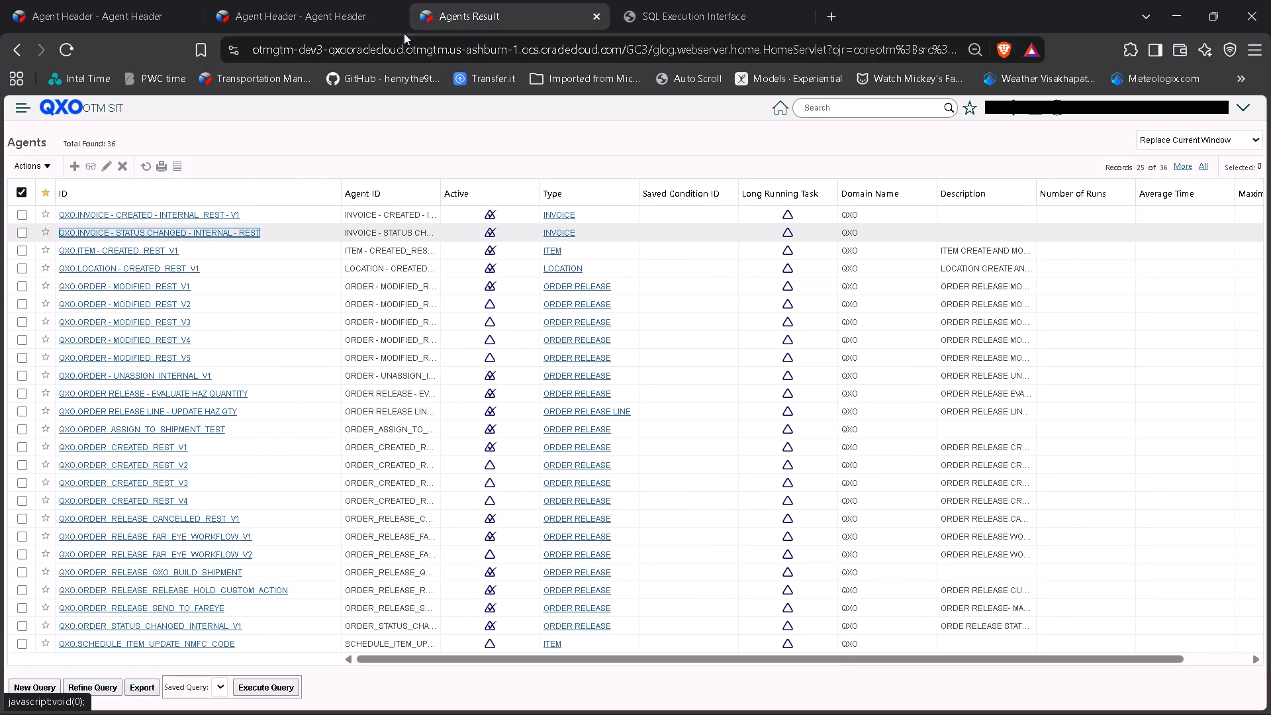
# Compare the status-changed agent's header, events and restrictions across the UAT, dev2 and dev3 tabs.
pyautogui.click(367, 0)
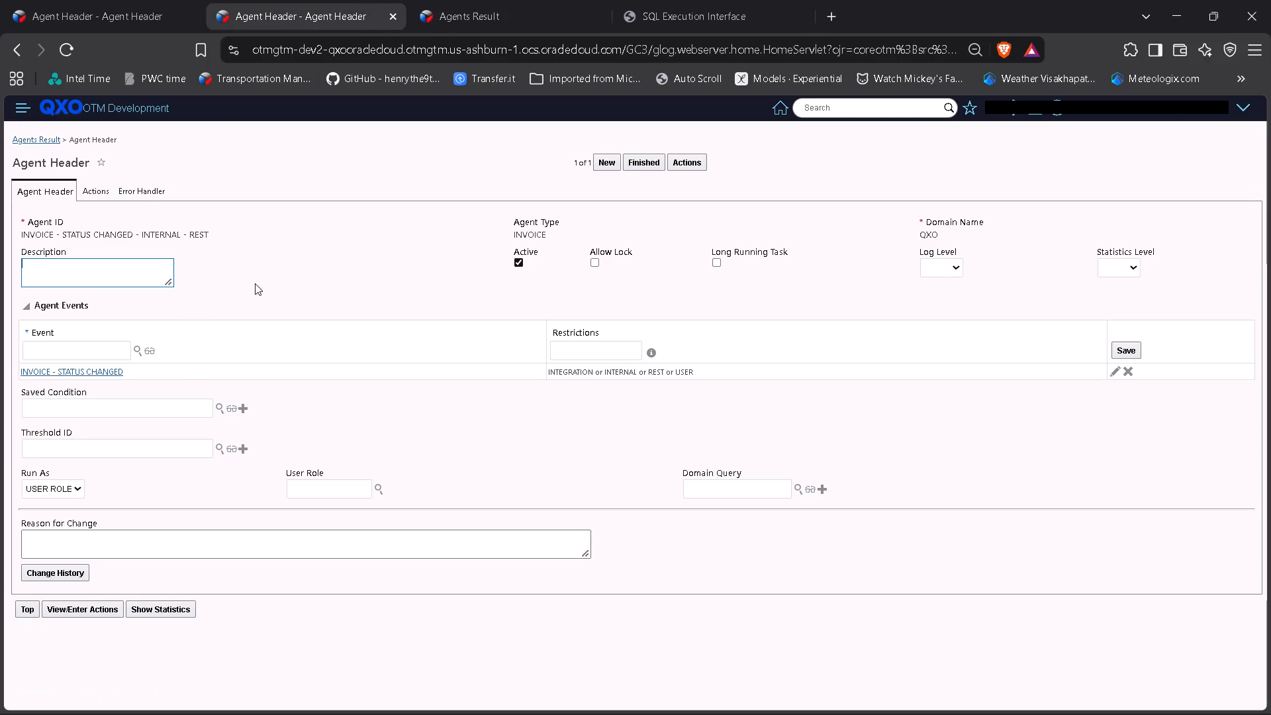
pyautogui.click(476, 11)
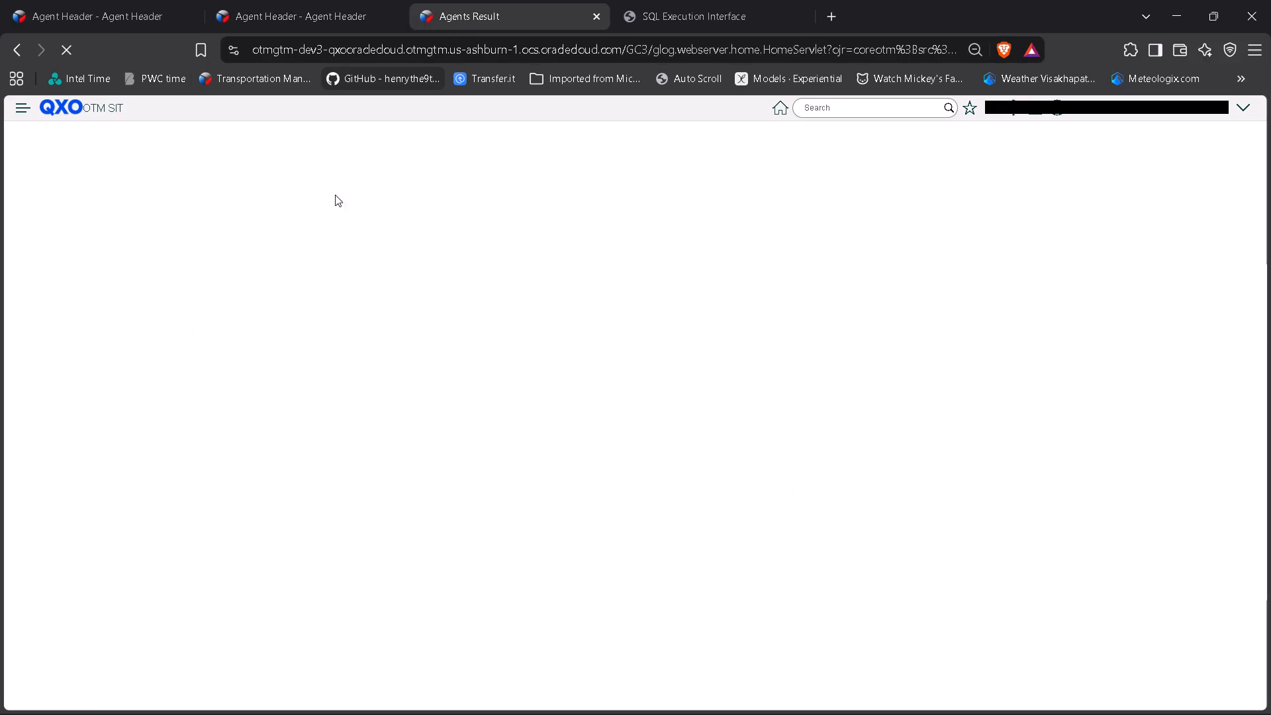
pyautogui.click(246, 0)
pyautogui.click(152, 0)
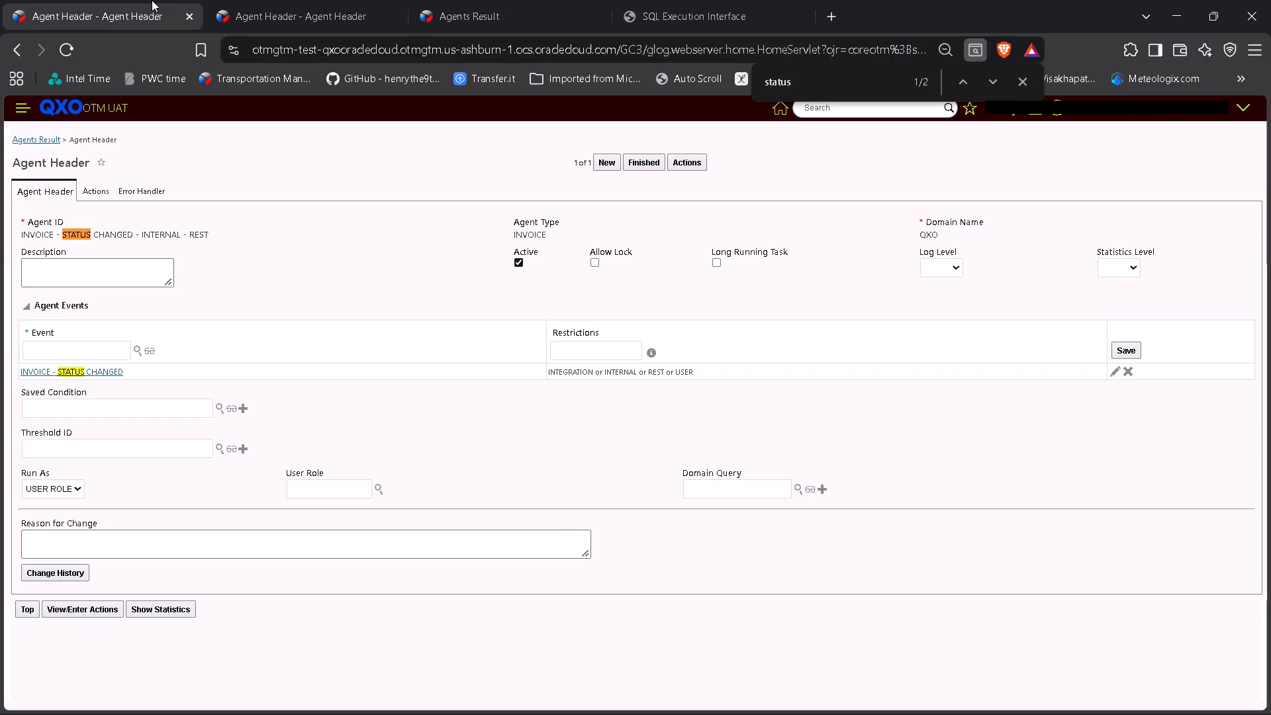
pyautogui.click(276, 252)
pyautogui.click(264, 247)
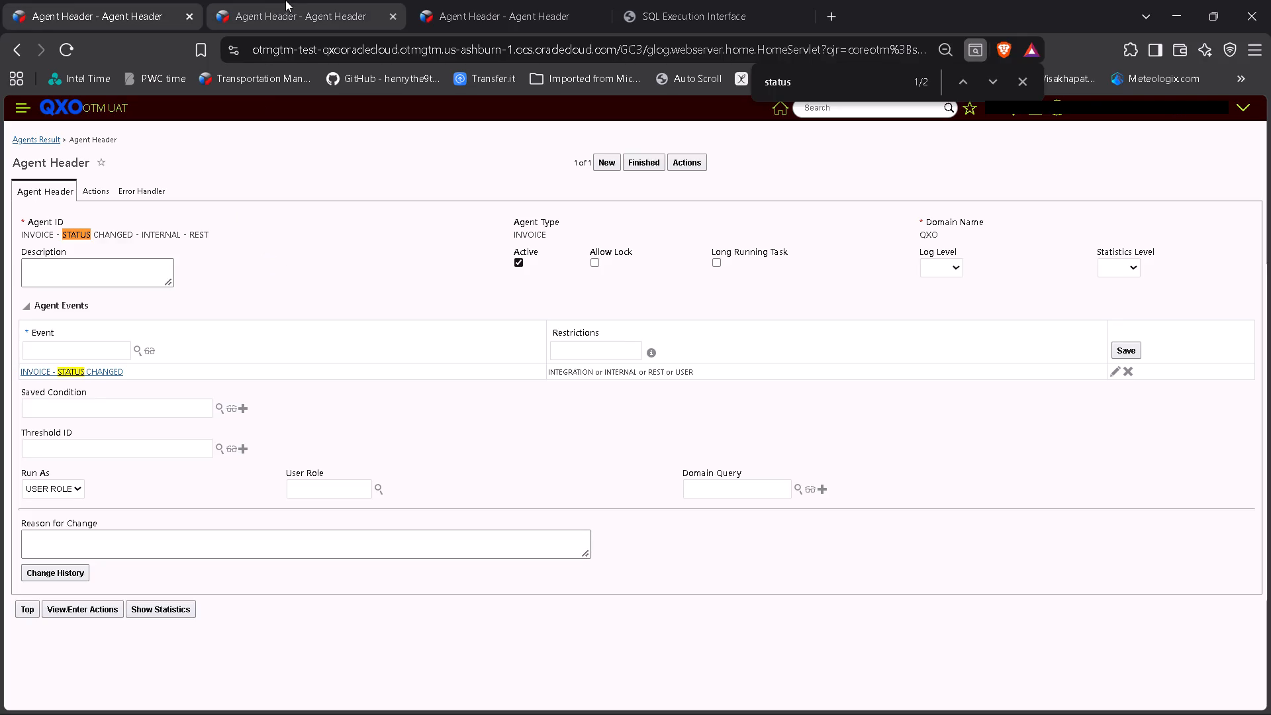
pyautogui.click(285, 0)
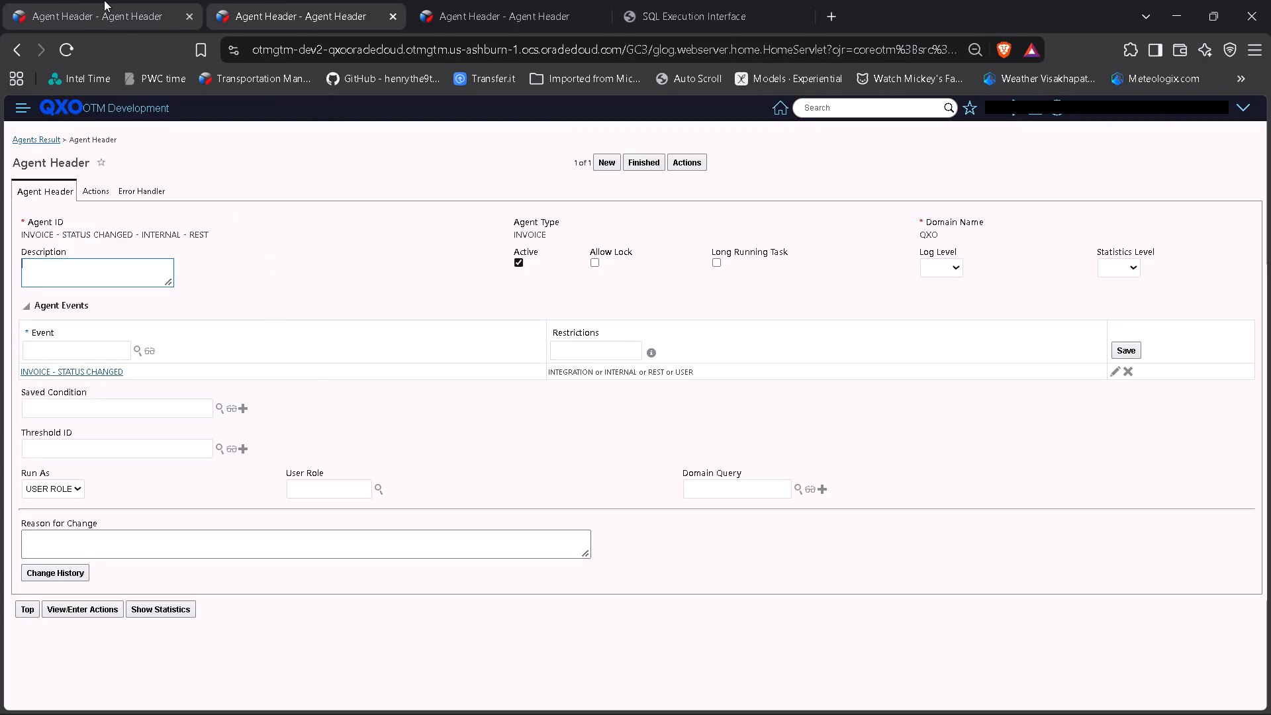
pyautogui.click(101, 0)
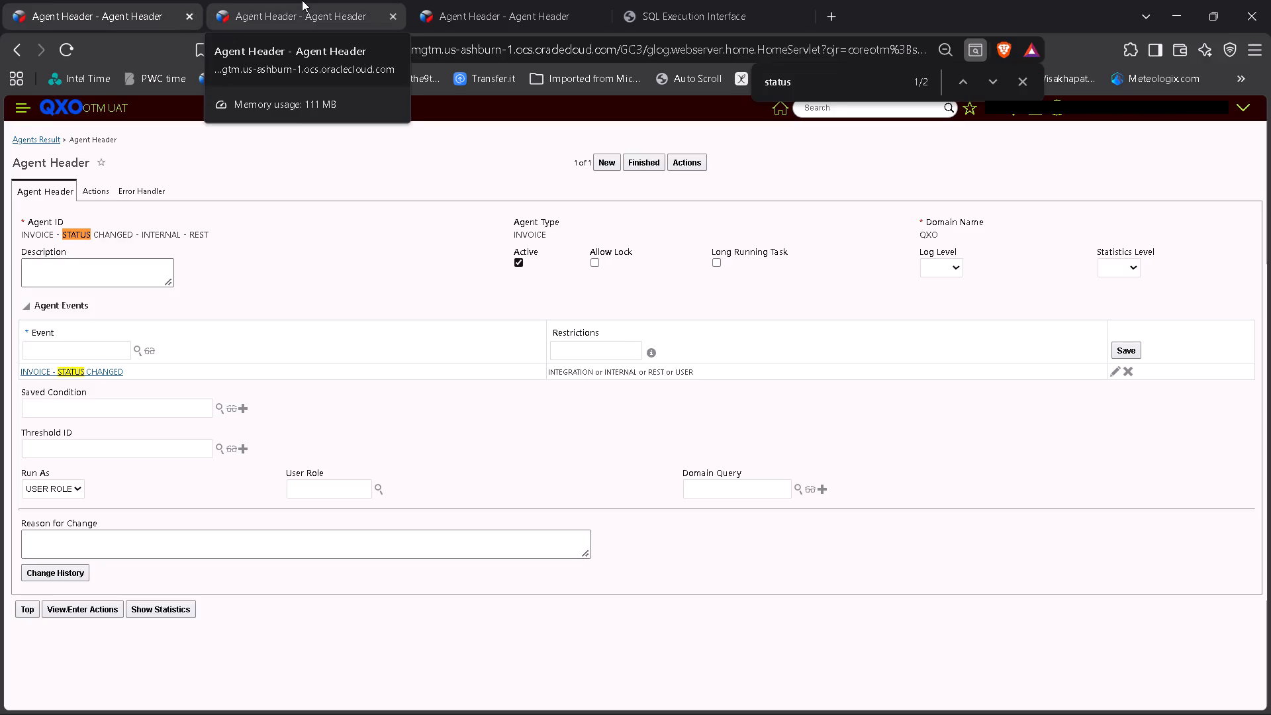
pyautogui.click(302, 0)
pyautogui.click(542, 0)
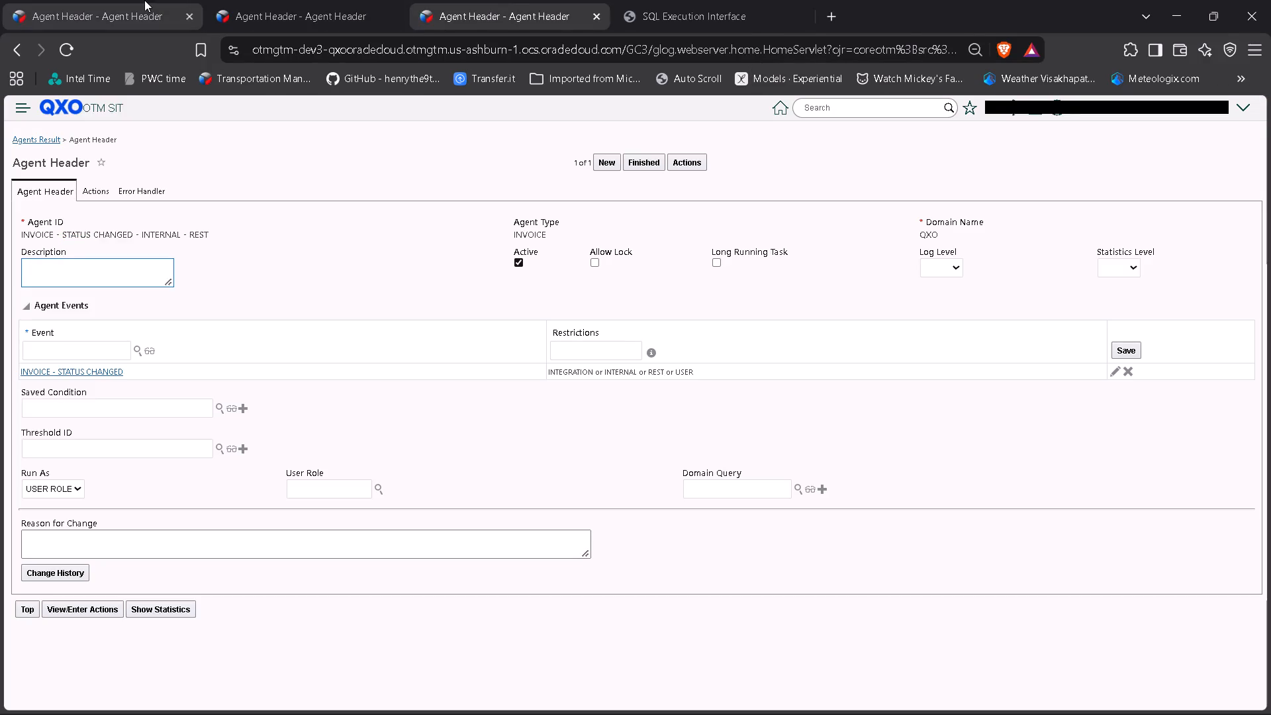
pyautogui.click(144, 0)
# Open the status-changed agent's actions in UAT, dev2 and dev3, and examine the UAT and dev2 action trees.
pyautogui.click(82, 187)
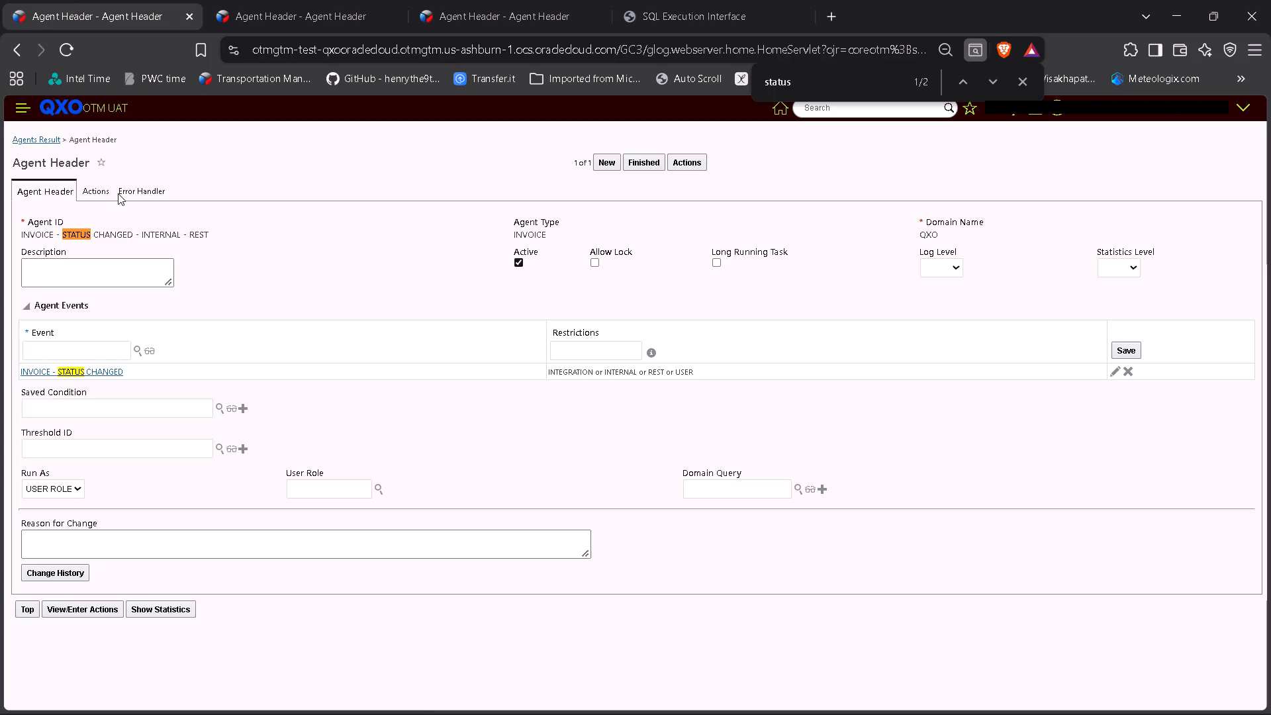
pyautogui.click(95, 190)
pyautogui.click(289, 0)
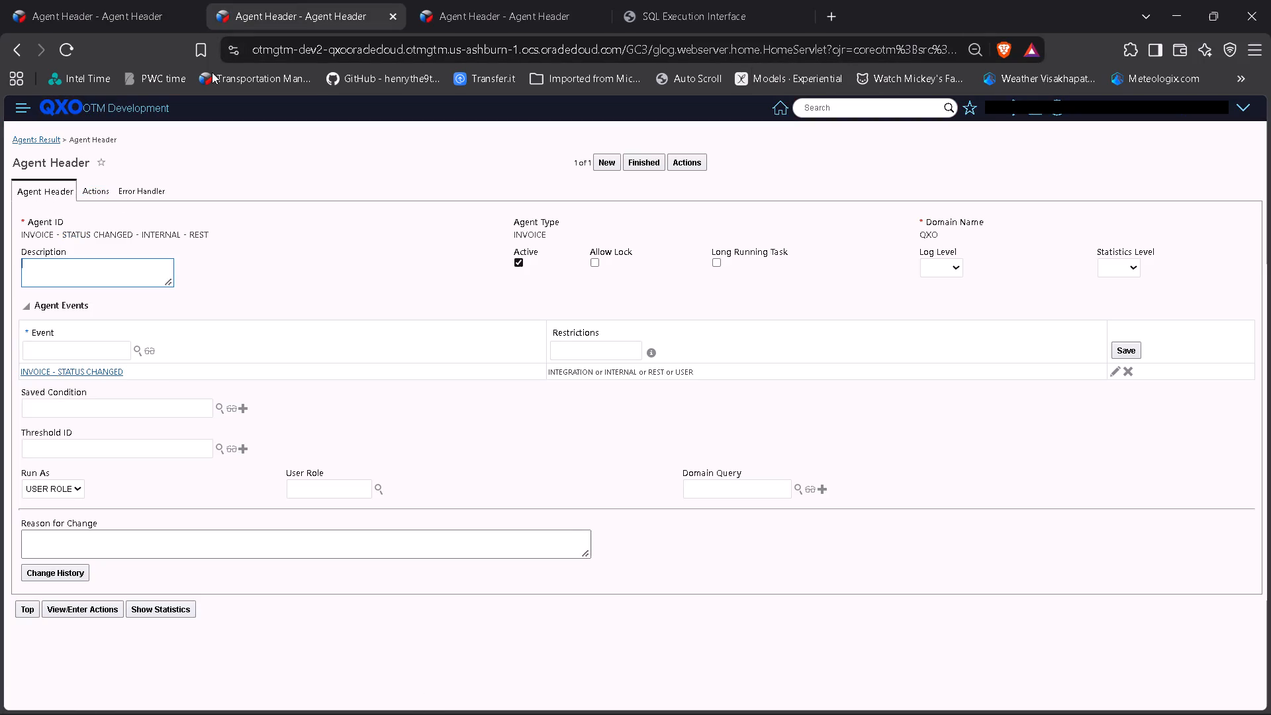
pyautogui.click(105, 191)
pyautogui.click(492, 0)
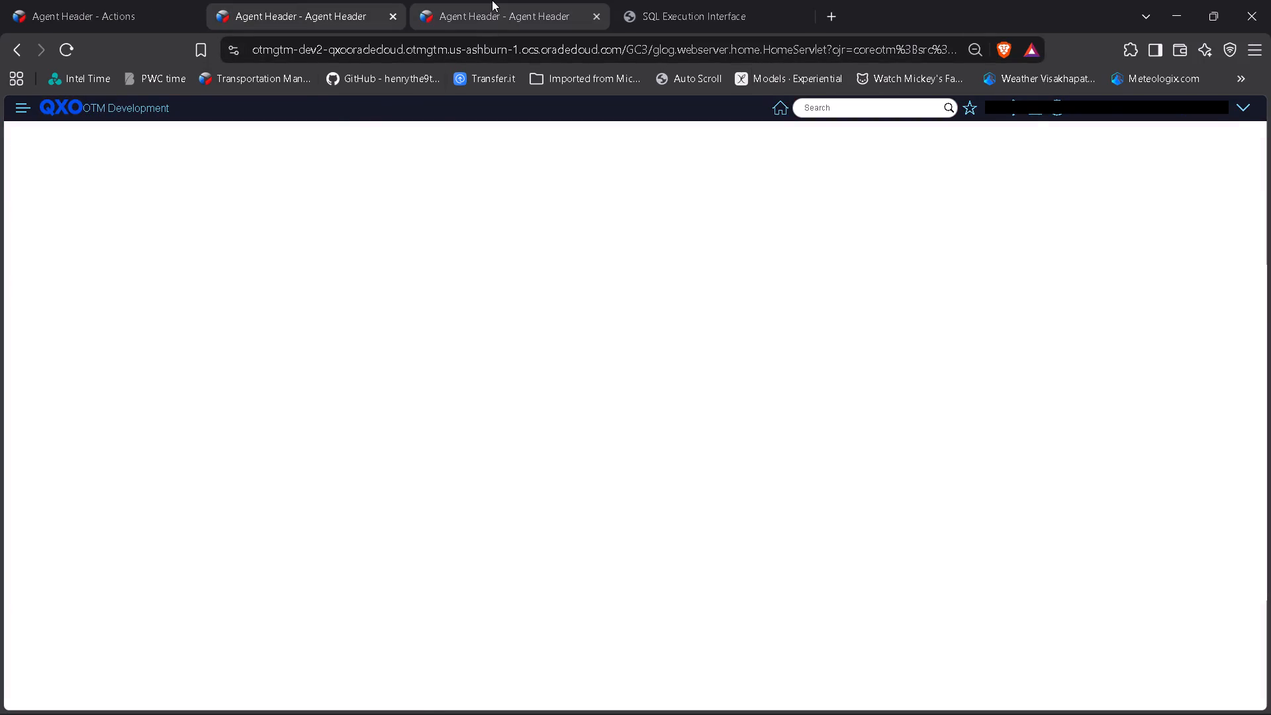
pyautogui.click(95, 194)
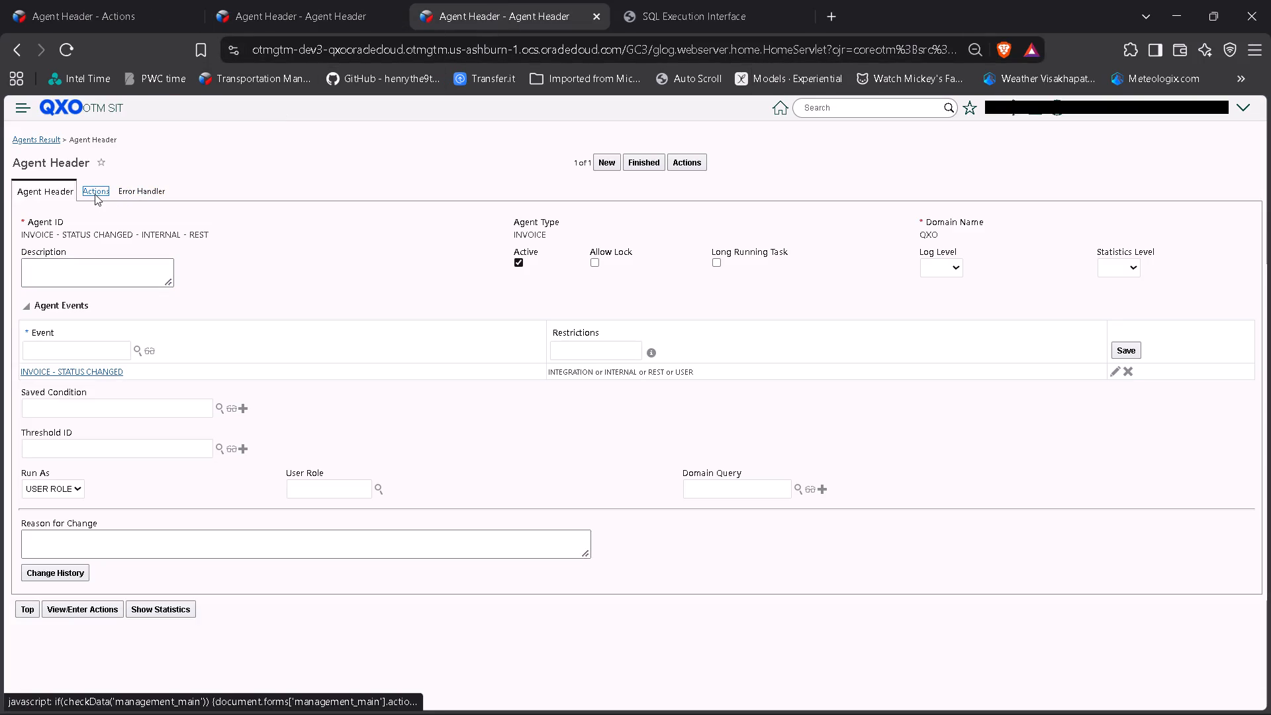
pyautogui.click(315, 0)
pyautogui.click(129, 0)
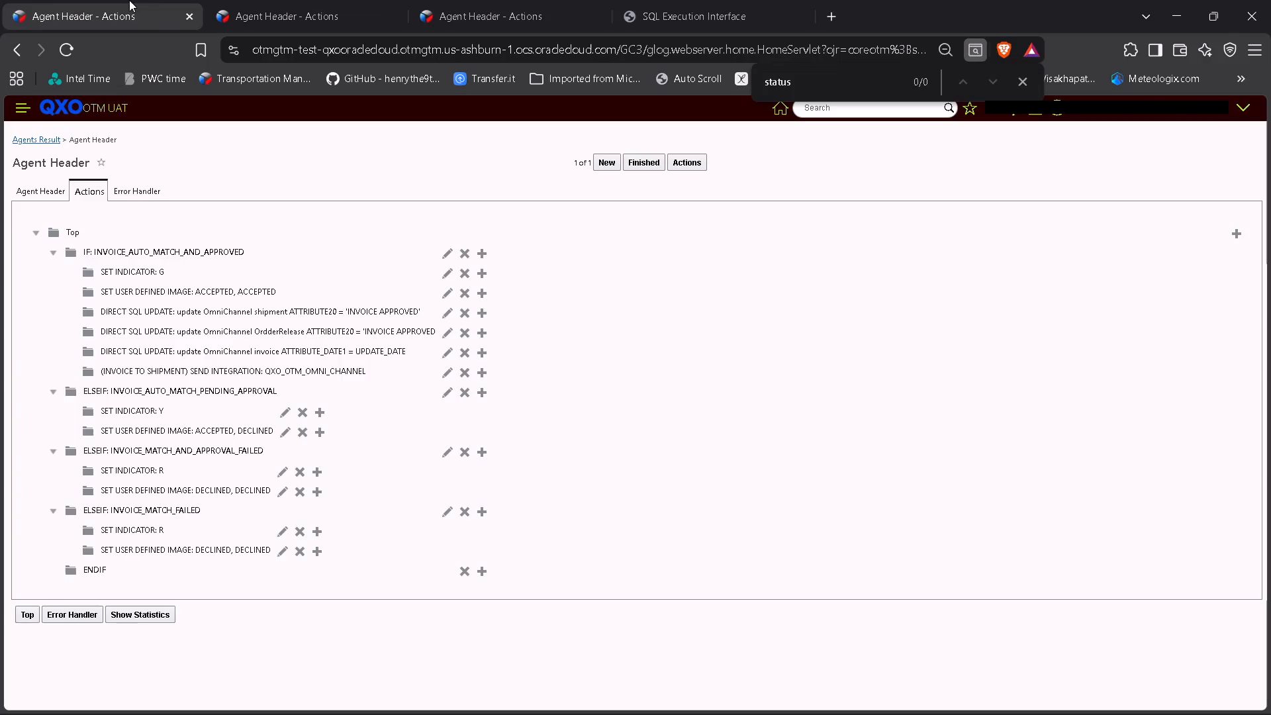
pyautogui.scroll(-2, 165, 368)
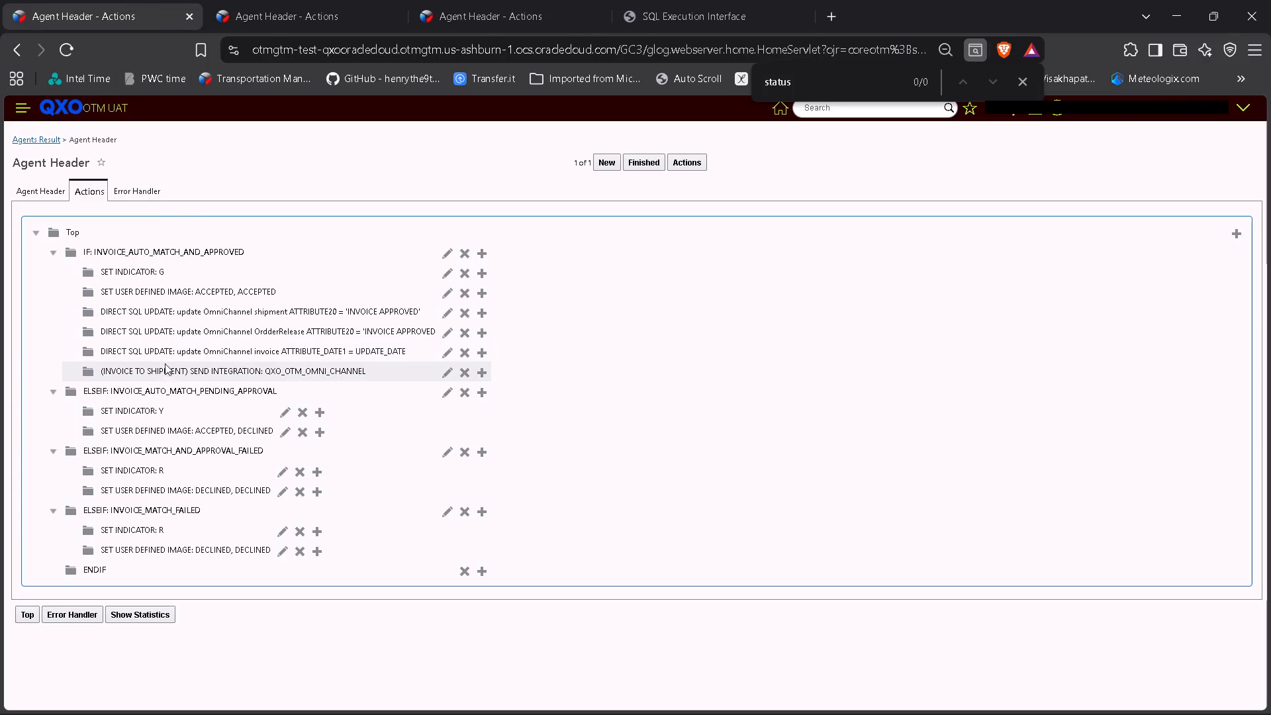
pyautogui.click(310, 0)
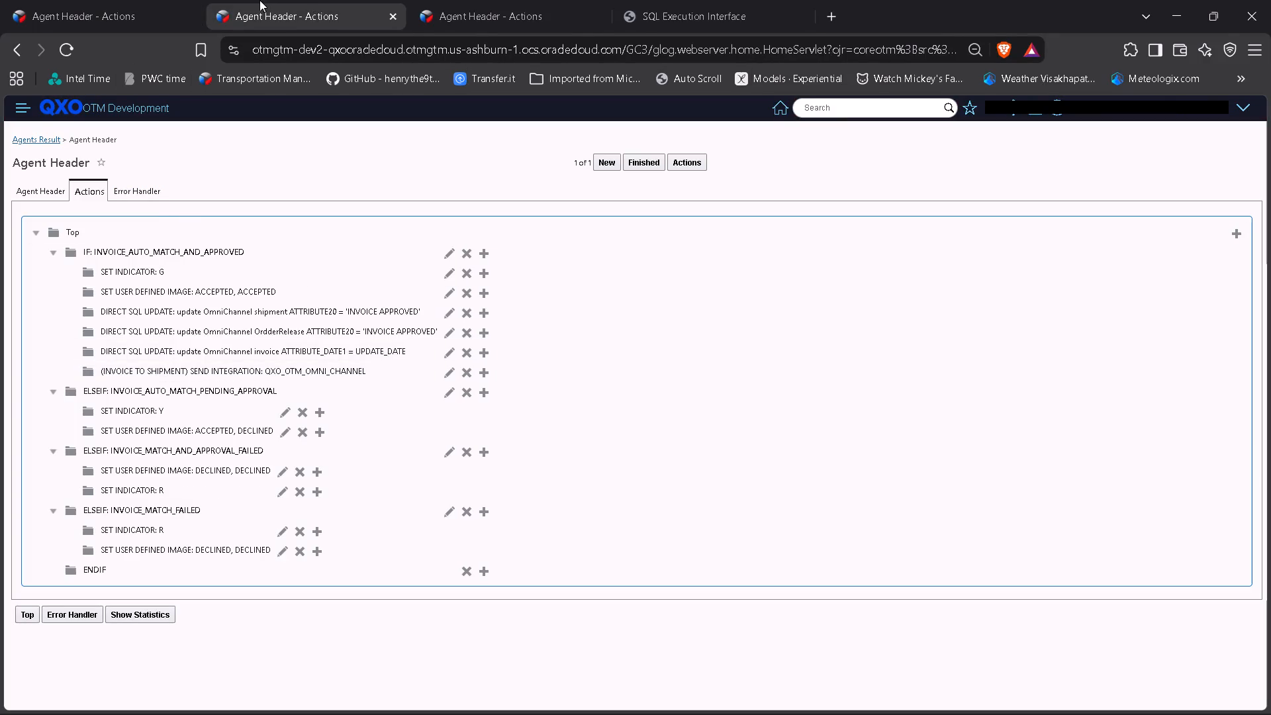
# Detach the dev2 agent tab into its own window and arrange it side by side with the original browser window.
pyautogui.moveTo(258, 0); pyautogui.dragTo(258, 45)
pyautogui.moveTo(308, 23); pyautogui.dragTo(301, 95)
pyautogui.doubleClick(363, 84)
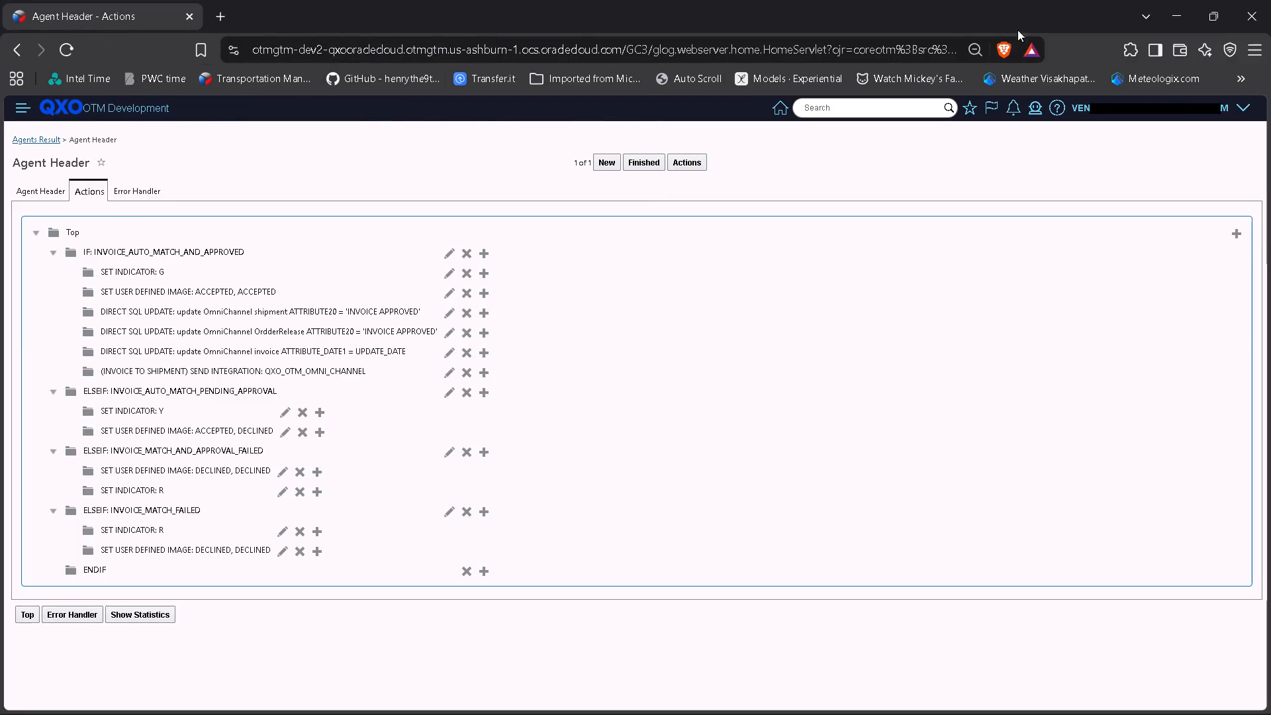
pyautogui.rightClick(1214, 15)
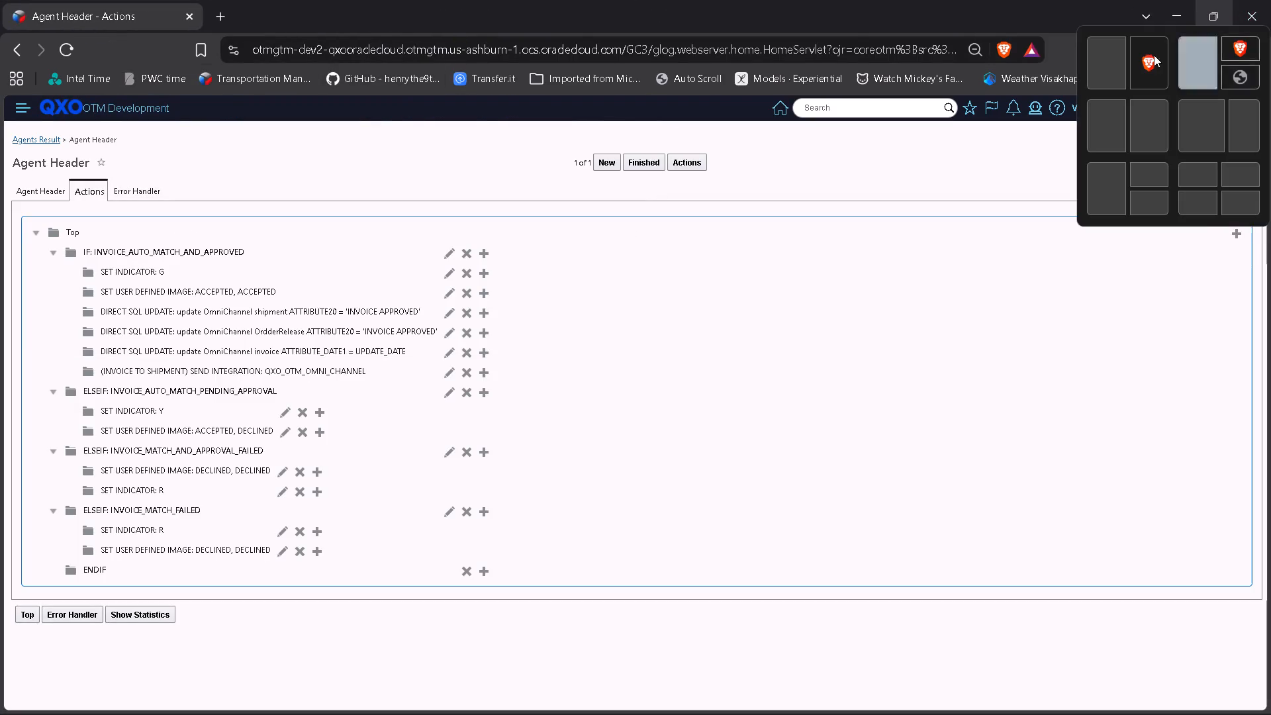
pyautogui.click(1133, 62)
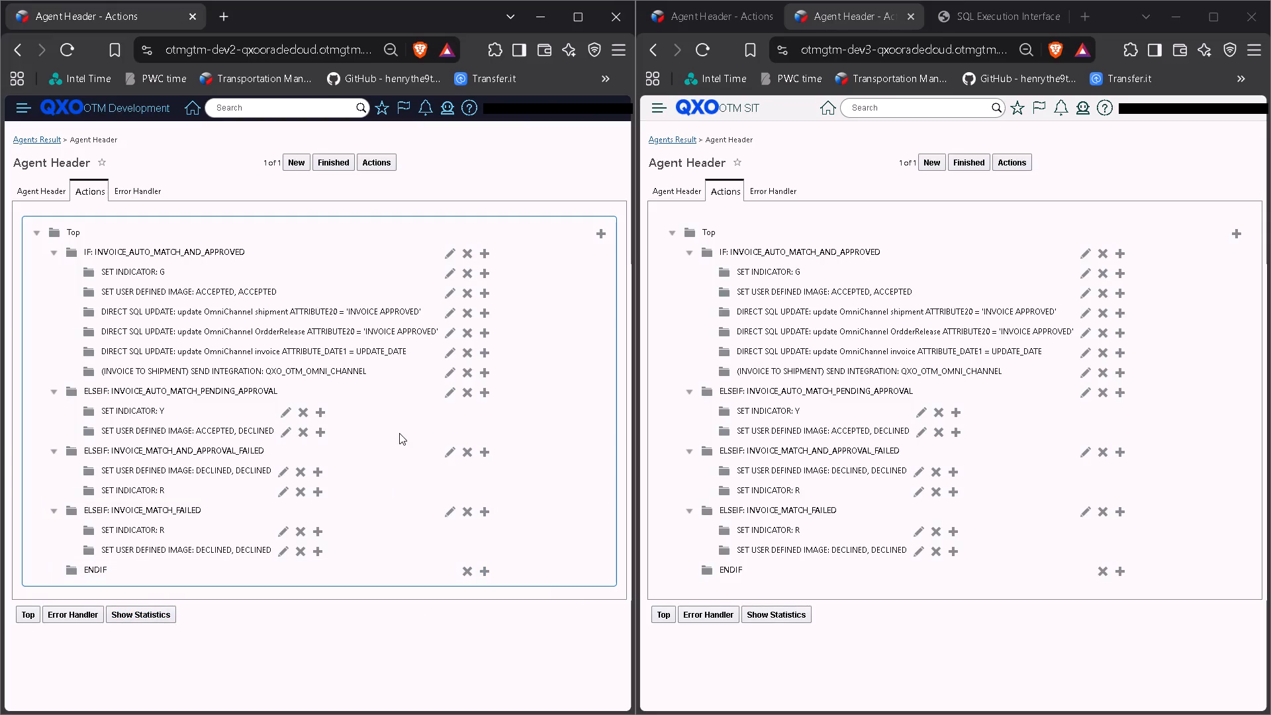
# Show the UAT agent's actions beside the dev2 window and compare the two action trees.
pyautogui.click(681, 19)
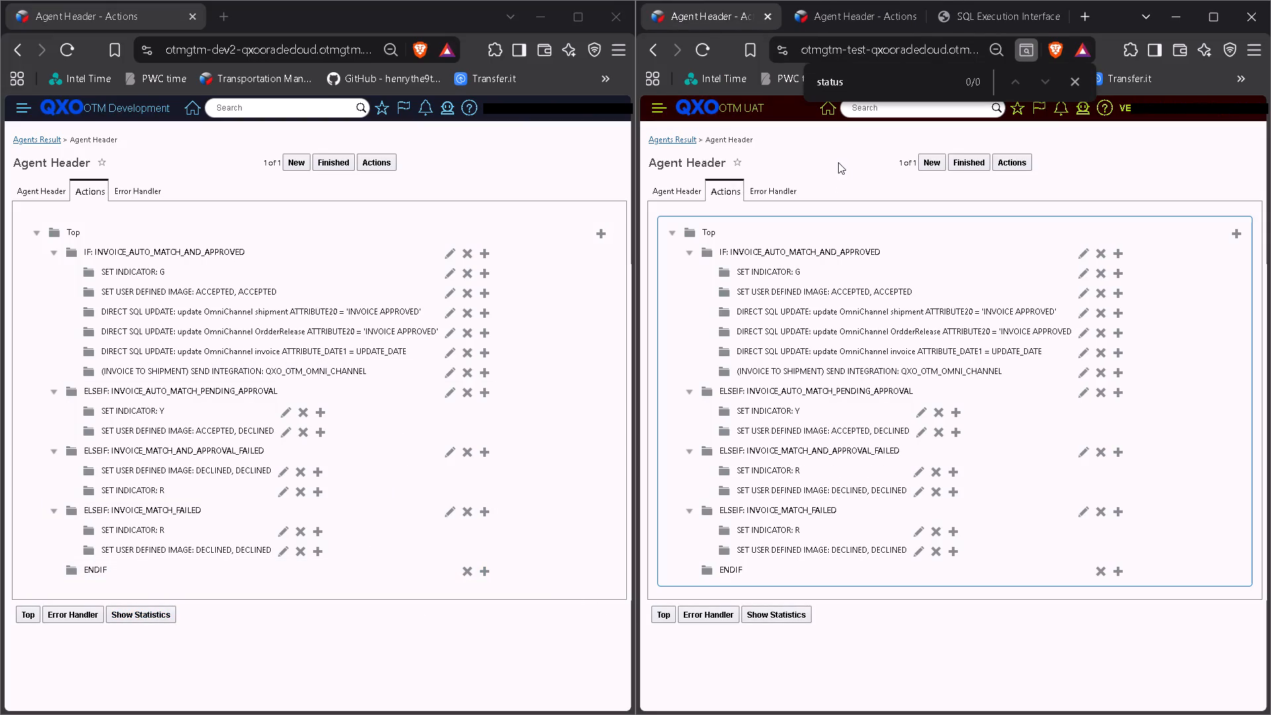
pyautogui.click(838, 162)
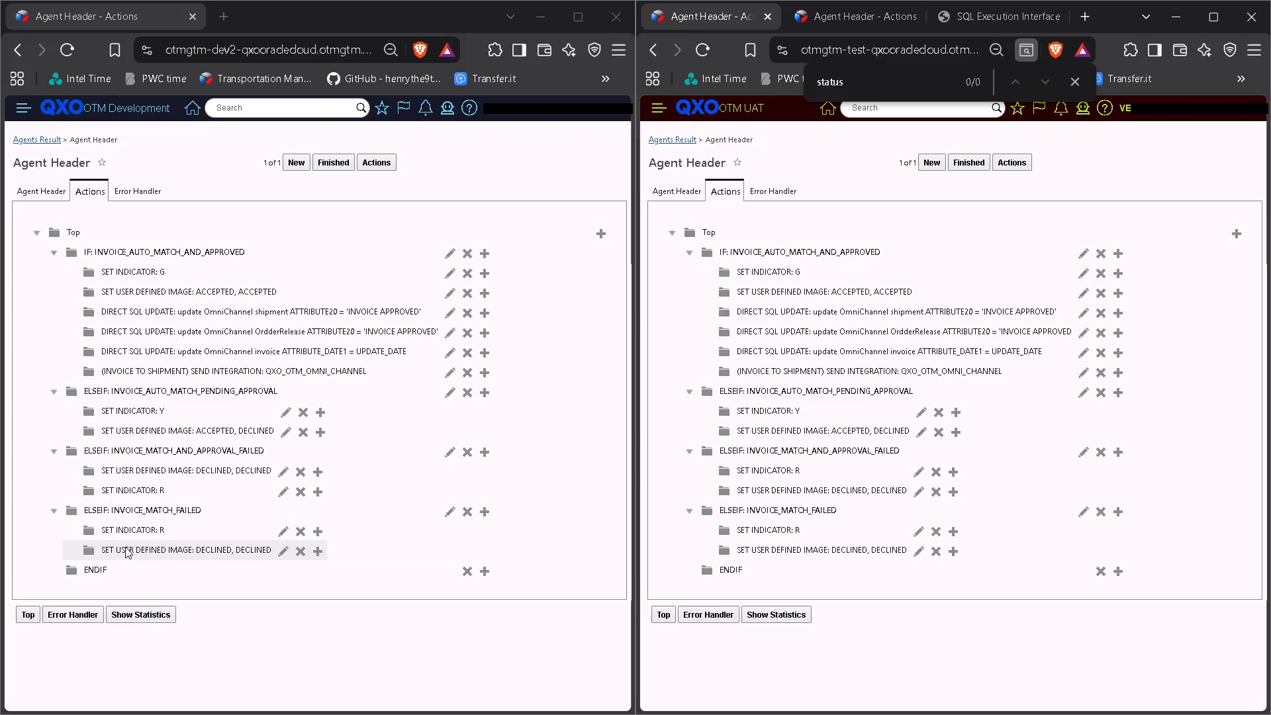
# Open the INVOICE - CREATED - INTERNAL_REST - V1 agent in both dev2 and UAT, and compare its header and action tree.
pyautogui.scroll(-2, 125, 548)
pyautogui.click(22, 146)
pyautogui.click(26, 140)
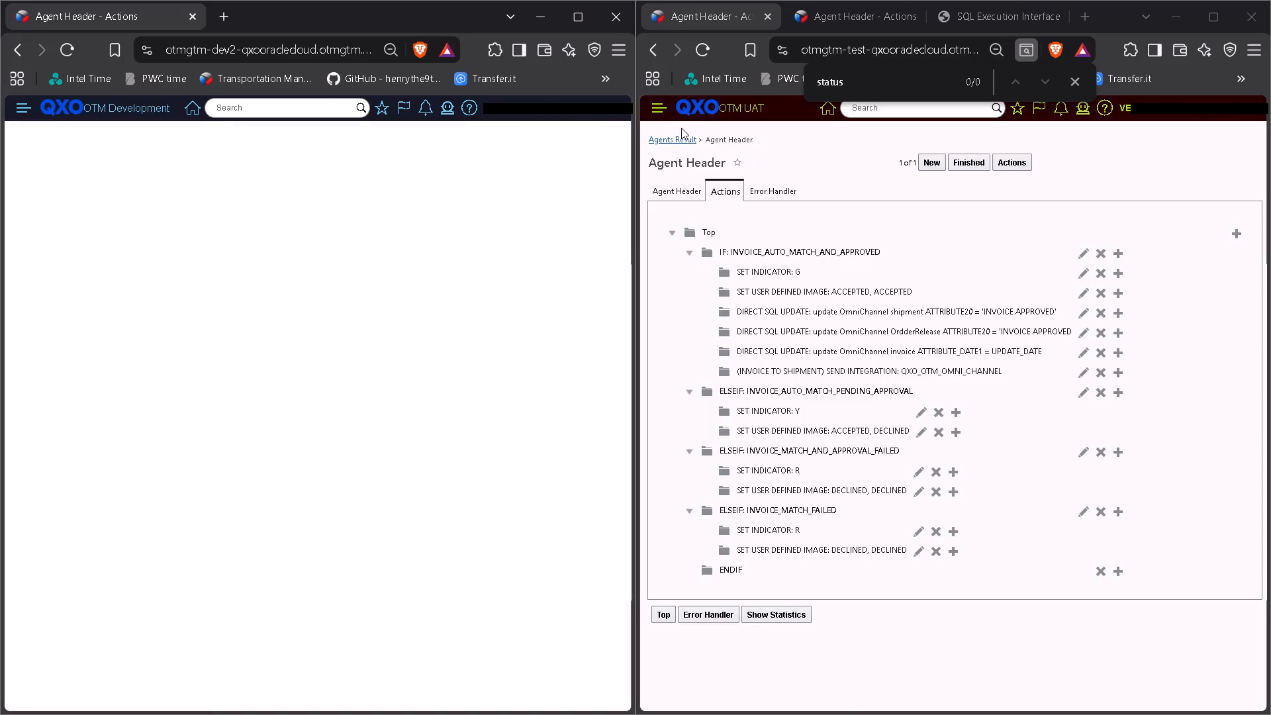
pyautogui.click(675, 140)
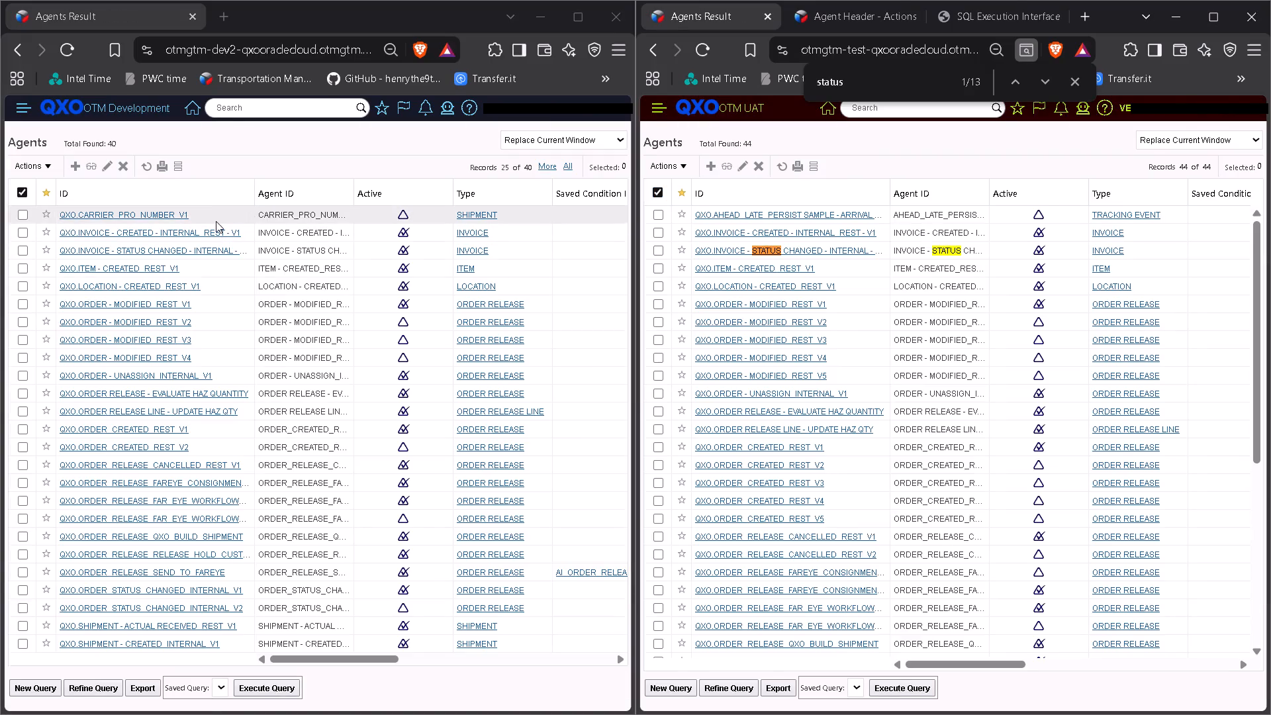
pyautogui.click(164, 234)
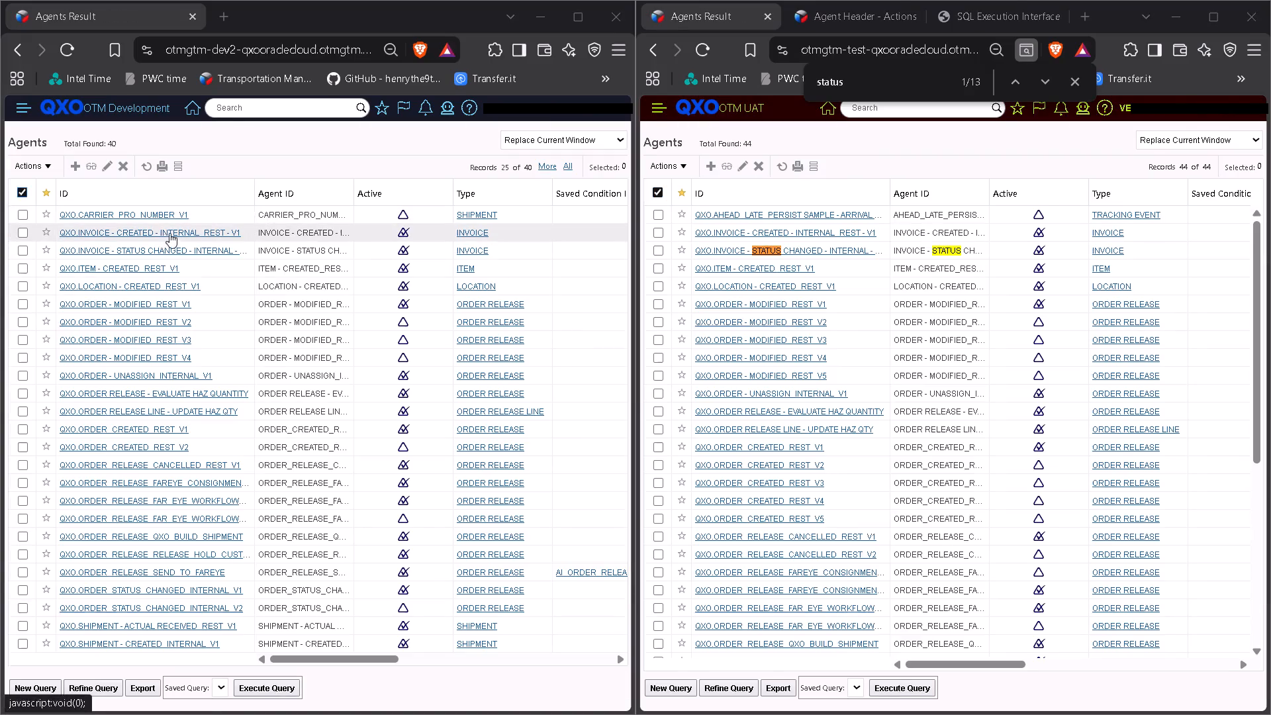
pyautogui.click(753, 234)
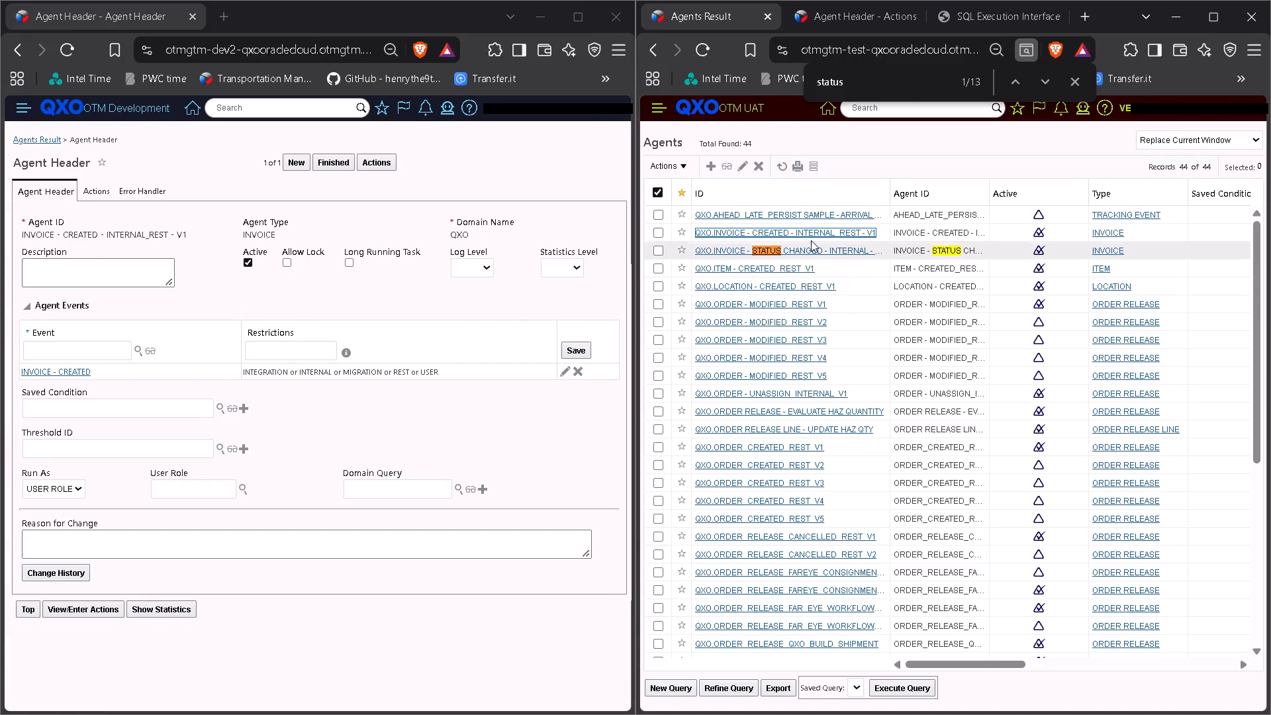
pyautogui.click(714, 228)
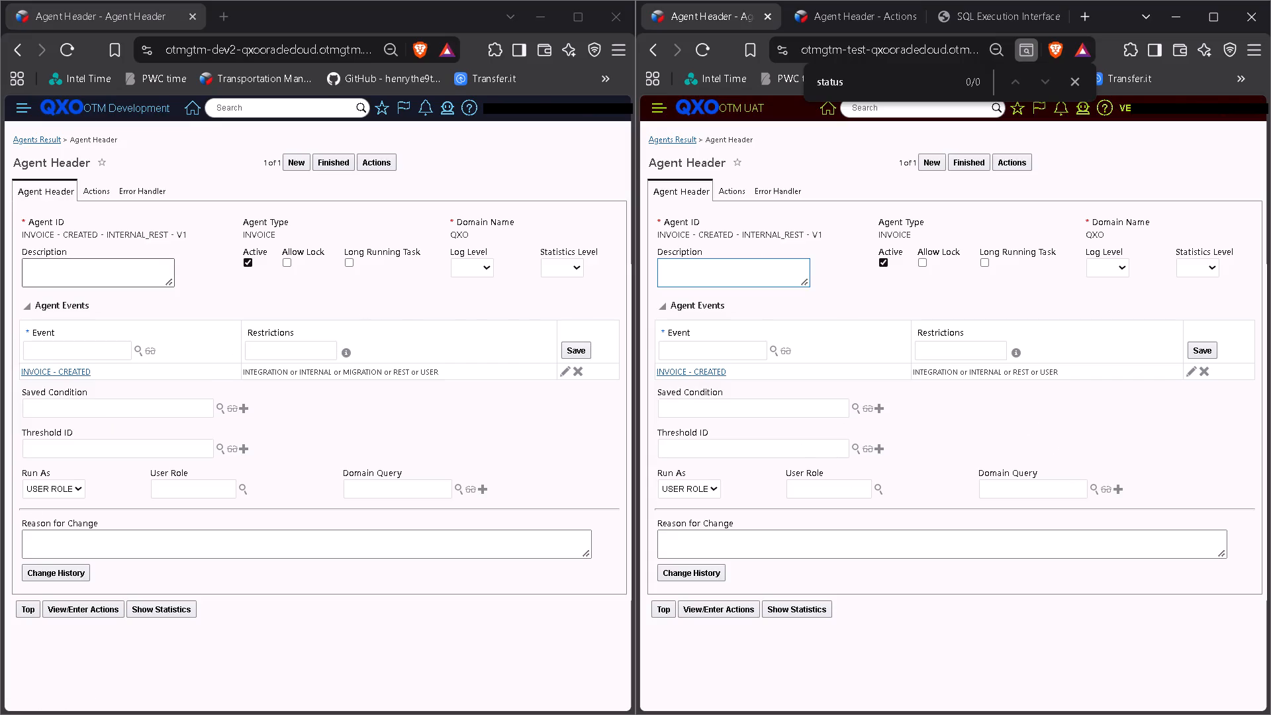
pyautogui.click(105, 186)
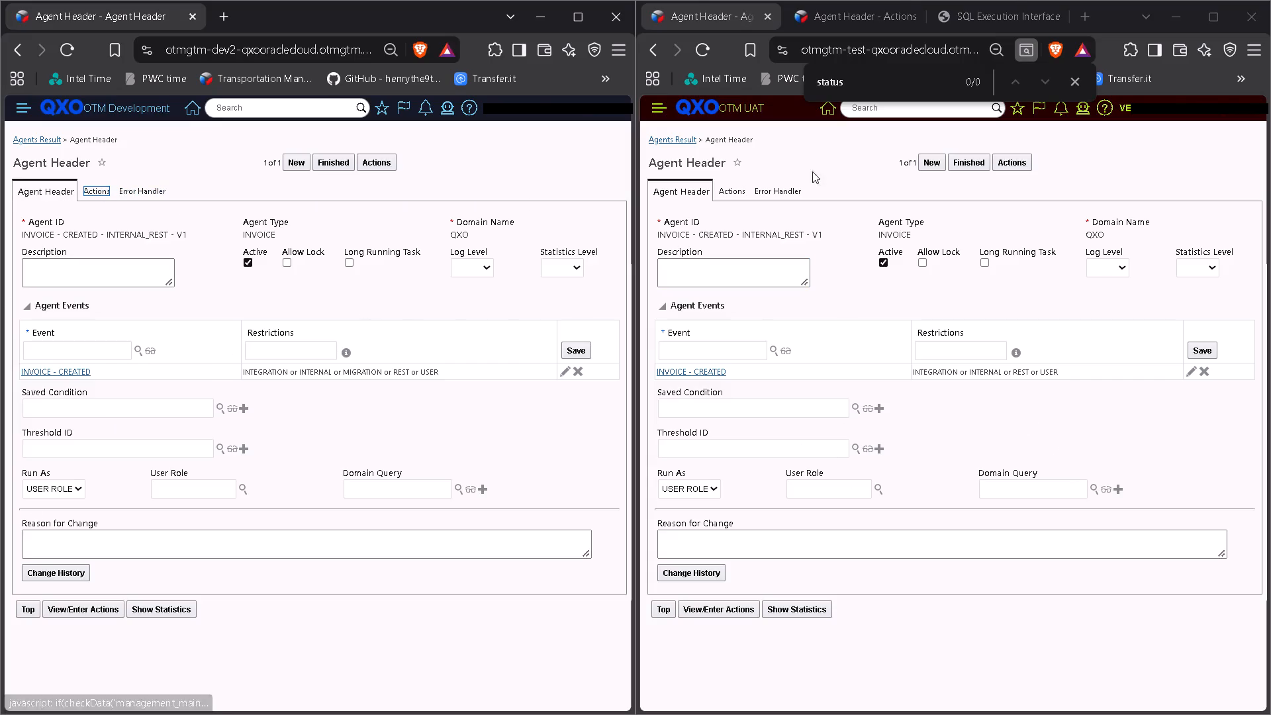
pyautogui.click(737, 191)
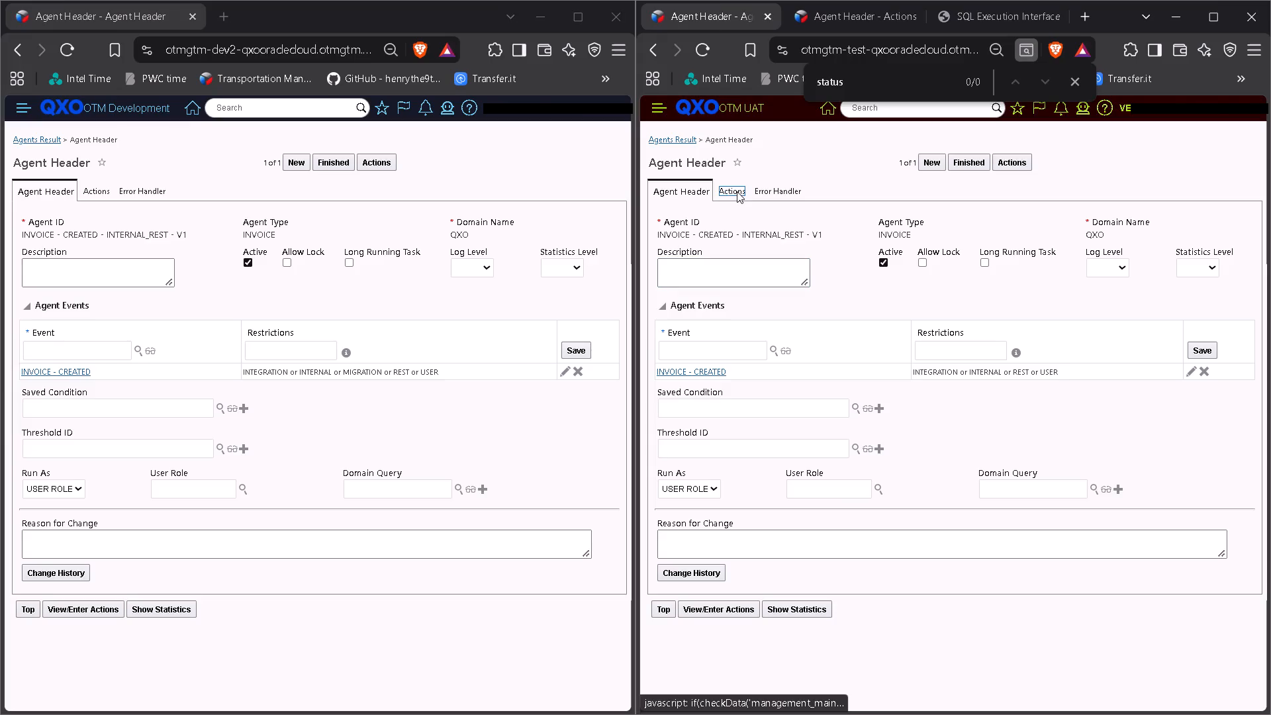
pyautogui.click(865, 156)
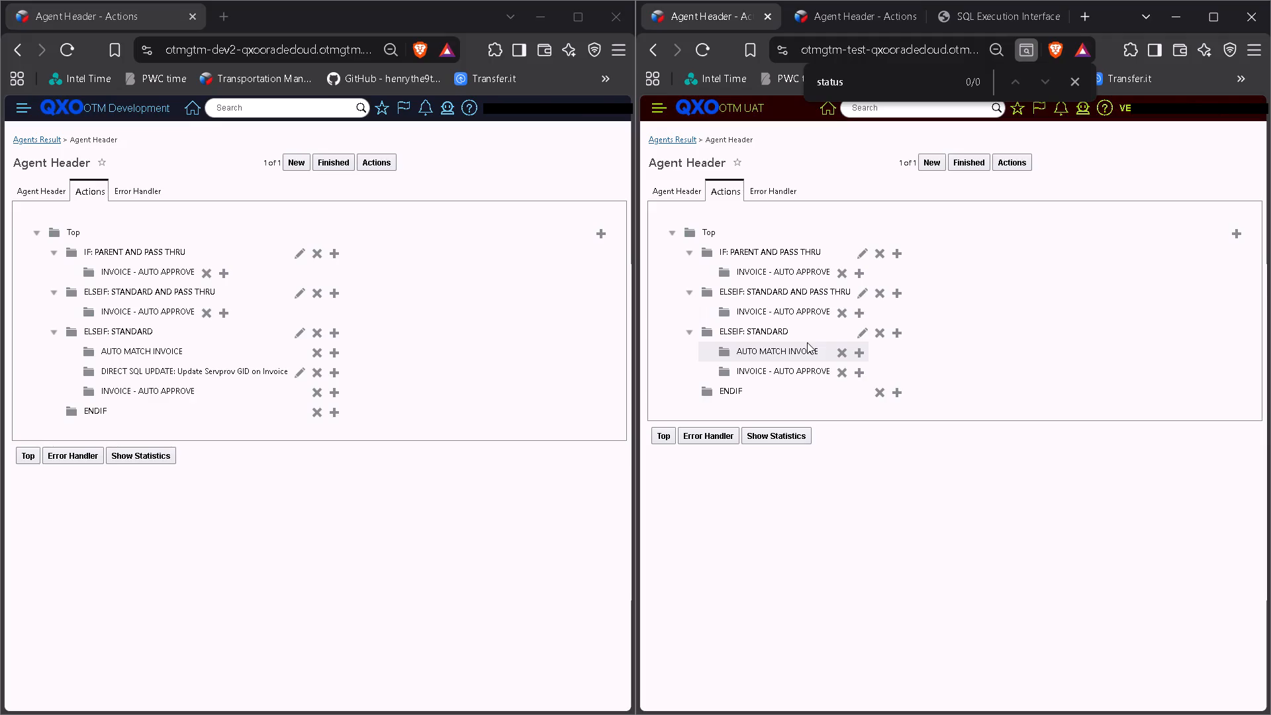
# Open the parameters of dev2's Update Servprov GID on Invoice action, examine its SQL, and keep that window over the dev2 side.
pyautogui.click(301, 373)
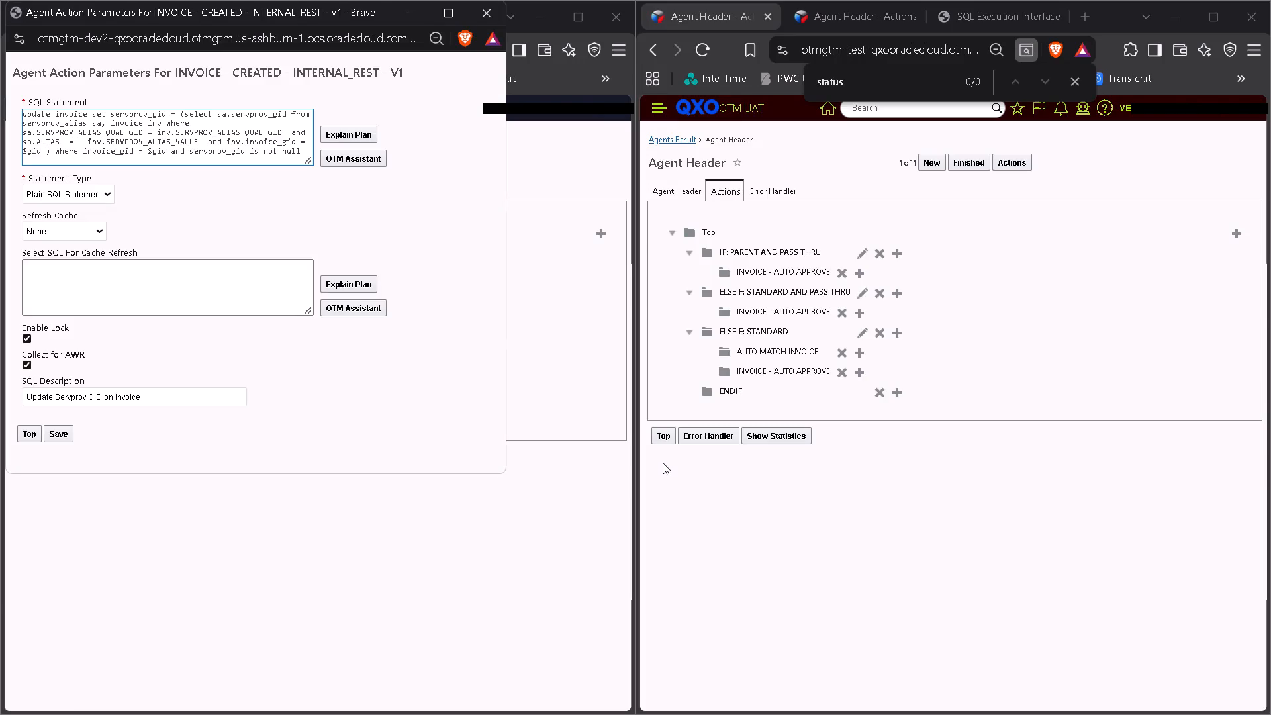
pyautogui.click(377, 236)
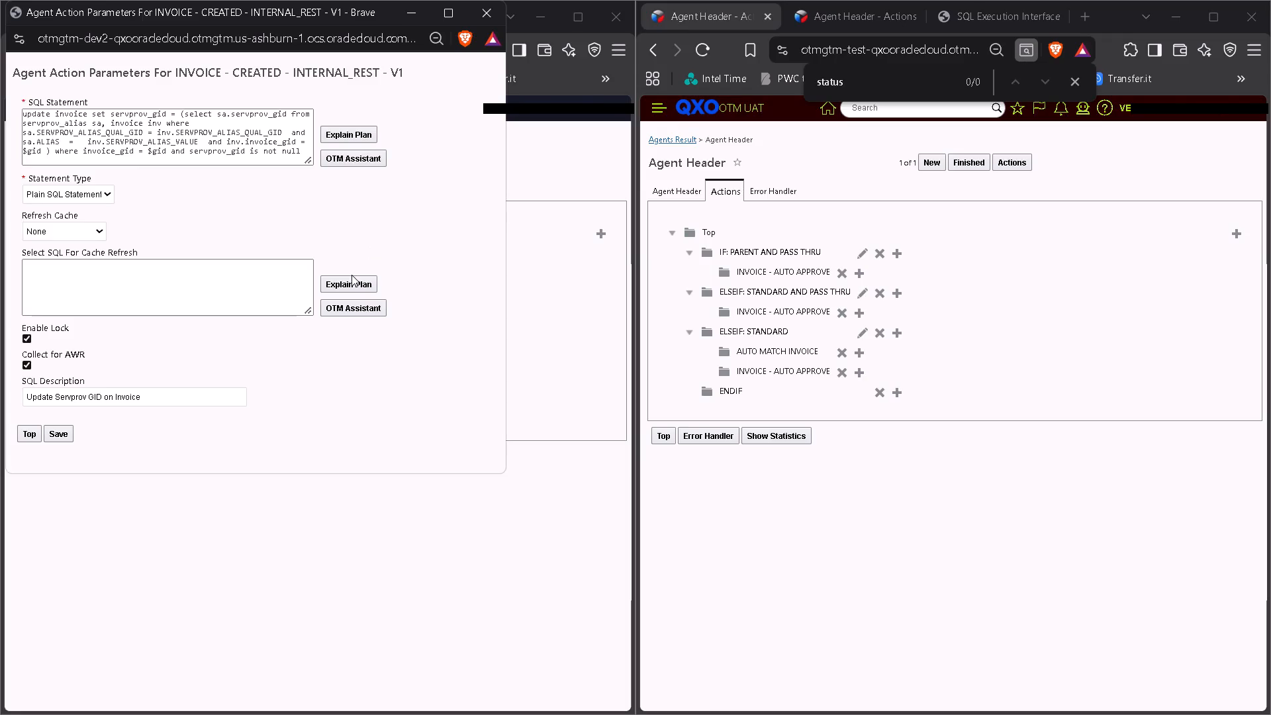
pyautogui.click(183, 162)
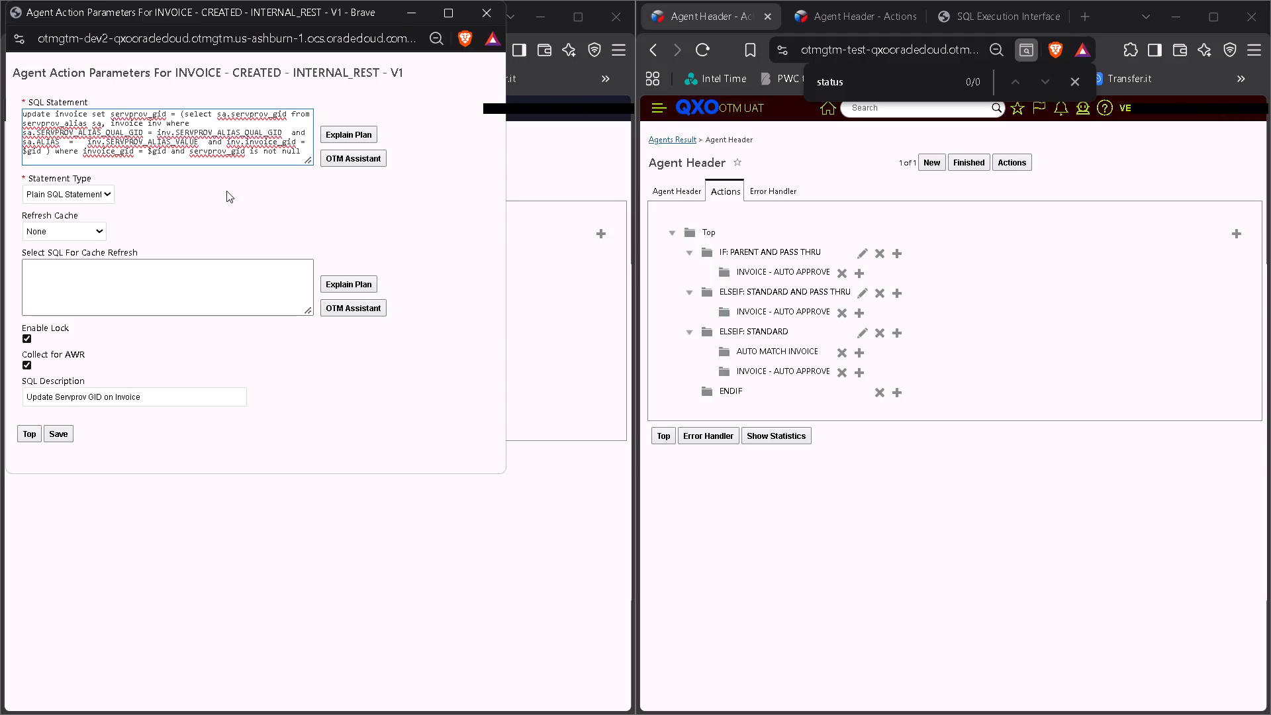
pyautogui.click(274, 213)
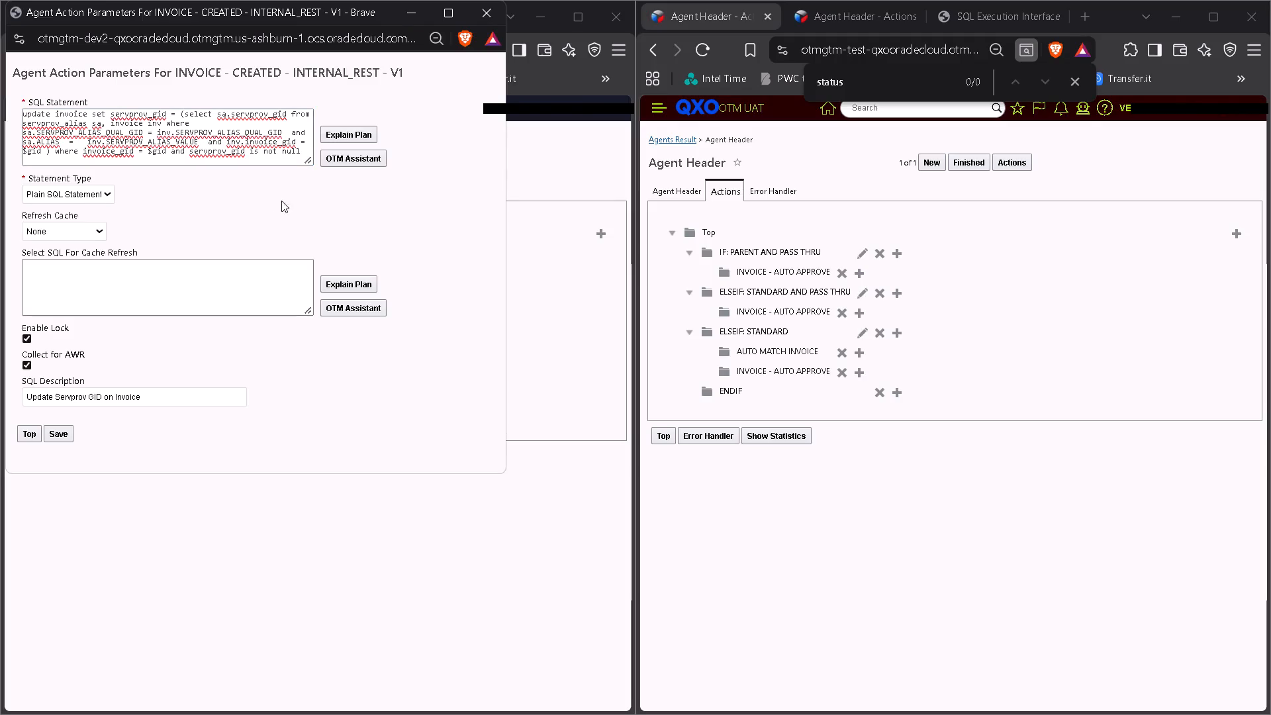
pyautogui.click(444, 160)
pyautogui.moveTo(208, 12); pyautogui.dragTo(724, 128)
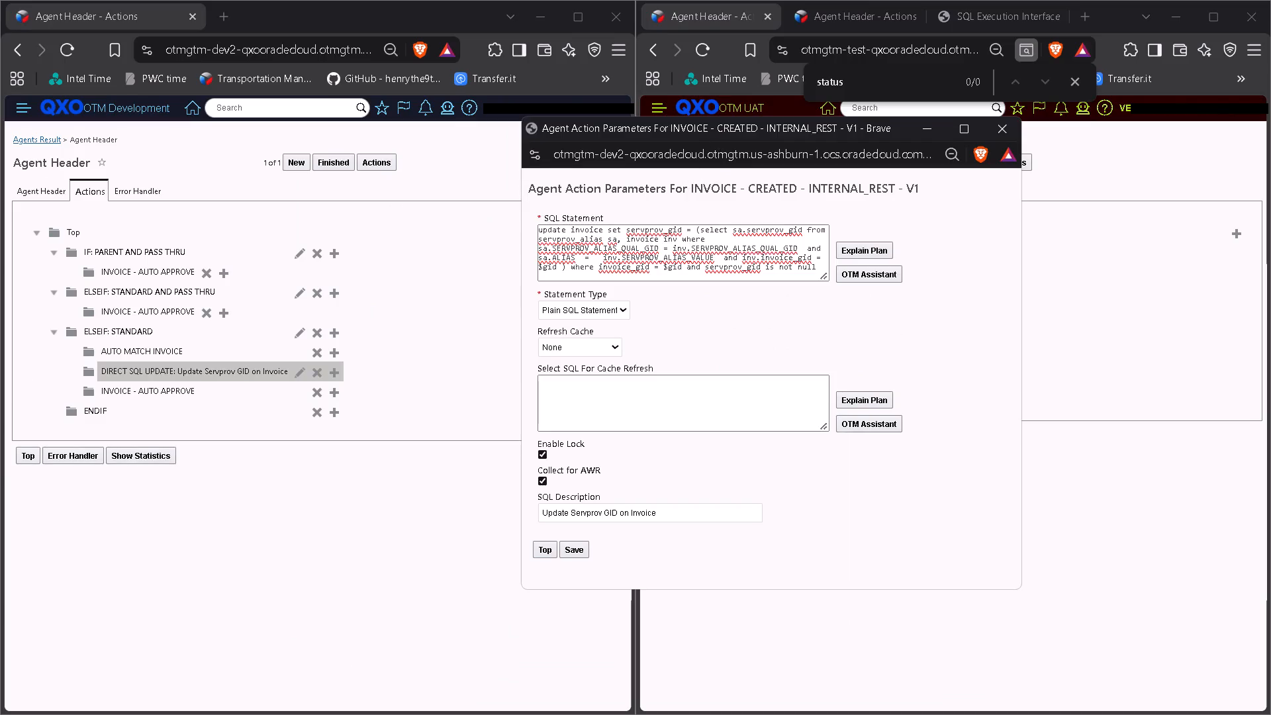
pyautogui.moveTo(712, 134); pyautogui.dragTo(374, 57)
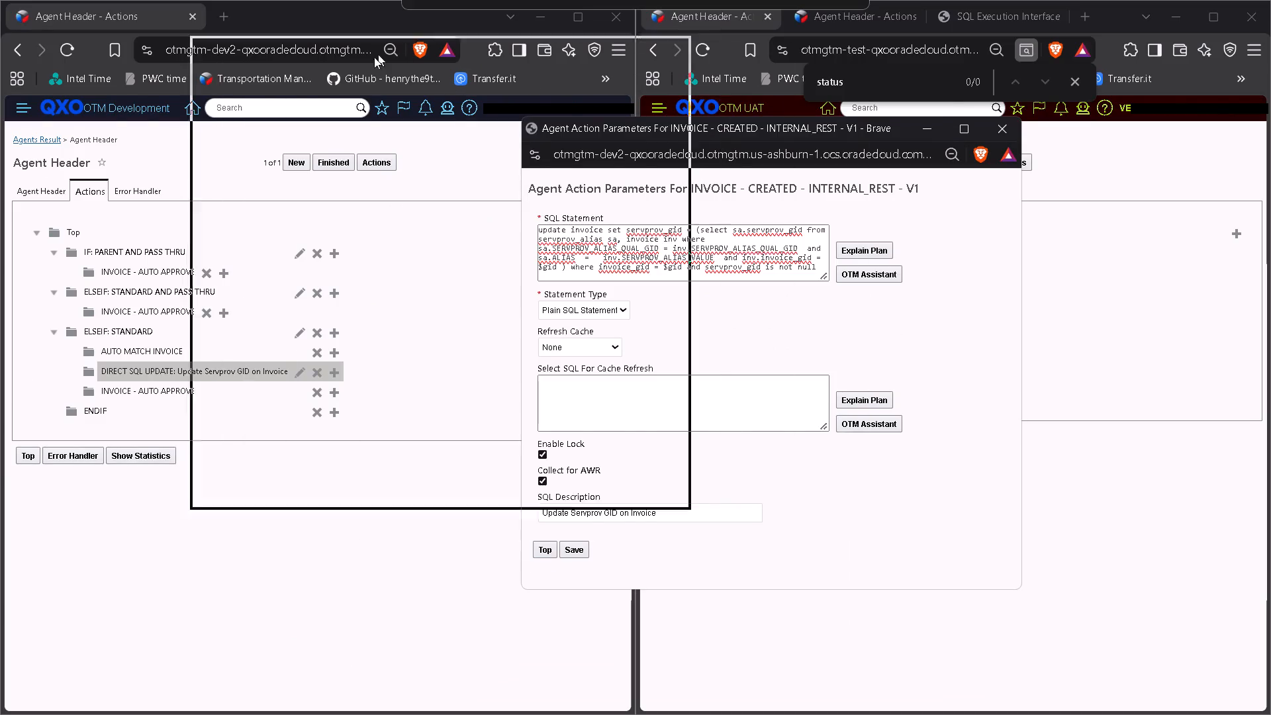
pyautogui.moveTo(374, 57); pyautogui.dragTo(226, 84)
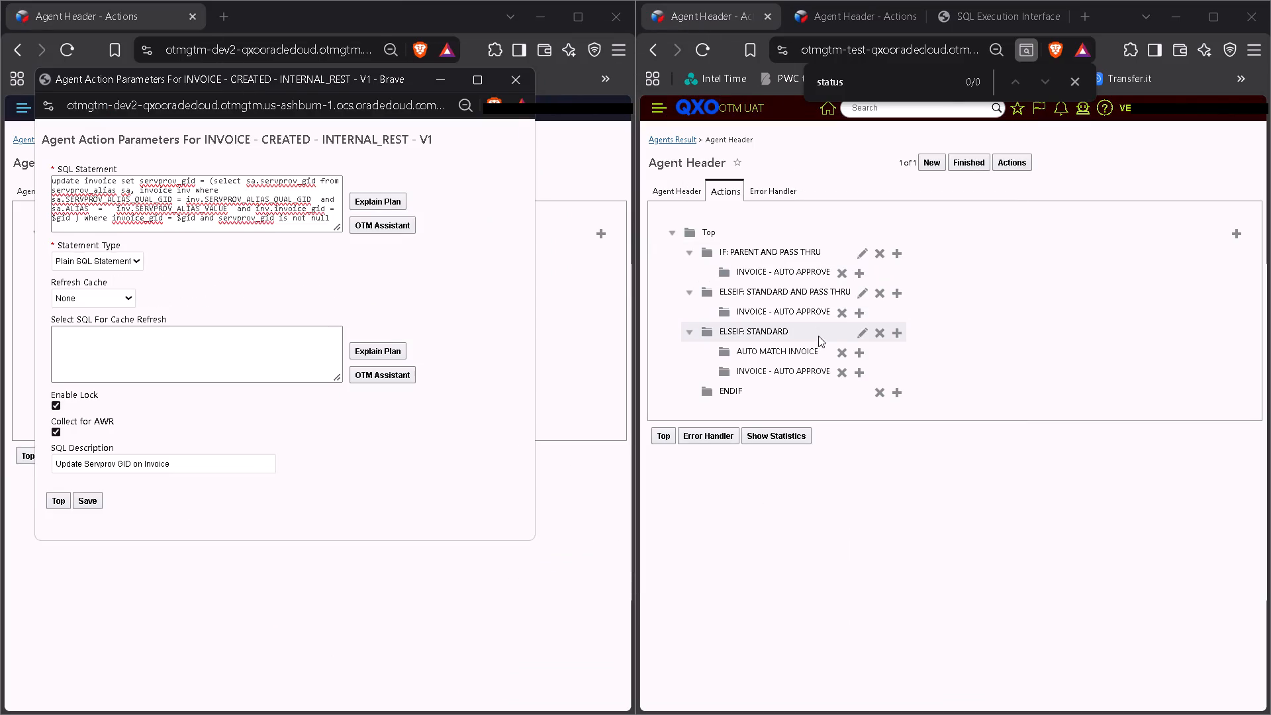
# Start a new DIRECT SQL UPDATE action under ELSEIF: STANDARD in the UAT agent, placing its window beside the dev2 parameters.
pyautogui.click(865, 332)
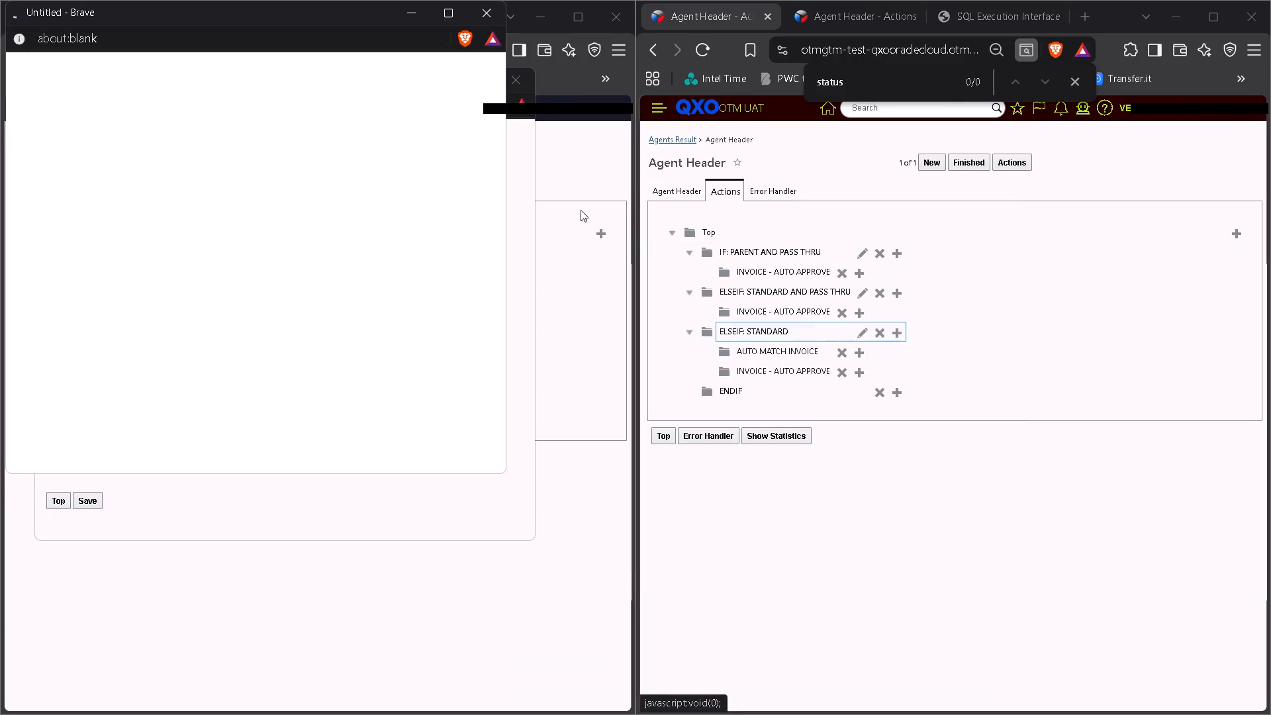
pyautogui.click(481, 11)
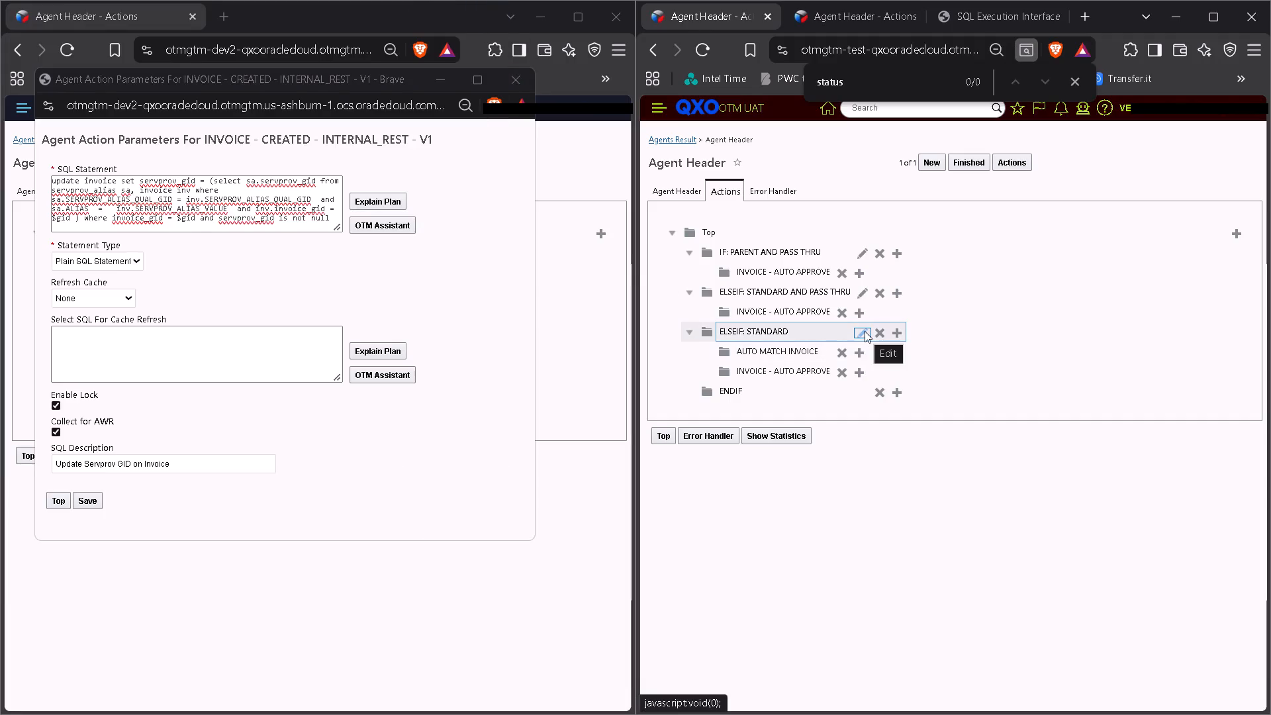
pyautogui.click(900, 336)
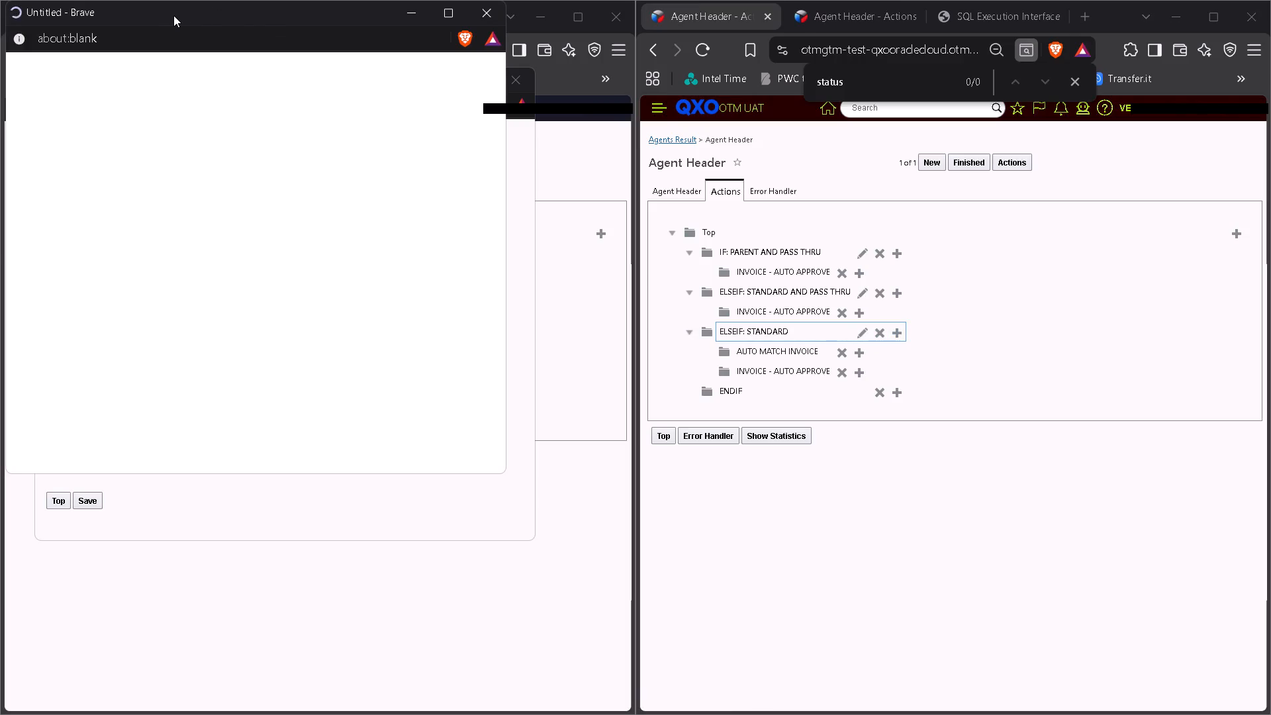
pyautogui.moveTo(173, 15); pyautogui.dragTo(798, 79)
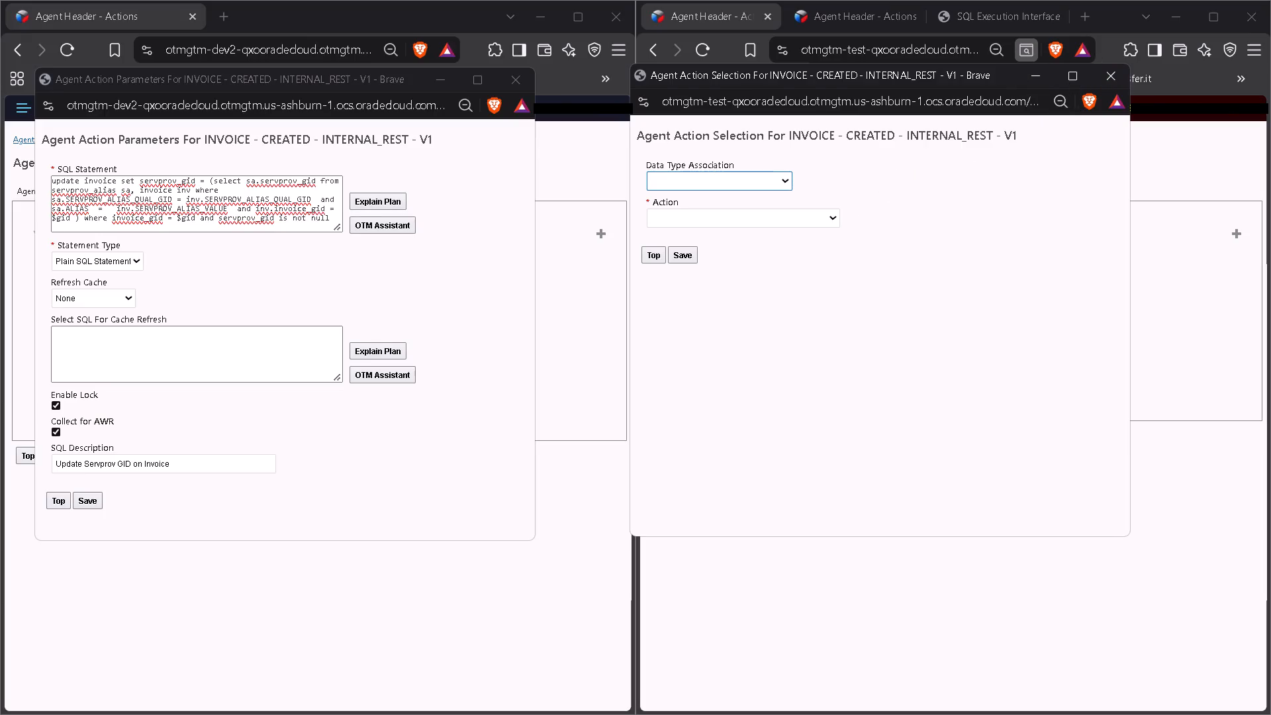
pyautogui.click(699, 220)
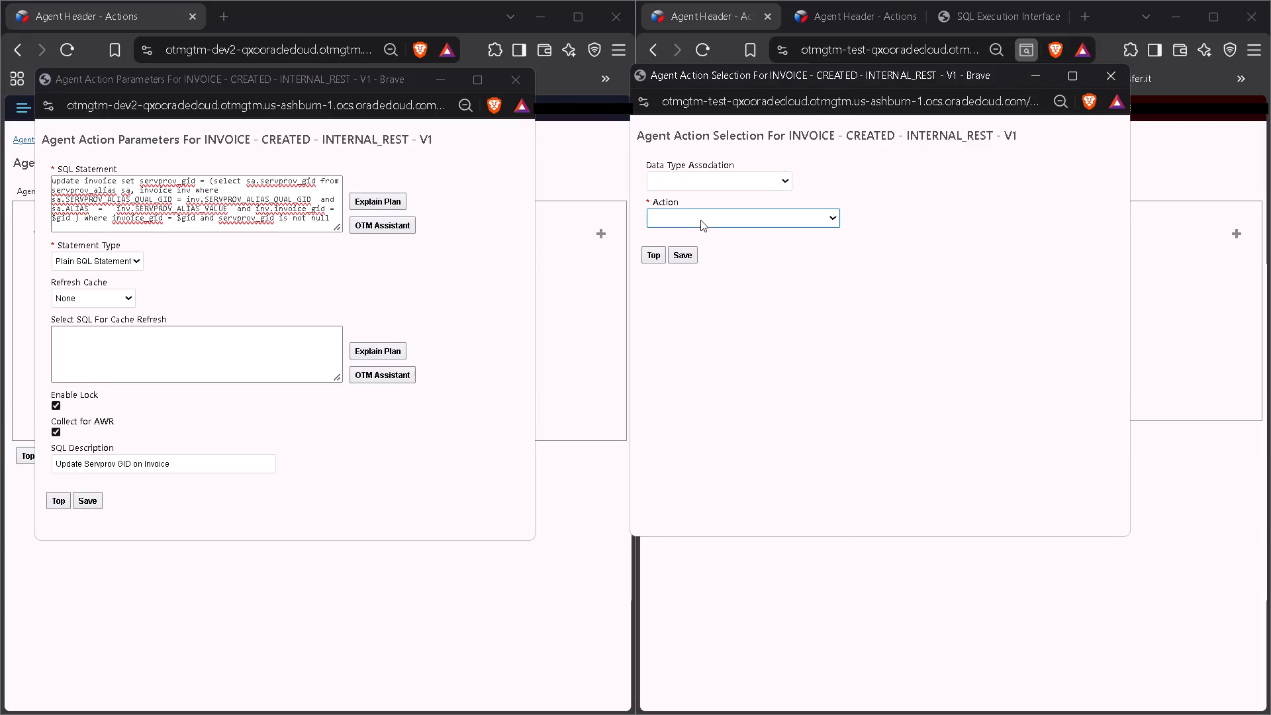
pyautogui.press('d')
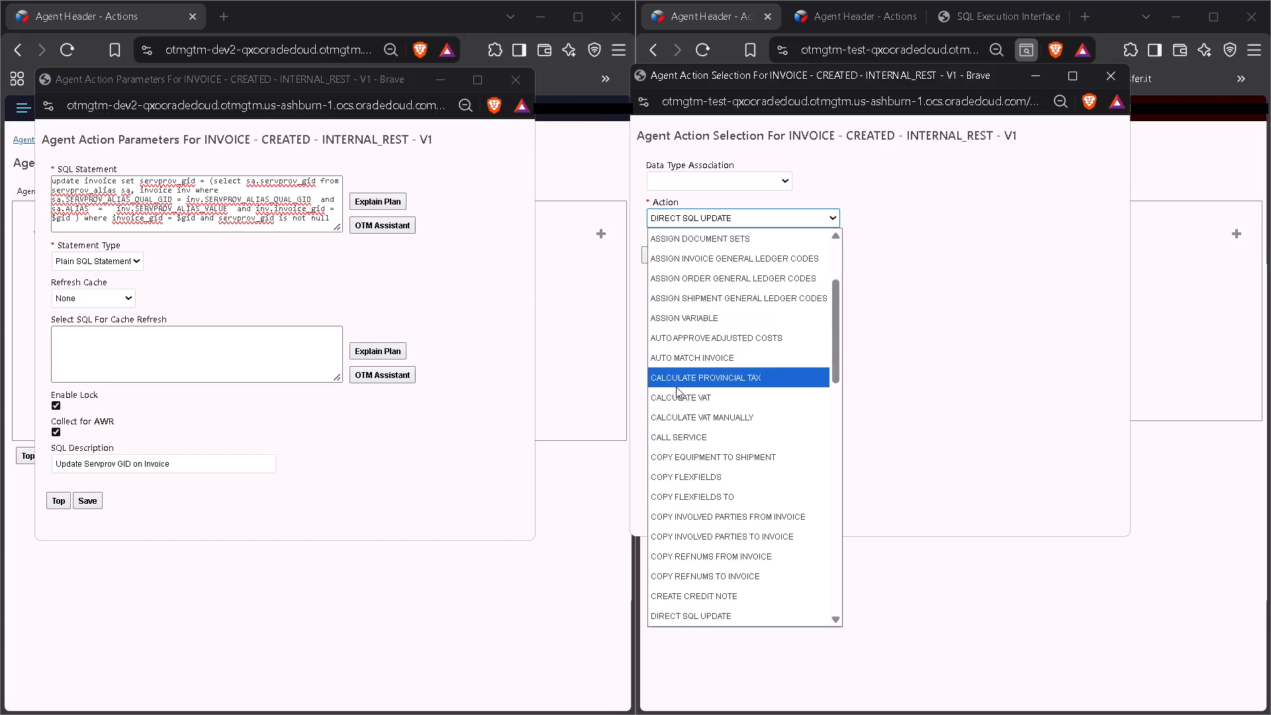
pyautogui.scroll(-1, 681, 394)
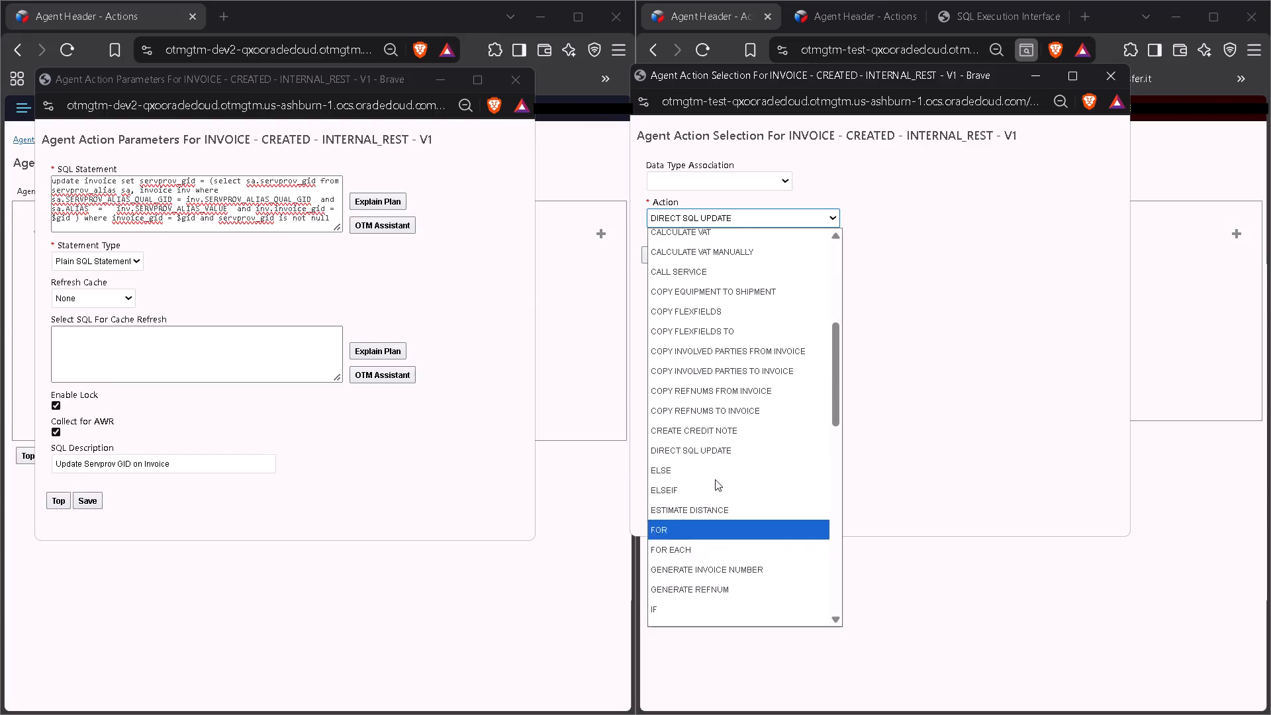
pyautogui.press('d')
pyautogui.click(708, 446)
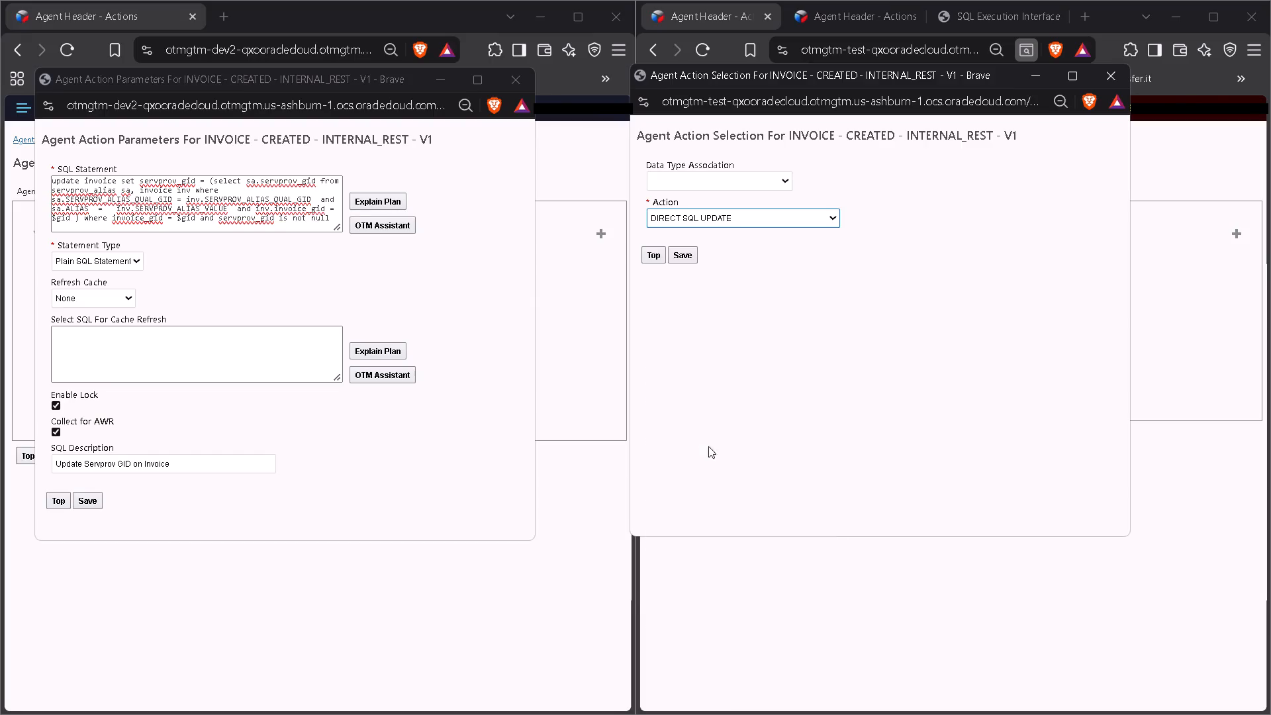
pyautogui.click(786, 322)
pyautogui.click(766, 297)
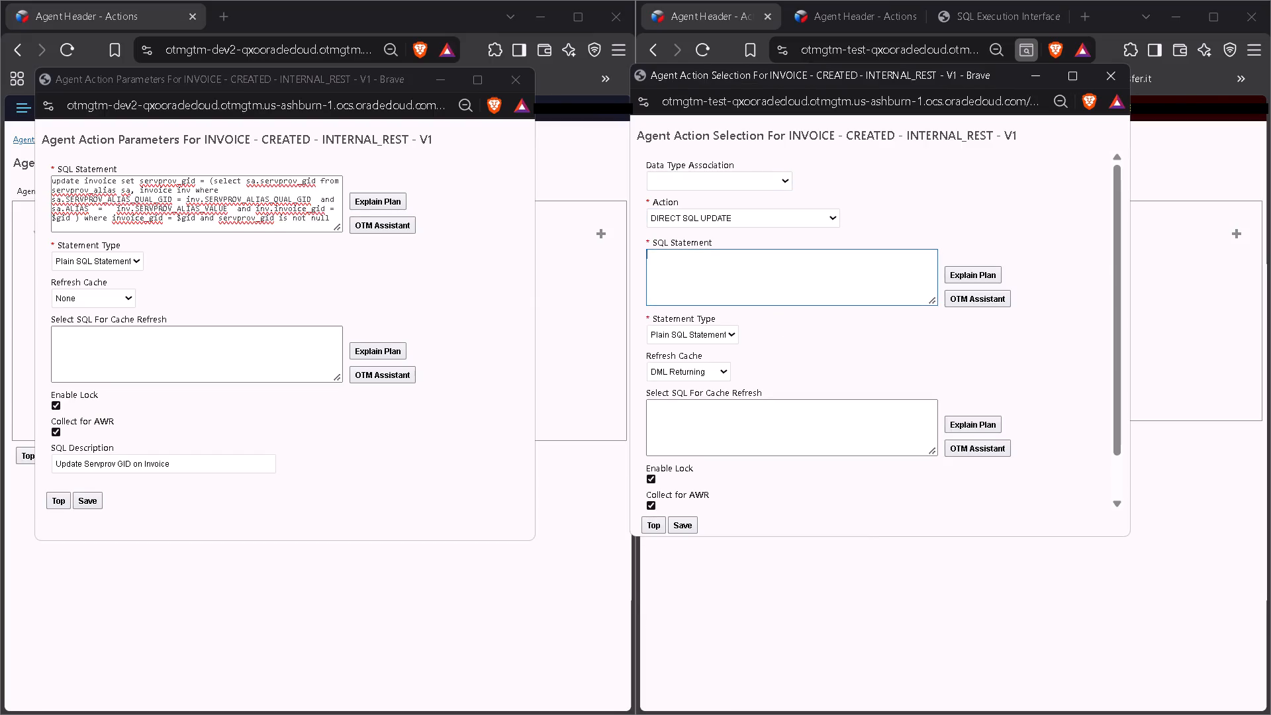
# Copy the dev2 action's full SQL statement into the SQL Statement of the new UAT action.
pyautogui.click(232, 179)
pyautogui.click(227, 201)
pyautogui.hotkey('ctrl', 'a')
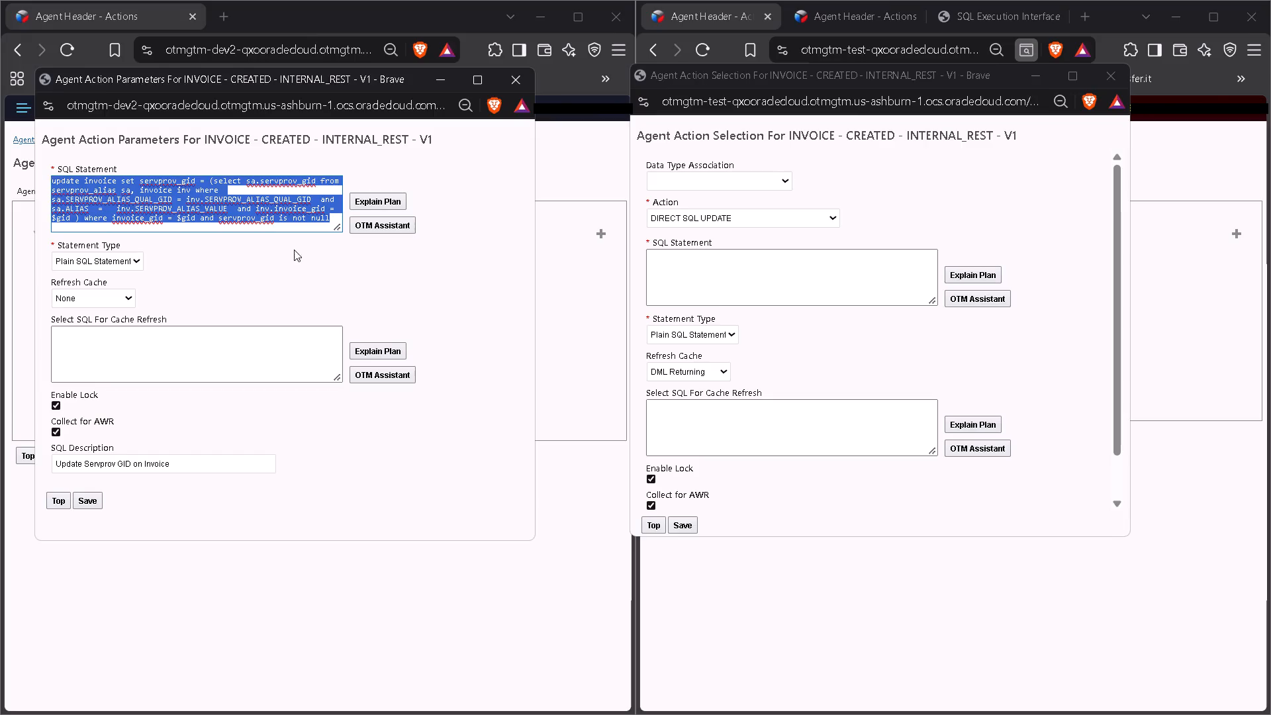
pyautogui.hotkey('ctrl', 'c')
pyautogui.hotkey('ctrl', 'c')
pyautogui.click(697, 284)
pyautogui.hotkey('ctrl', 'v')
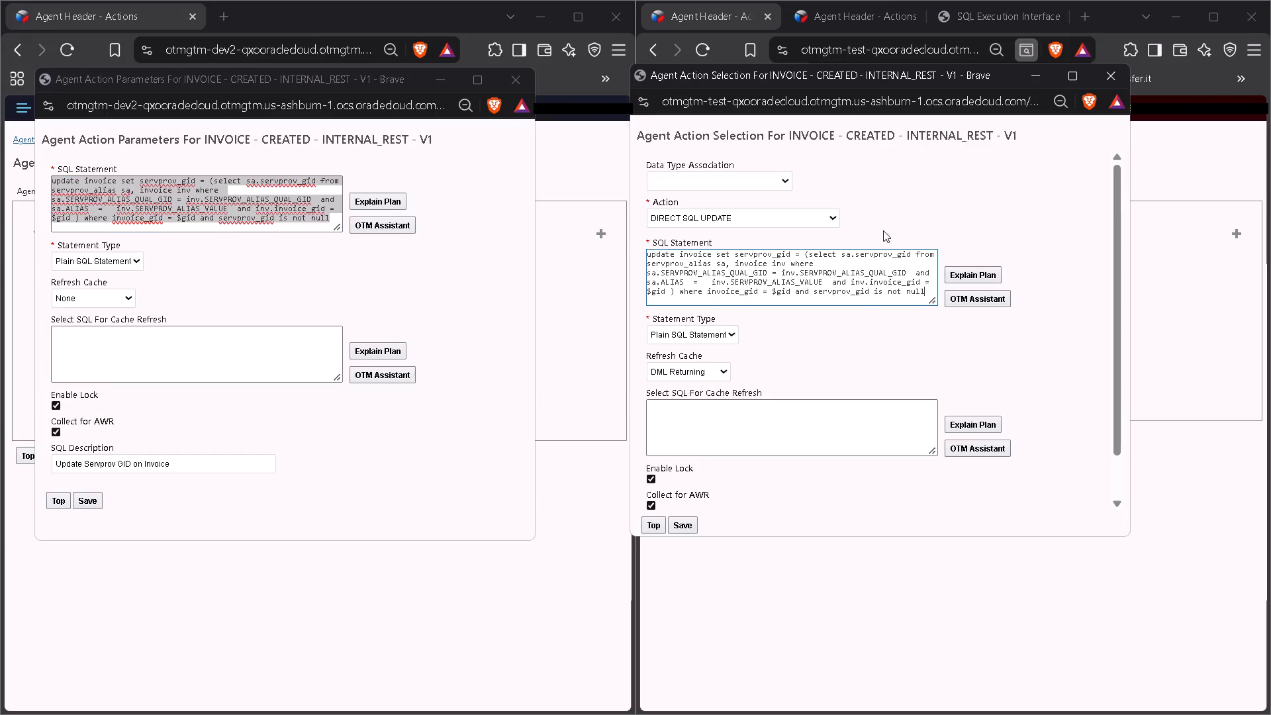
pyautogui.click(960, 206)
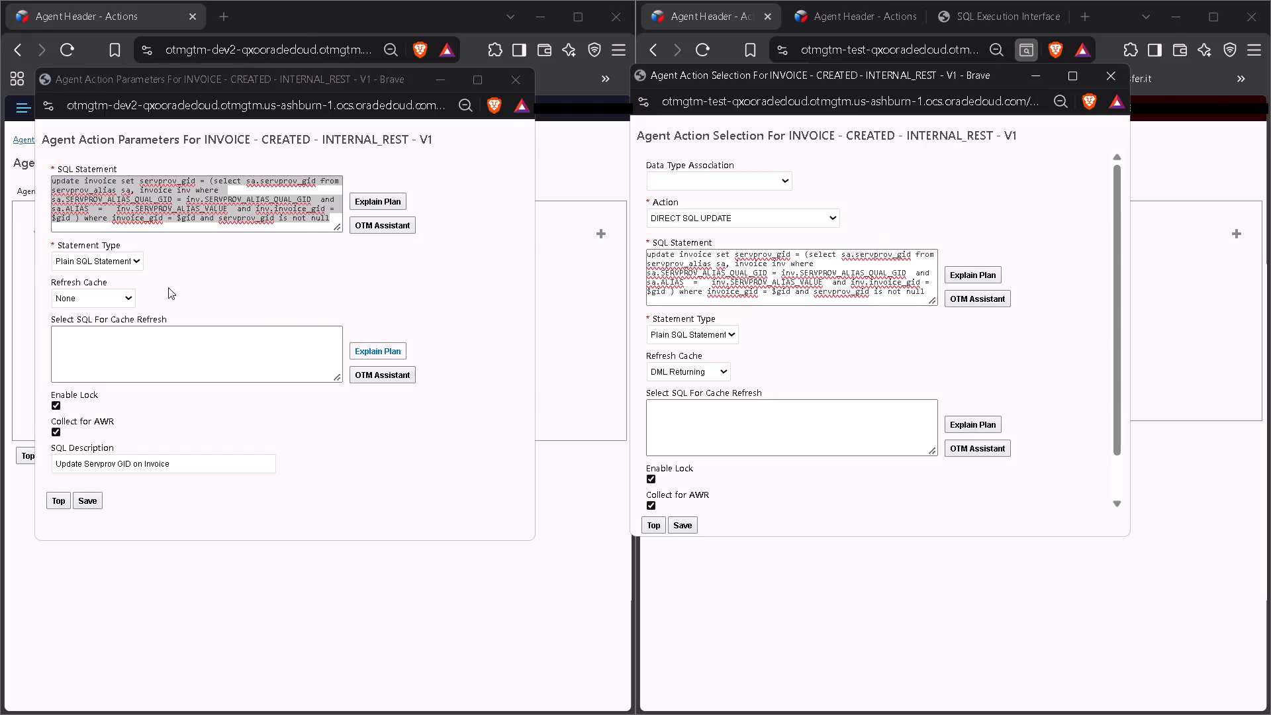
# Set Refresh Cache to None for the new UAT action.
pyautogui.click(663, 366)
pyautogui.click(664, 471)
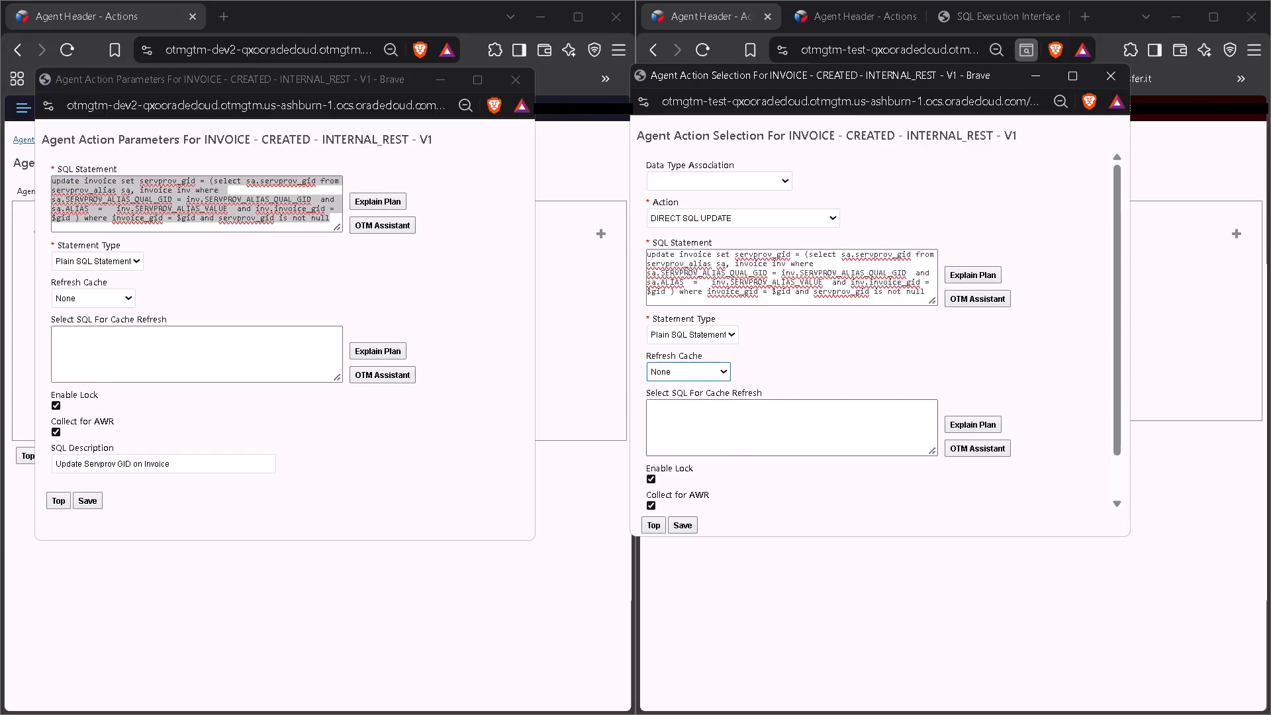
pyautogui.click(823, 349)
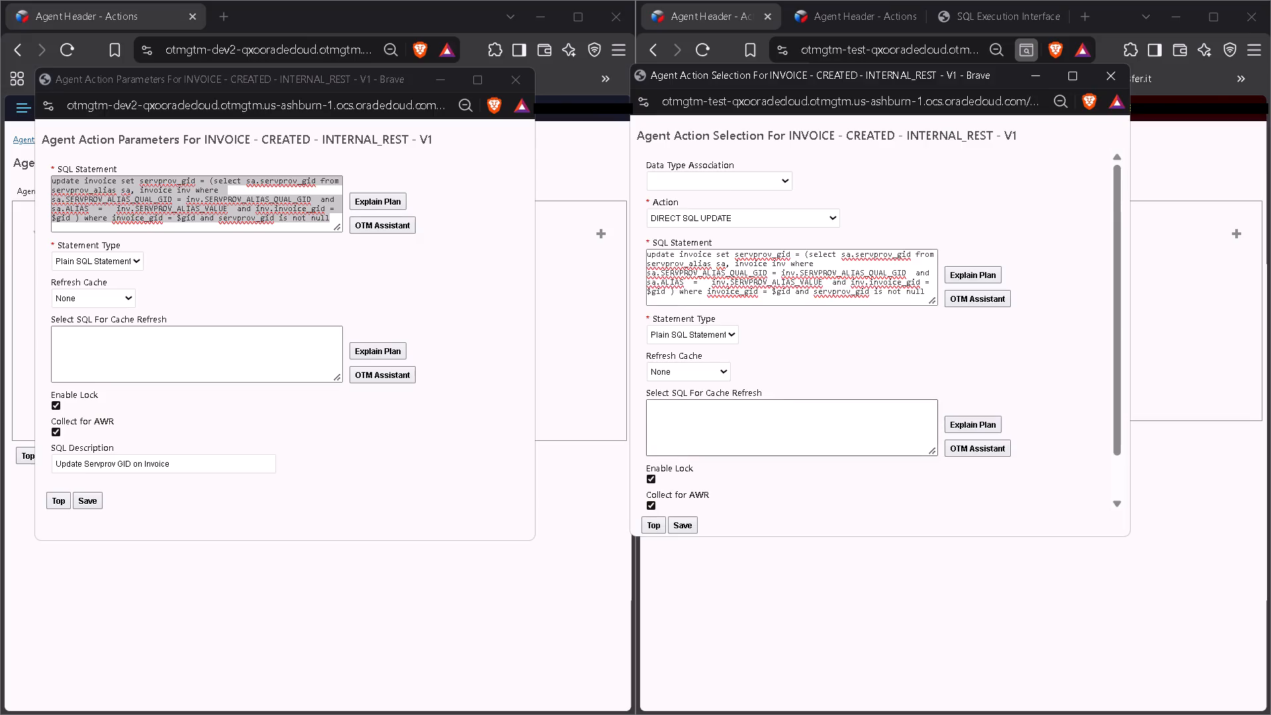
# Paste the copied update statement into Select SQL For Cache Refresh of the new UAT action.
pyautogui.scroll(-1, 777, 432)
pyautogui.click(749, 373)
pyautogui.hotkey('ctrl', 'v')
pyautogui.scroll(-3, 752, 374)
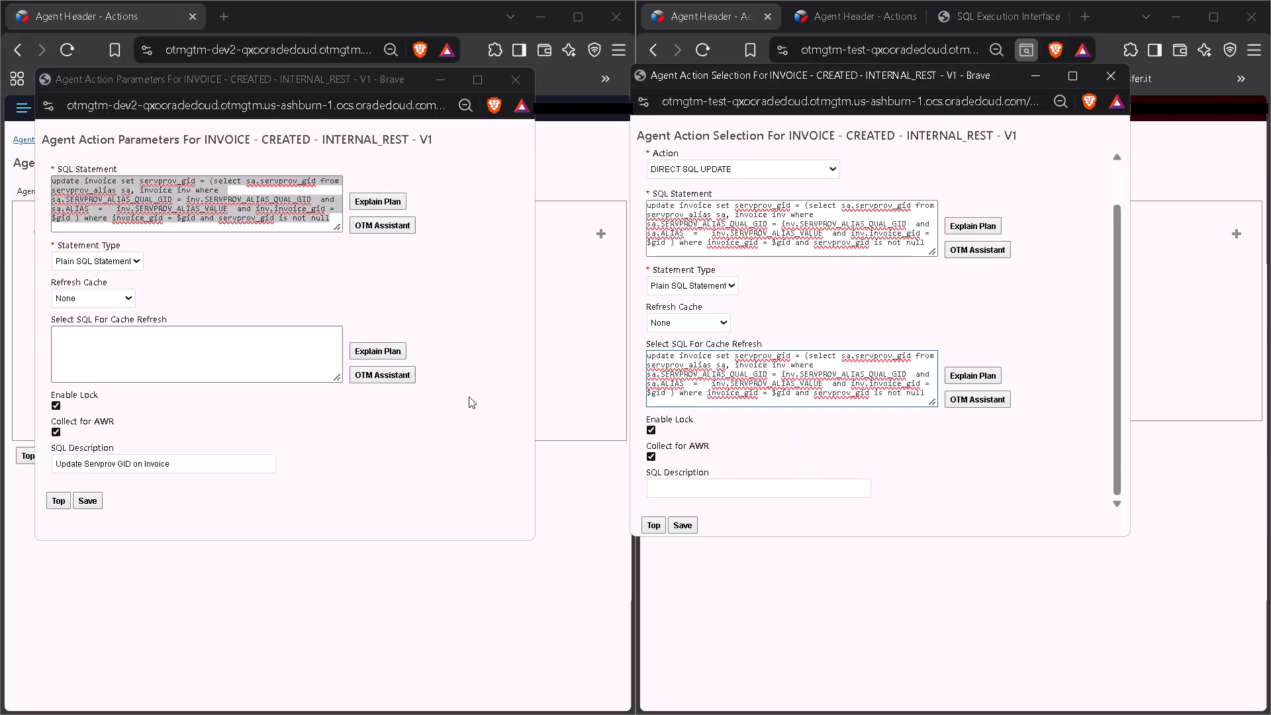
# Copy the dev2 SQL description, Update Servprov GID on Invoice, into the new UAT action's SQL Description.
pyautogui.scroll(-2, 212, 330)
pyautogui.tripleClick(199, 462)
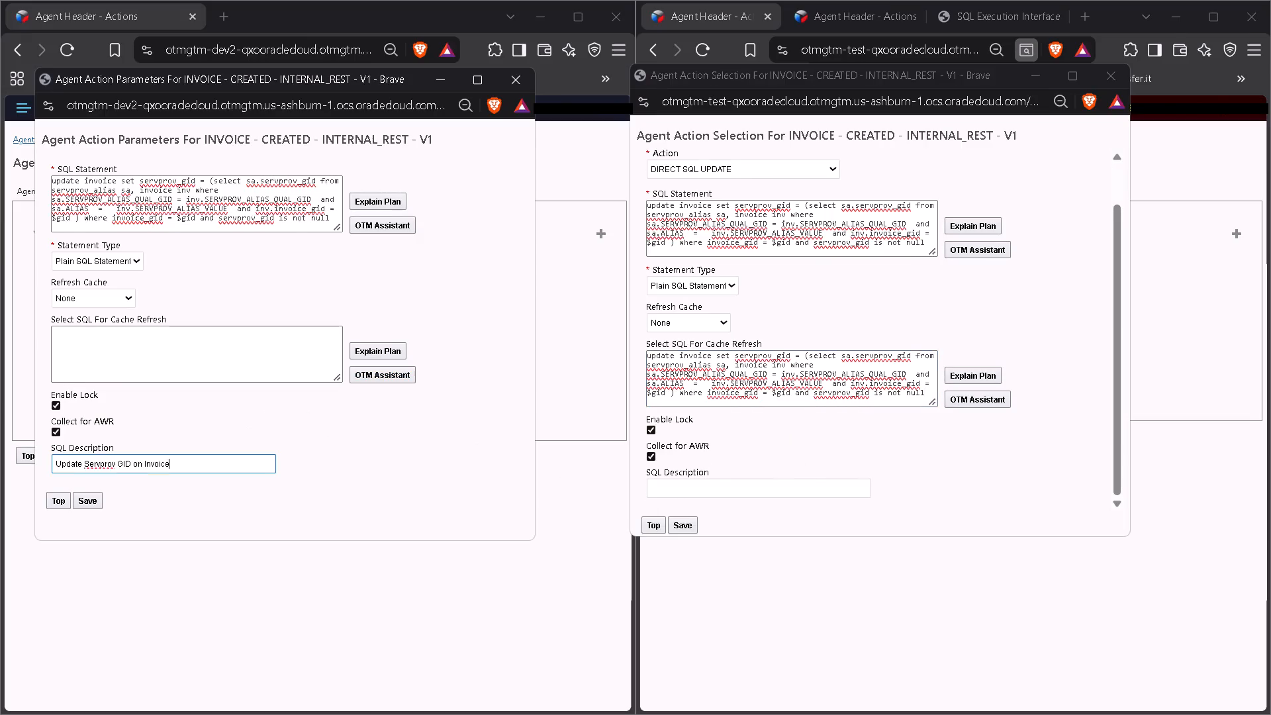
pyautogui.hotkey('ctrl', 'c')
pyautogui.click(708, 481)
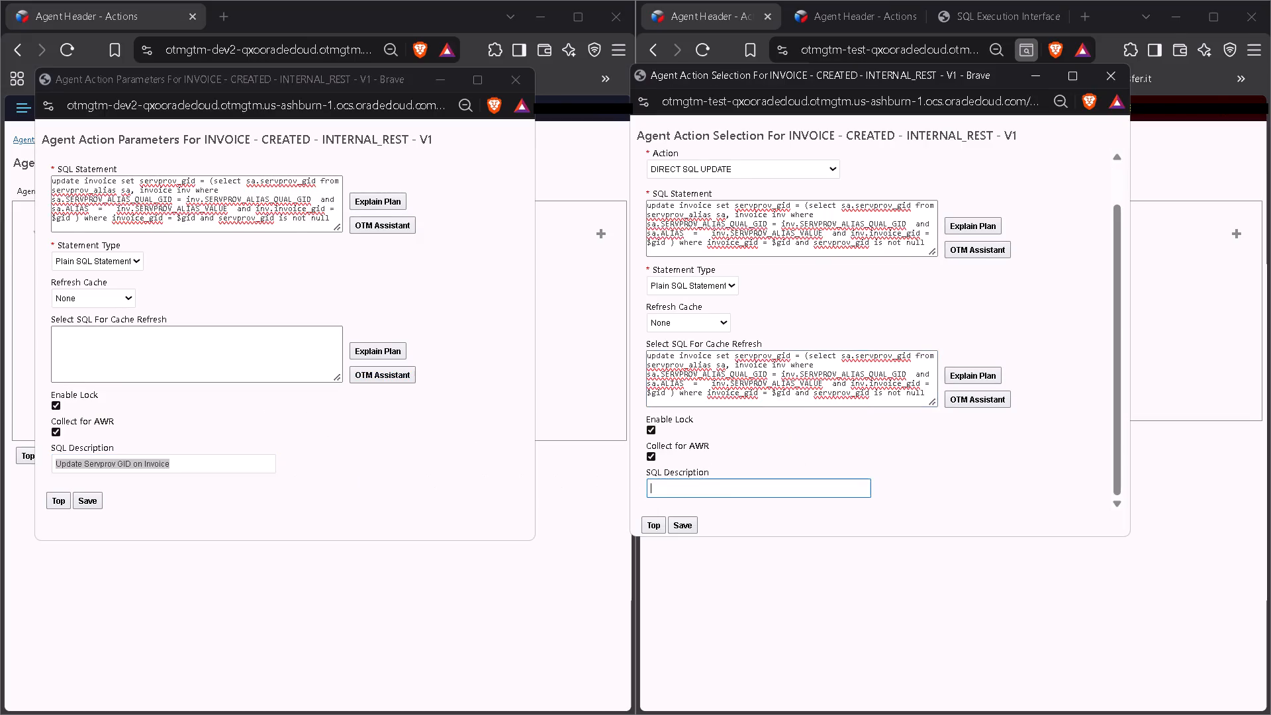
pyautogui.hotkey('ctrl', 'v')
pyautogui.click(1012, 495)
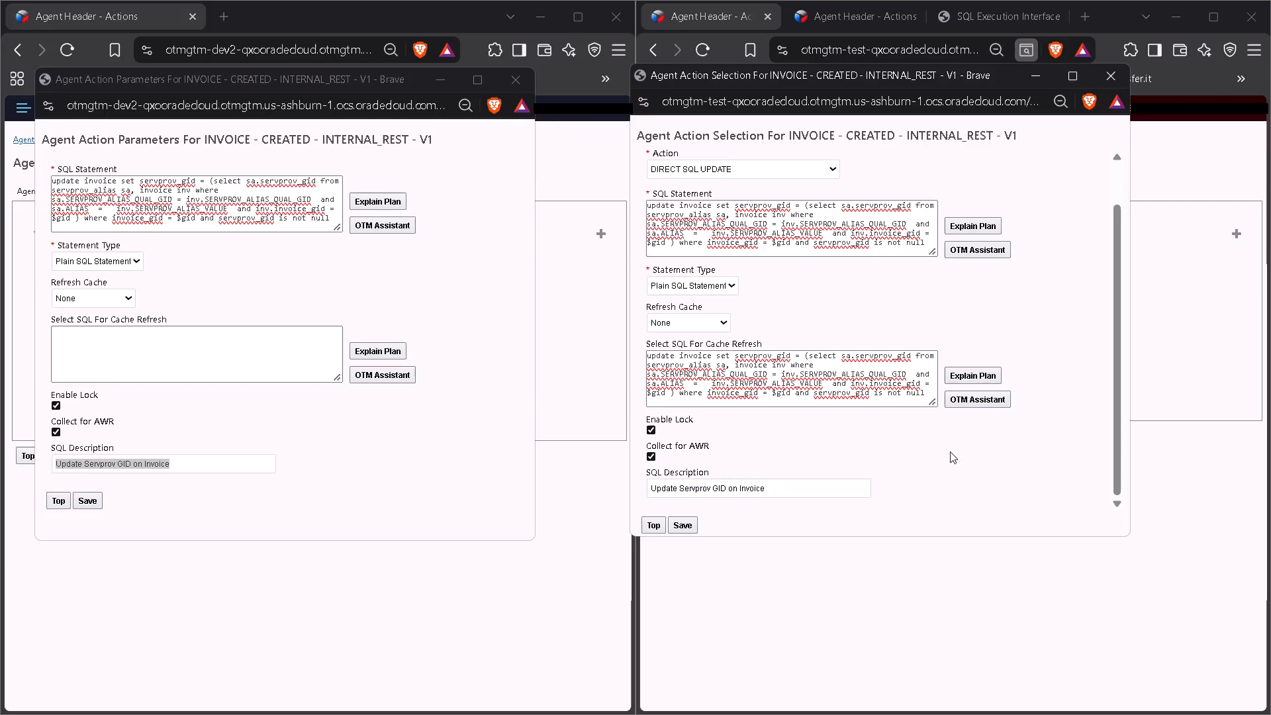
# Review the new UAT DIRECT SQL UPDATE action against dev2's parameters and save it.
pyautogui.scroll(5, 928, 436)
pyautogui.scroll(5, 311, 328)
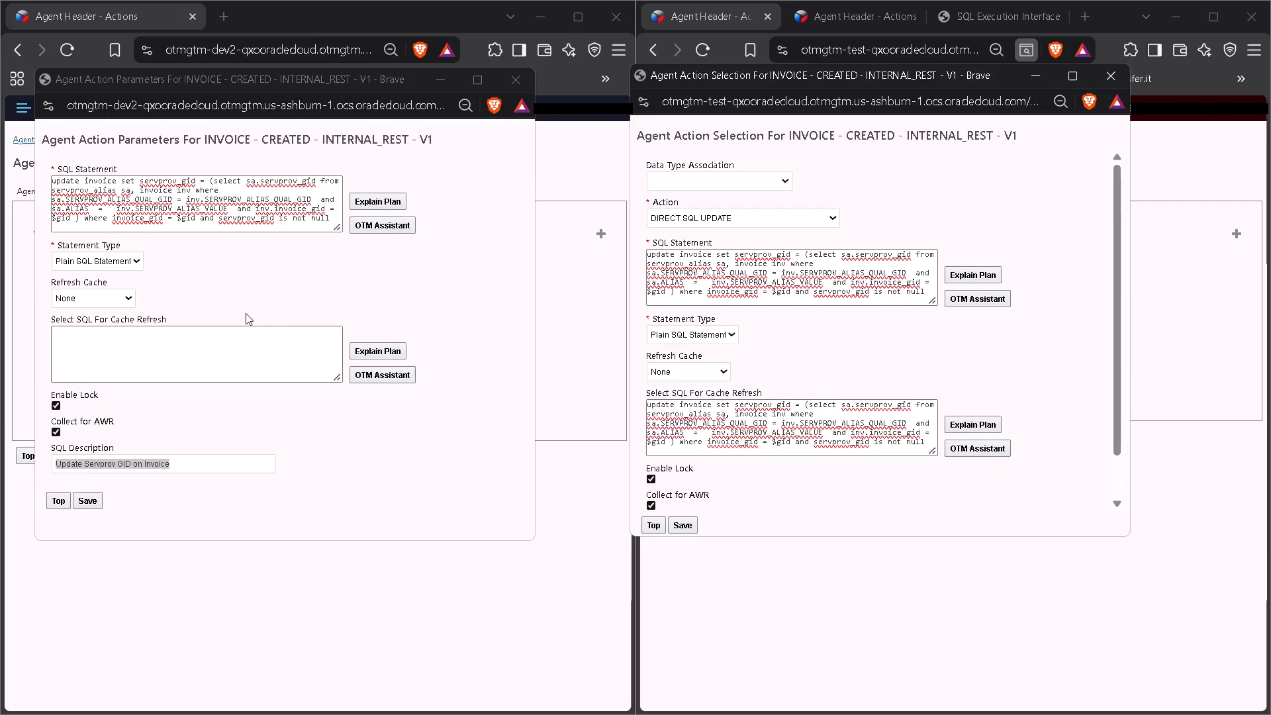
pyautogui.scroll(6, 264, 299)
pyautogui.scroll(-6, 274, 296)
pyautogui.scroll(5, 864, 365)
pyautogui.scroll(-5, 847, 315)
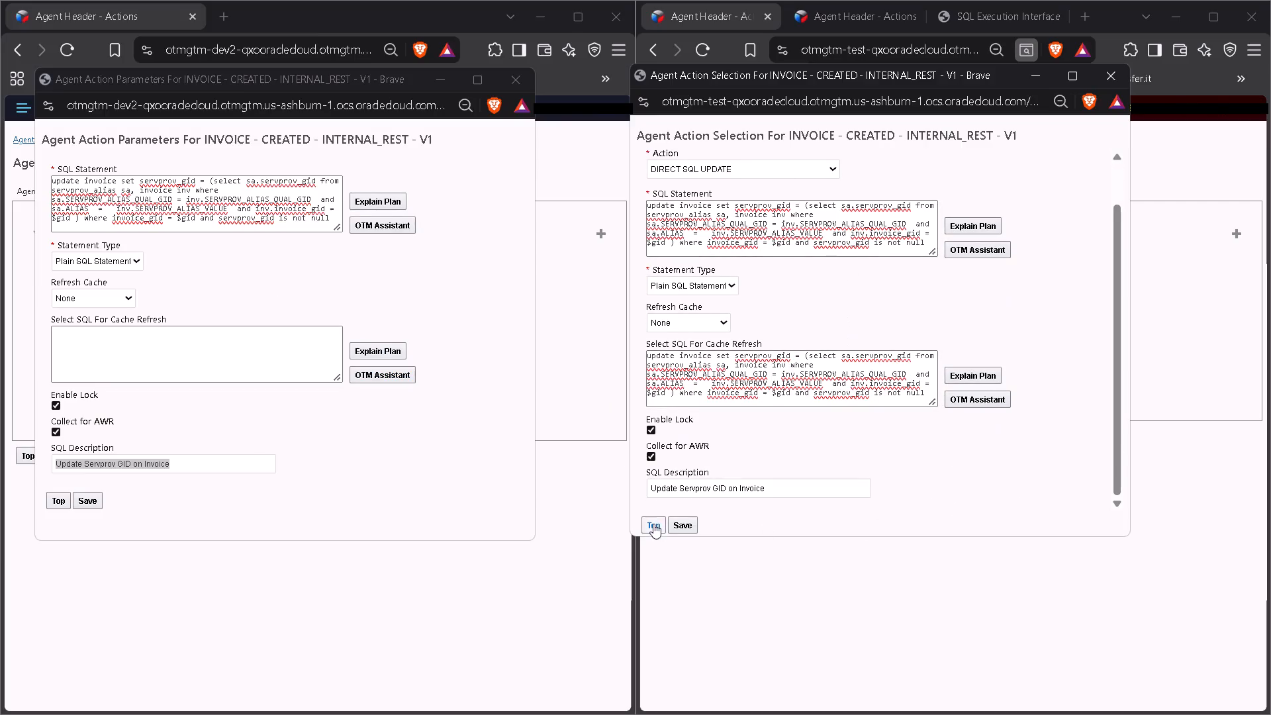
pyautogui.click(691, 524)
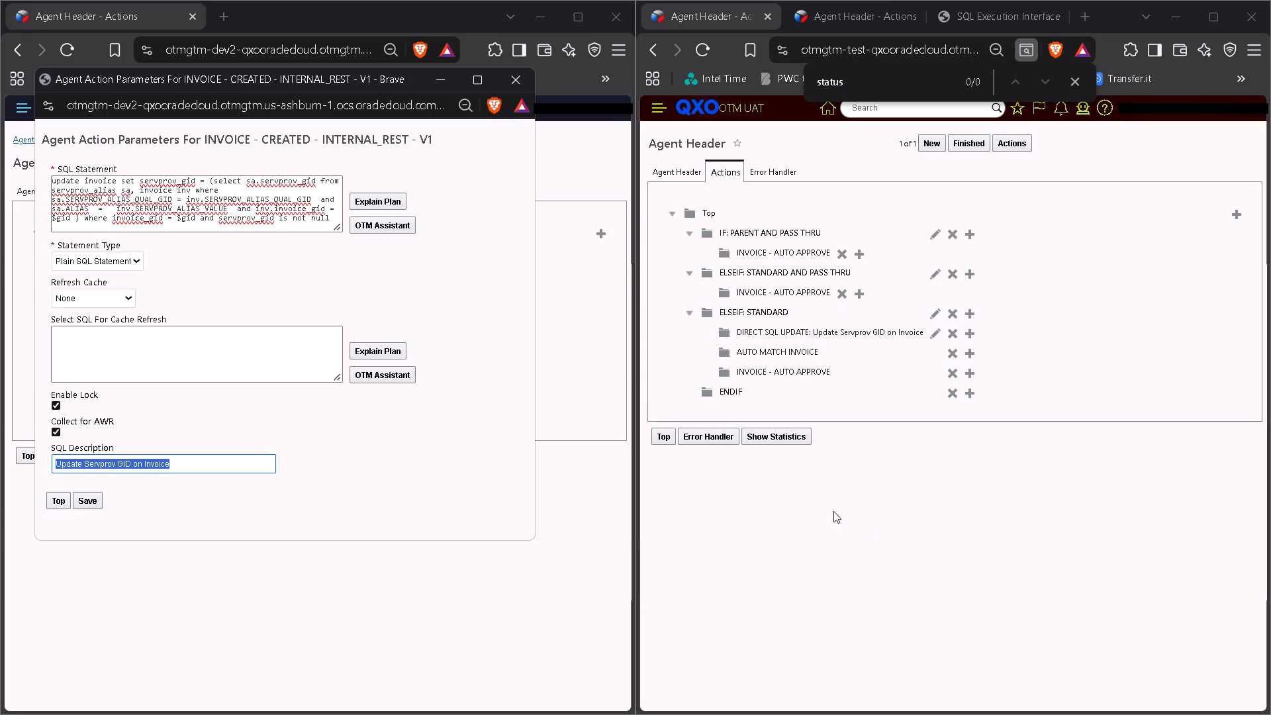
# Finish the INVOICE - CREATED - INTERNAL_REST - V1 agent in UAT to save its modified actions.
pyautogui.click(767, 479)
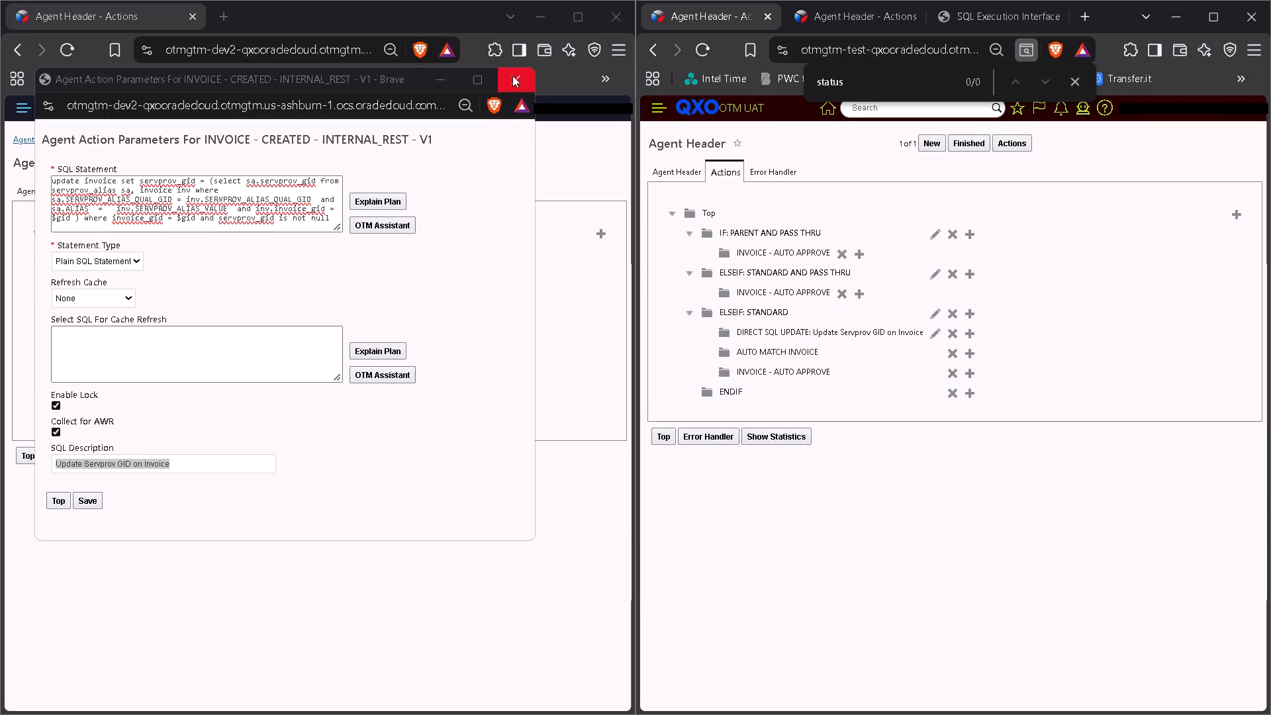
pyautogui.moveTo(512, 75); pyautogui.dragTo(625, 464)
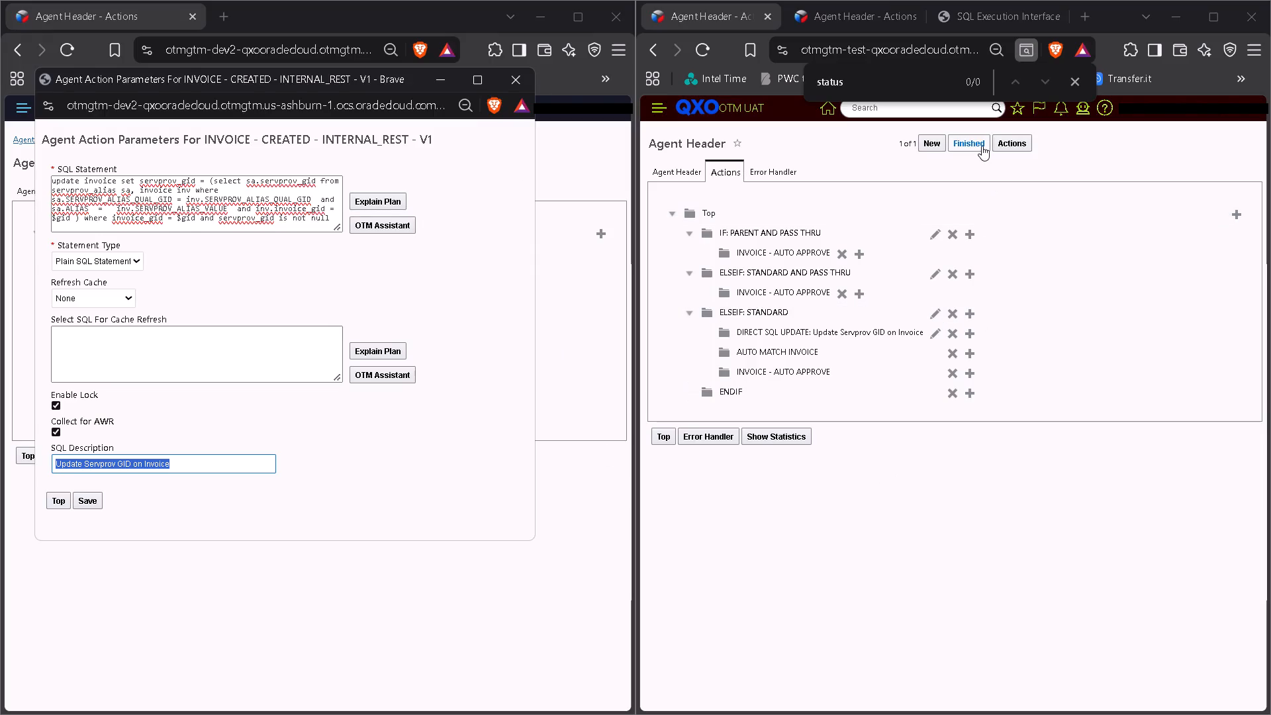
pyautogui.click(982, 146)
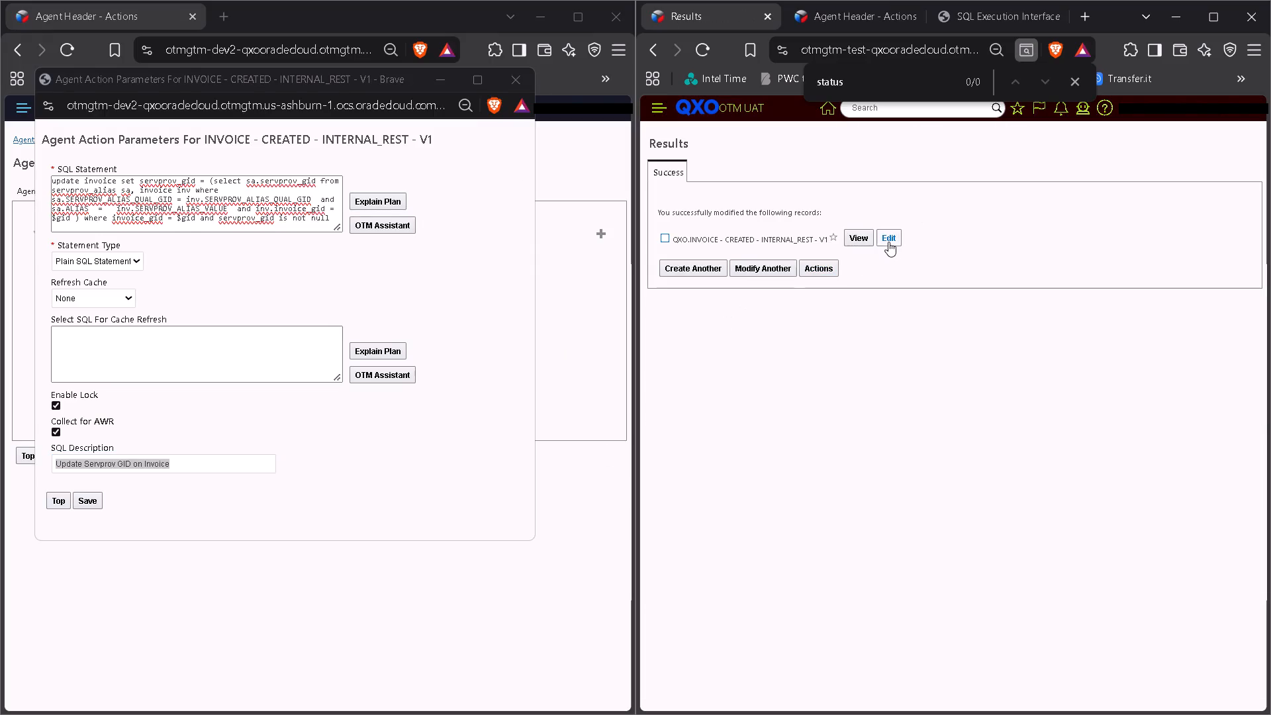
# Reopen the UAT agent's actions and check the parameters of DIRECT SQL UPDATE: Update Servprov GID on Invoice against dev2.
pyautogui.click(888, 240)
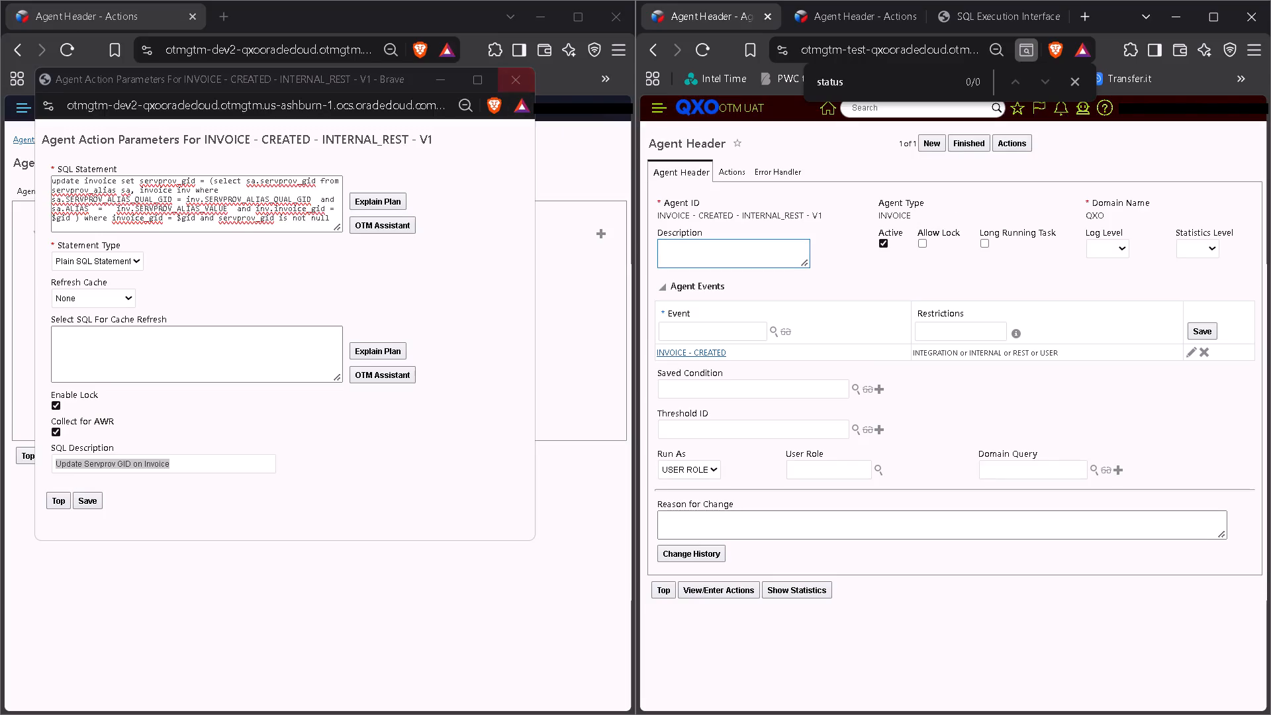
pyautogui.click(731, 175)
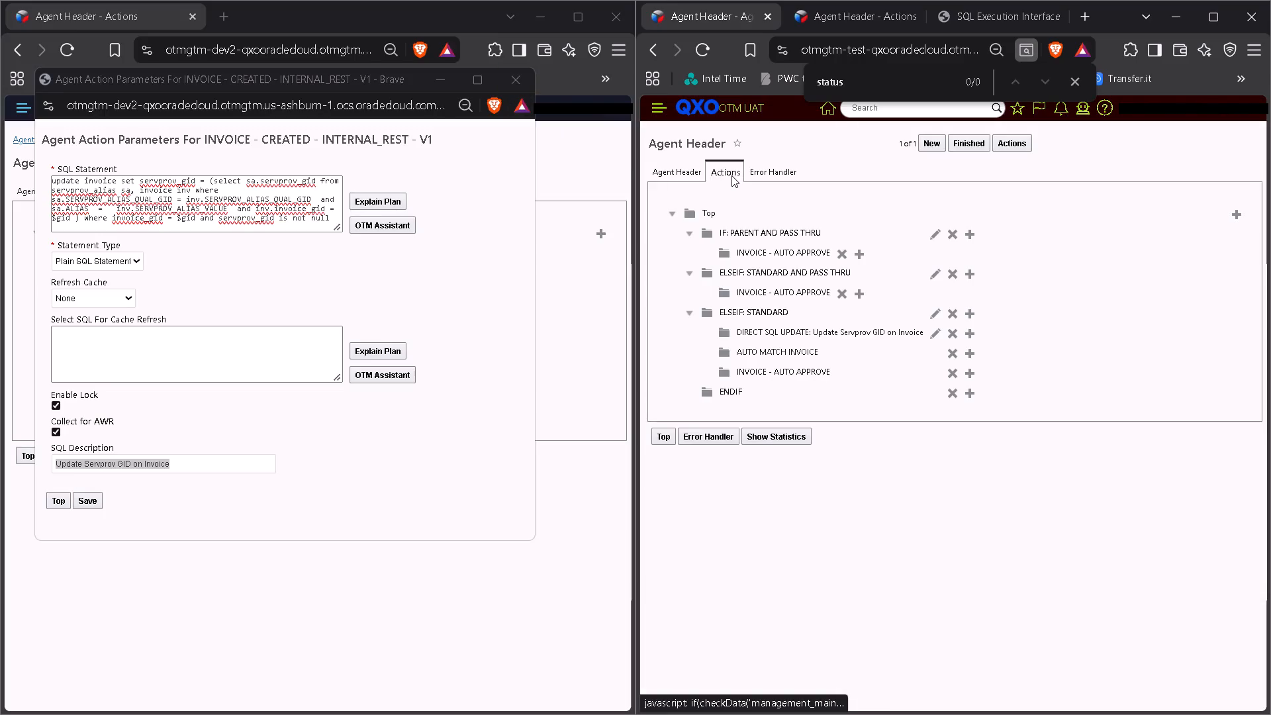
pyautogui.click(941, 572)
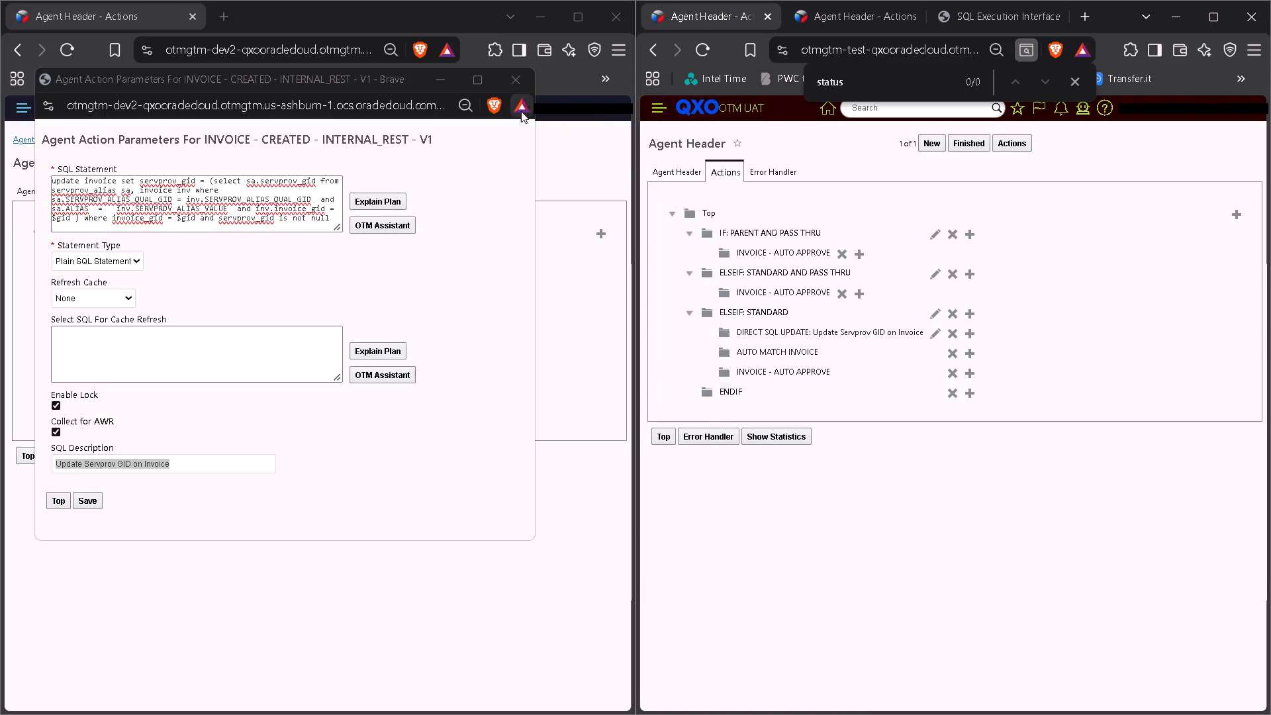
pyautogui.click(931, 338)
pyautogui.moveTo(265, 11); pyautogui.dragTo(761, 116)
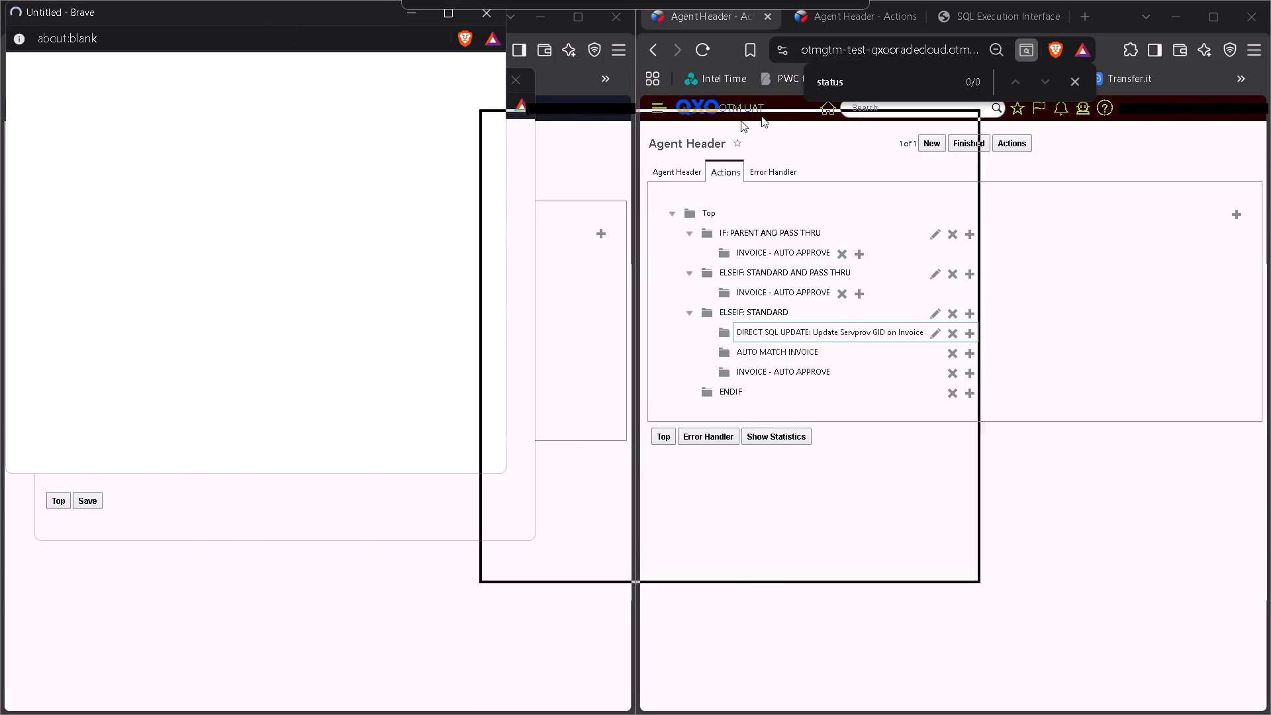
pyautogui.moveTo(761, 116); pyautogui.dragTo(959, 64)
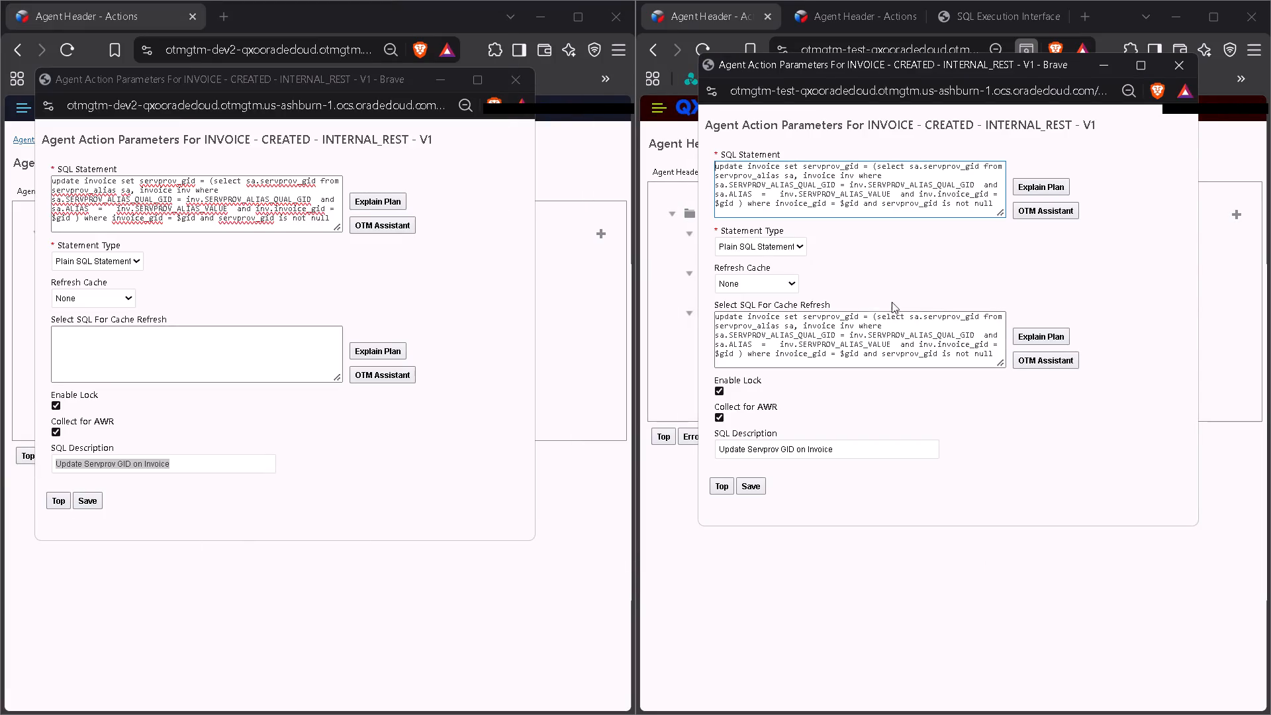
pyautogui.click(884, 273)
pyautogui.scroll(9, 884, 288)
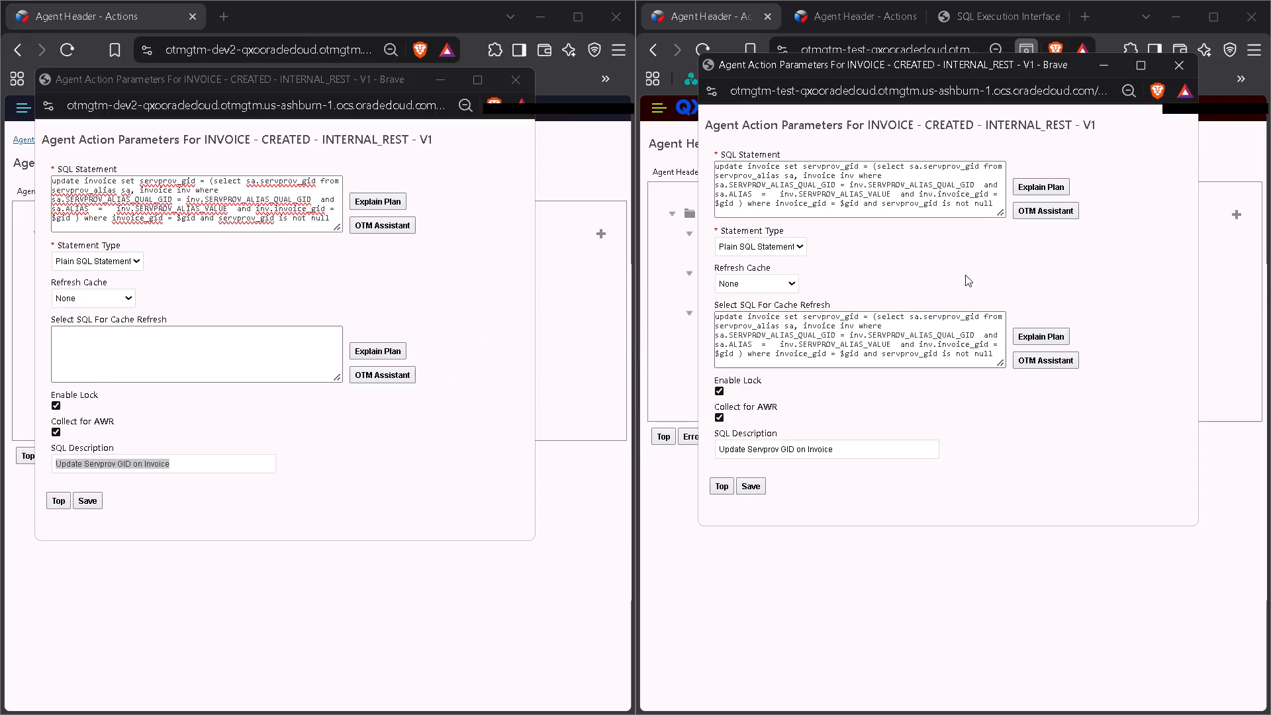
pyautogui.click(1178, 68)
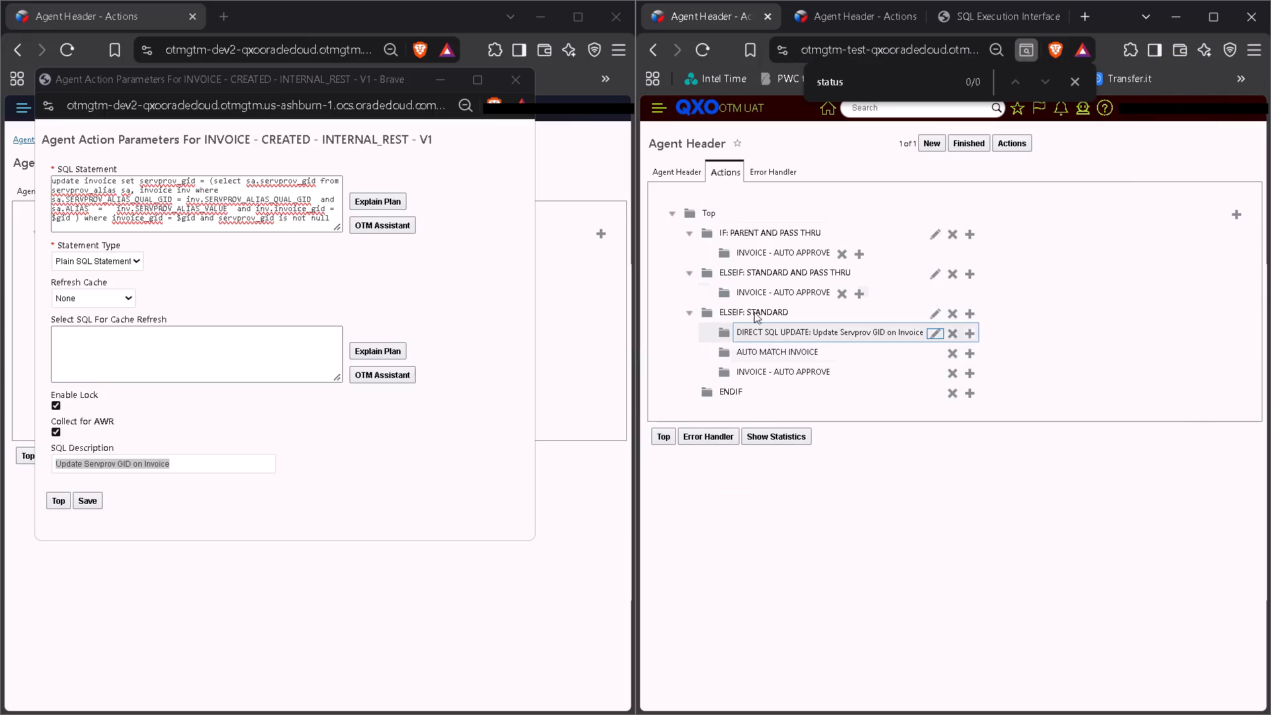
# Compare the action order under ELSEIF: STANDARD in dev2 and UAT, and reopen dev2's DIRECT SQL UPDATE parameters.
pyautogui.click(521, 86)
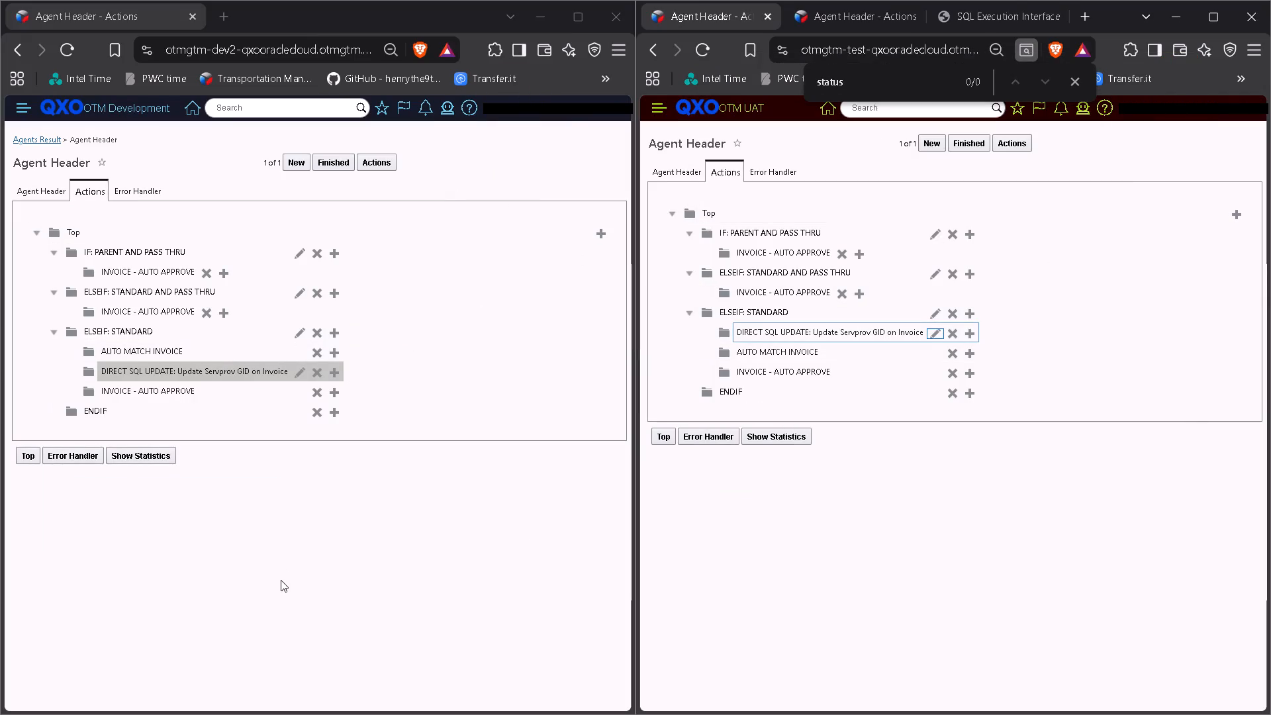
pyautogui.click(281, 580)
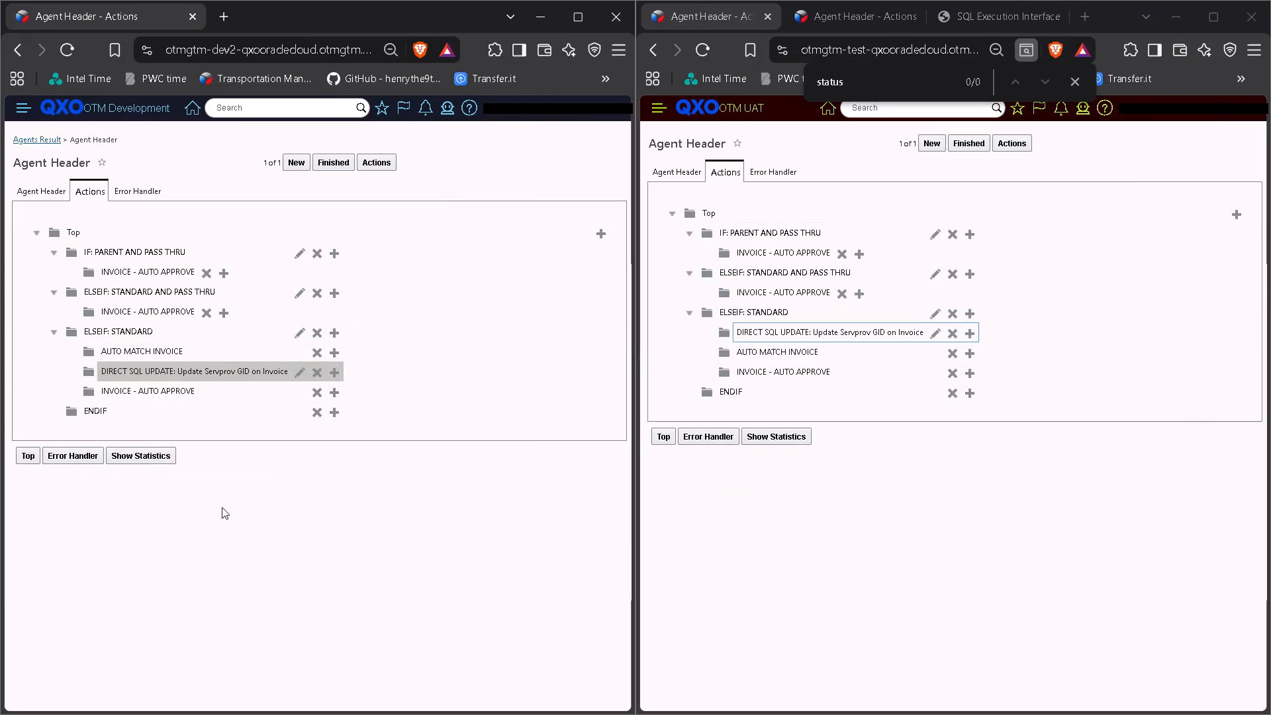
pyautogui.click(261, 563)
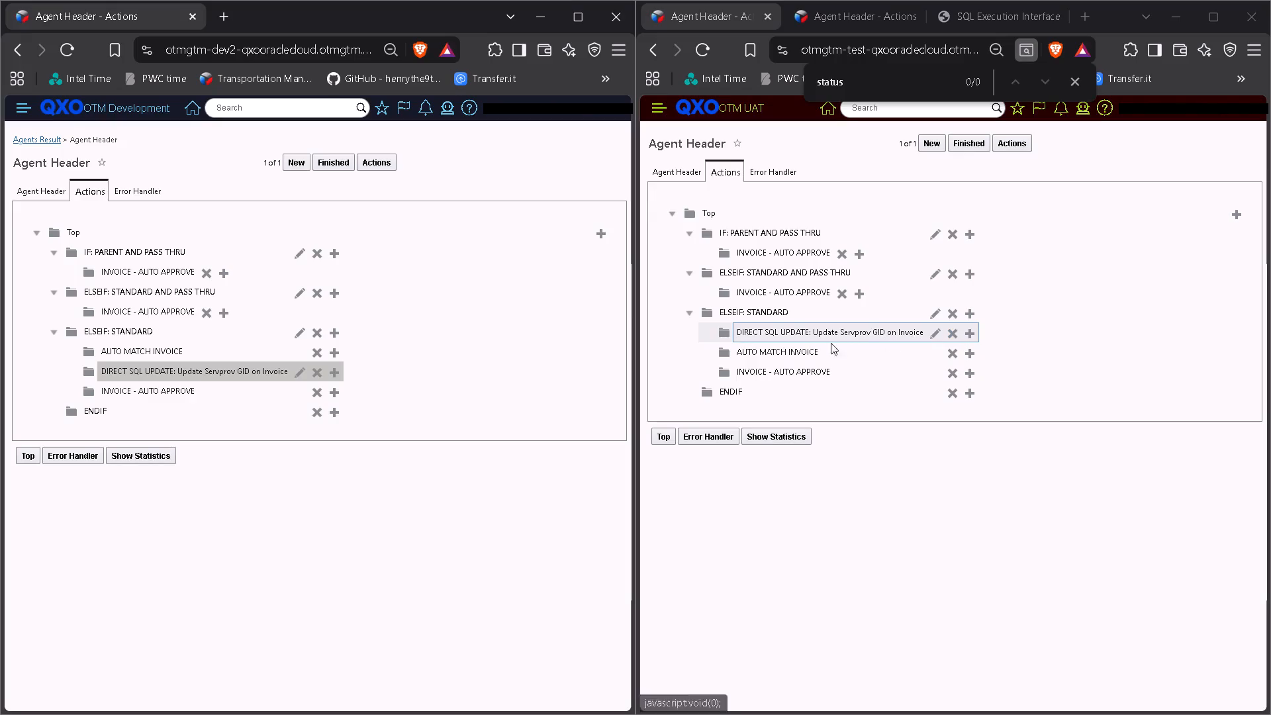
pyautogui.click(299, 375)
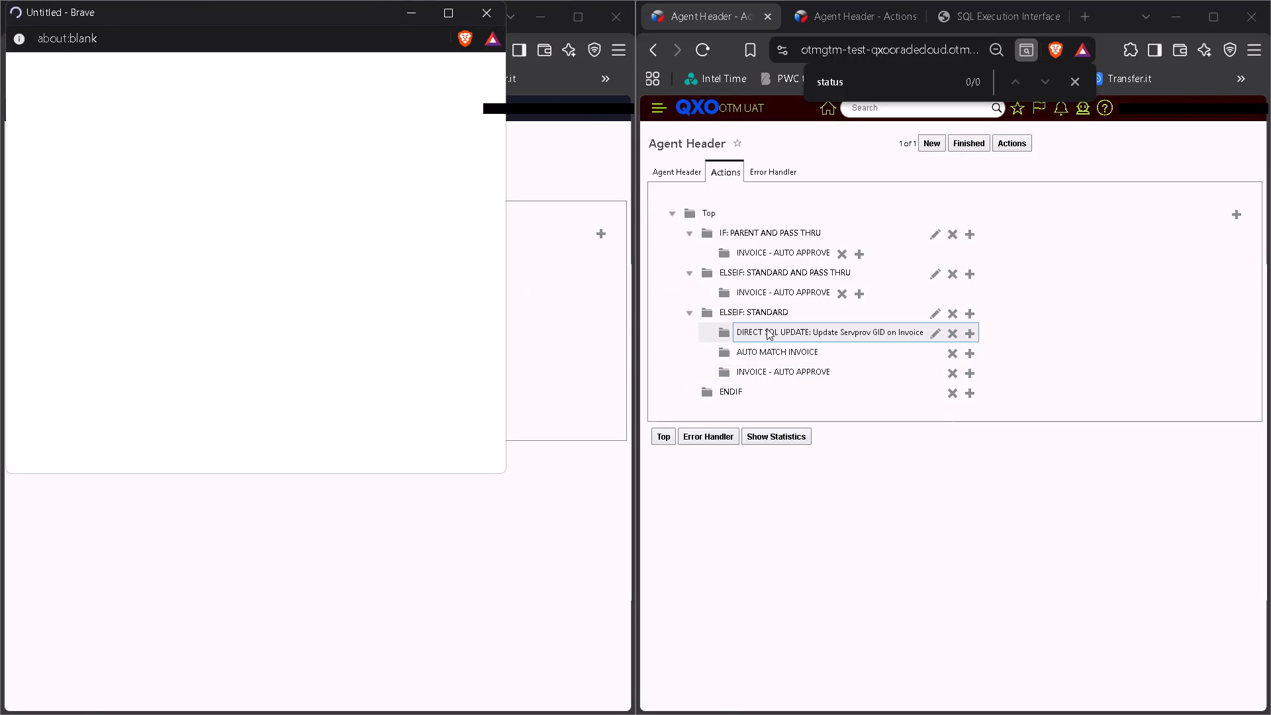
# Delete the DIRECT SQL UPDATE action under ELSEIF: STANDARD from the UAT agent.
pyautogui.click(952, 334)
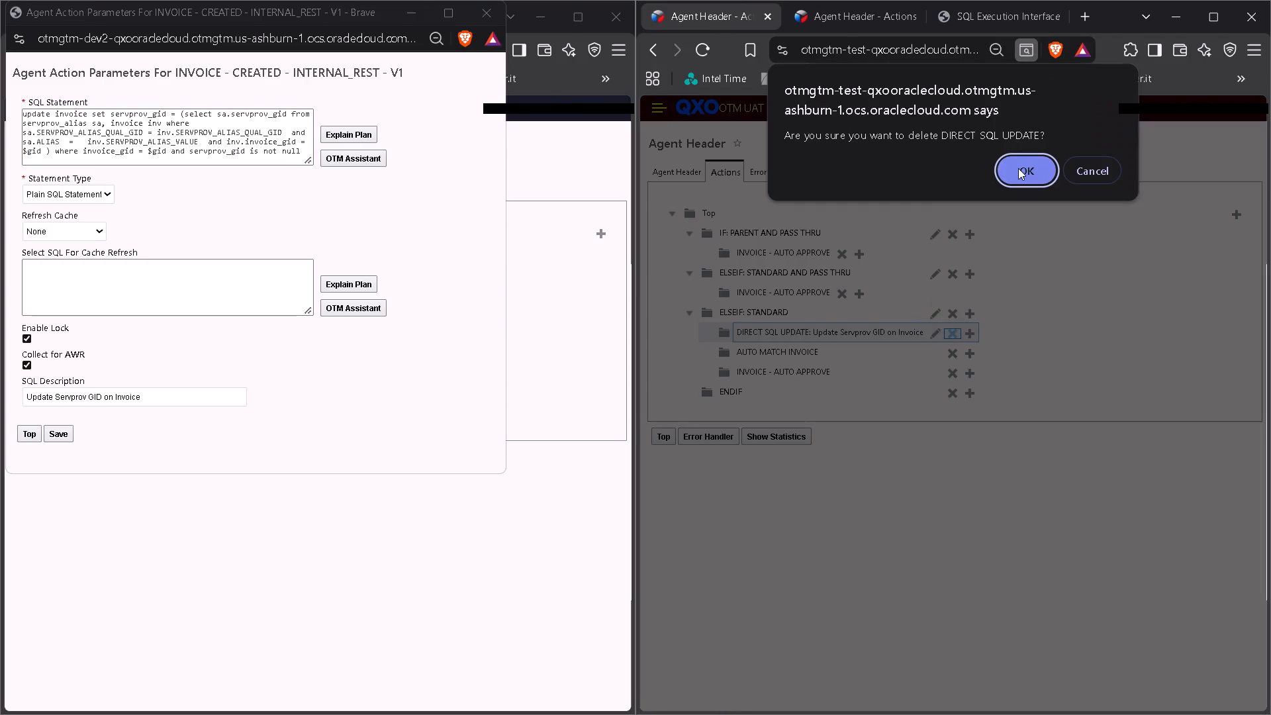
pyautogui.click(1018, 168)
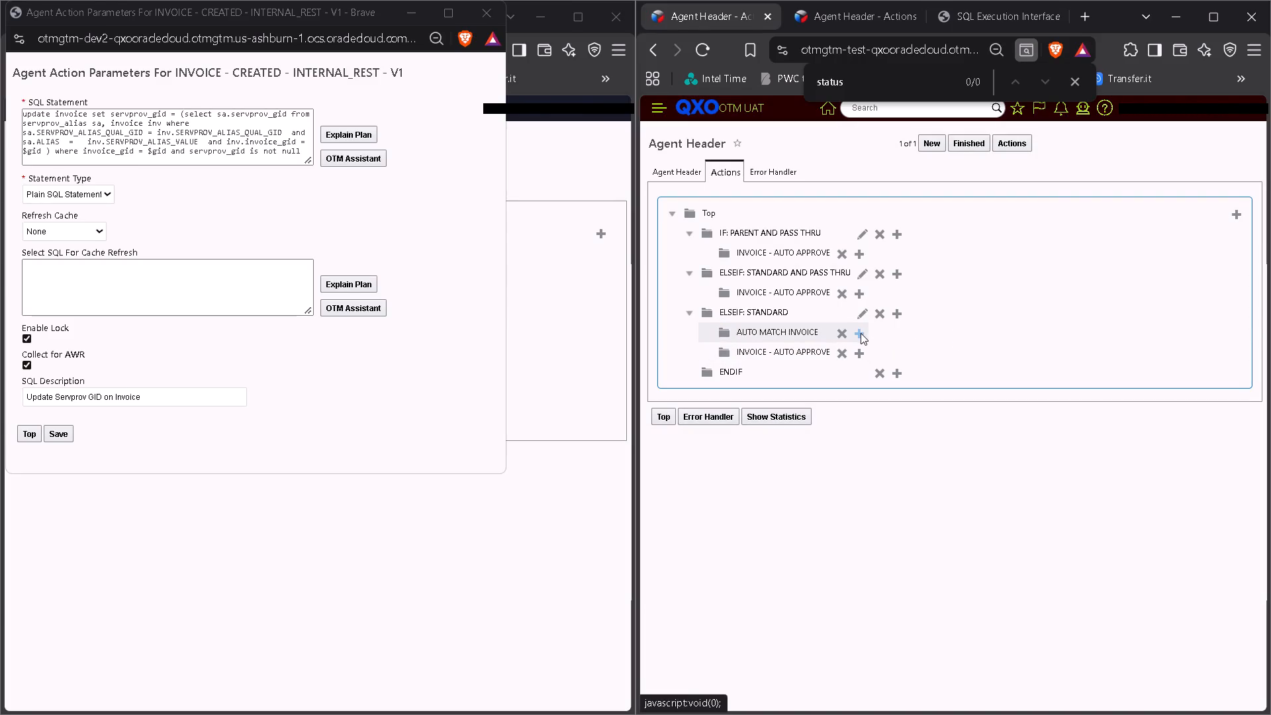
# Add a DIRECT SQL UPDATE action after AUTO MATCH INVOICE under UAT's ELSEIF: STANDARD, and copy dev2's full SQL statement.
pyautogui.click(860, 333)
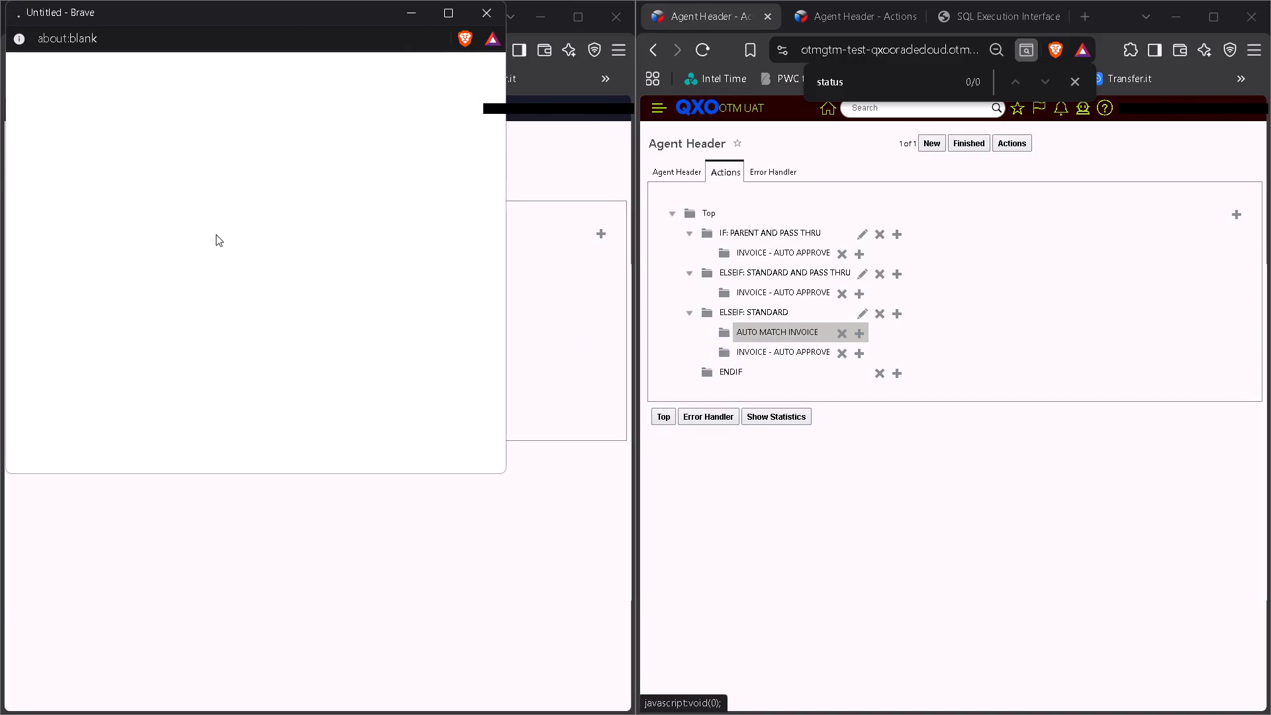
pyautogui.moveTo(134, 0); pyautogui.dragTo(390, 1)
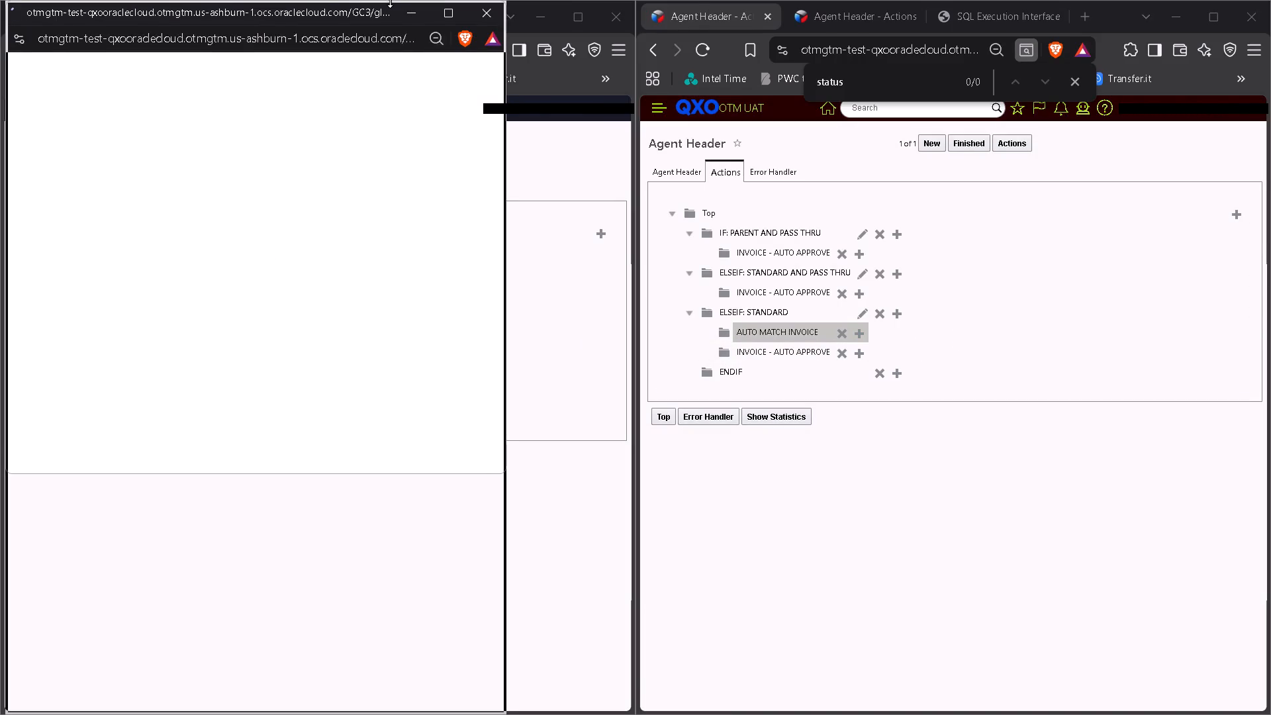
pyautogui.moveTo(390, 1); pyautogui.dragTo(377, 22)
pyautogui.moveTo(181, 41); pyautogui.dragTo(863, 79)
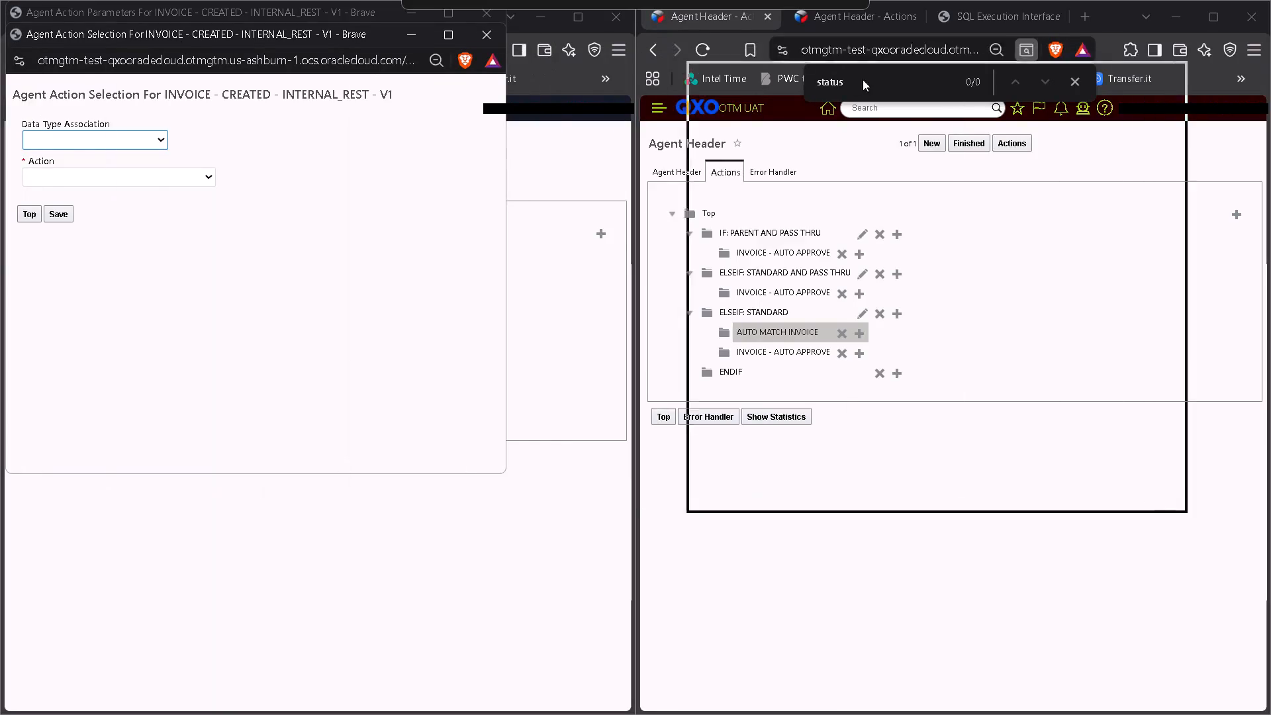
pyautogui.moveTo(863, 79); pyautogui.dragTo(841, 62)
pyautogui.click(160, 154)
pyautogui.hotkey('ctrl', 'a')
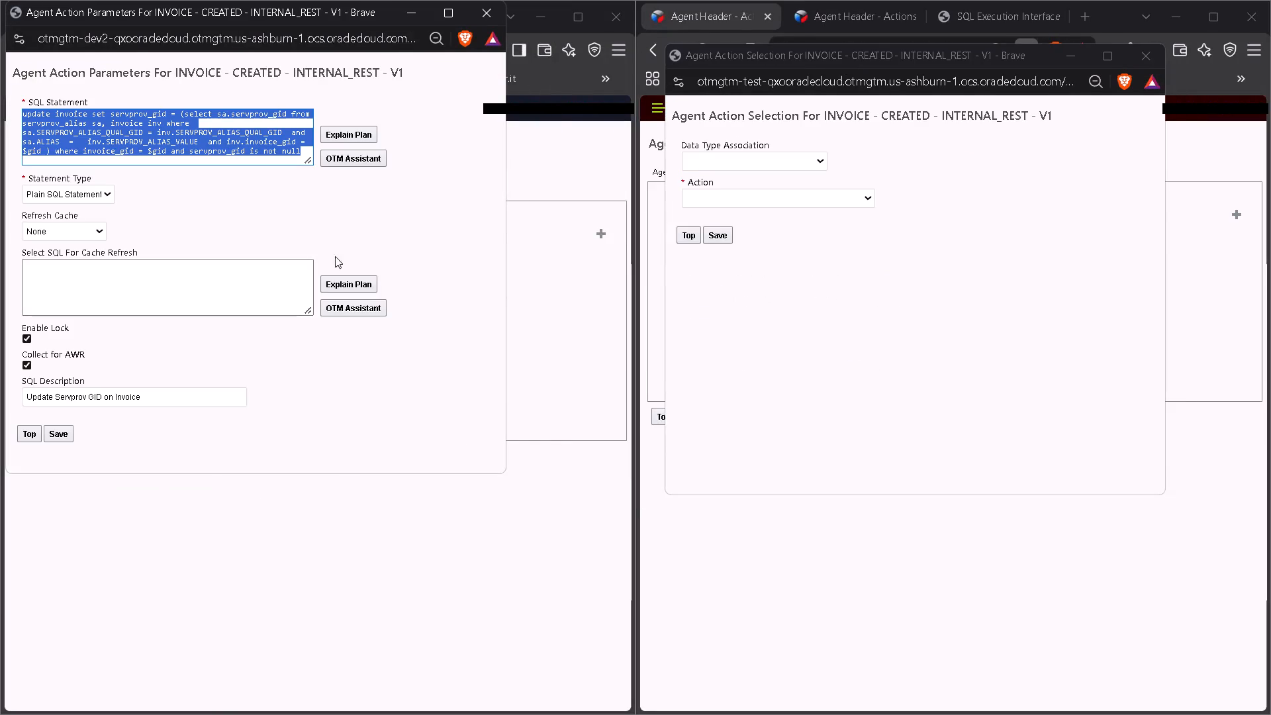
pyautogui.hotkey('ctrl', 'c')
pyautogui.click(748, 210)
pyautogui.click(745, 199)
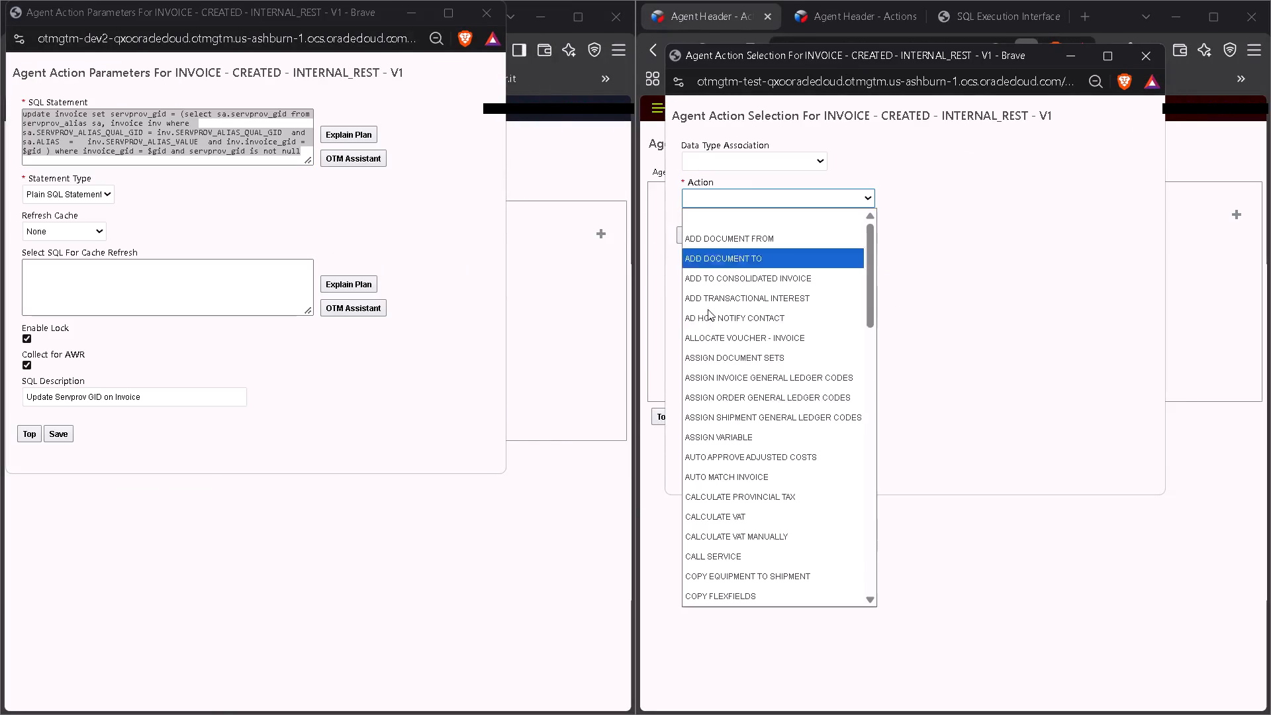
pyautogui.press('d')
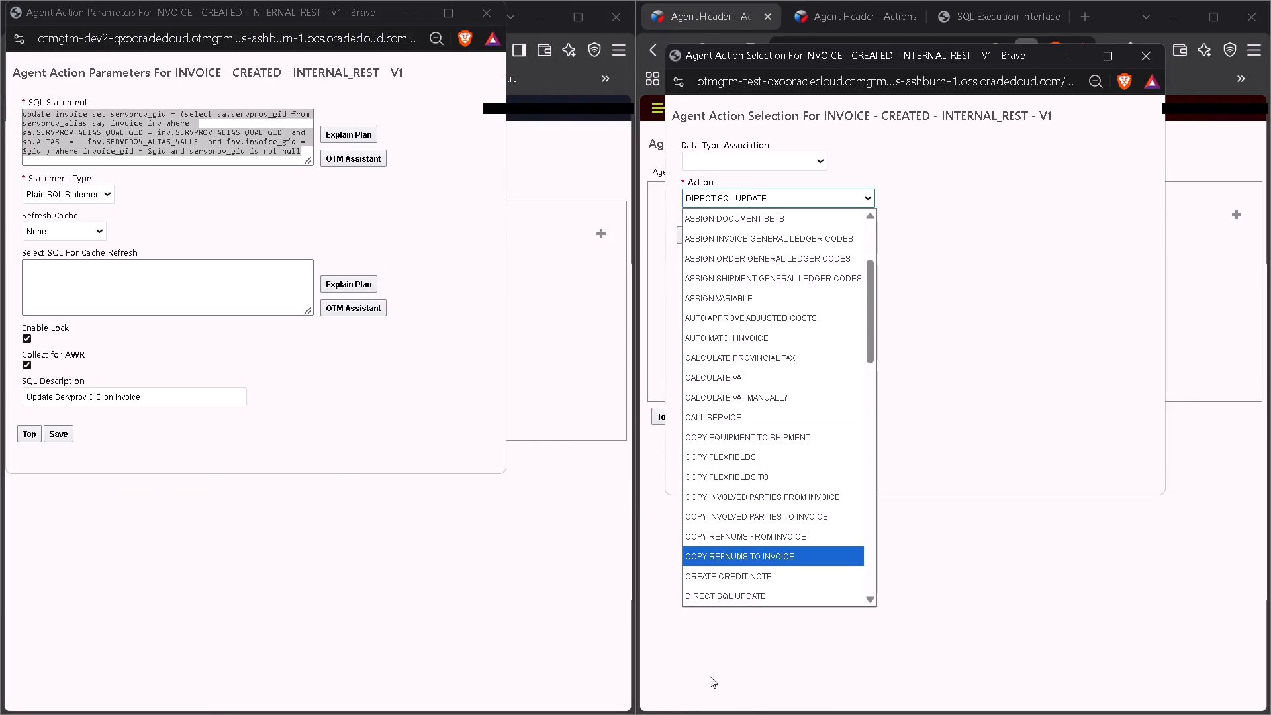
pyautogui.click(727, 573)
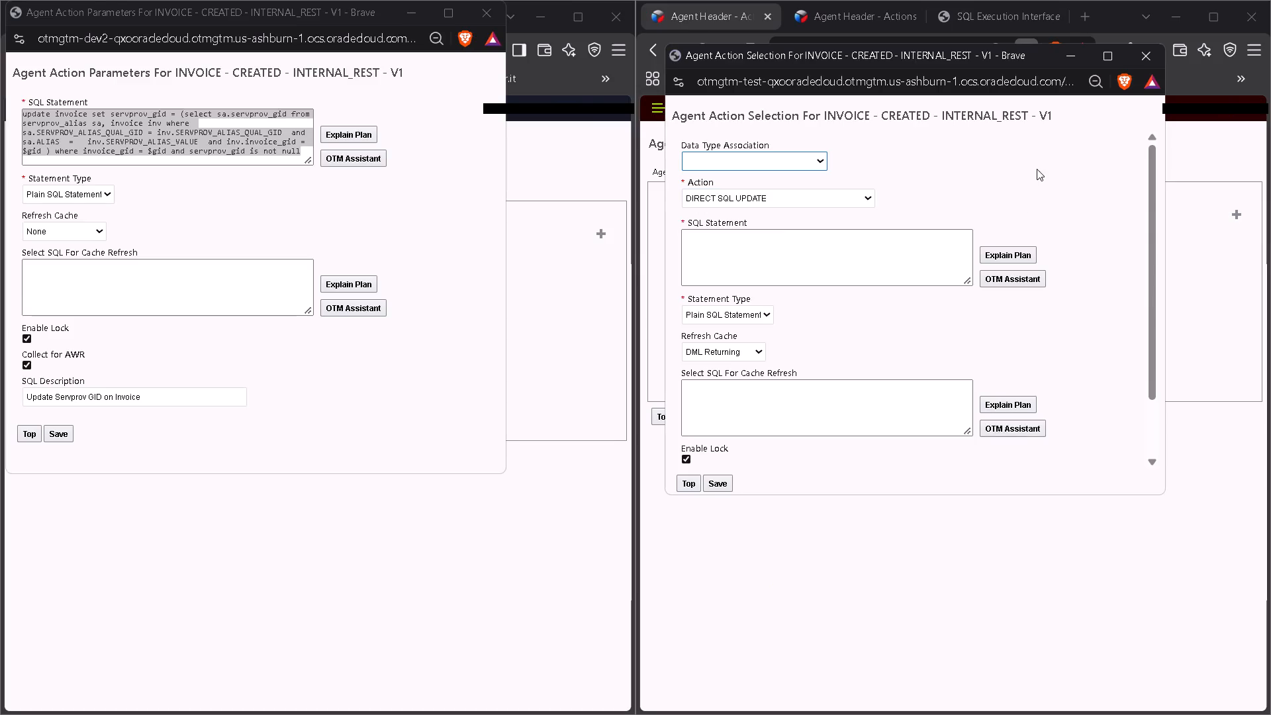
# Paste dev2's copied update statement into the SQL Statement of the new UAT action.
pyautogui.click(705, 282)
pyautogui.hotkey('ctrl', 'v')
pyautogui.click(948, 330)
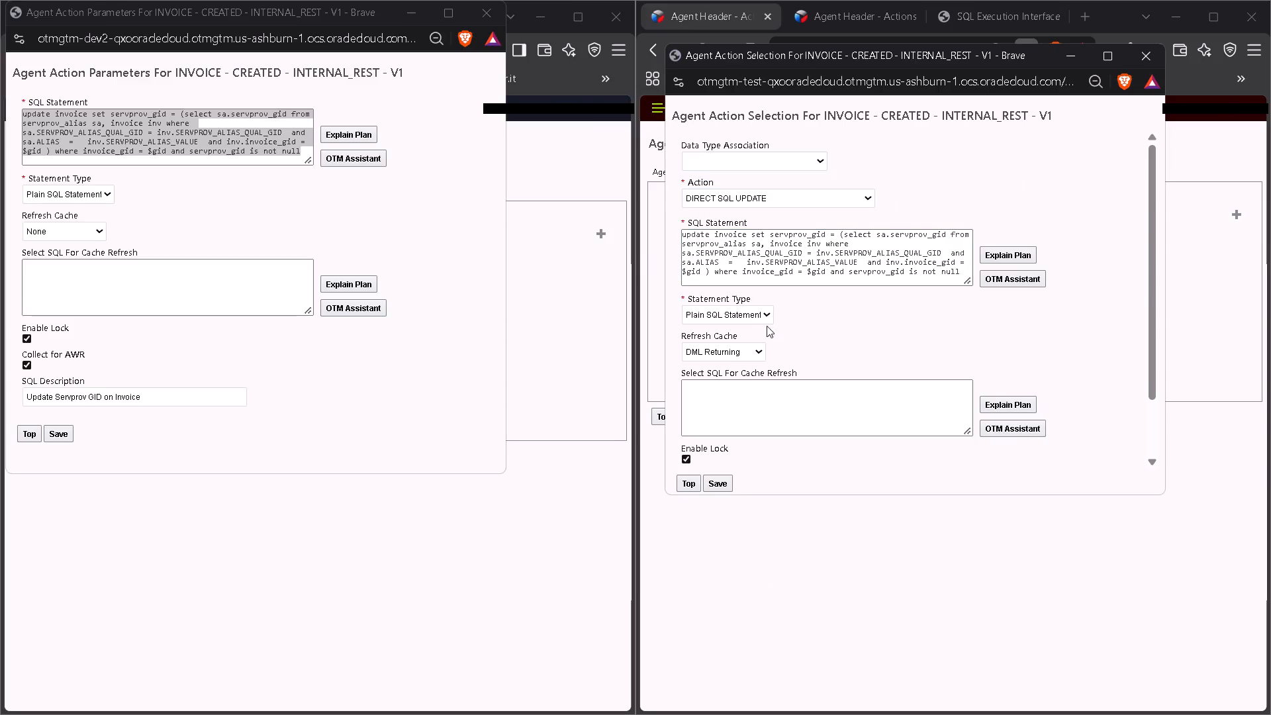
# Set Refresh Cache to None and paste the copied statement into Select SQL For Cache Refresh of the UAT action.
pyautogui.click(733, 346)
pyautogui.click(708, 448)
pyautogui.click(743, 420)
pyautogui.hotkey('ctrl', 'v')
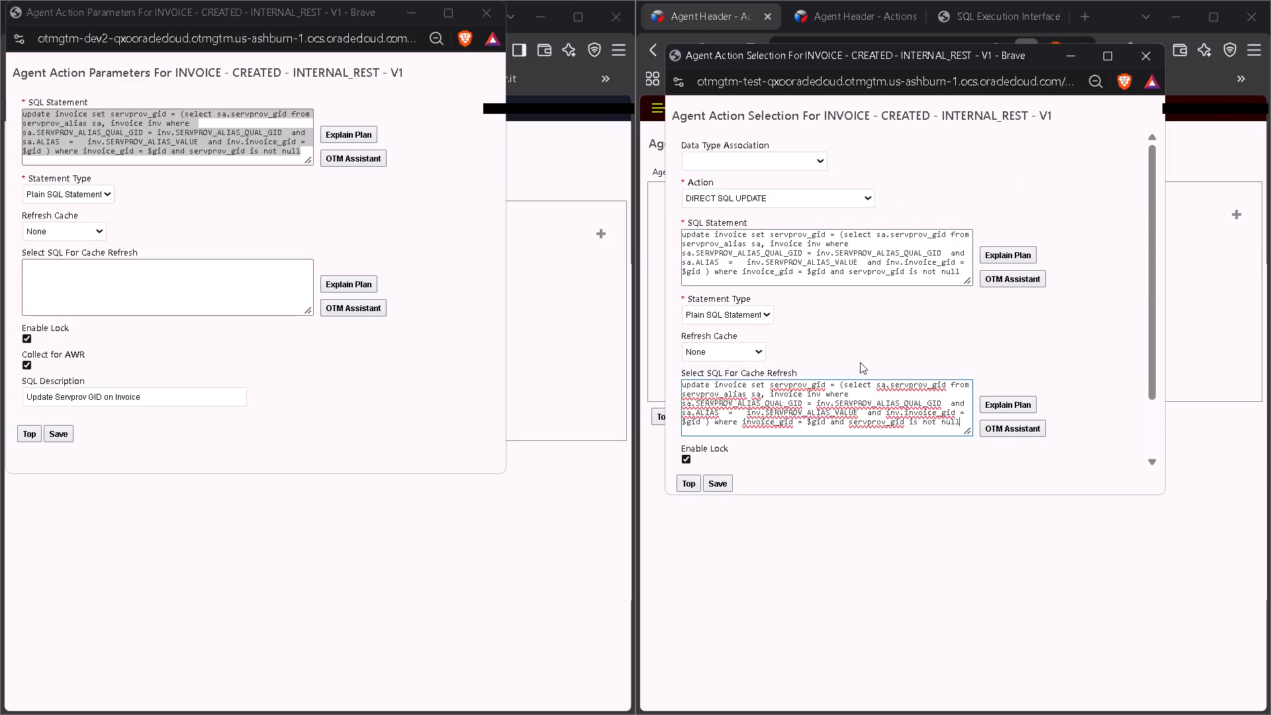
# Copy dev2's SQL description, Update Servprov GID on Invoice, into the UAT action's SQL Description.
pyautogui.scroll(-3, 878, 337)
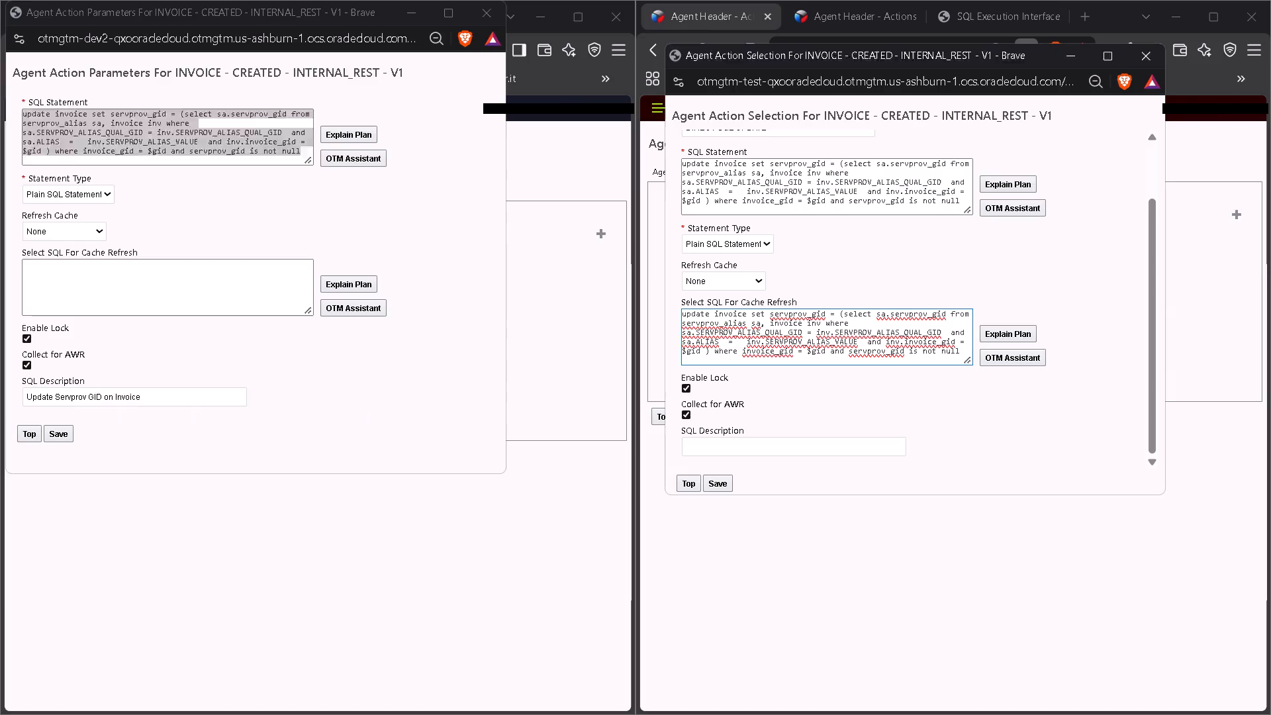
pyautogui.tripleClick(90, 403)
pyautogui.hotkey('ctrl', 'c')
pyautogui.click(737, 440)
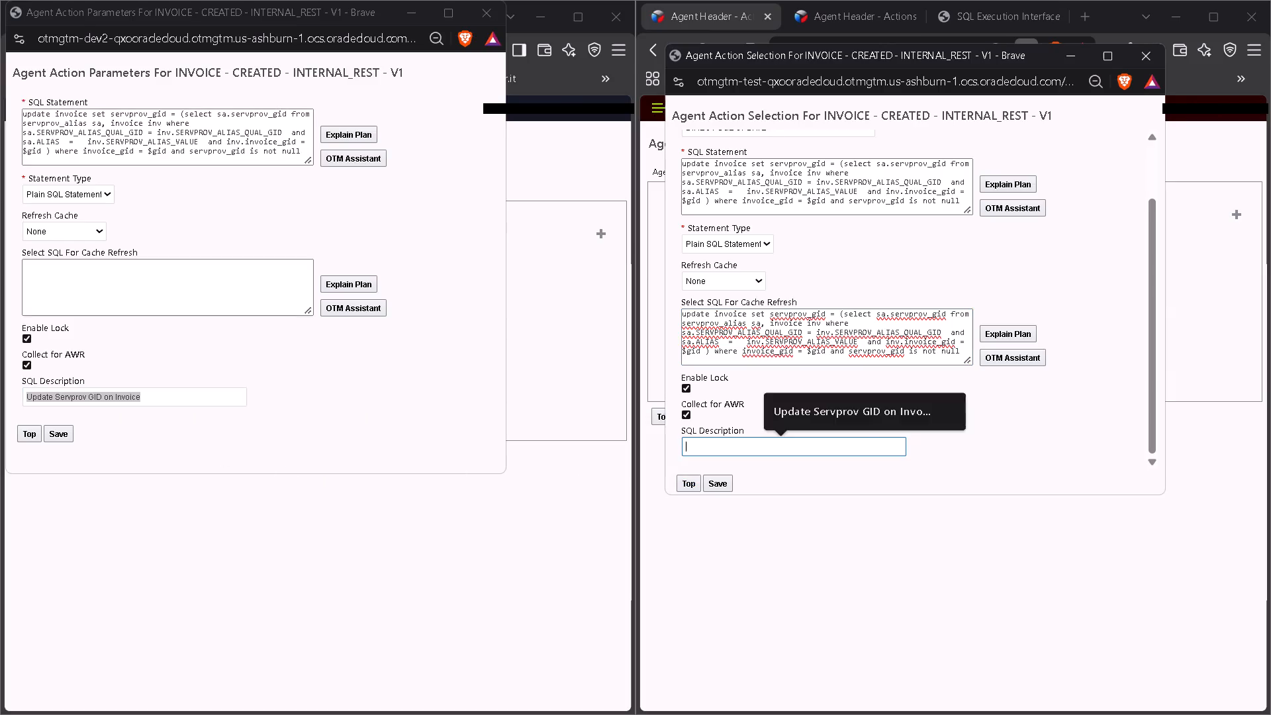
pyautogui.hotkey('ctrl', 'v')
pyautogui.click(1018, 432)
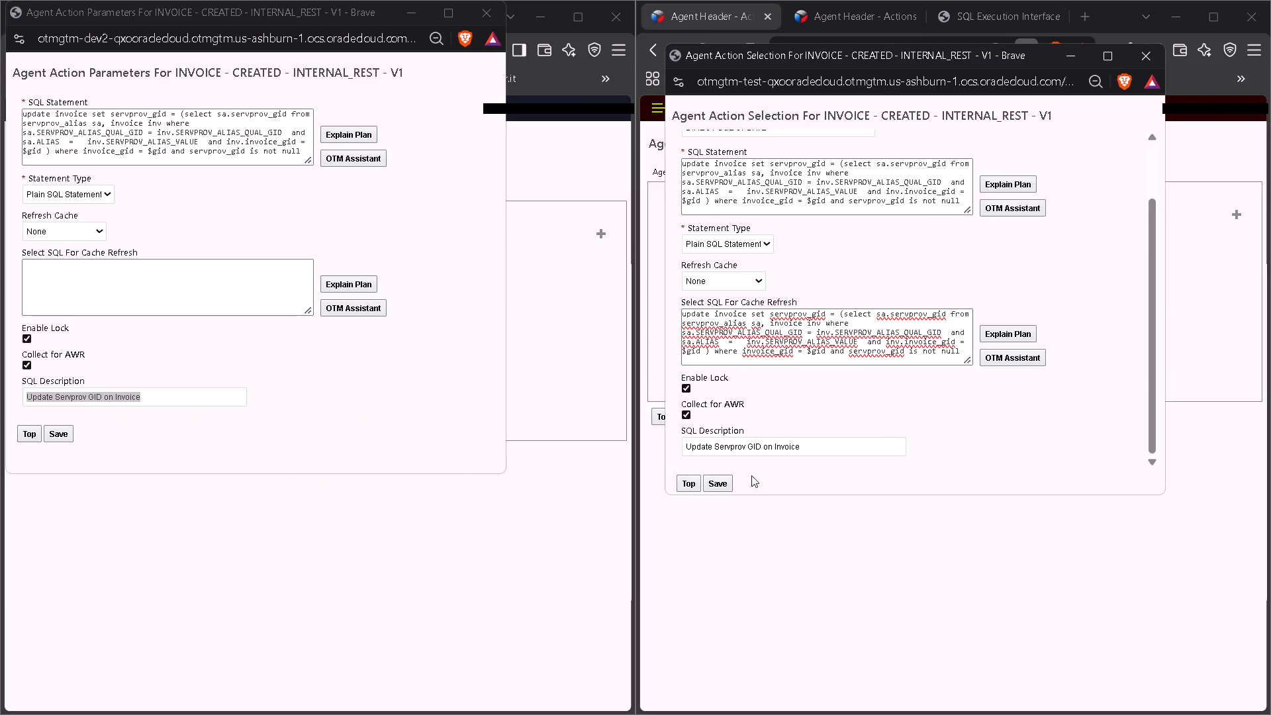
# Review the new DIRECT SQL UPDATE action's parameters and save it in the UAT agent.
pyautogui.scroll(3, 792, 450)
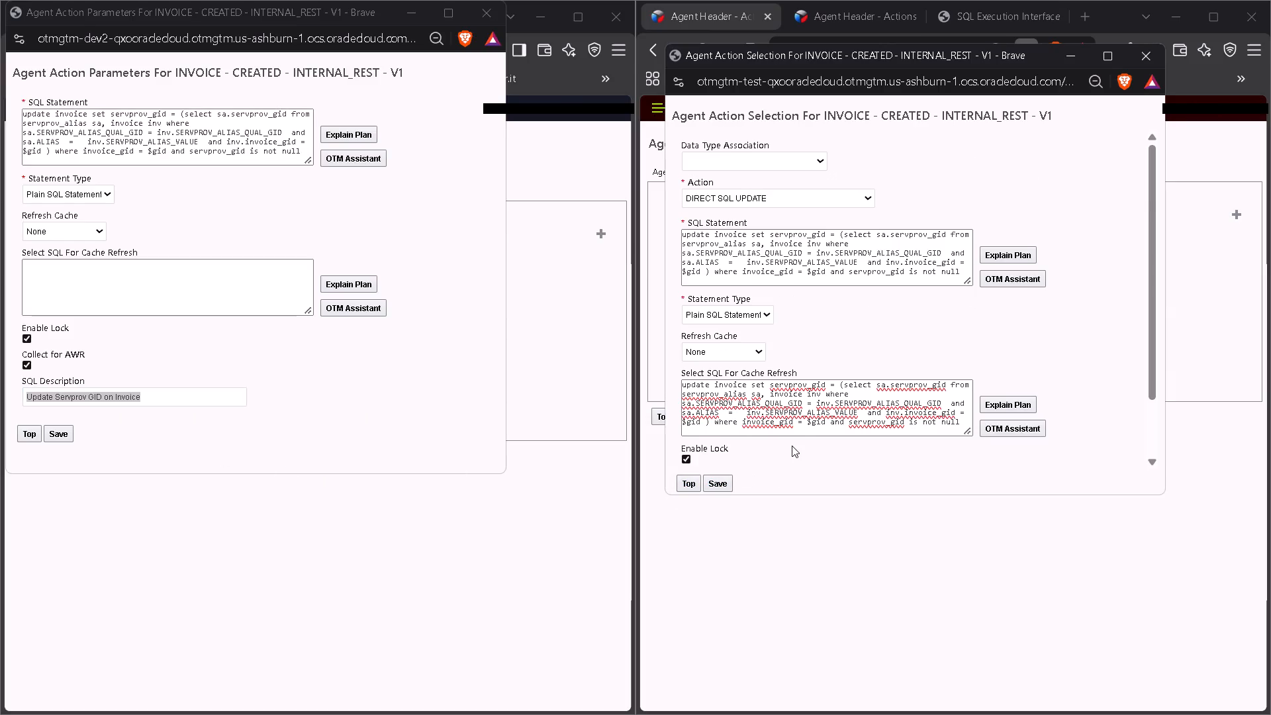
pyautogui.scroll(-5, 792, 446)
pyautogui.scroll(-5, 317, 344)
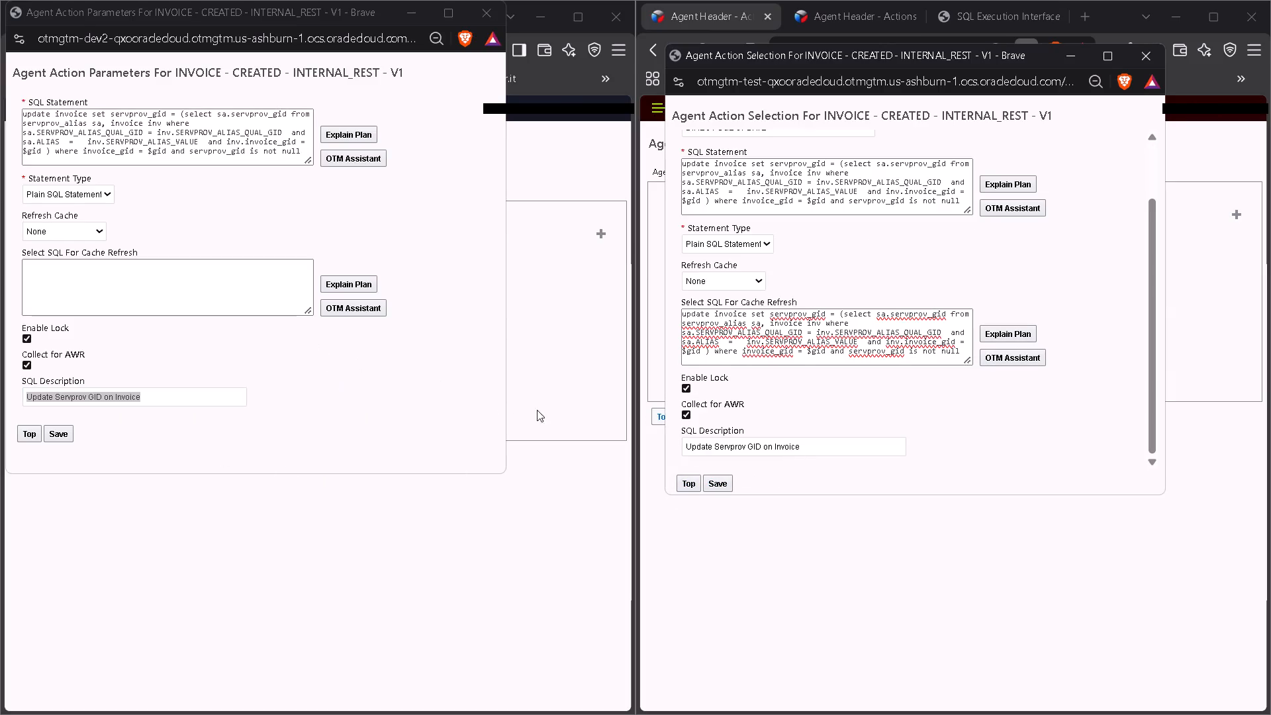
pyautogui.click(715, 481)
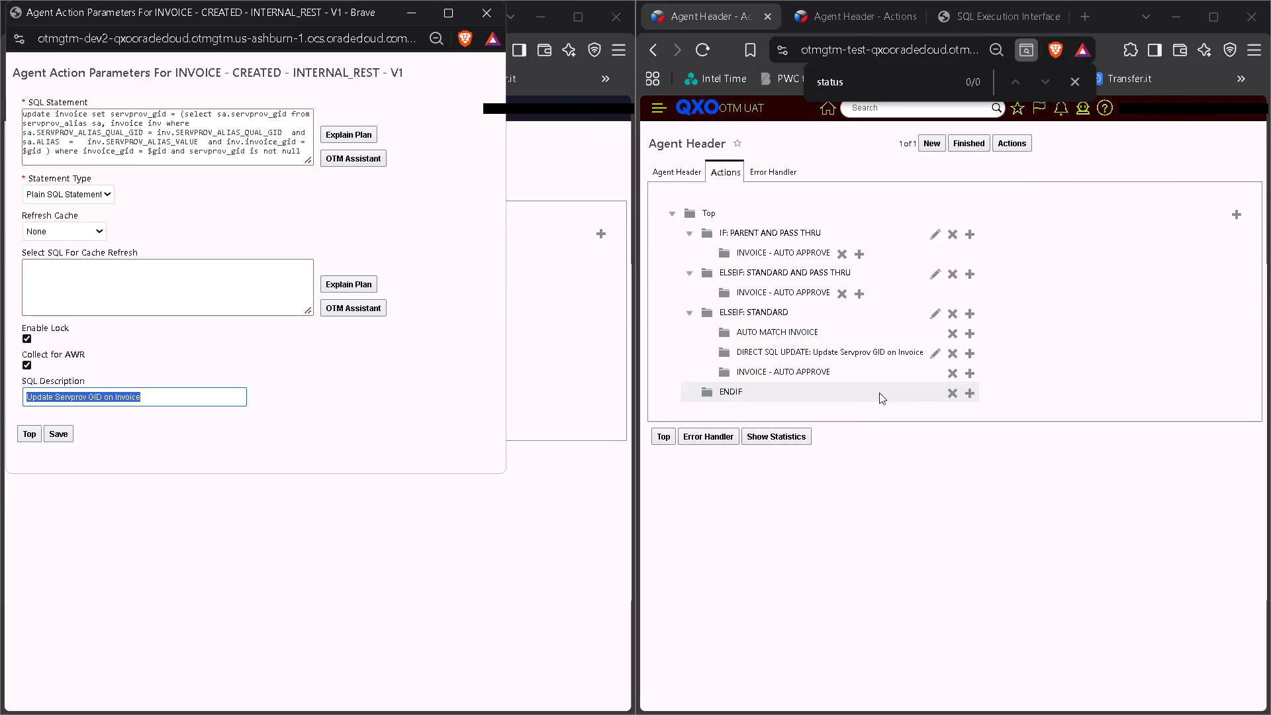
# Close dev2's action parameters and compare the invoice-created agent's header settings, including event restrictions, between dev2 and UAT.
pyautogui.click(403, 416)
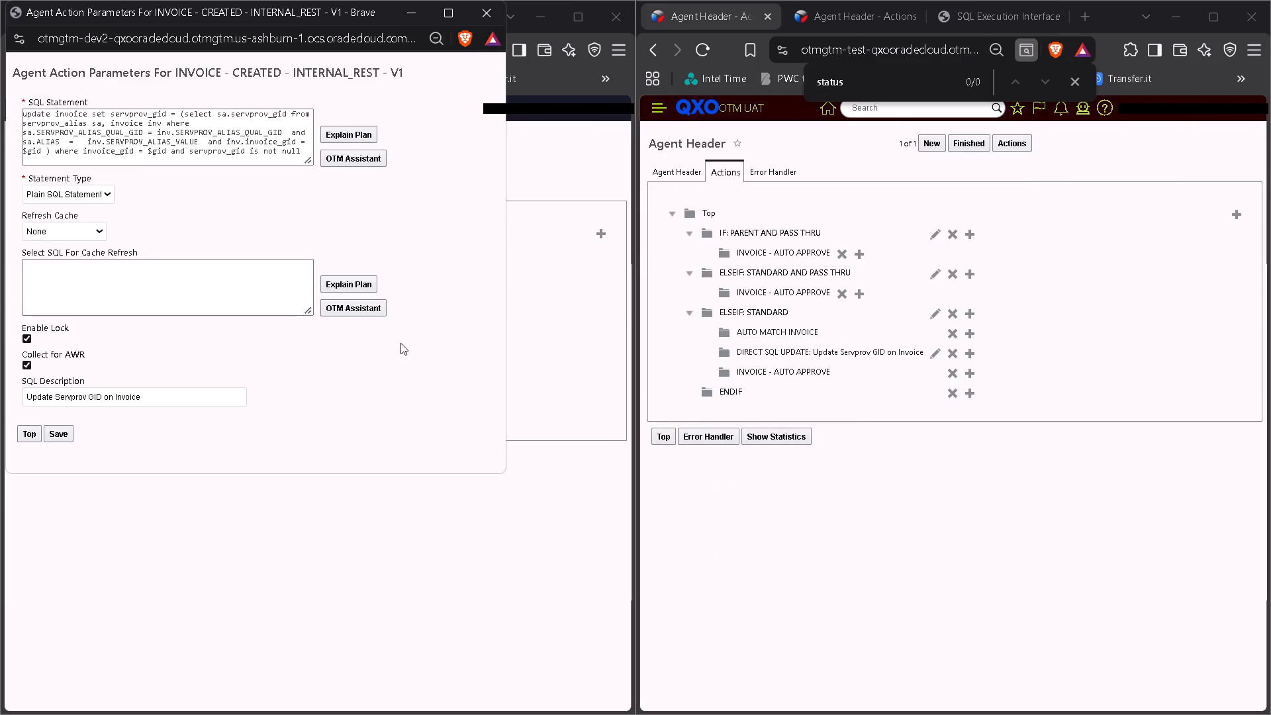
pyautogui.click(483, 5)
pyautogui.click(250, 520)
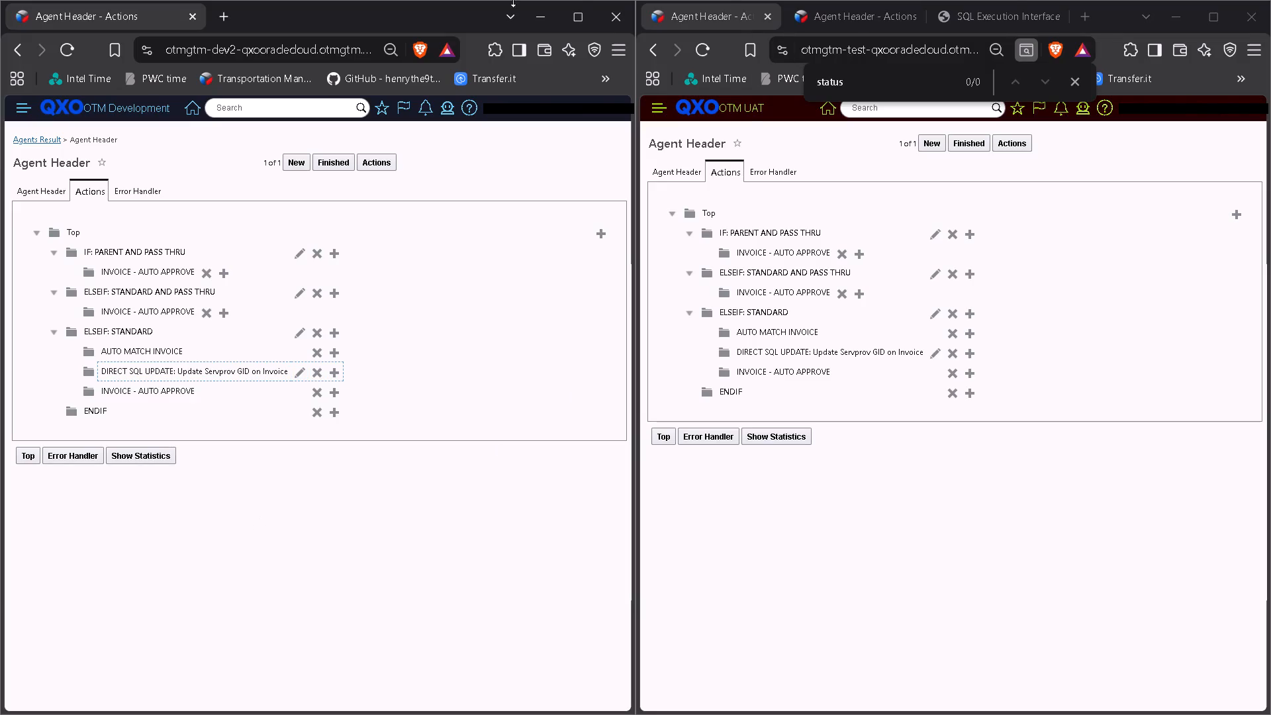
pyautogui.click(34, 186)
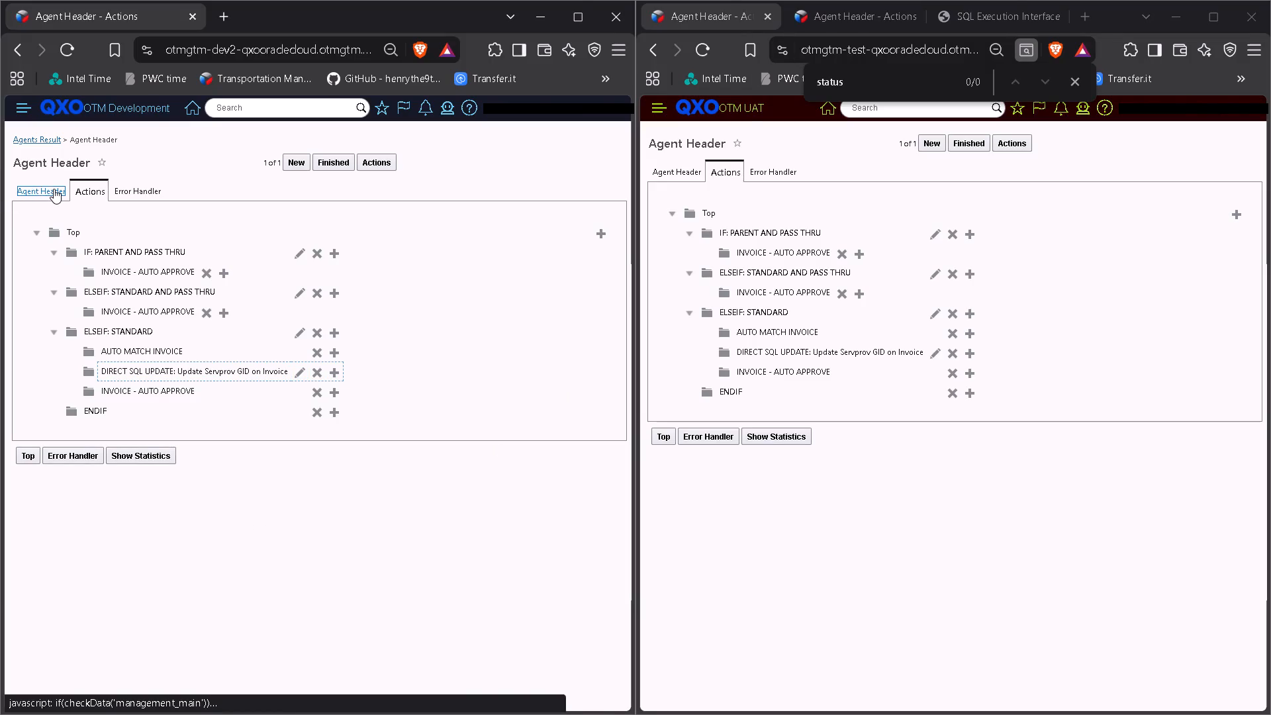
pyautogui.click(54, 189)
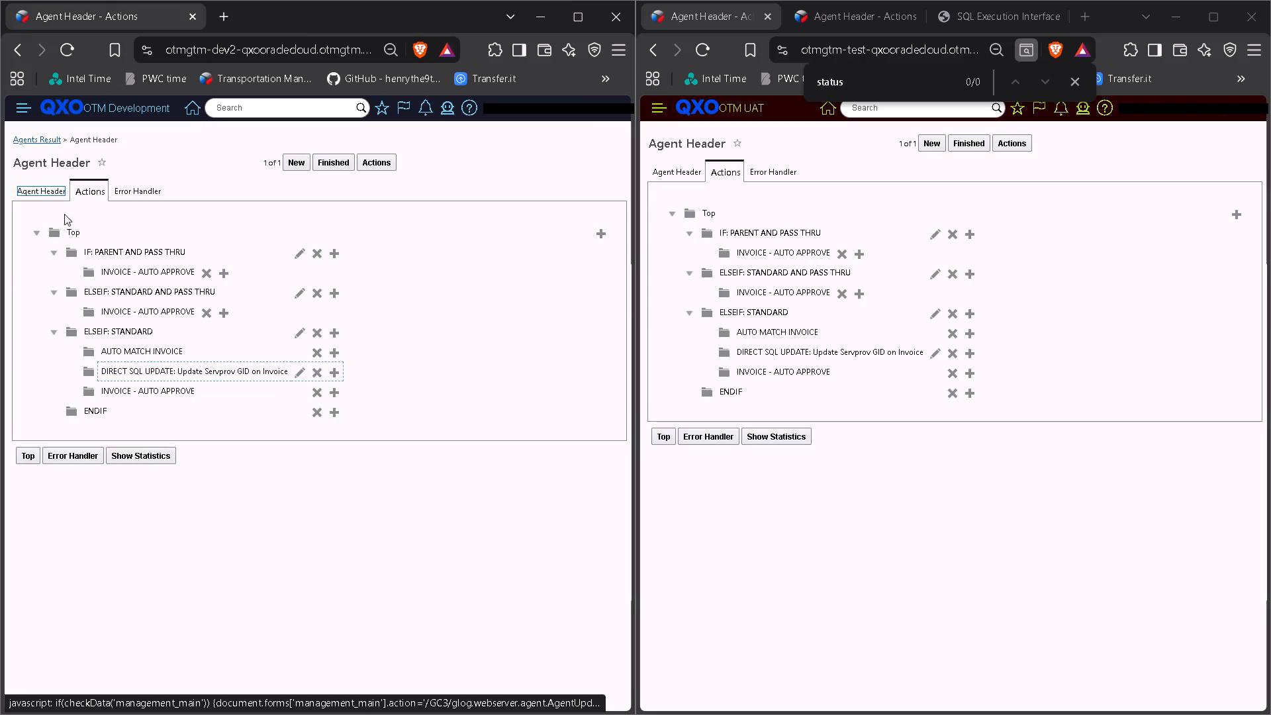
pyautogui.scroll(5, 98, 240)
pyautogui.scroll(-5, 195, 263)
pyautogui.scroll(2, 198, 267)
pyautogui.click(54, 192)
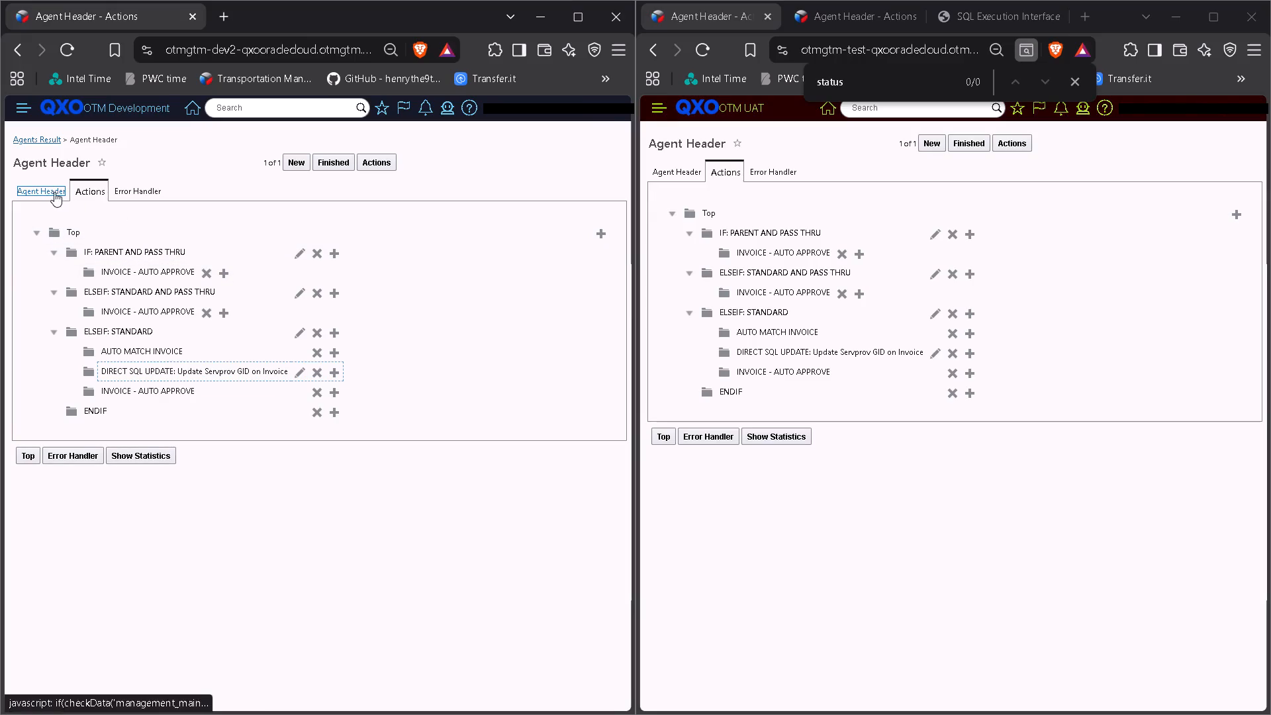
pyautogui.click(679, 167)
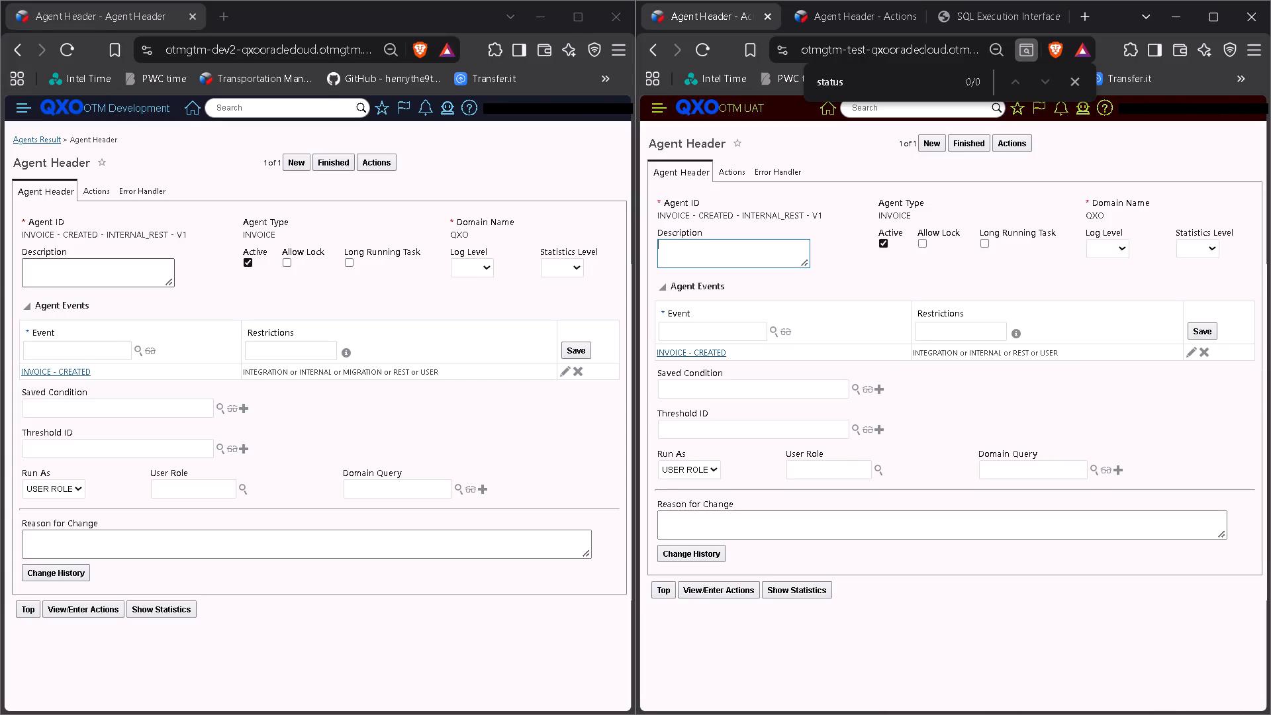
# Open the INVOICE - STATUS CHANGED - INTERNAL - REST agent in both dev2 and UAT from their agent lists.
pyautogui.click(44, 139)
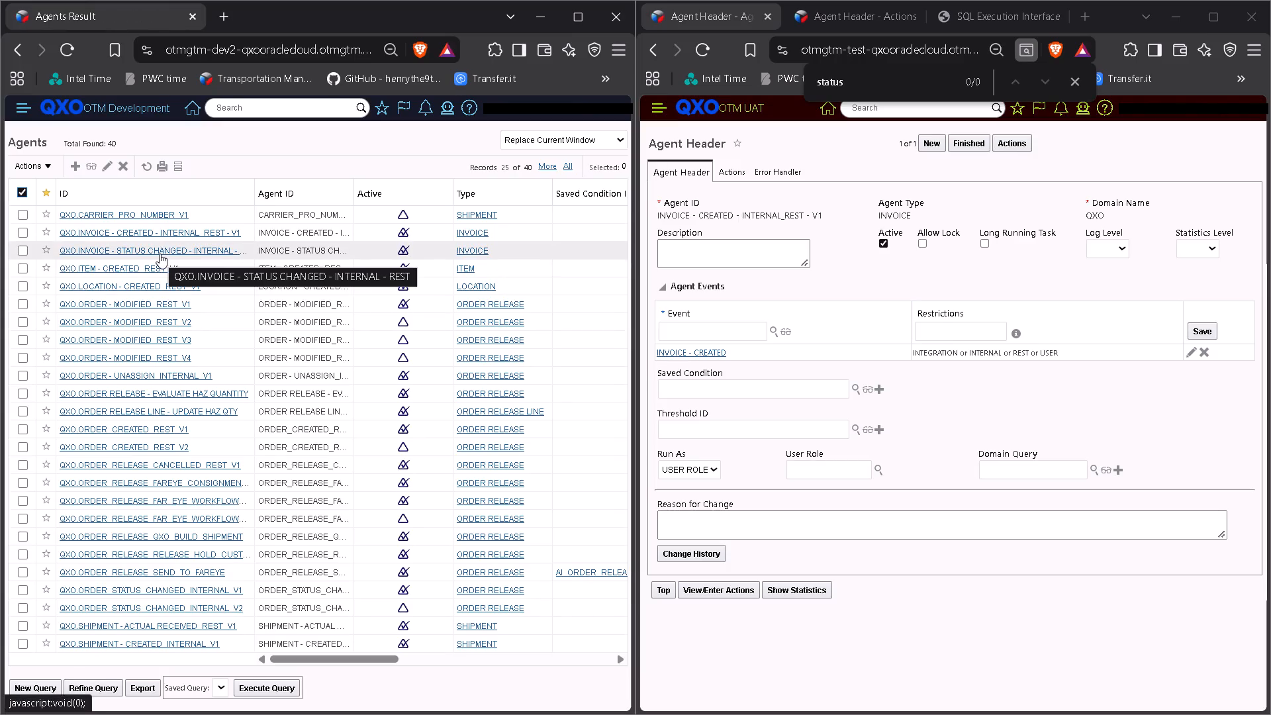
pyautogui.click(160, 254)
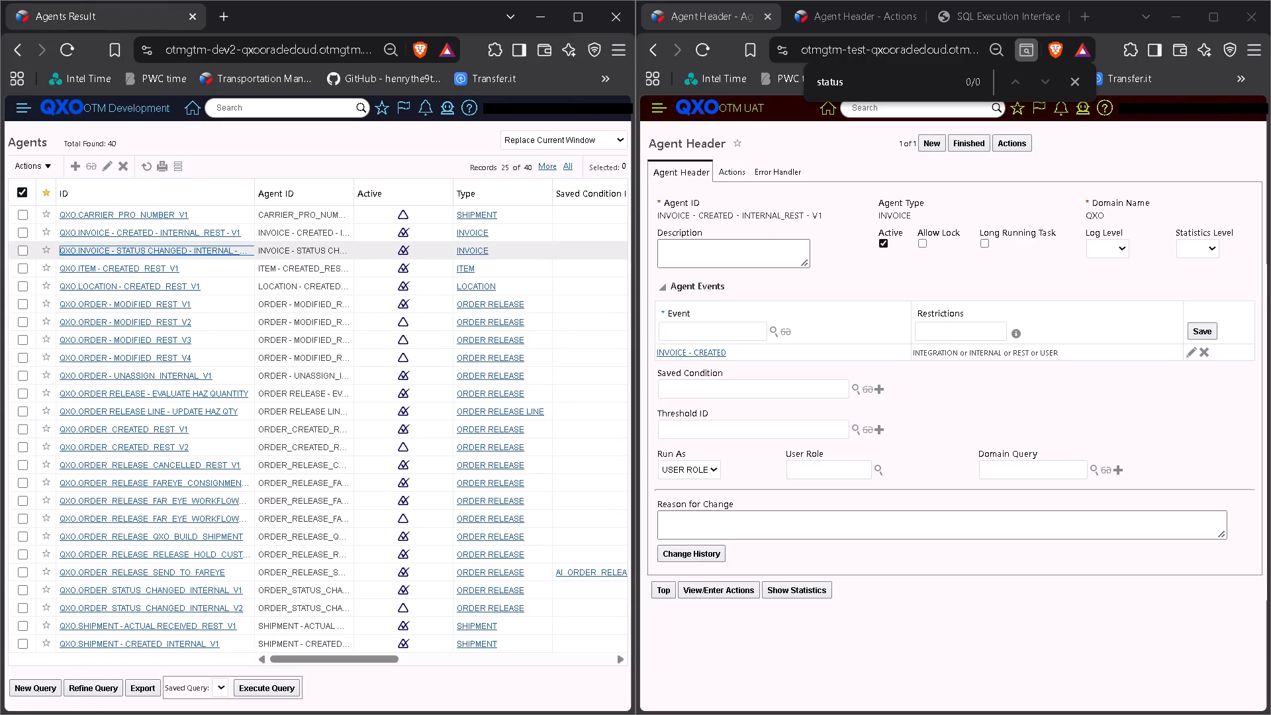
pyautogui.scroll(5, 646, 196)
pyautogui.click(647, 56)
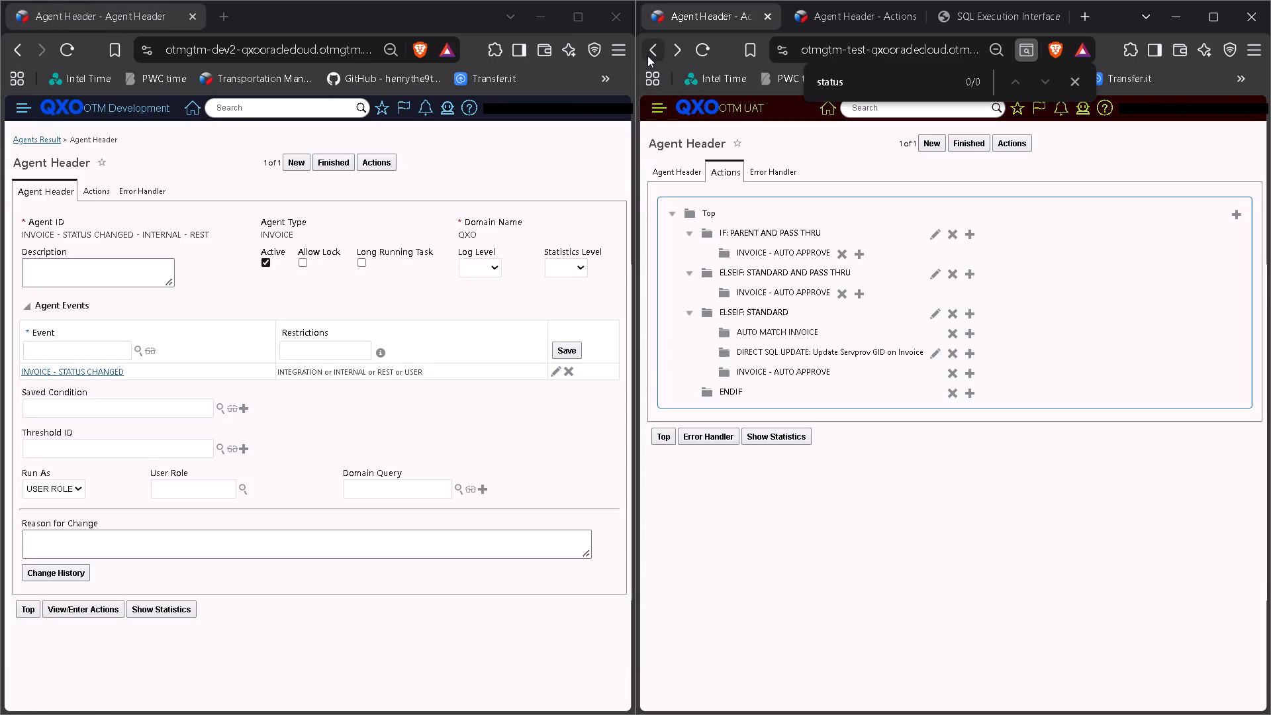
pyautogui.click(659, 51)
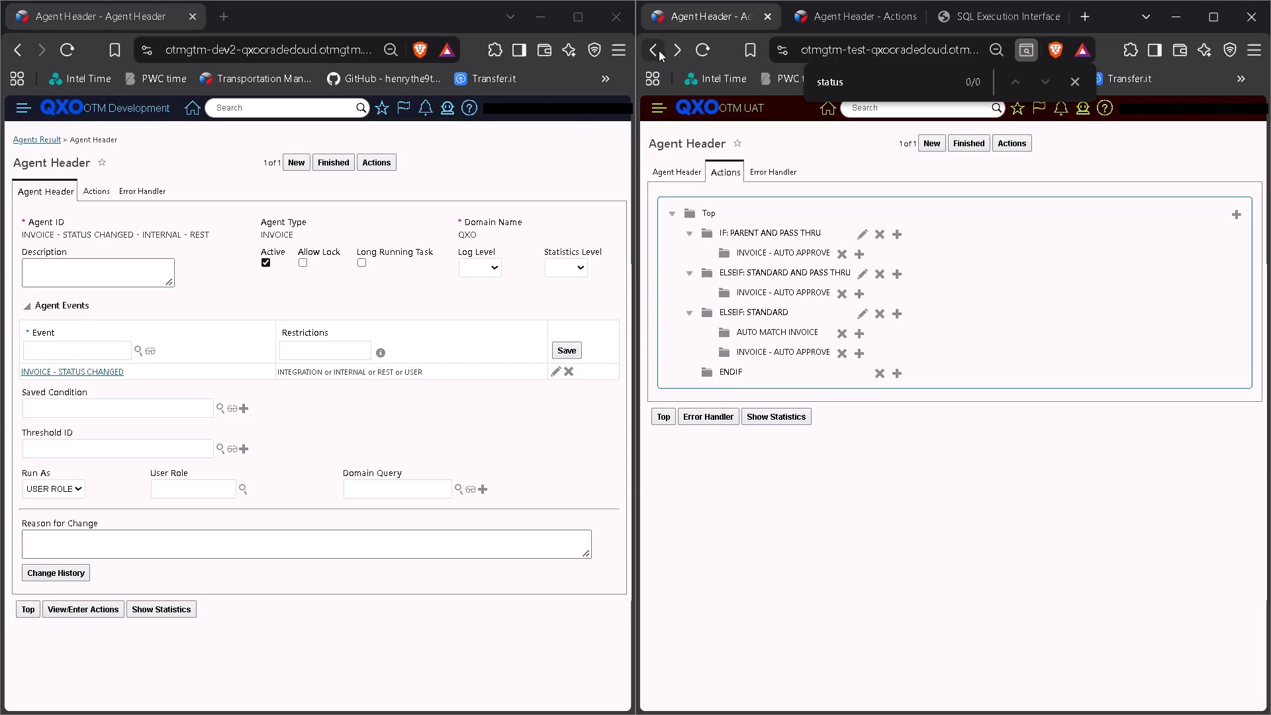
pyautogui.click(659, 50)
pyautogui.click(659, 51)
pyautogui.click(658, 53)
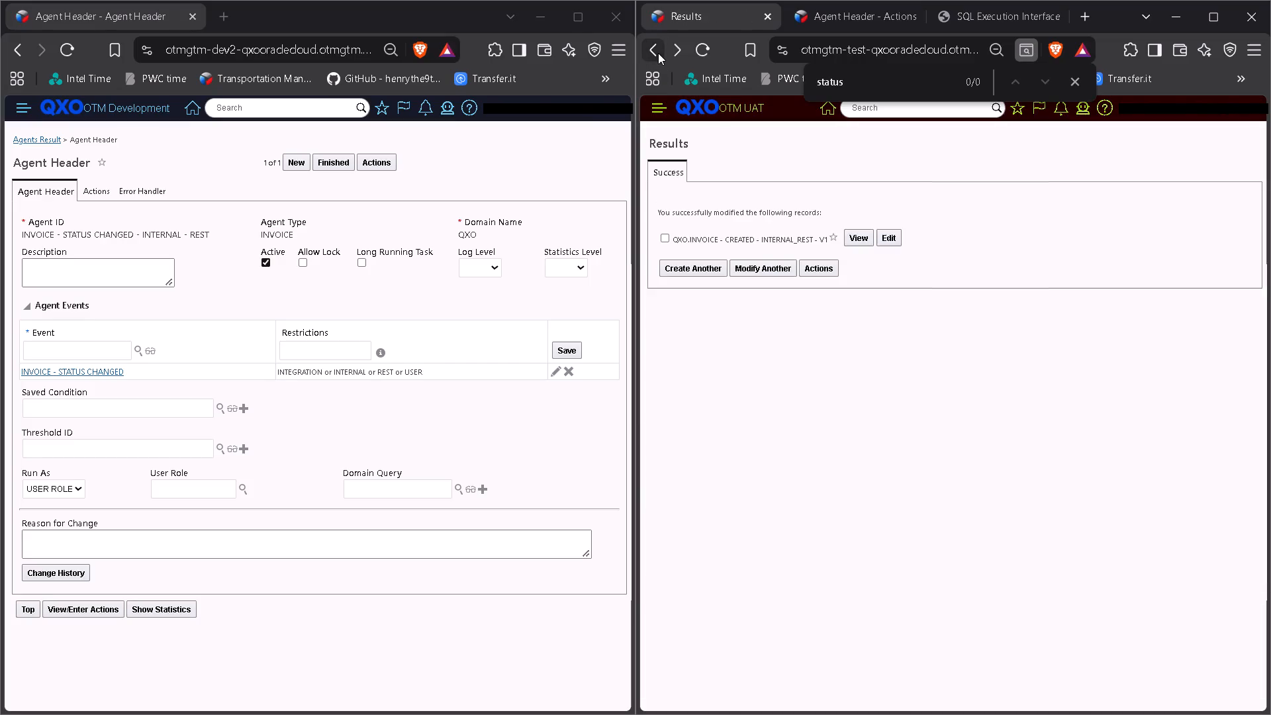
pyautogui.click(658, 53)
pyautogui.click(657, 53)
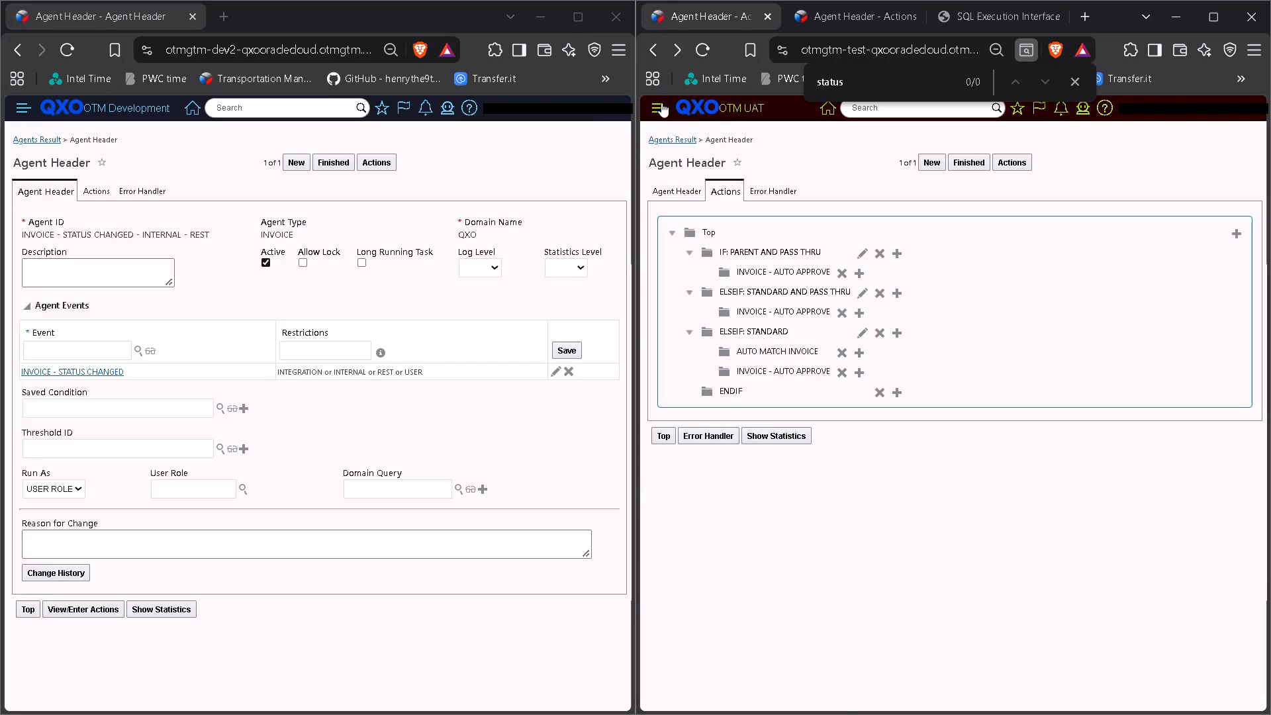
pyautogui.click(678, 137)
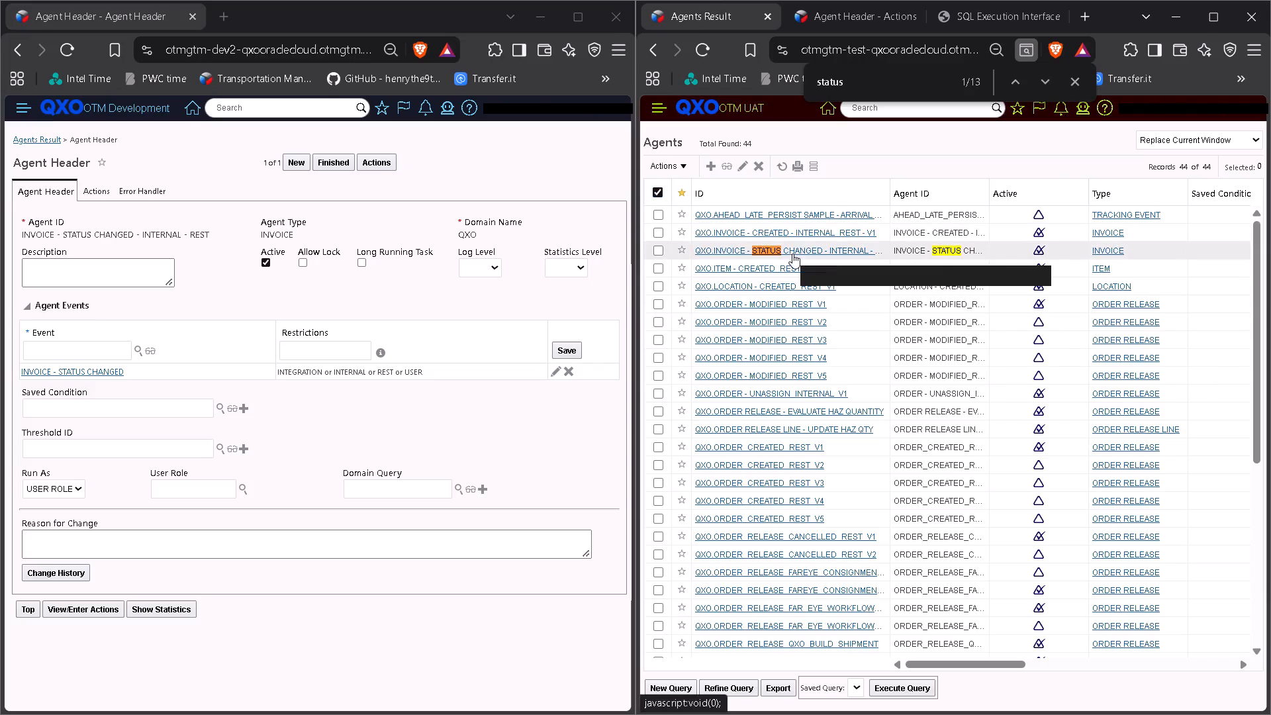
pyautogui.click(791, 252)
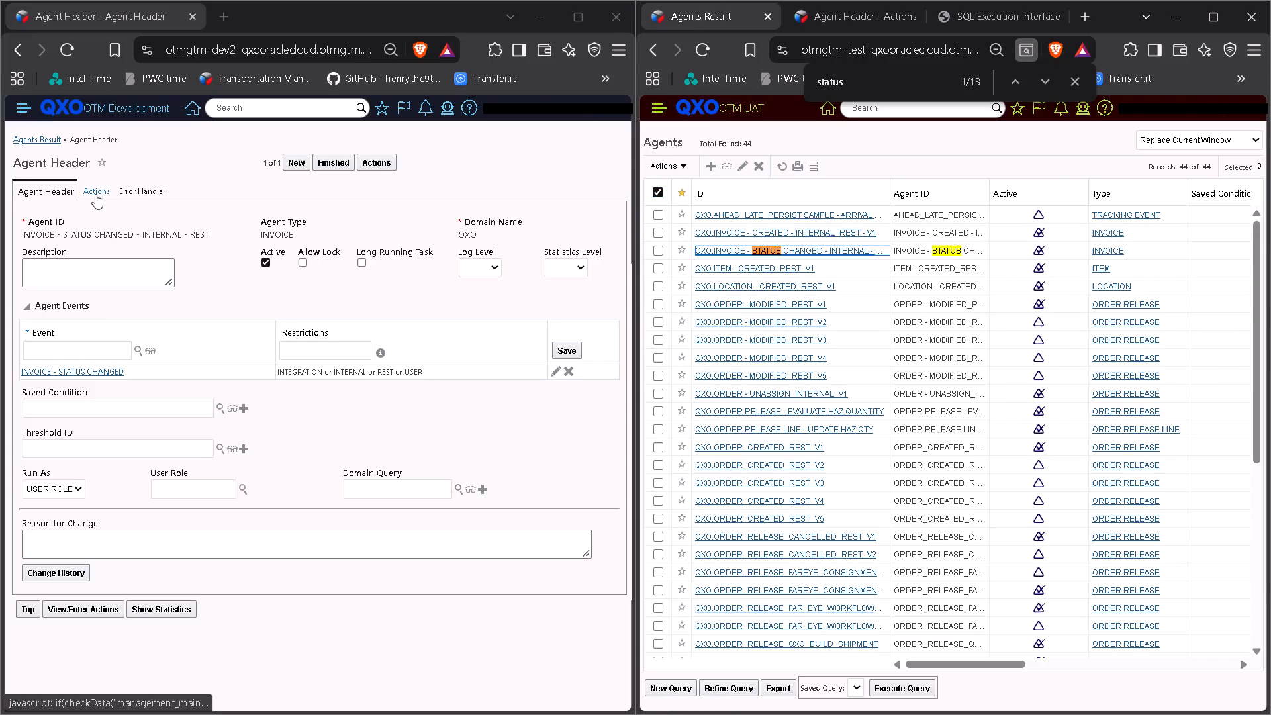
# Compare the status-changed agent's actions in dev2 and UAT, checking the order under ELSEIF: INVOICE_MATCH_AND_APPROVAL_FAILED.
pyautogui.click(107, 192)
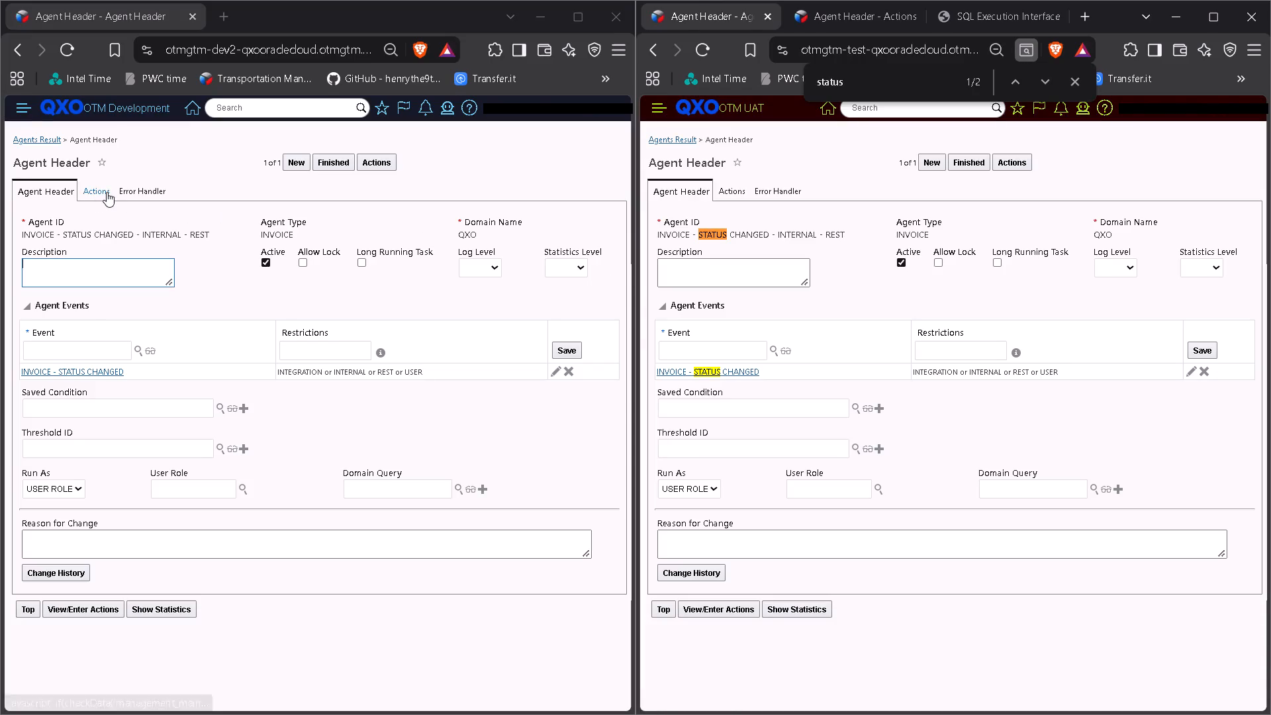
pyautogui.click(734, 195)
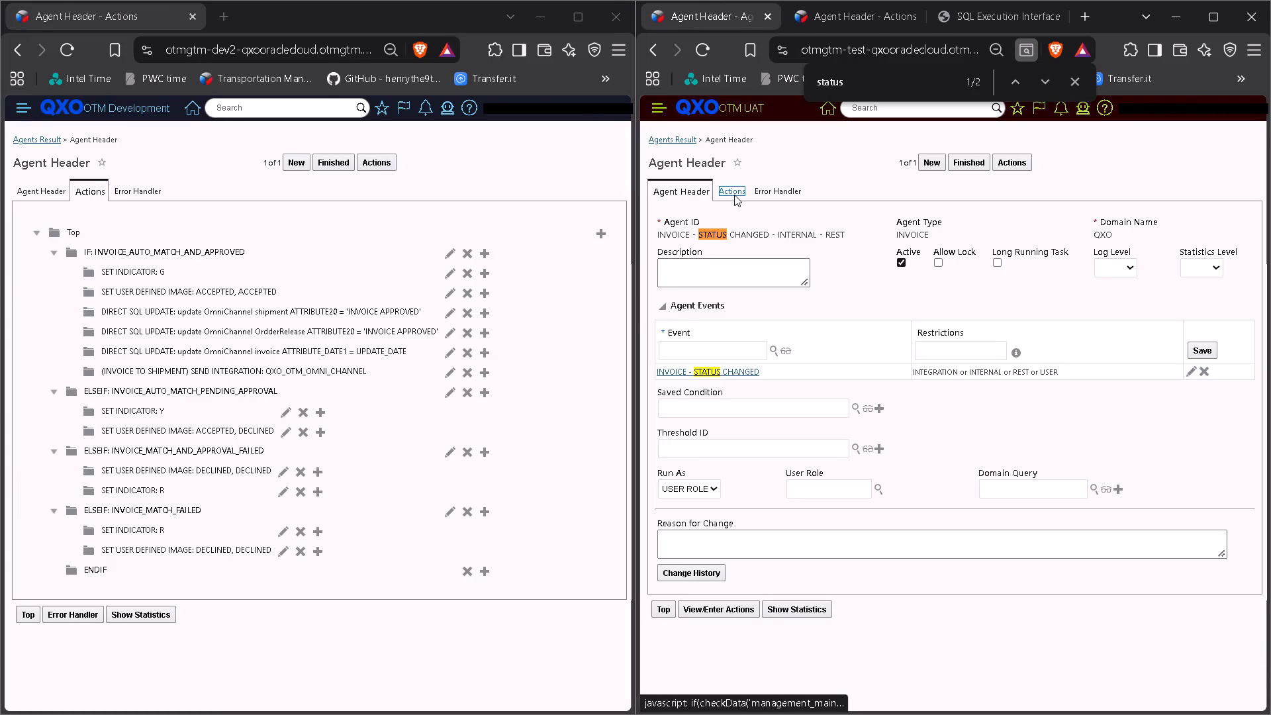
pyautogui.scroll(-2, 841, 557)
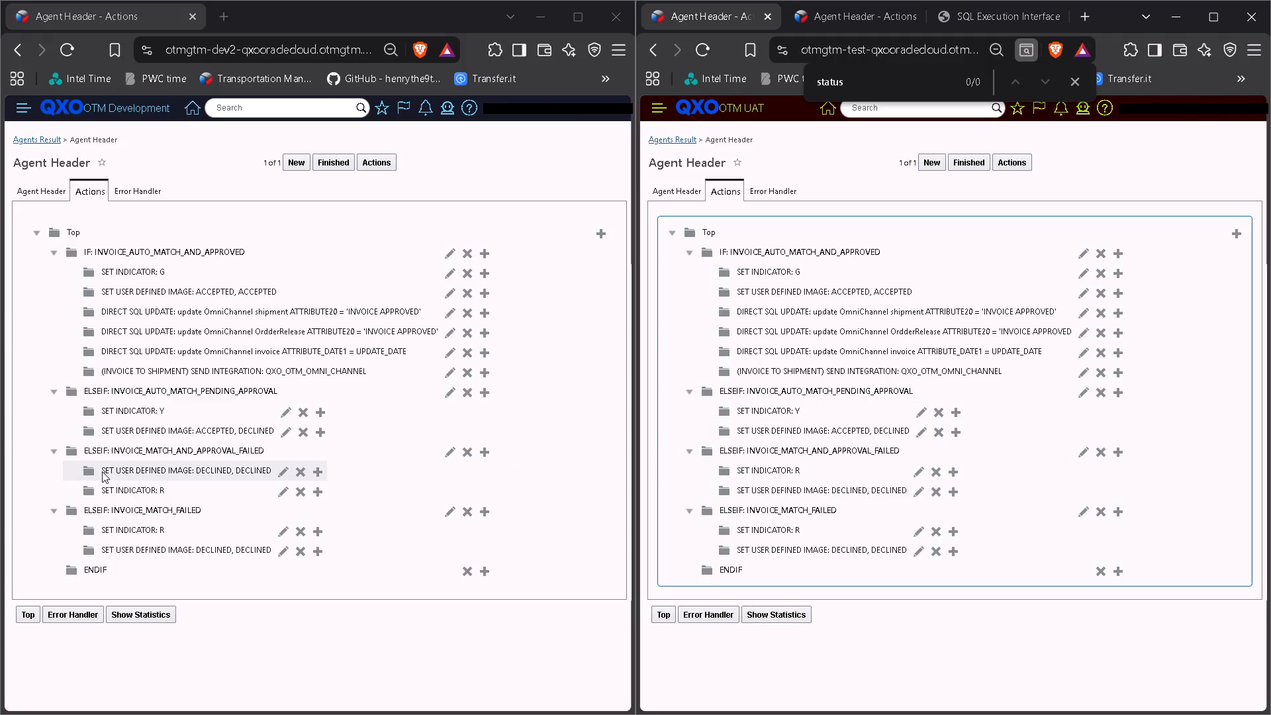
pyautogui.moveTo(100, 469); pyautogui.dragTo(263, 476)
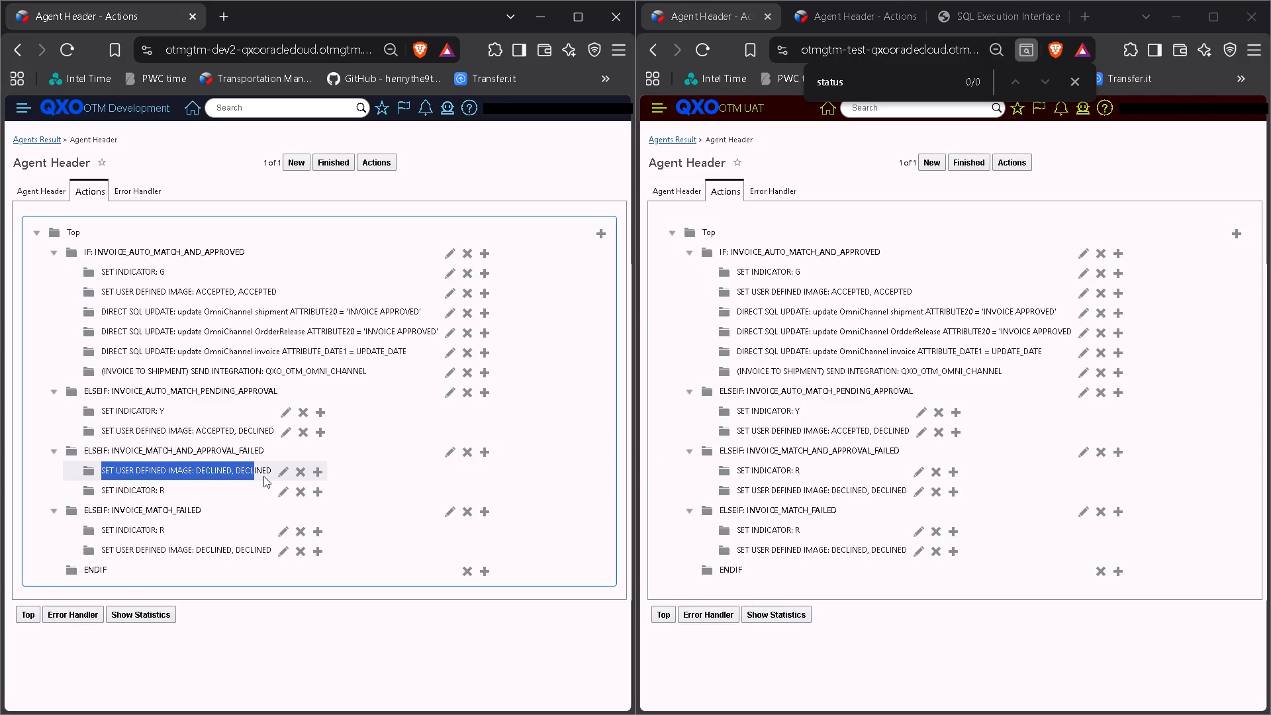
pyautogui.moveTo(263, 476); pyautogui.dragTo(272, 475)
pyautogui.moveTo(735, 489); pyautogui.dragTo(908, 491)
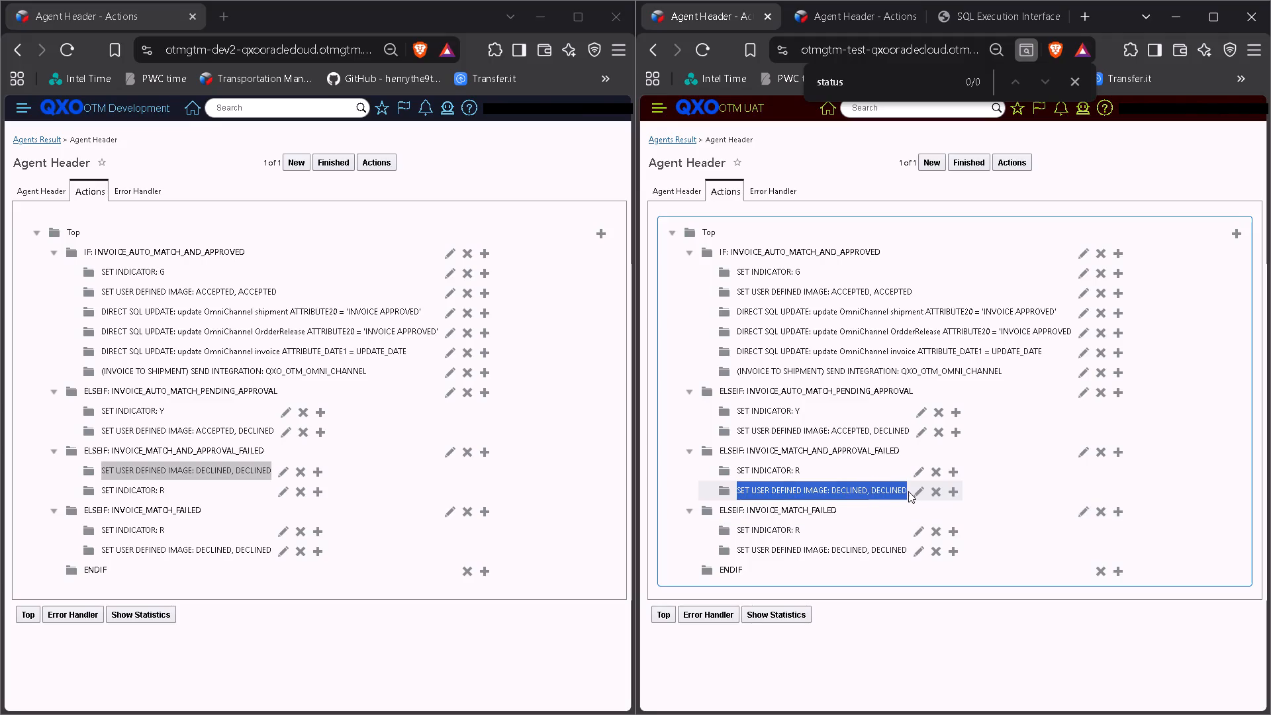
pyautogui.moveTo(908, 491); pyautogui.dragTo(912, 492)
pyautogui.click(346, 632)
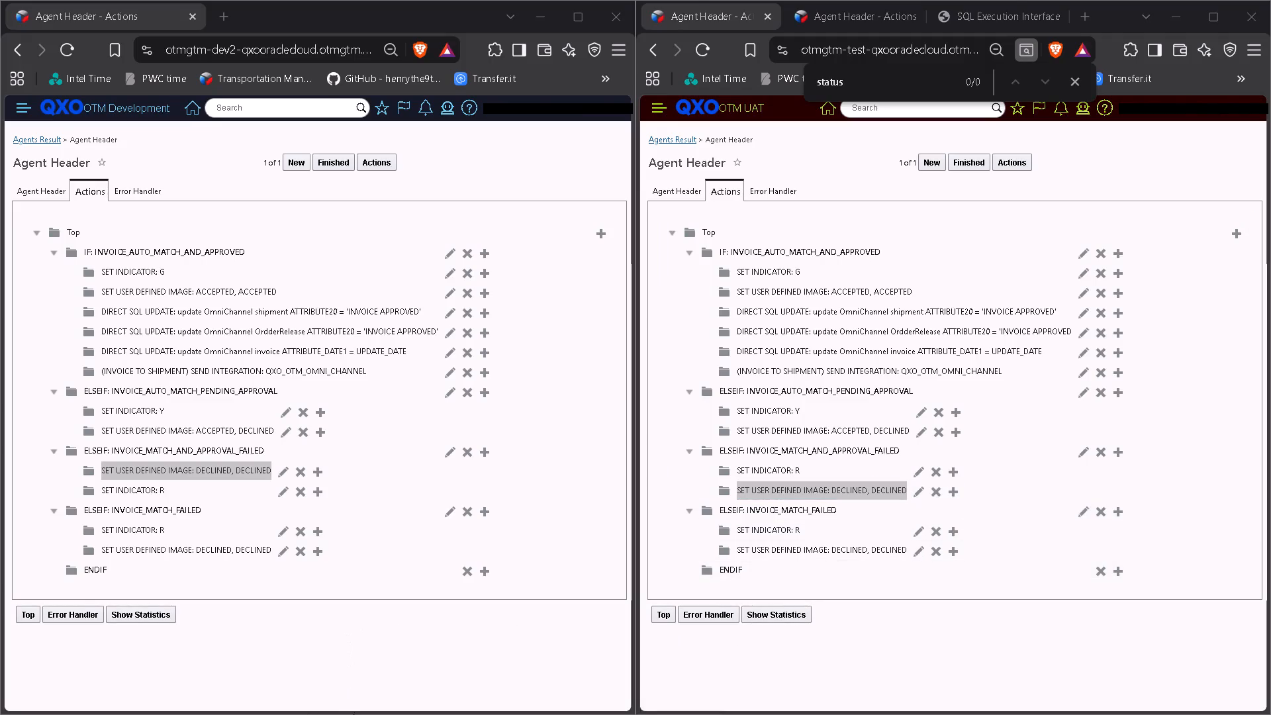
# Delete the DIRECT SQL UPDATE action under ELSEIF: STANDARD from UAT's INVOICE - CREATED - INTERNAL_REST - V1 agent.
pyautogui.click(36, 142)
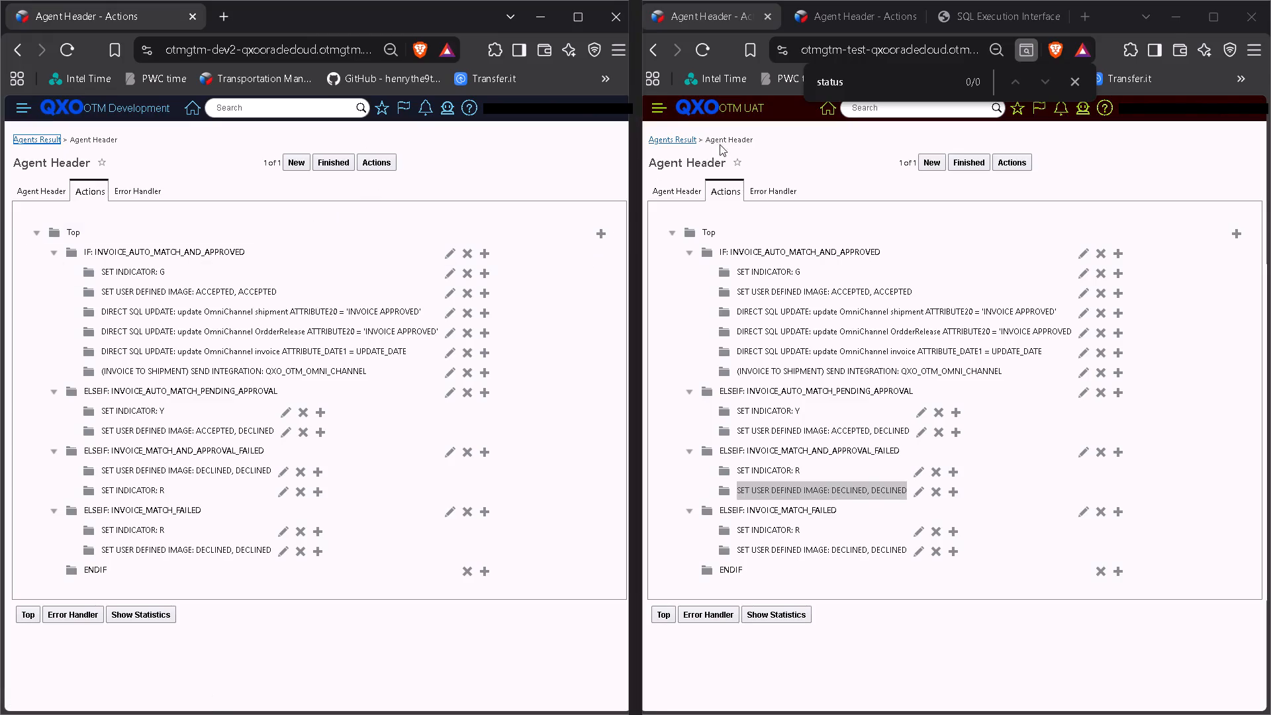
pyautogui.click(672, 139)
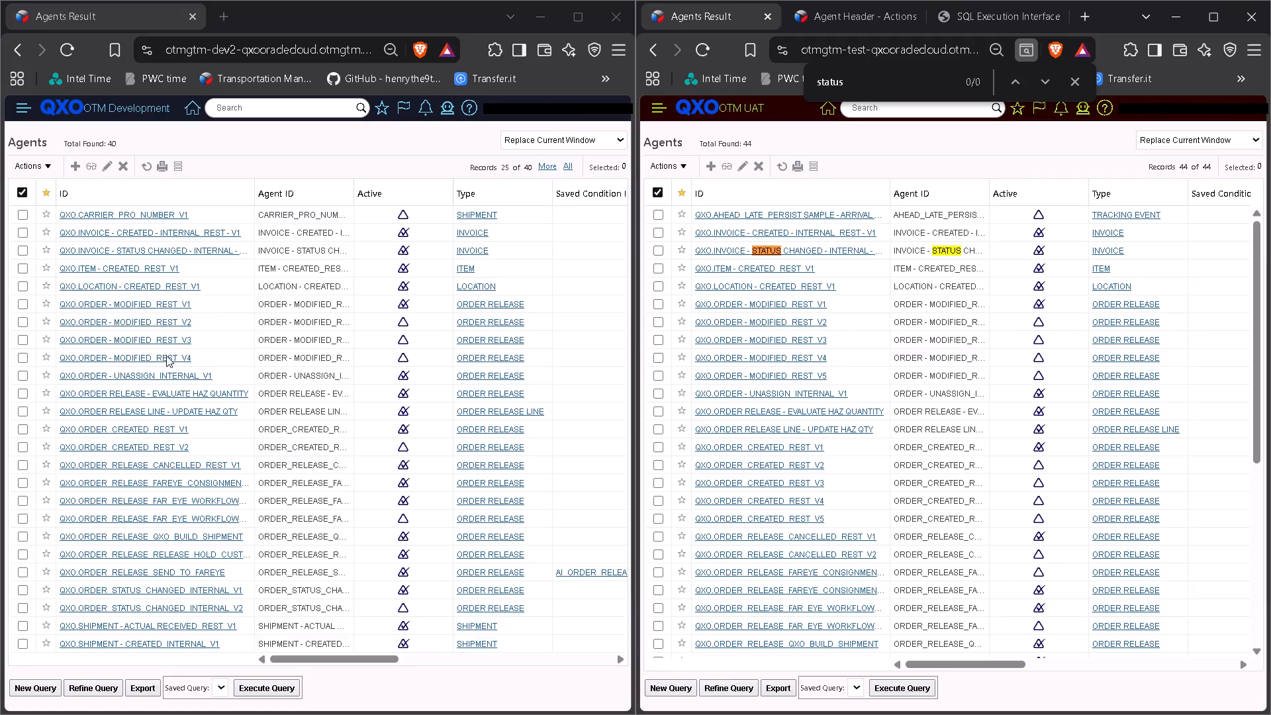
pyautogui.click(782, 232)
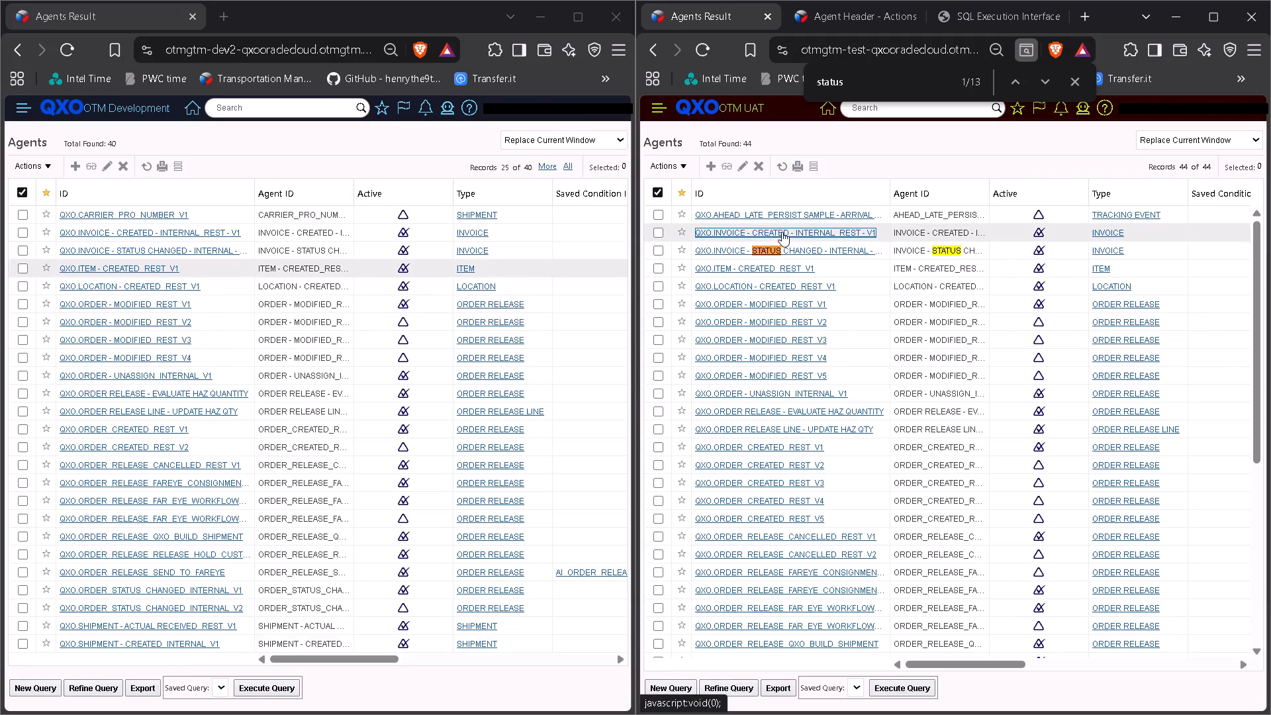
pyautogui.click(726, 197)
pyautogui.click(732, 181)
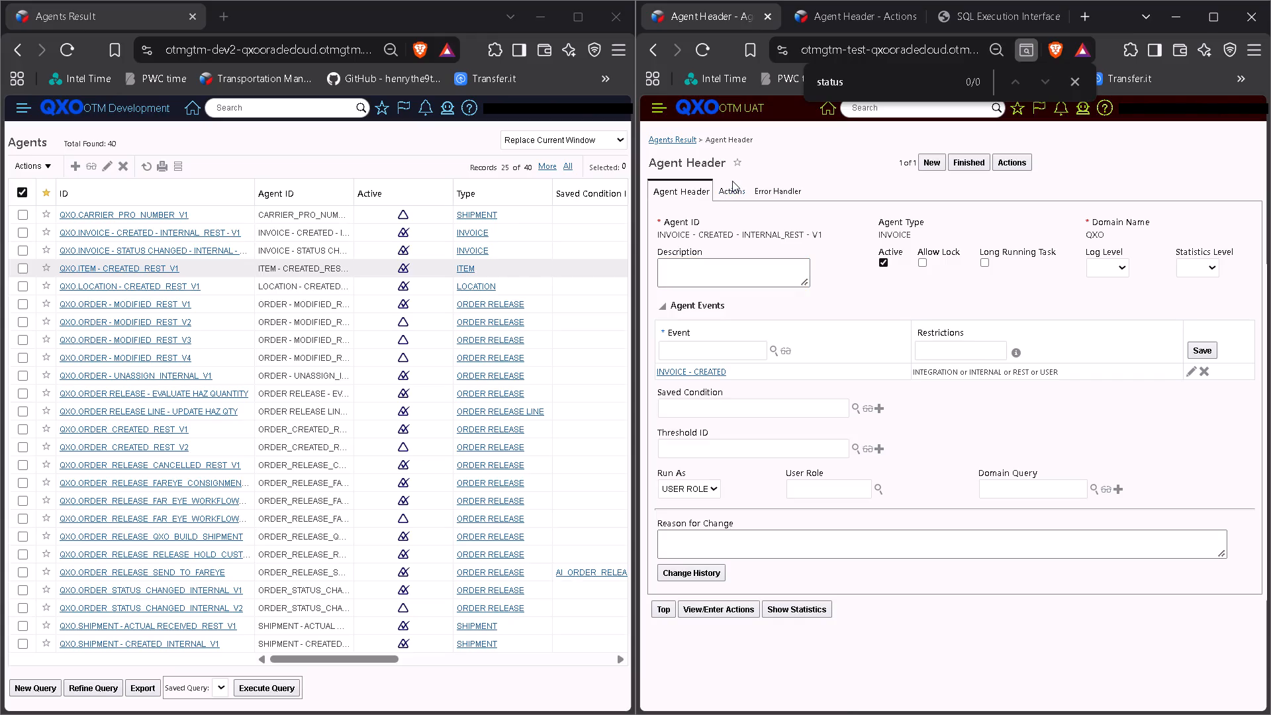
pyautogui.click(732, 186)
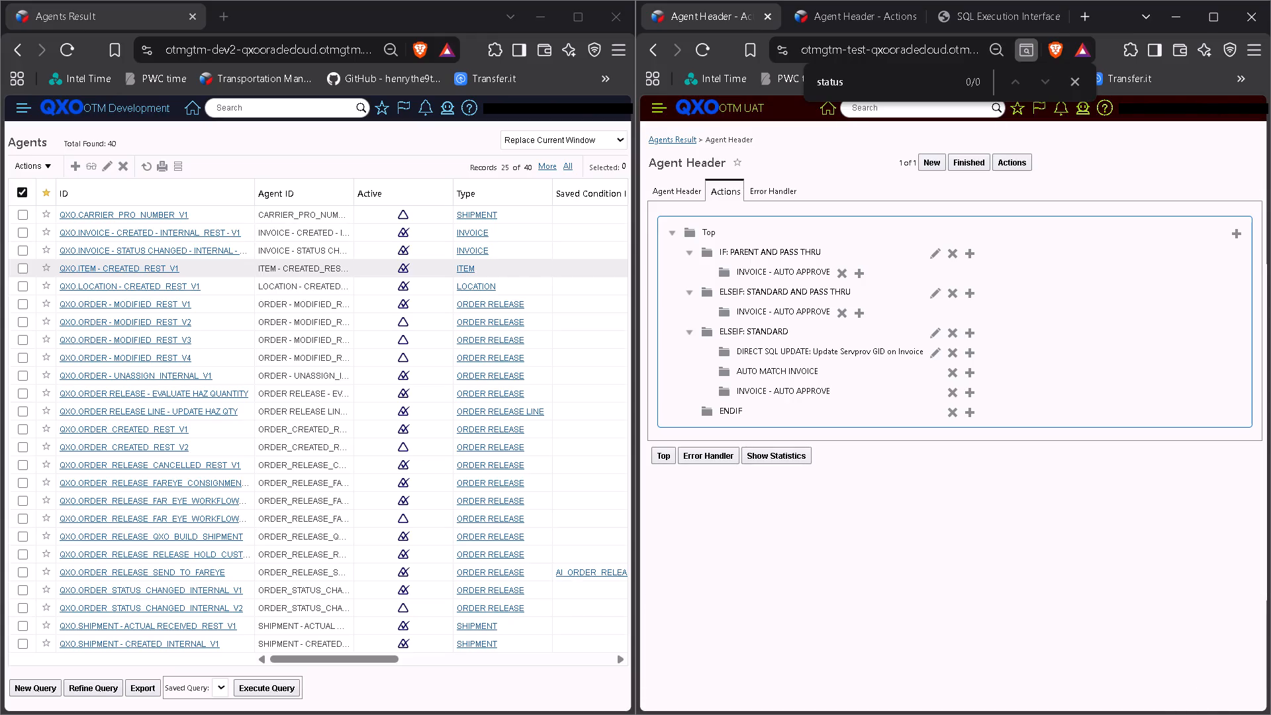
pyautogui.click(951, 352)
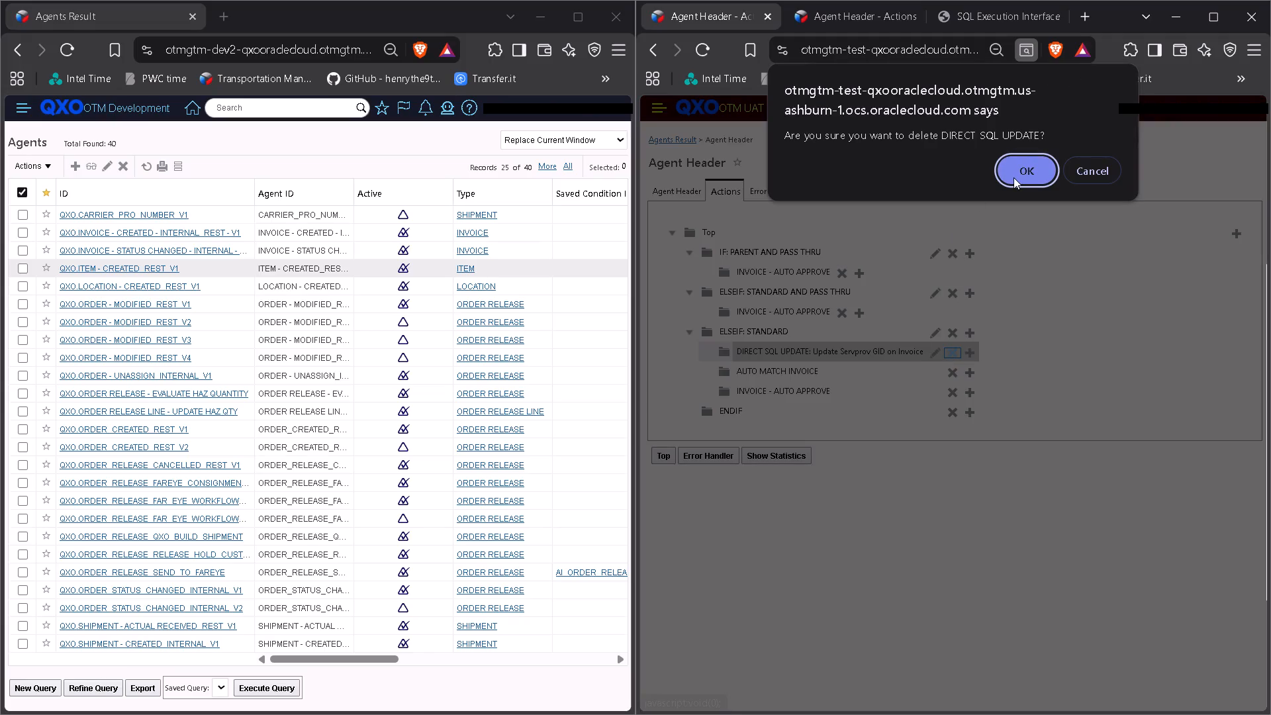
pyautogui.click(1013, 177)
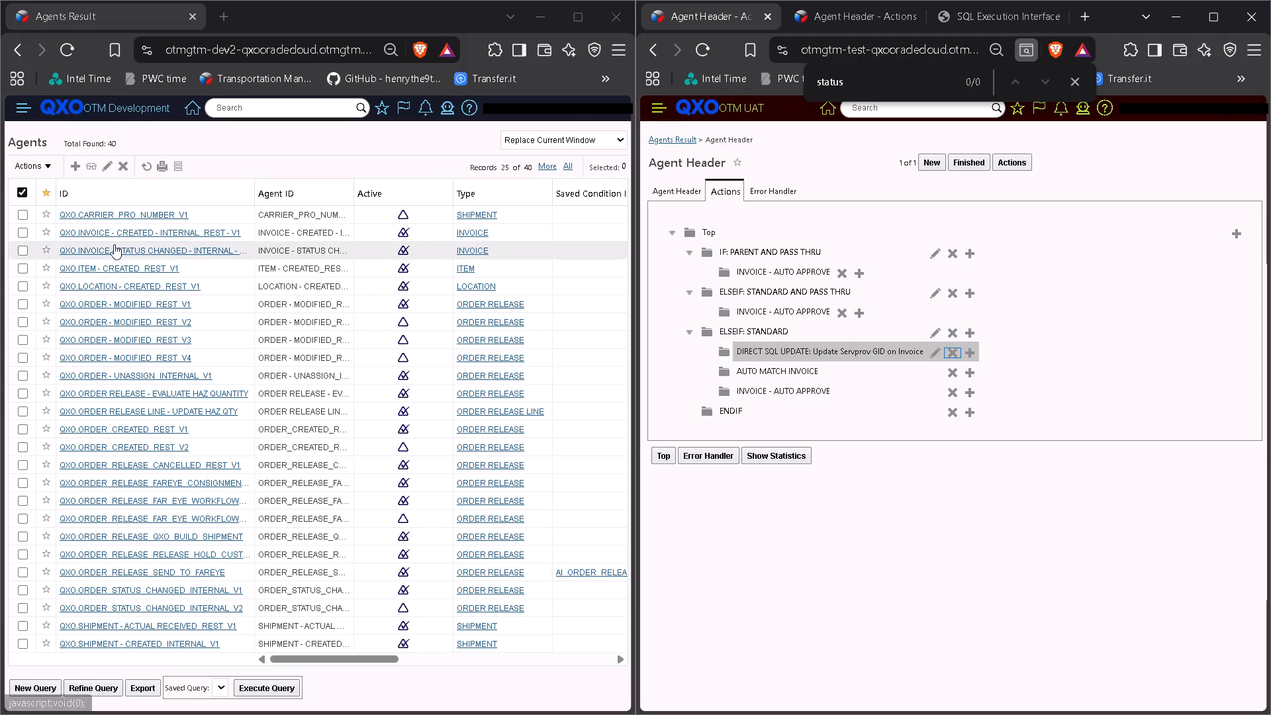
# Start a DIRECT SQL UPDATE action after AUTO MATCH INVOICE in UAT's invoice-created agent, with dev2's matching action parameters open for reference.
pyautogui.click(120, 234)
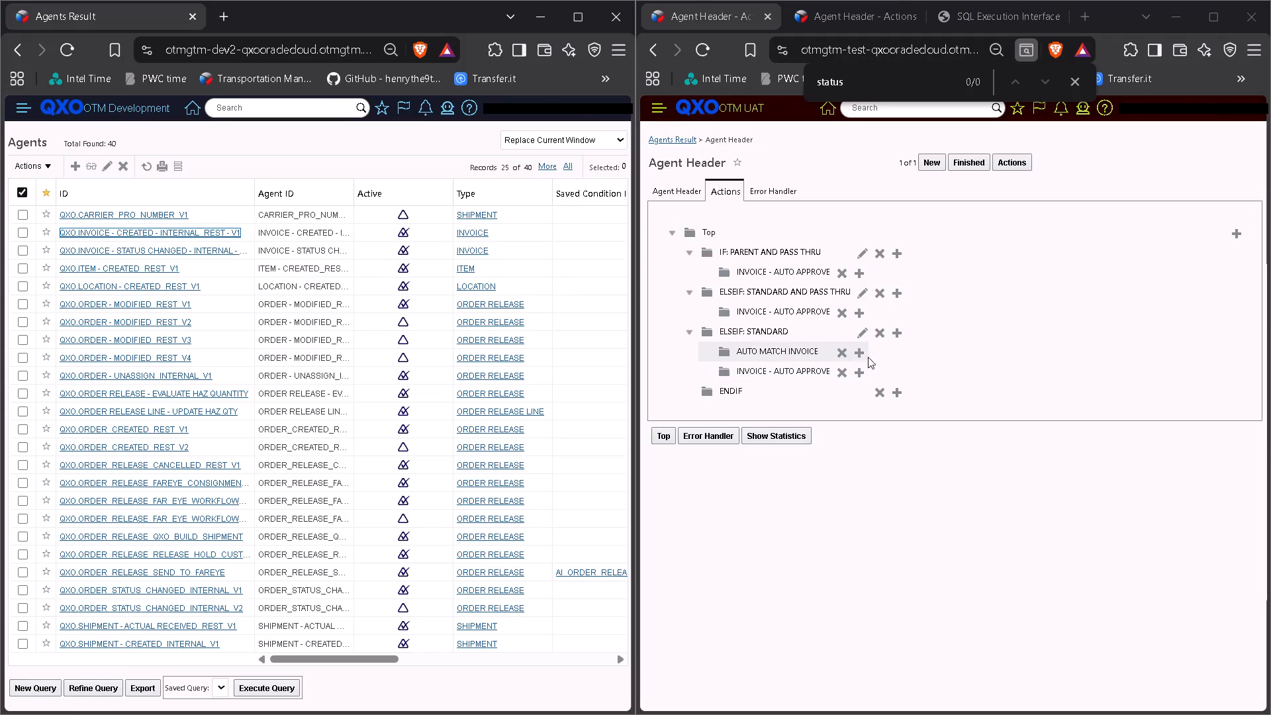
pyautogui.click(857, 351)
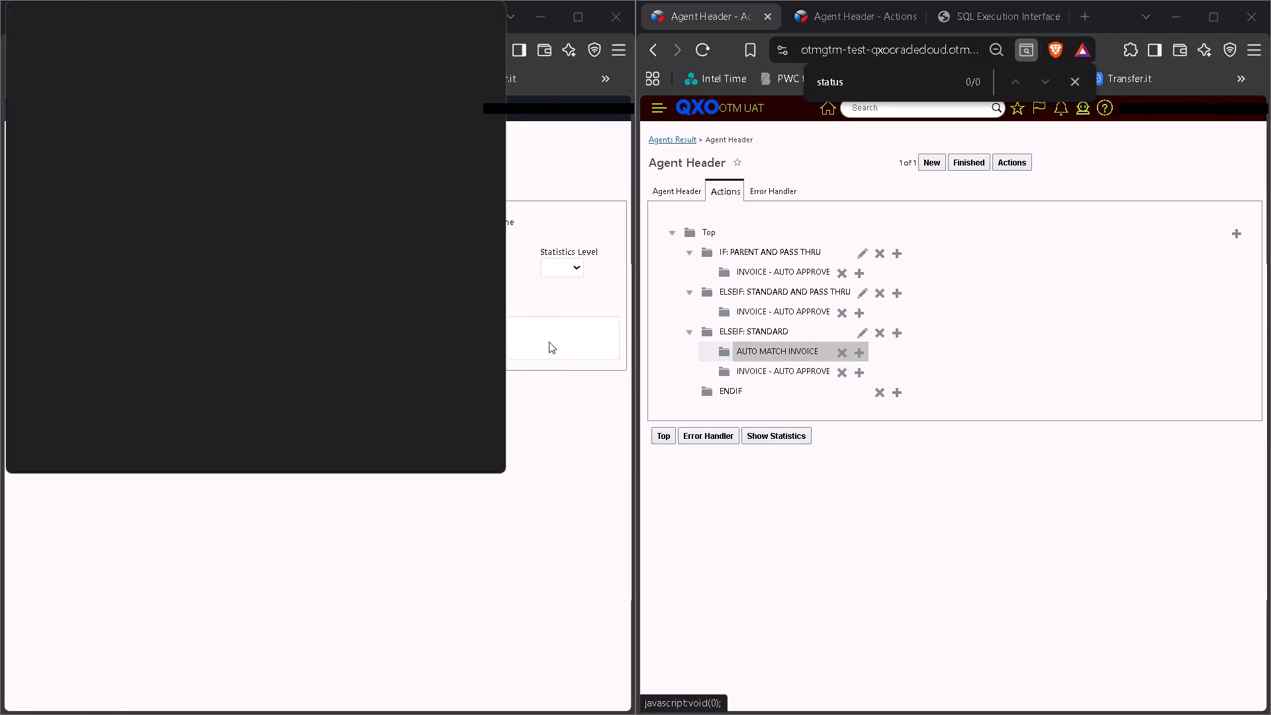
pyautogui.moveTo(192, 14); pyautogui.dragTo(924, 141)
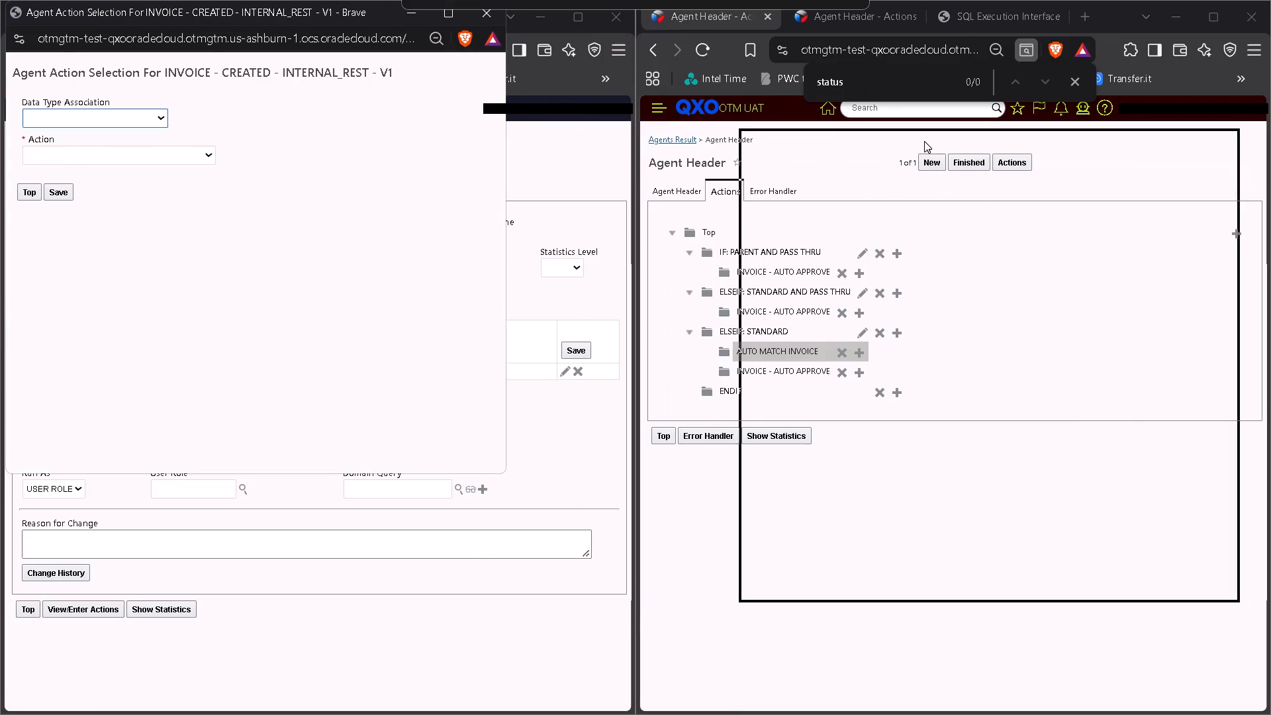
pyautogui.moveTo(924, 141); pyautogui.dragTo(924, 138)
pyautogui.click(98, 185)
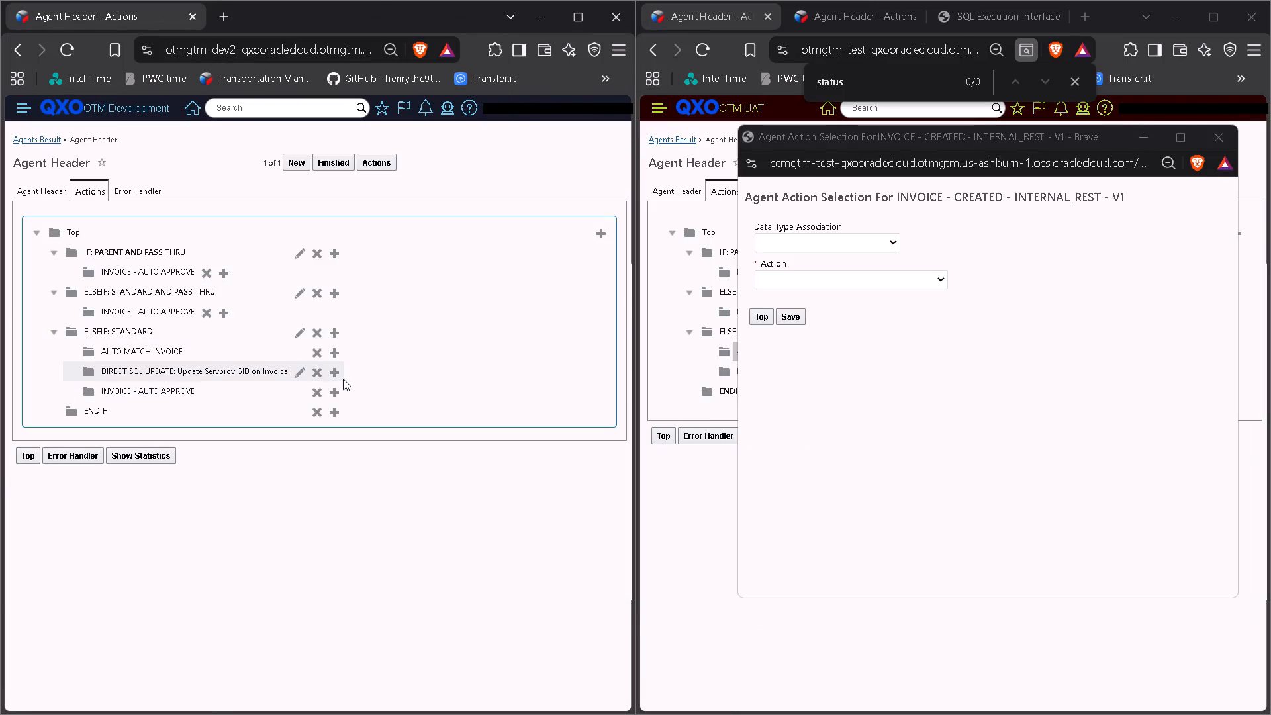
pyautogui.click(299, 375)
pyautogui.click(976, 324)
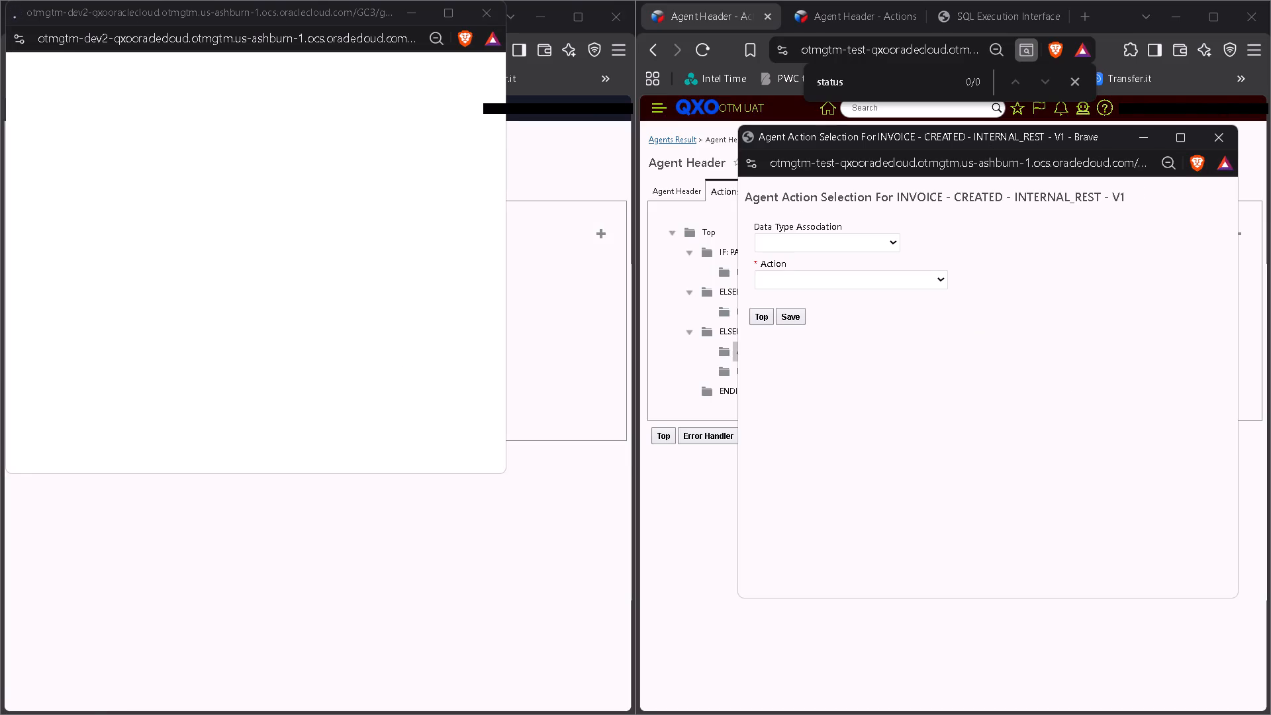
pyautogui.click(788, 278)
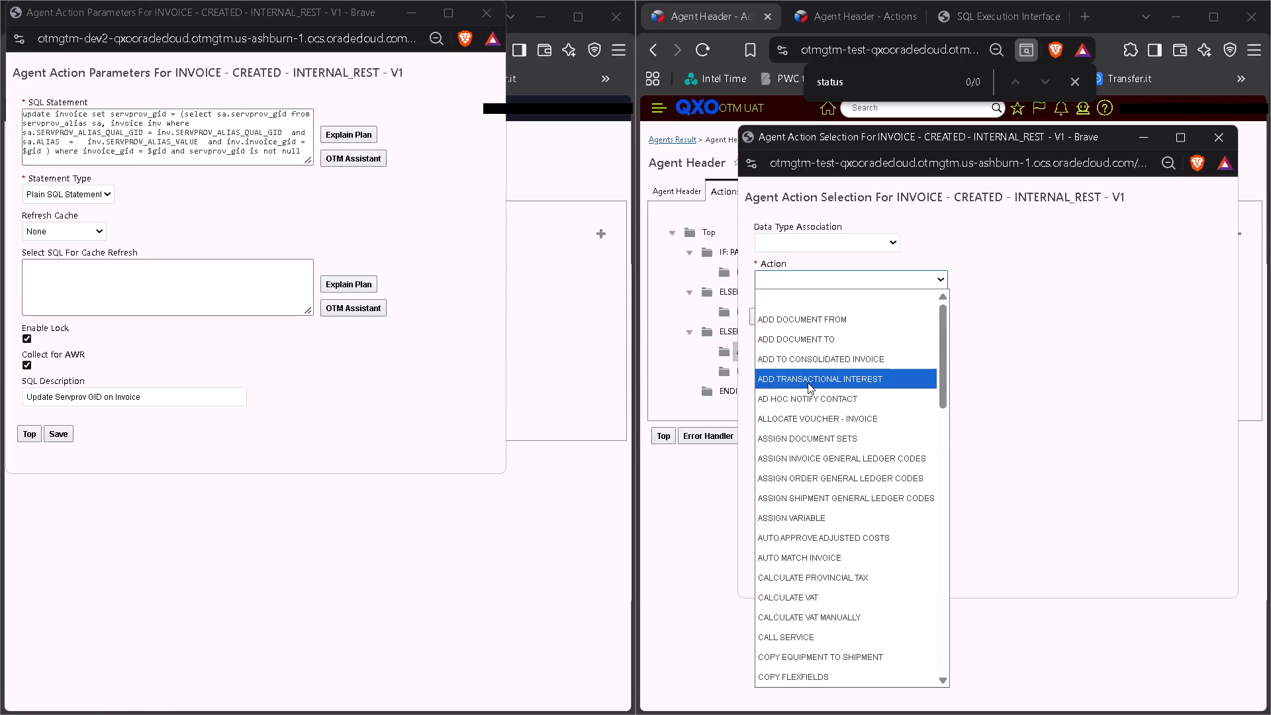
pyautogui.press('d')
pyautogui.click(801, 676)
pyautogui.click(861, 340)
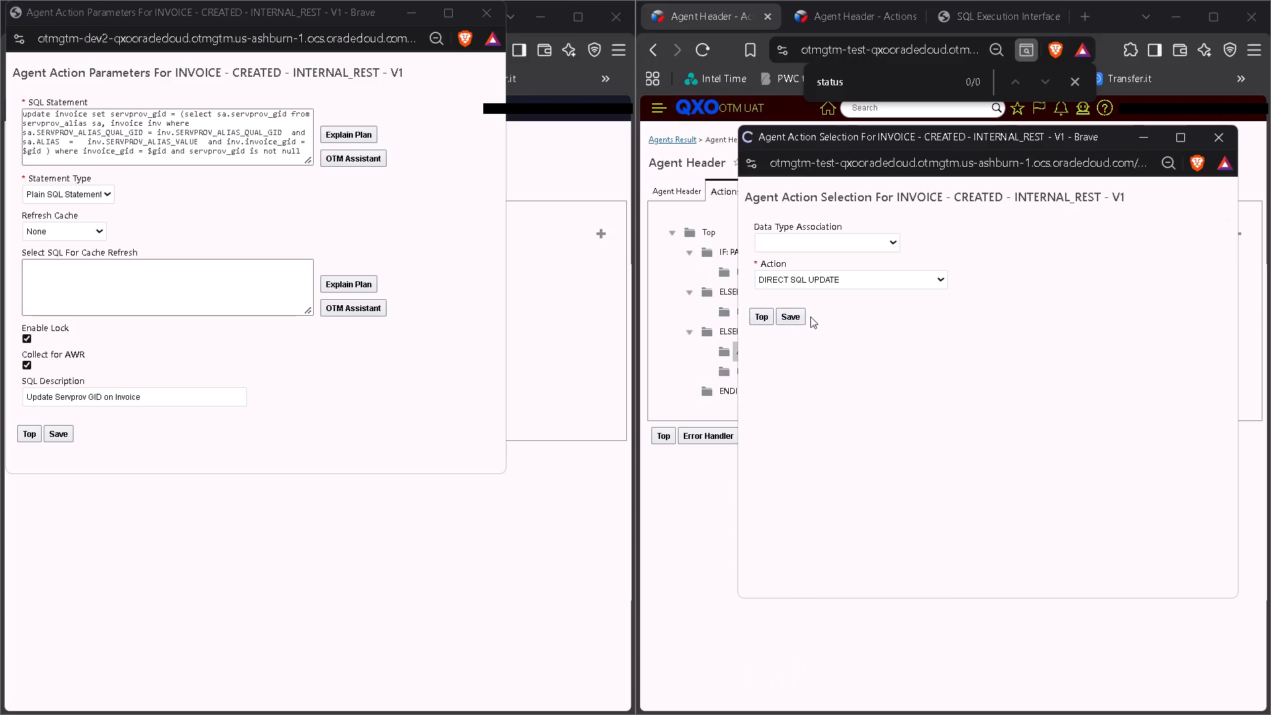
# Copy dev2's SQL statement into the UAT action's SQL Statement and Select SQL For Cache Refresh, and set Refresh Cache to None.
pyautogui.click(167, 146)
pyautogui.hotkey('ctrl', 'a')
pyautogui.hotkey('ctrl', 'c')
pyautogui.hotkey('ctrl', 'c')
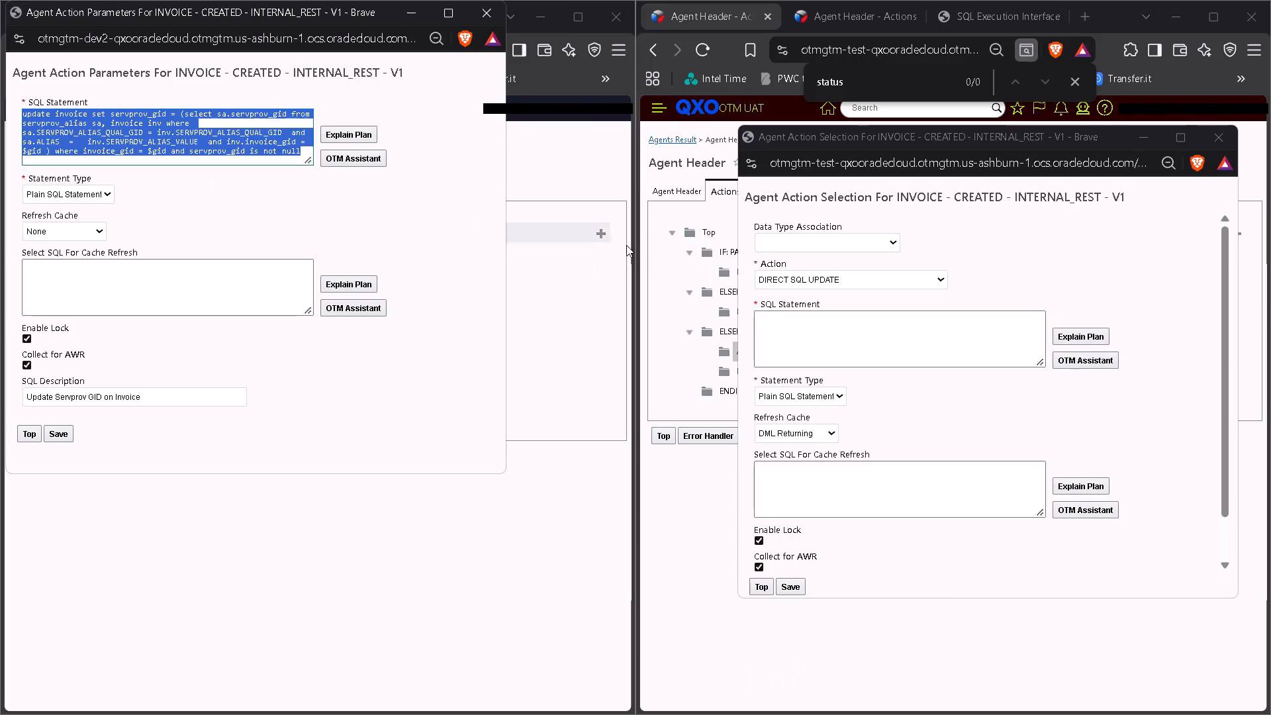
pyautogui.click(943, 342)
pyautogui.hotkey('ctrl', 'v')
pyautogui.click(943, 405)
pyautogui.click(796, 428)
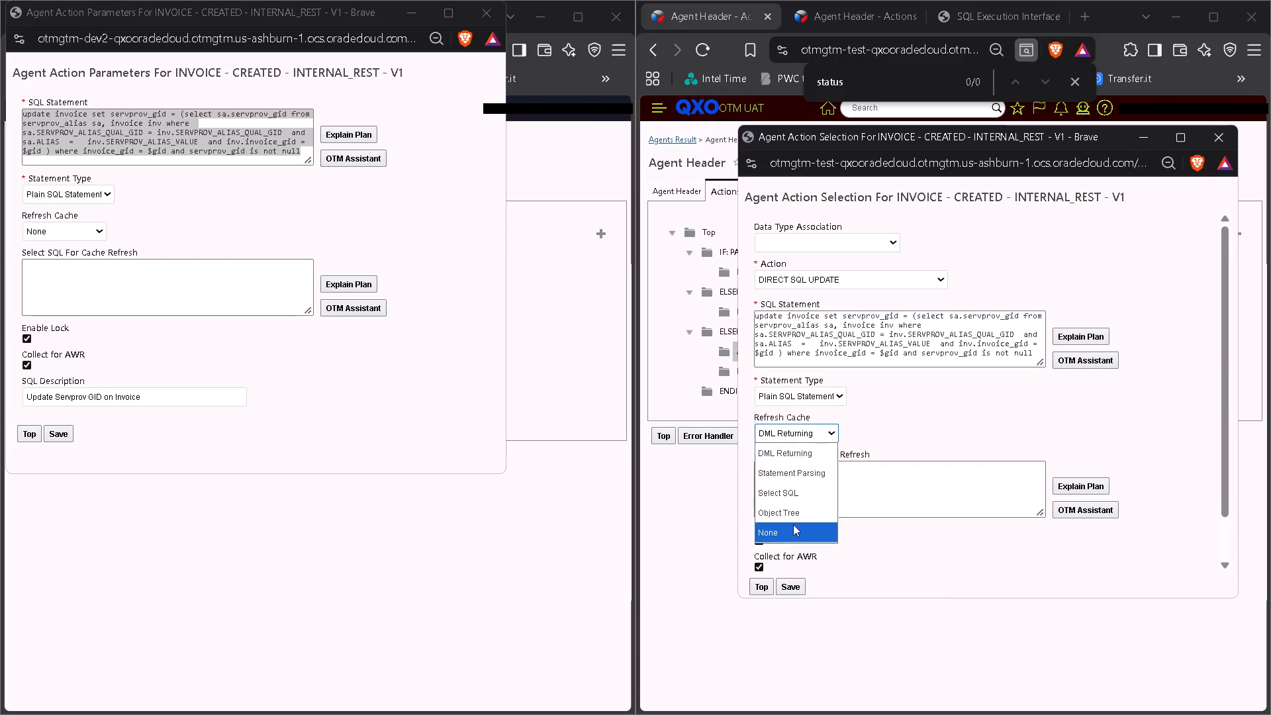
pyautogui.click(793, 524)
pyautogui.click(867, 501)
pyautogui.hotkey('ctrl', 'v')
# Copy the SQL description "Update Servprov GID on Invoice" from dev2 into the UAT action, review the parameters and save the action.
pyautogui.scroll(-3, 921, 464)
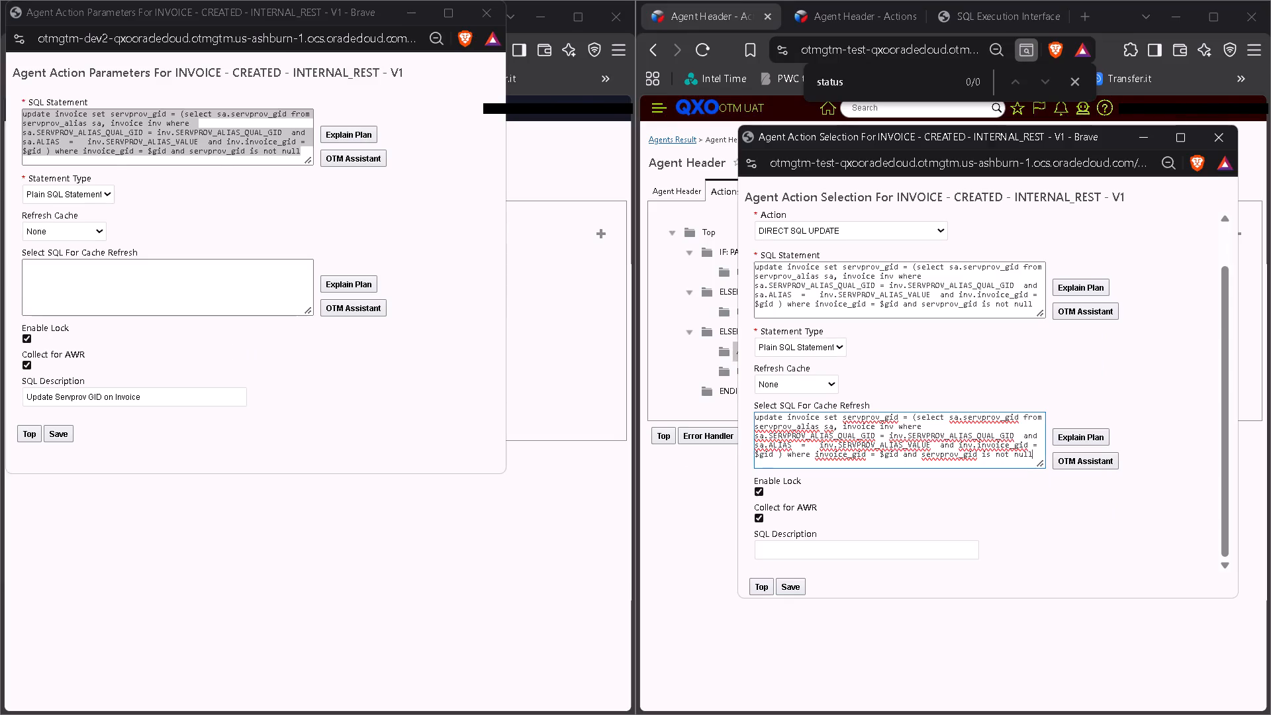
pyautogui.click(179, 399)
pyautogui.hotkey('ctrl', 'a')
pyautogui.hotkey('ctrl', 'c')
pyautogui.click(858, 540)
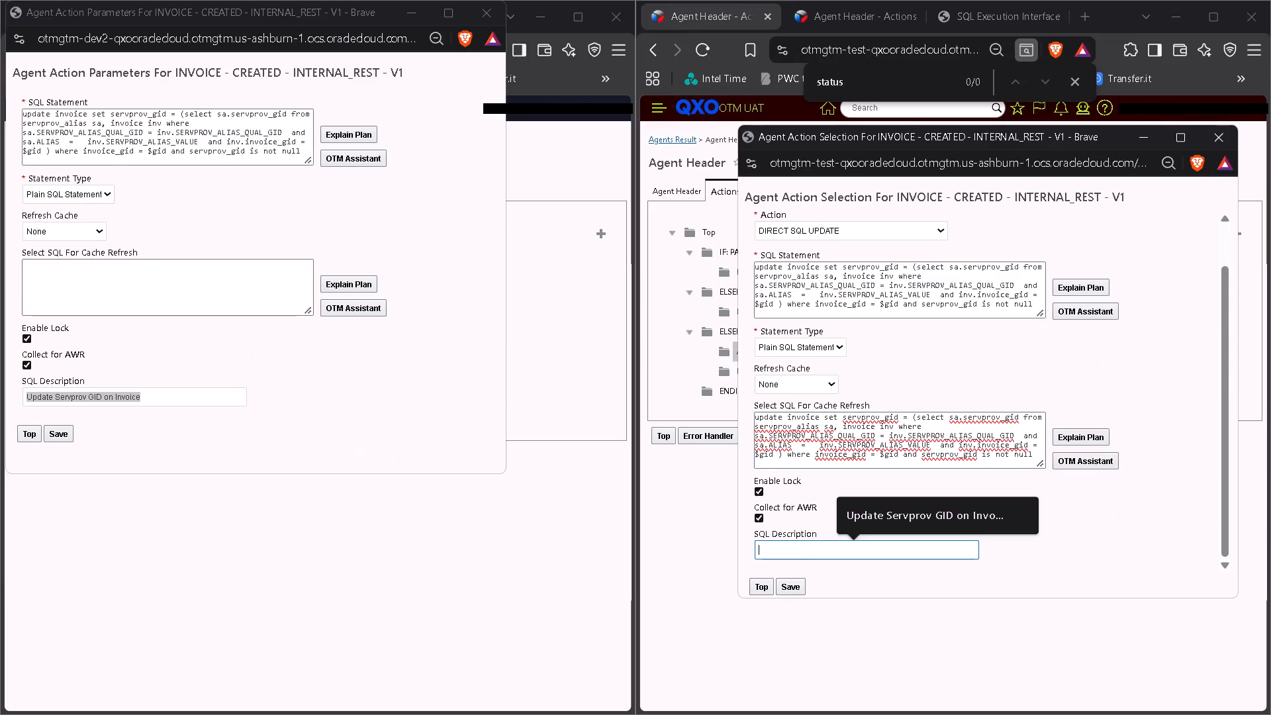
pyautogui.hotkey('ctrl', 'v')
pyautogui.click(1080, 555)
pyautogui.scroll(9, 47, 390)
pyautogui.scroll(2, 1073, 500)
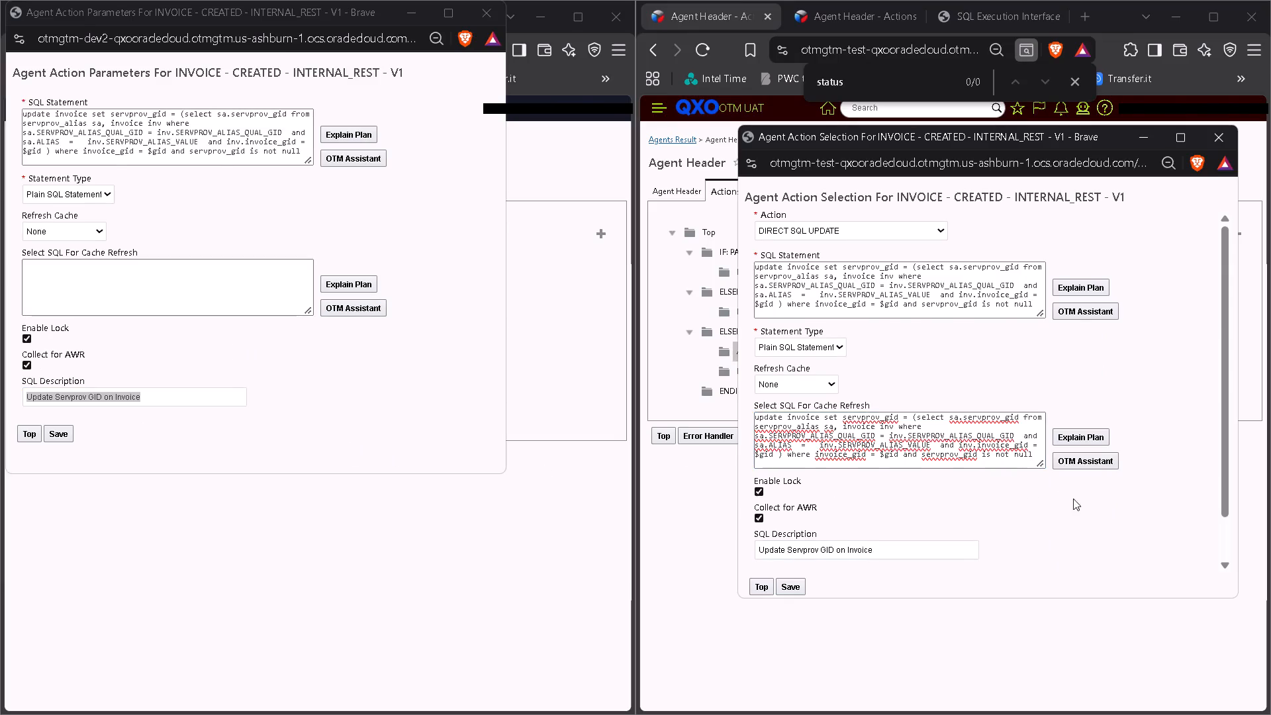
pyautogui.scroll(5, 1073, 499)
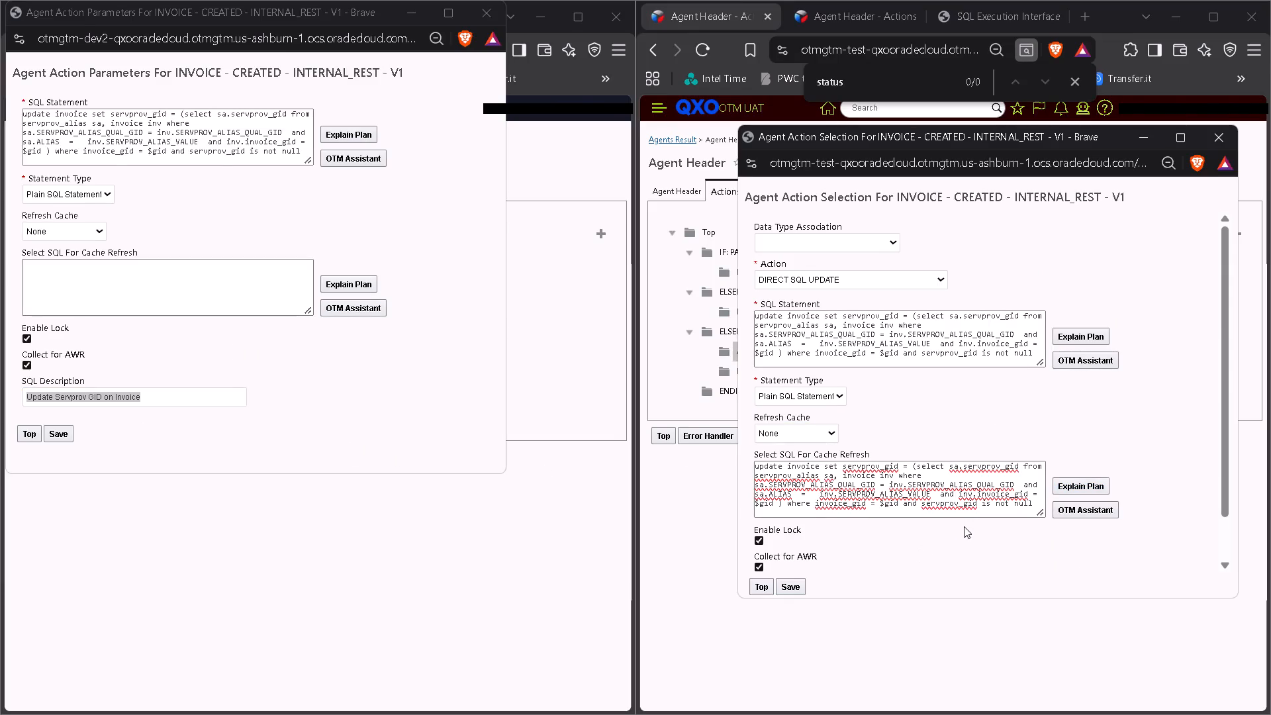
pyautogui.scroll(-3, 961, 525)
pyautogui.click(780, 583)
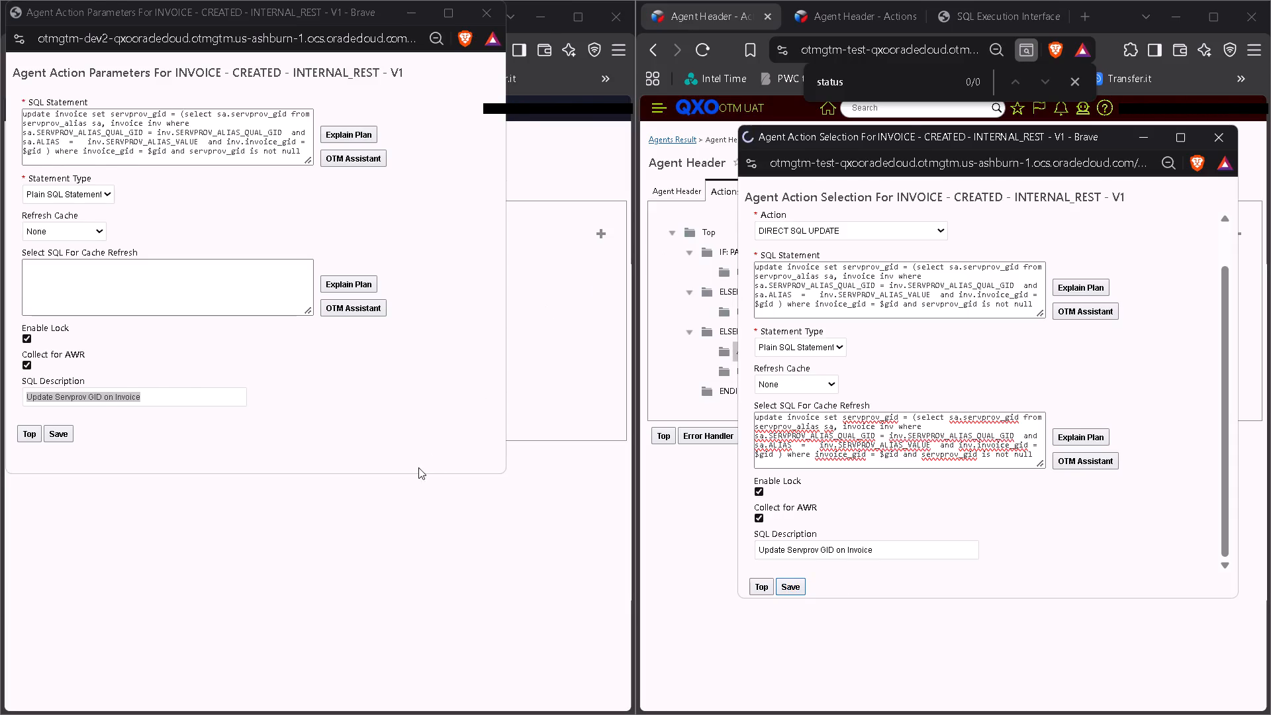
pyautogui.click(402, 481)
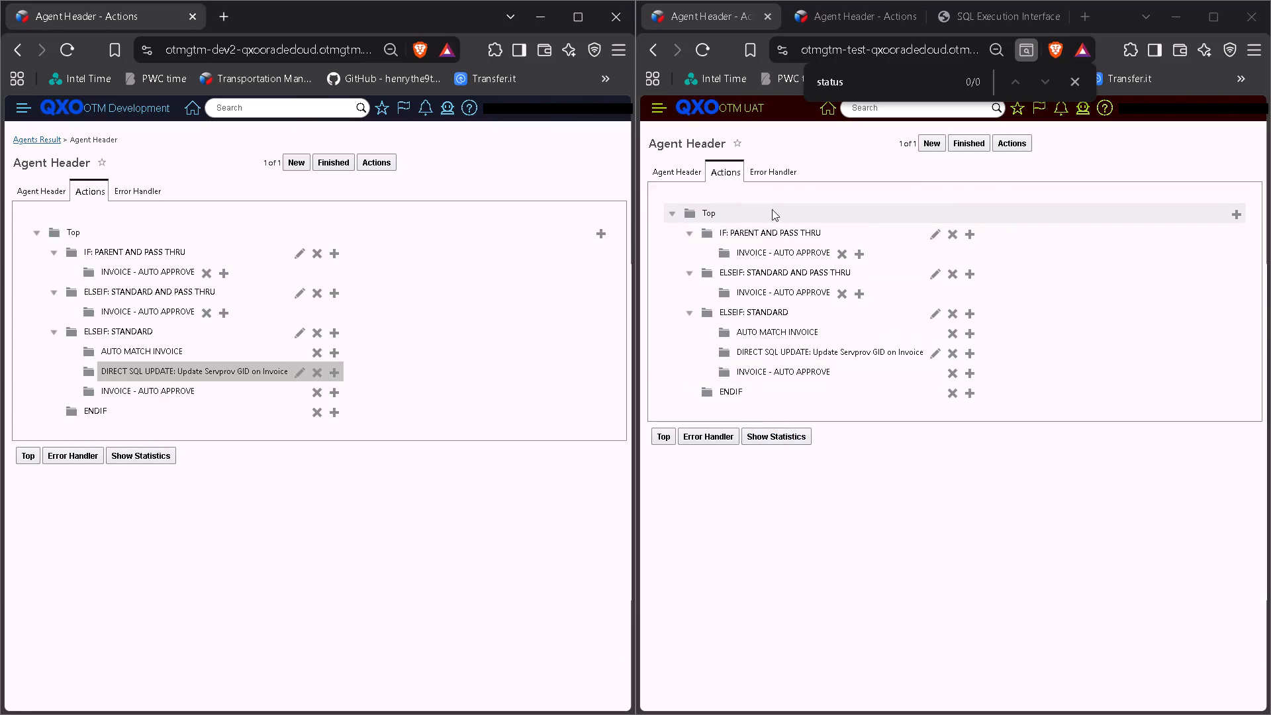
# Finish and save UAT's INVOICE - CREATED - INTERNAL_REST - V1 agent.
pyautogui.click(965, 134)
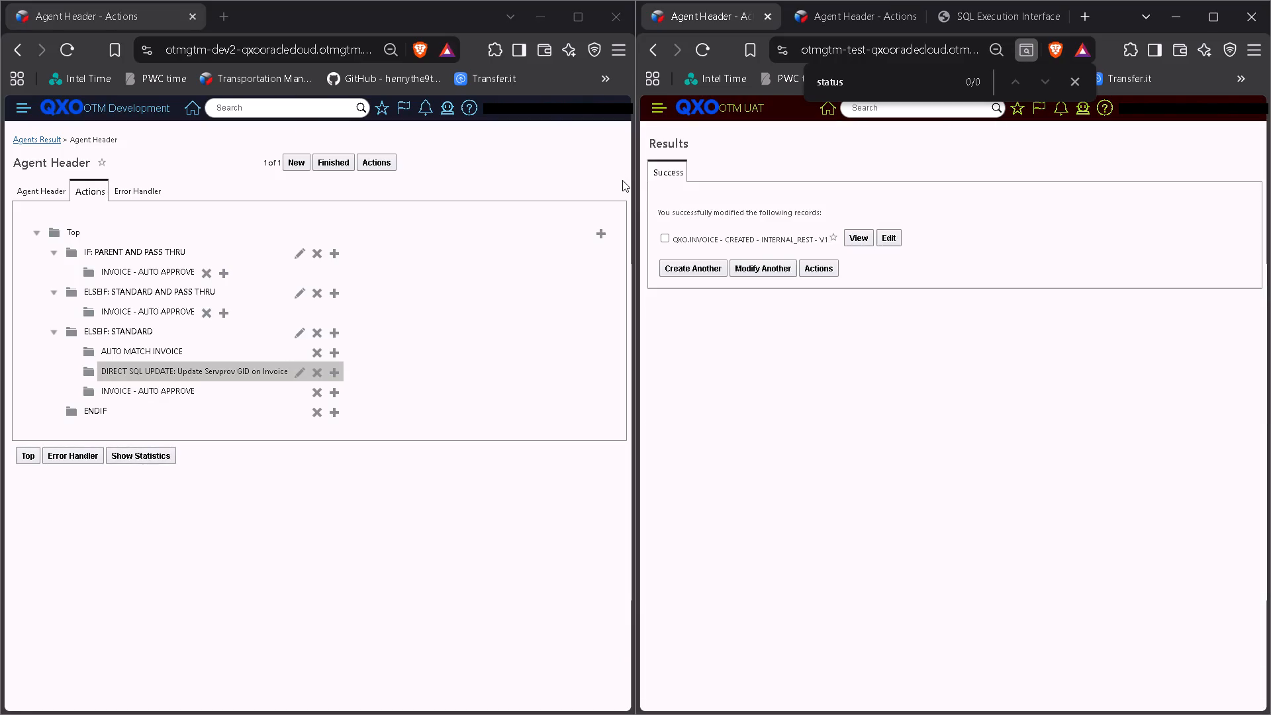
# Reopen the saved invoice-created agent in UAT, check its action order against dev2's, and dismiss the page find bar.
pyautogui.click(888, 234)
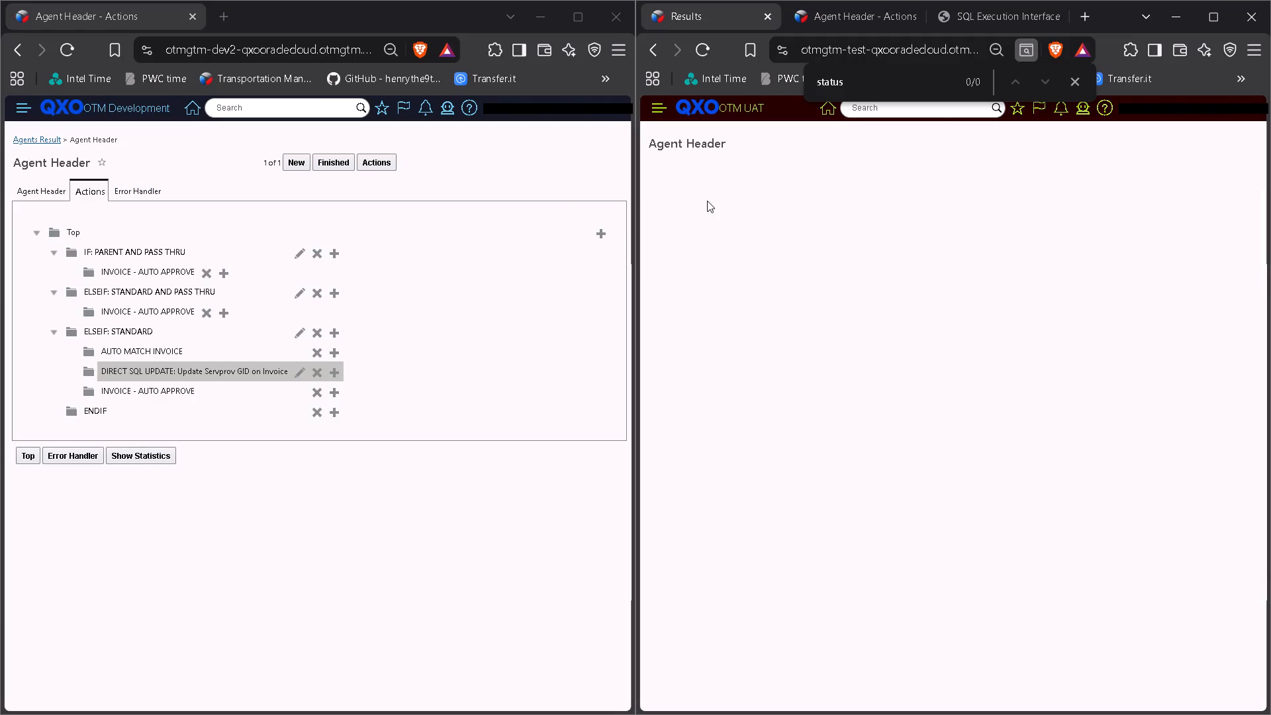
pyautogui.click(728, 165)
pyautogui.click(722, 167)
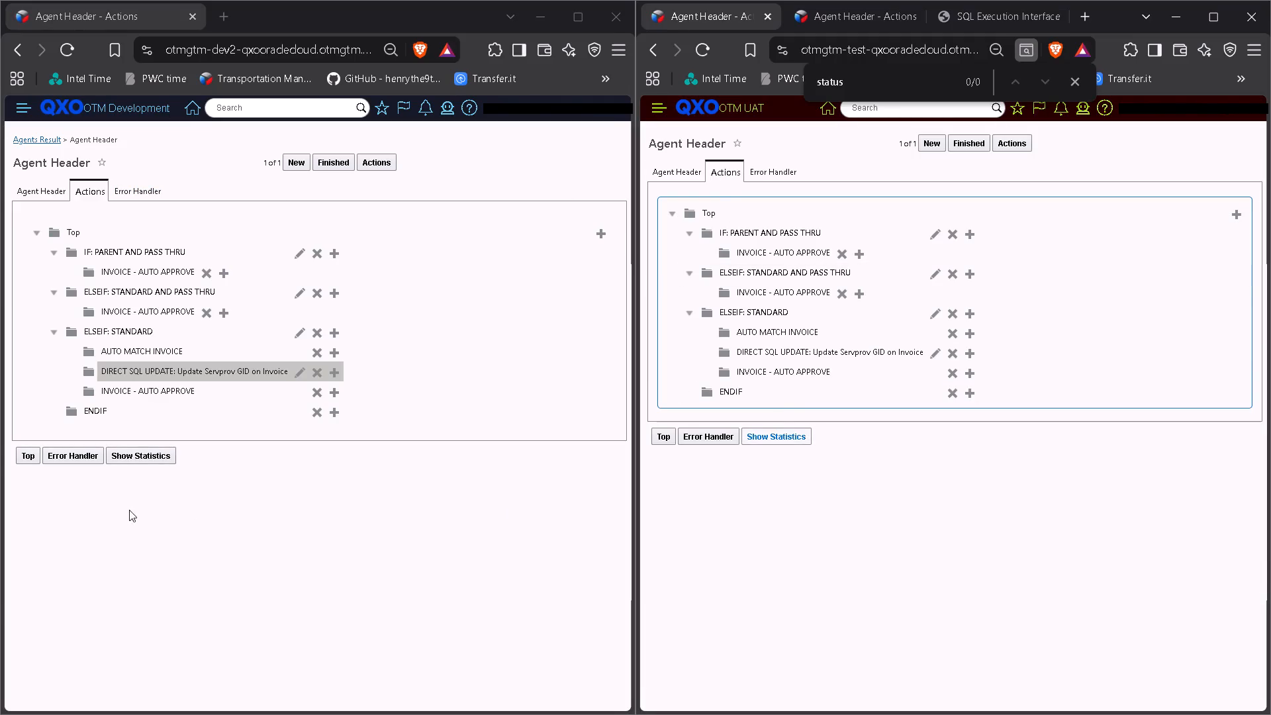
pyautogui.click(197, 589)
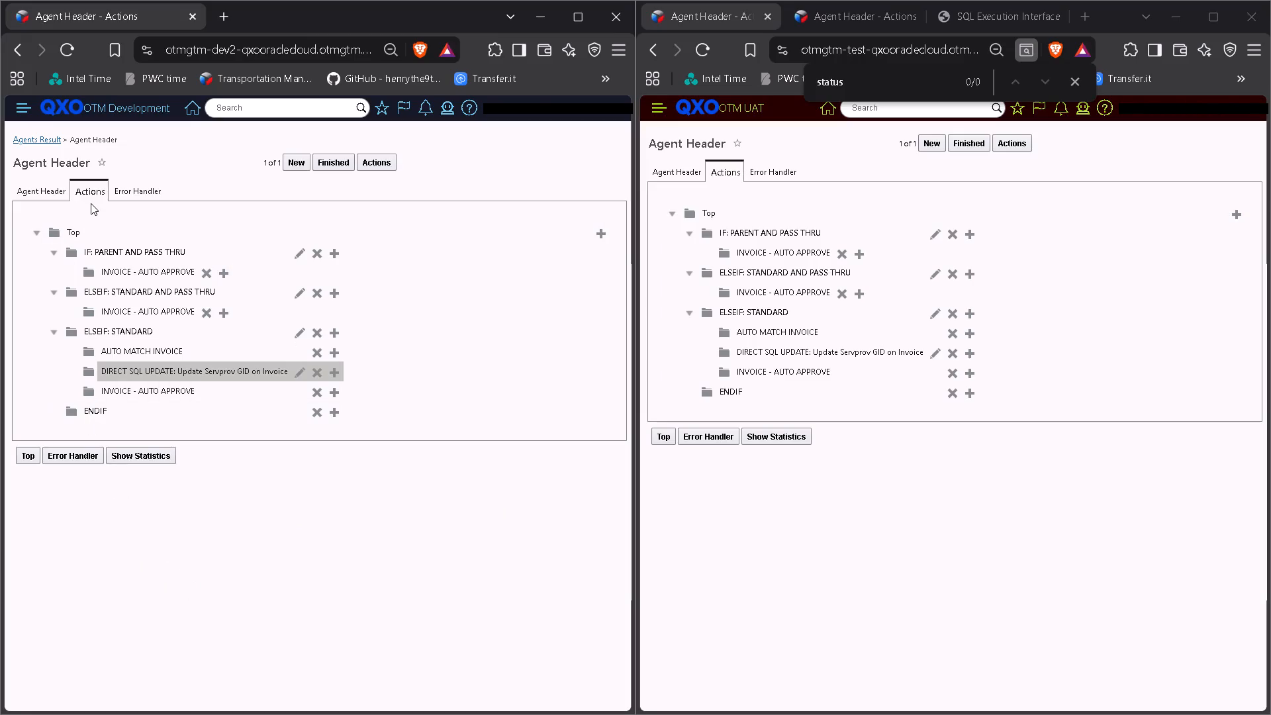
pyautogui.click(904, 99)
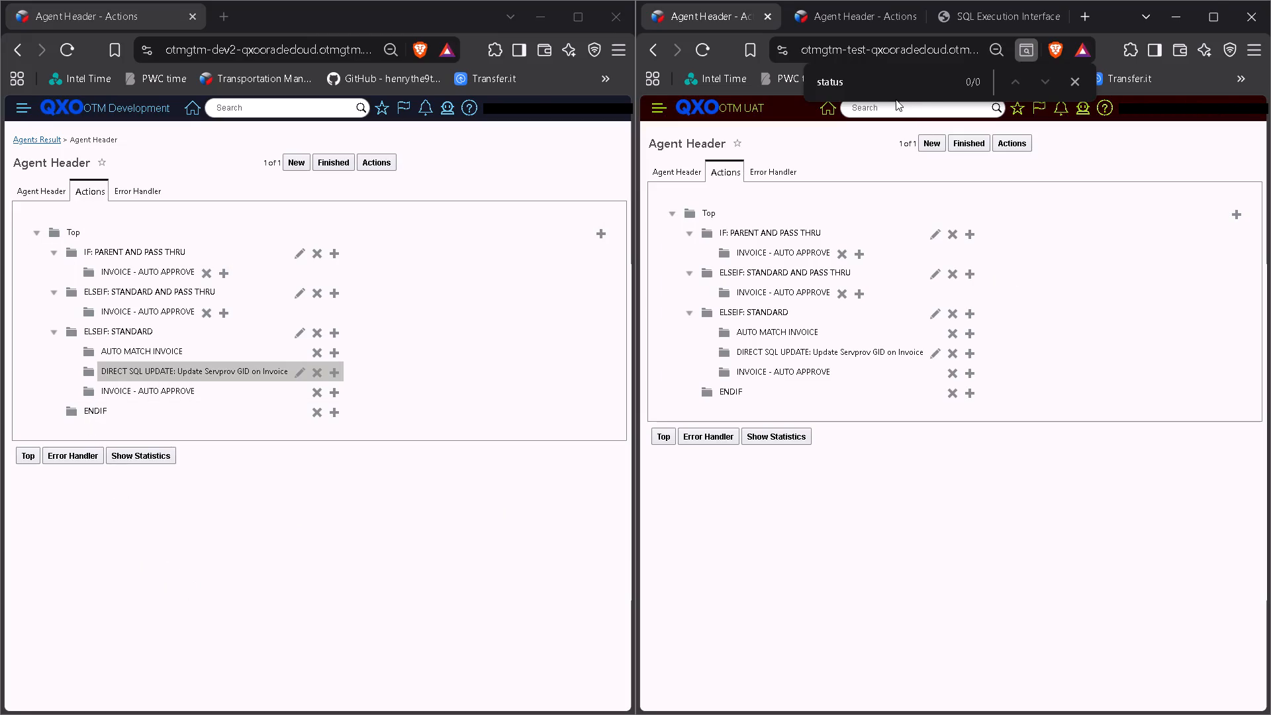
pyautogui.click(892, 103)
pyautogui.click(886, 113)
pyautogui.click(1080, 89)
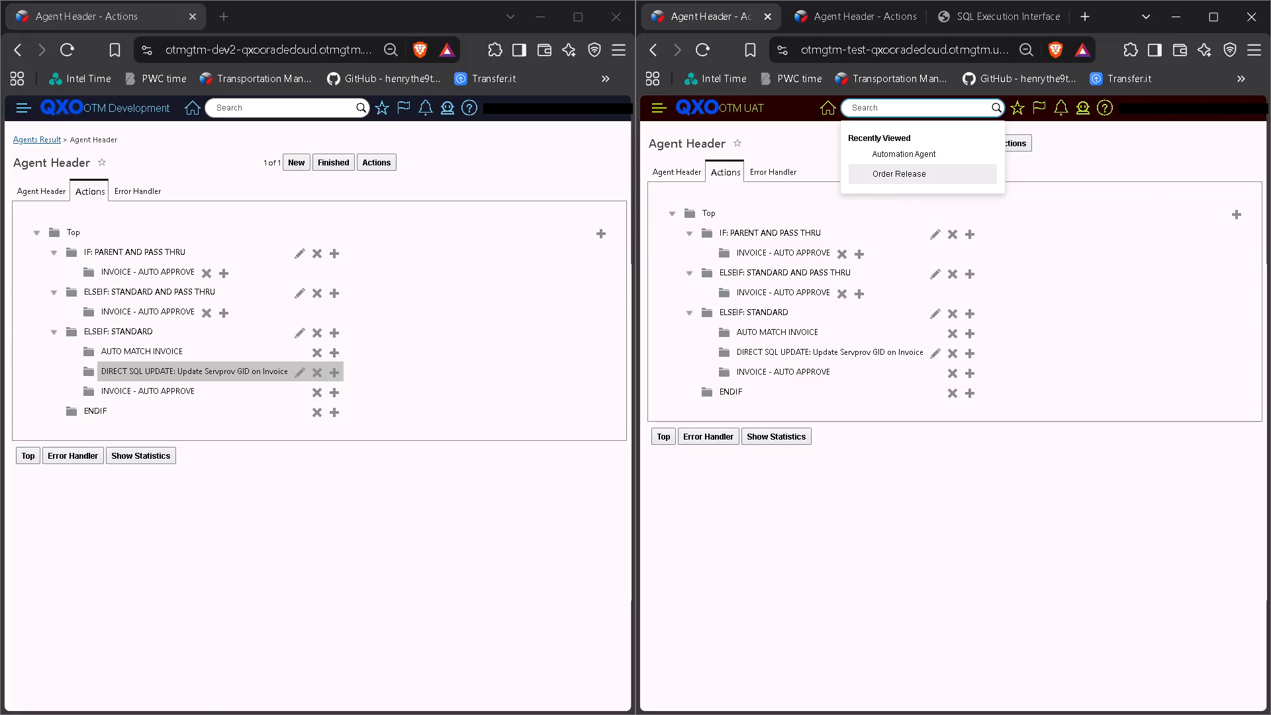
# Return both dev2 and UAT from the invoice-created agent to their Agents result lists.
pyautogui.click(44, 143)
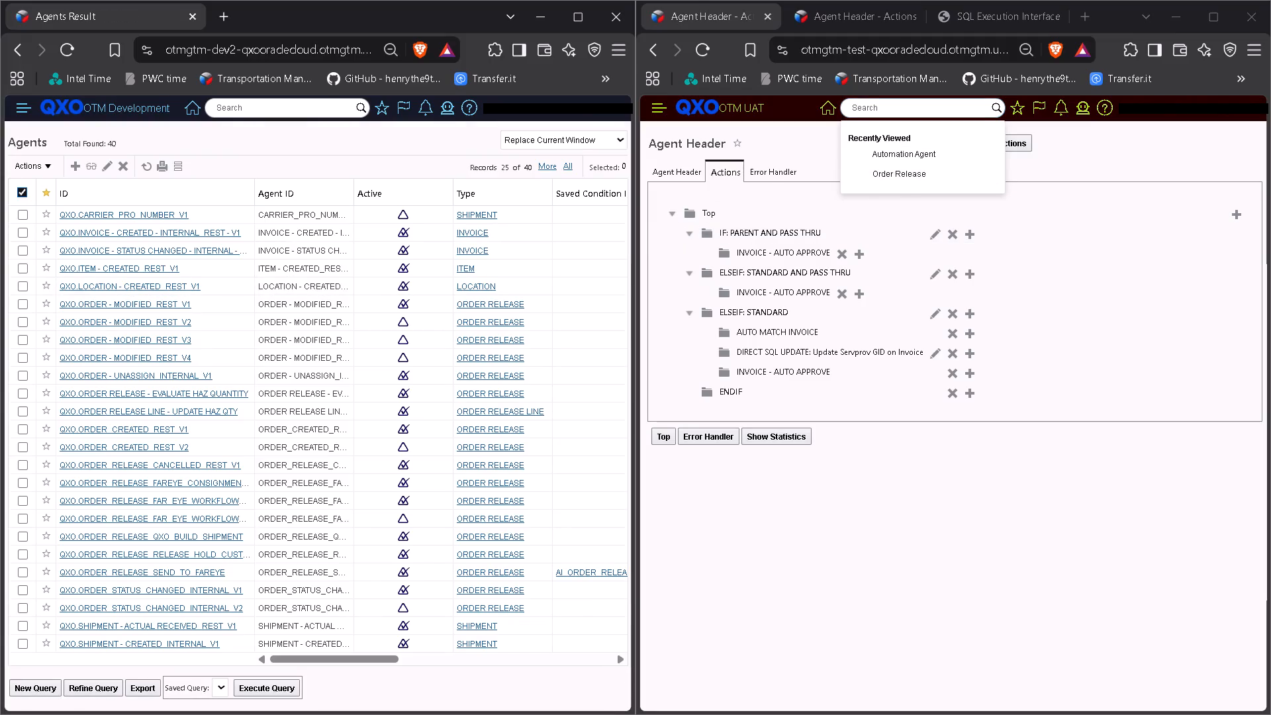
pyautogui.click(850, 527)
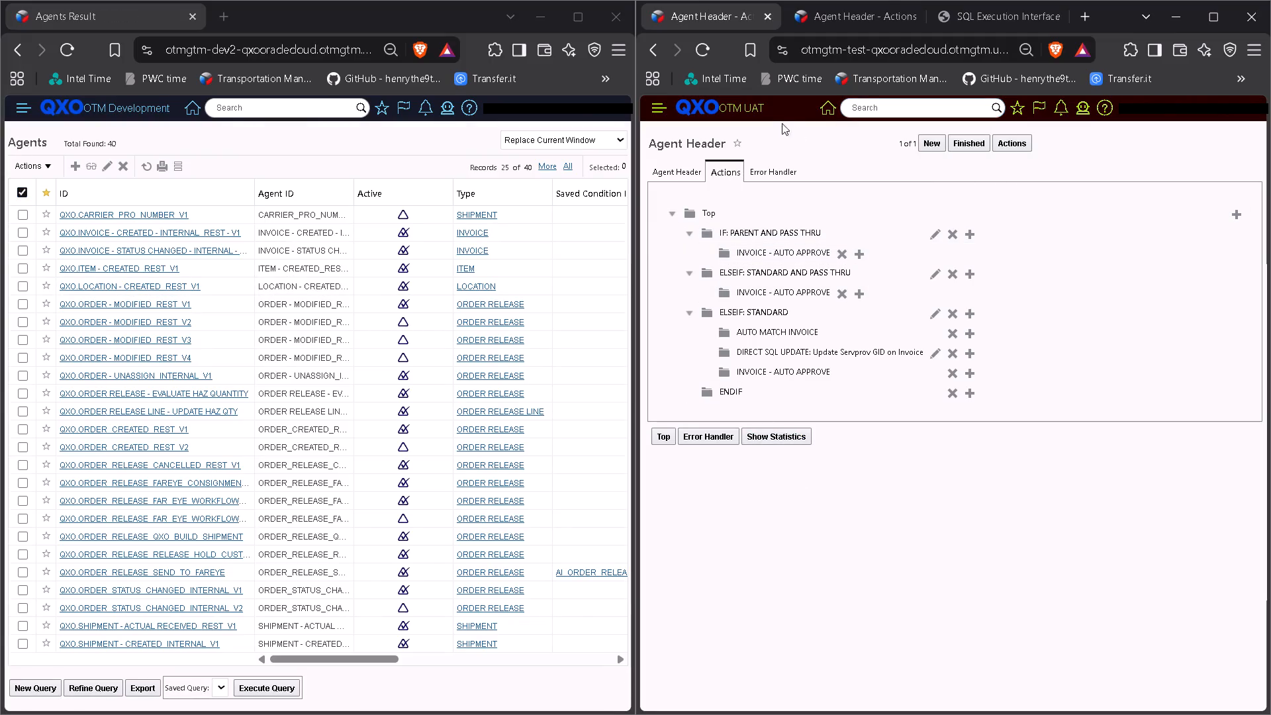
pyautogui.click(654, 48)
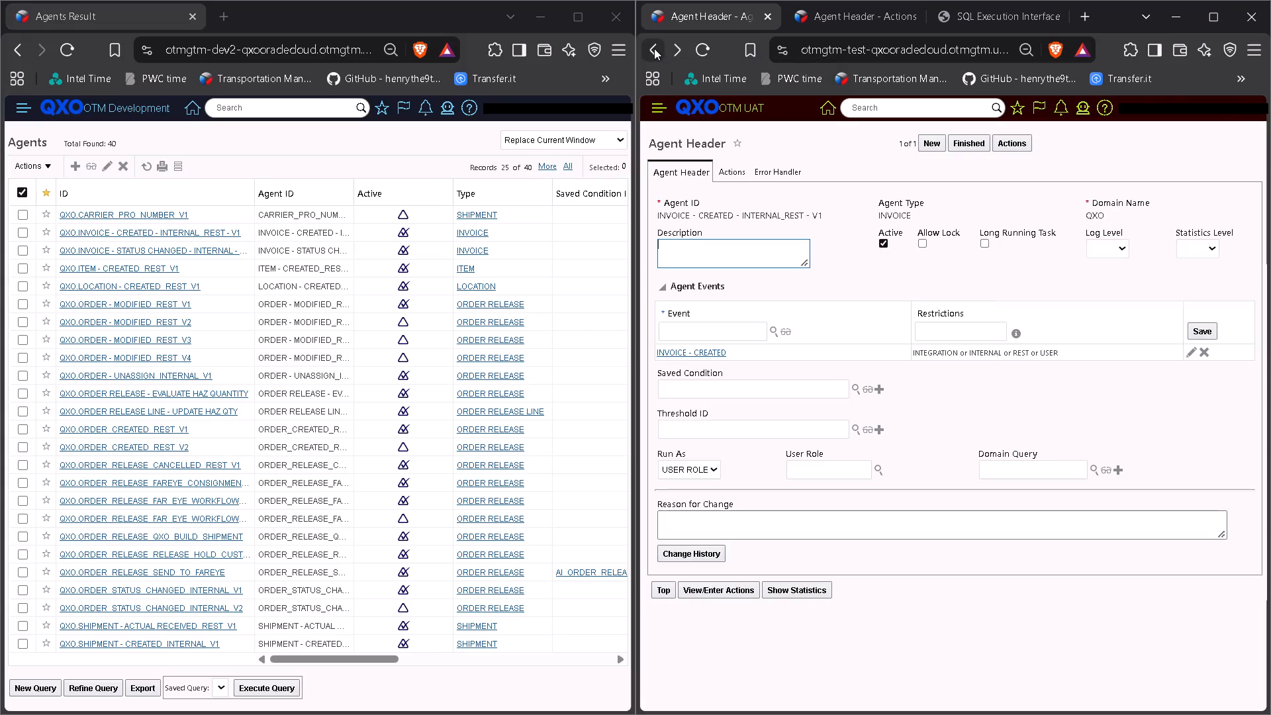
pyautogui.click(654, 48)
pyautogui.click(654, 48)
pyautogui.click(654, 49)
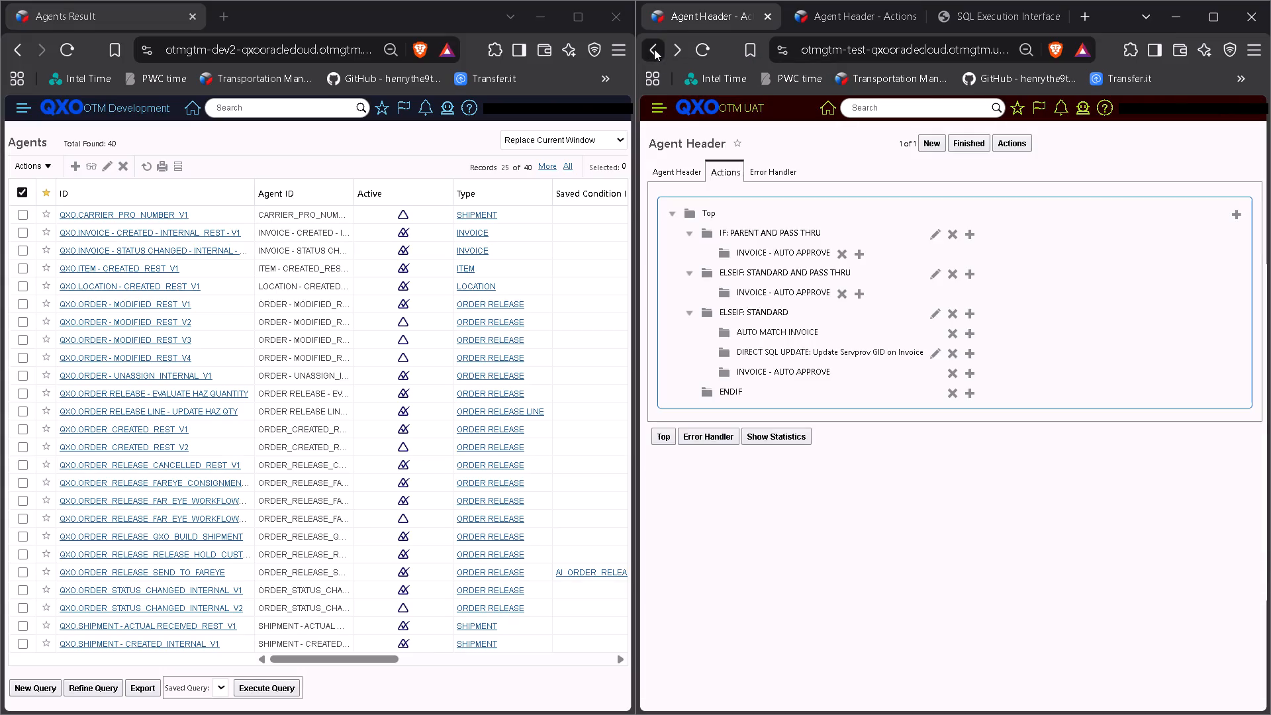
pyautogui.click(678, 140)
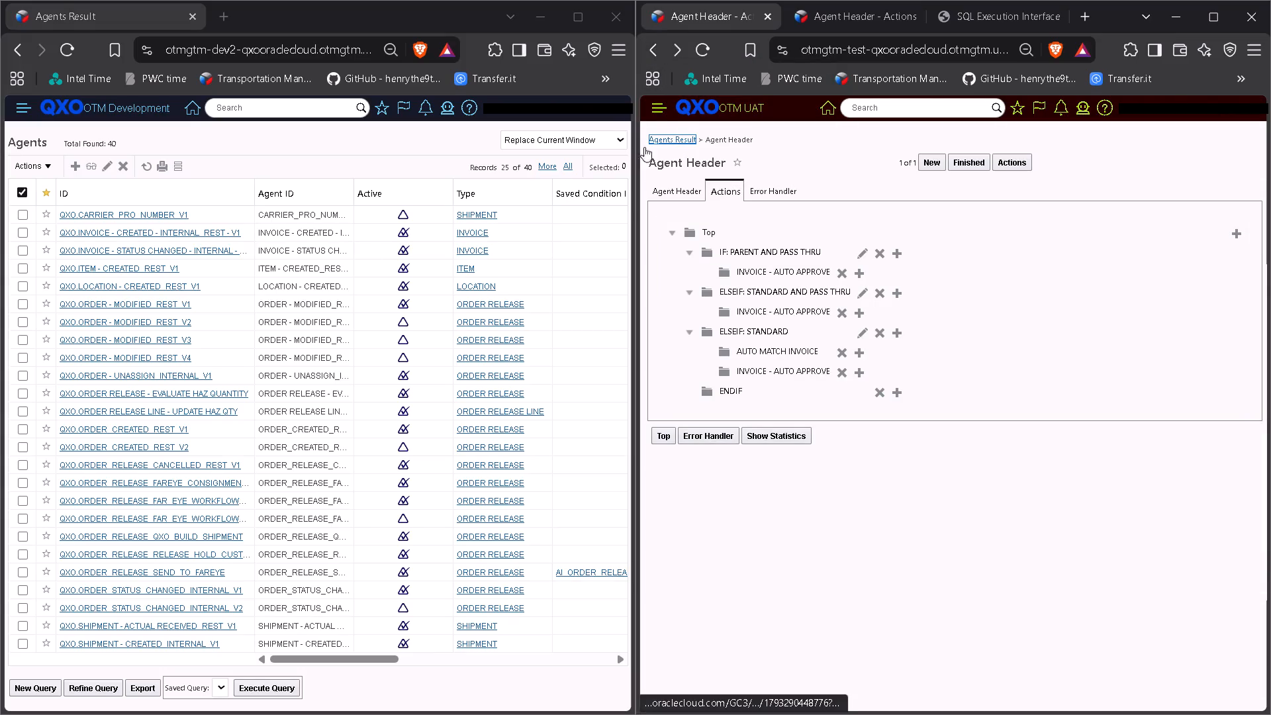
# Find "shipment" in dev2's agent list and widen the ID column to read the full agent names.
pyautogui.click(331, 168)
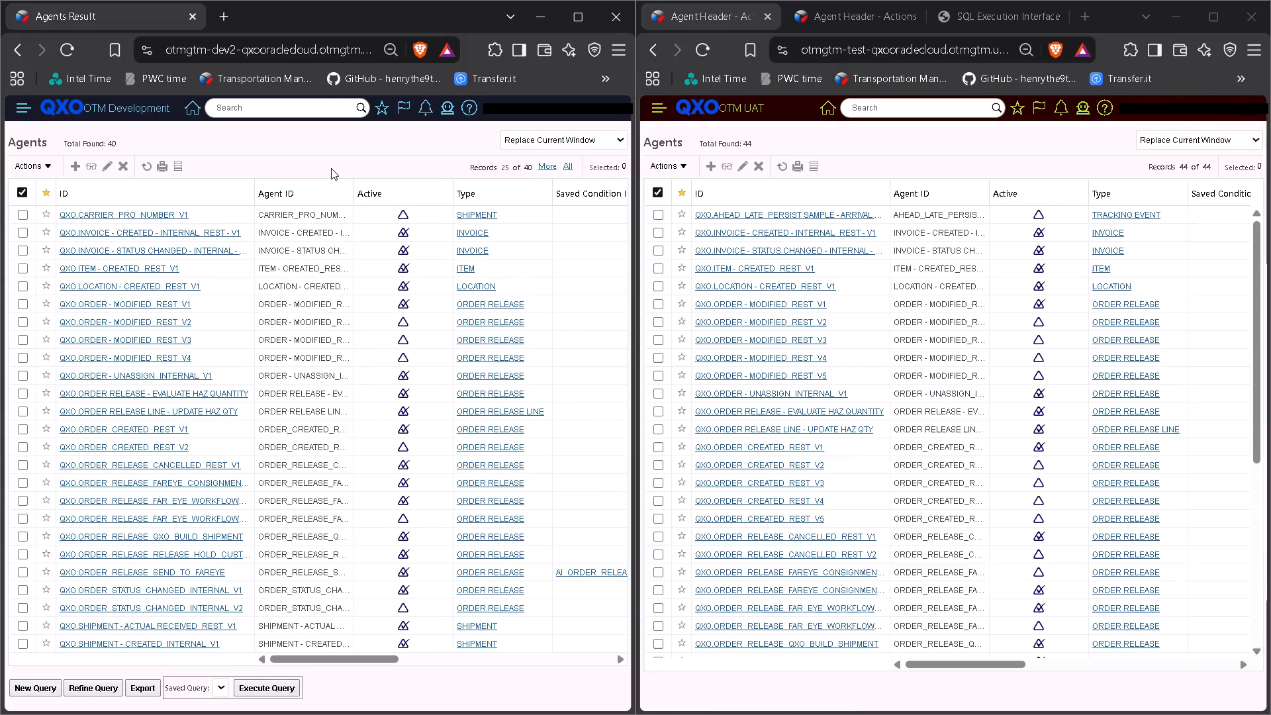
pyautogui.hotkey('ctrl', 'f')
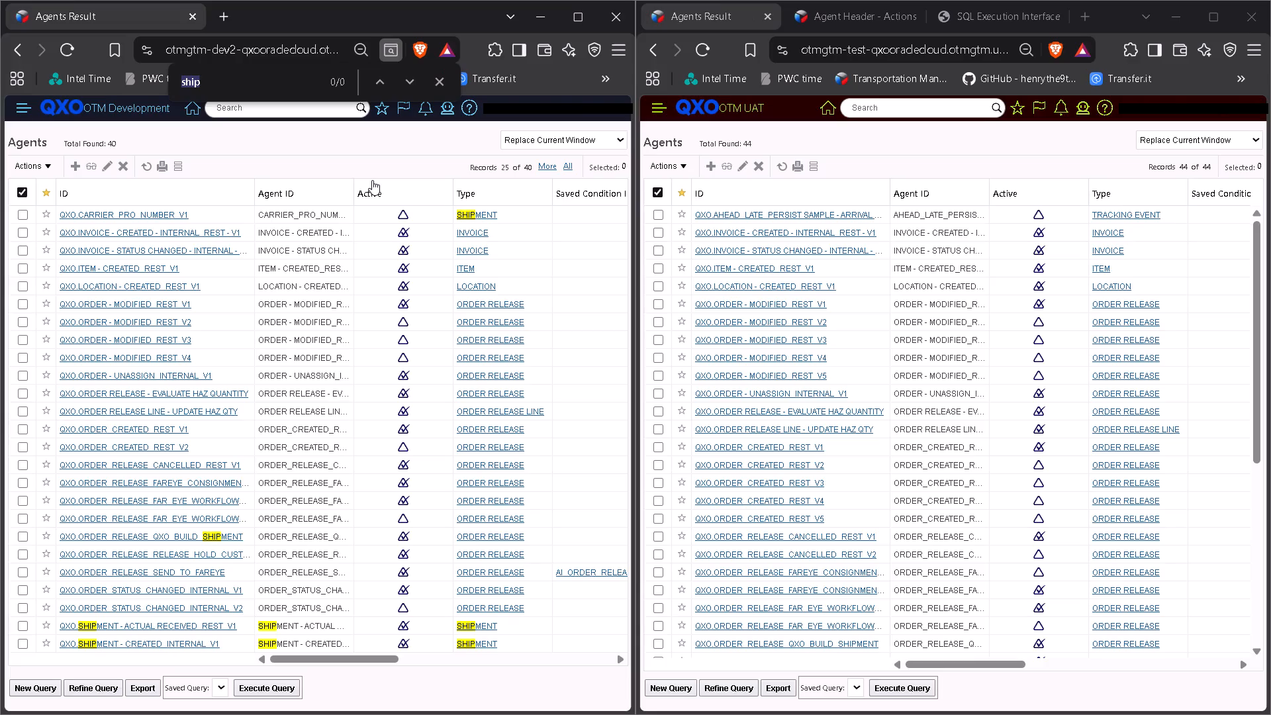
pyautogui.press('Right')
pyautogui.write('ment')
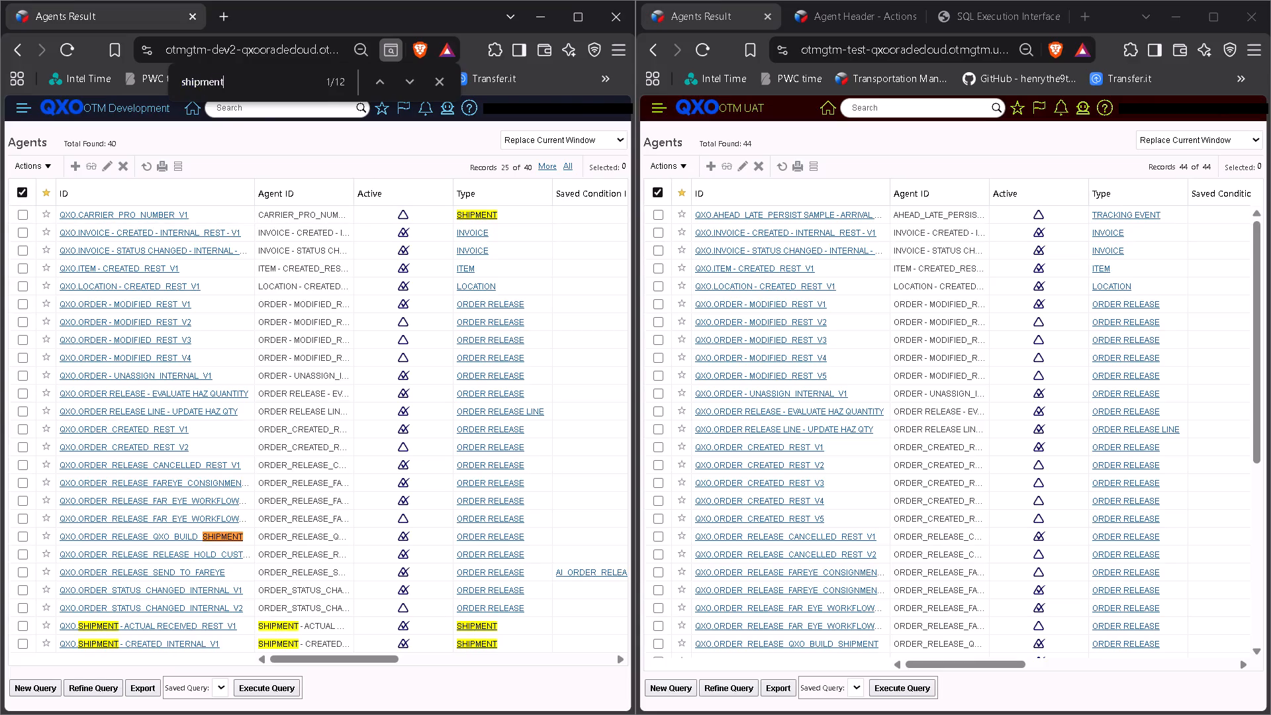
pyautogui.moveTo(257, 195); pyautogui.dragTo(306, 203)
pyautogui.moveTo(256, 189); pyautogui.dragTo(273, 201)
pyautogui.moveTo(273, 201); pyautogui.dragTo(346, 215)
pyautogui.scroll(-4, 276, 326)
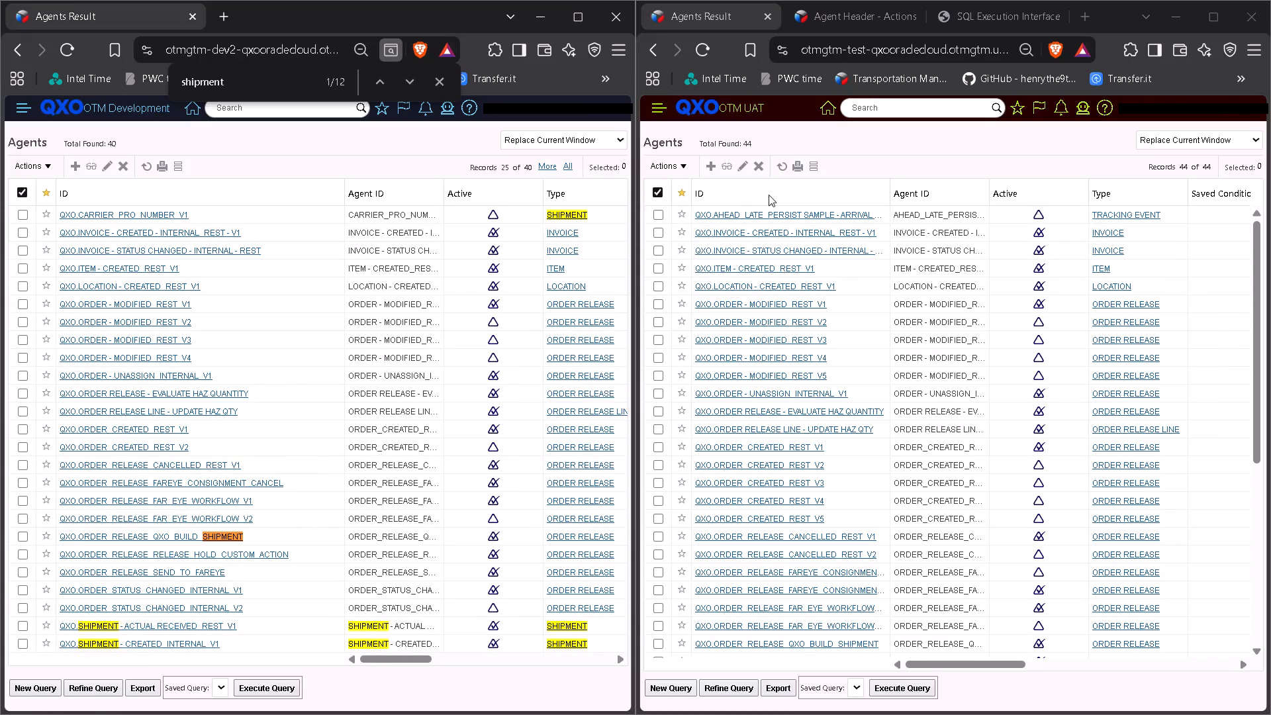
# Show all of dev2's agents and bring the SHIPMENT agents into view in both environments' lists for comparison.
pyautogui.click(569, 169)
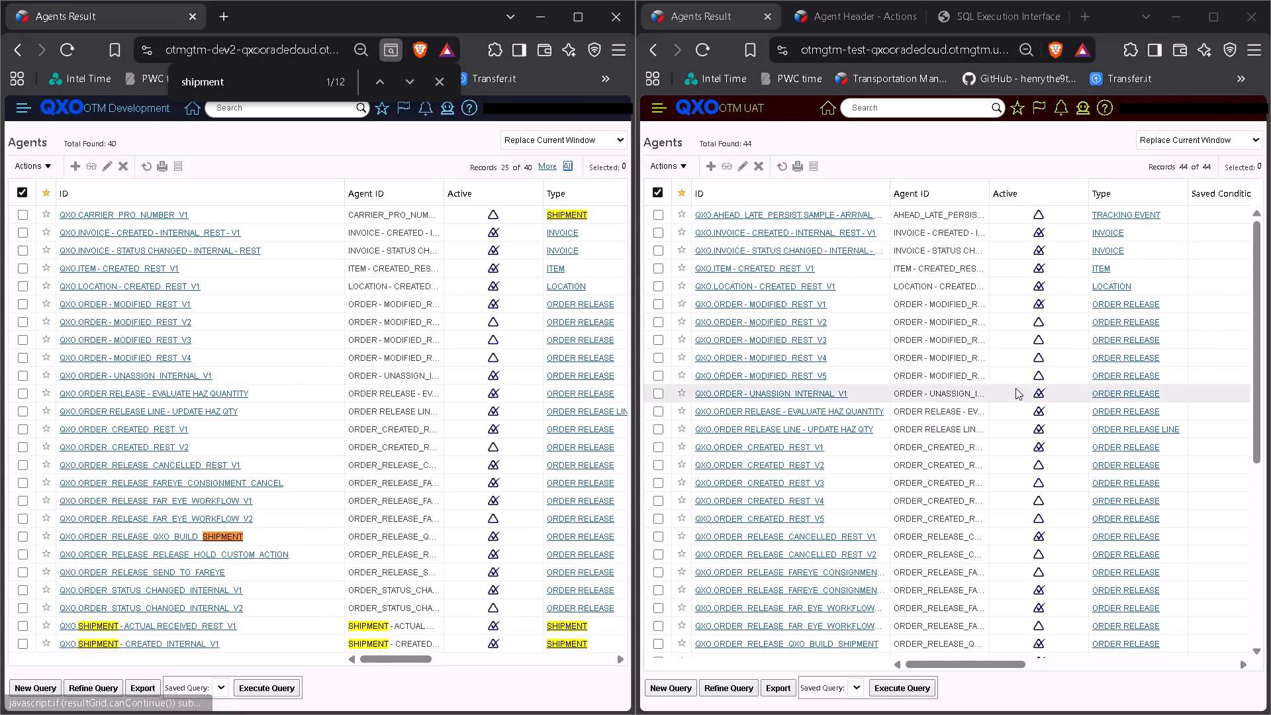
pyautogui.scroll(-1, 1015, 391)
pyautogui.scroll(-9, 1062, 516)
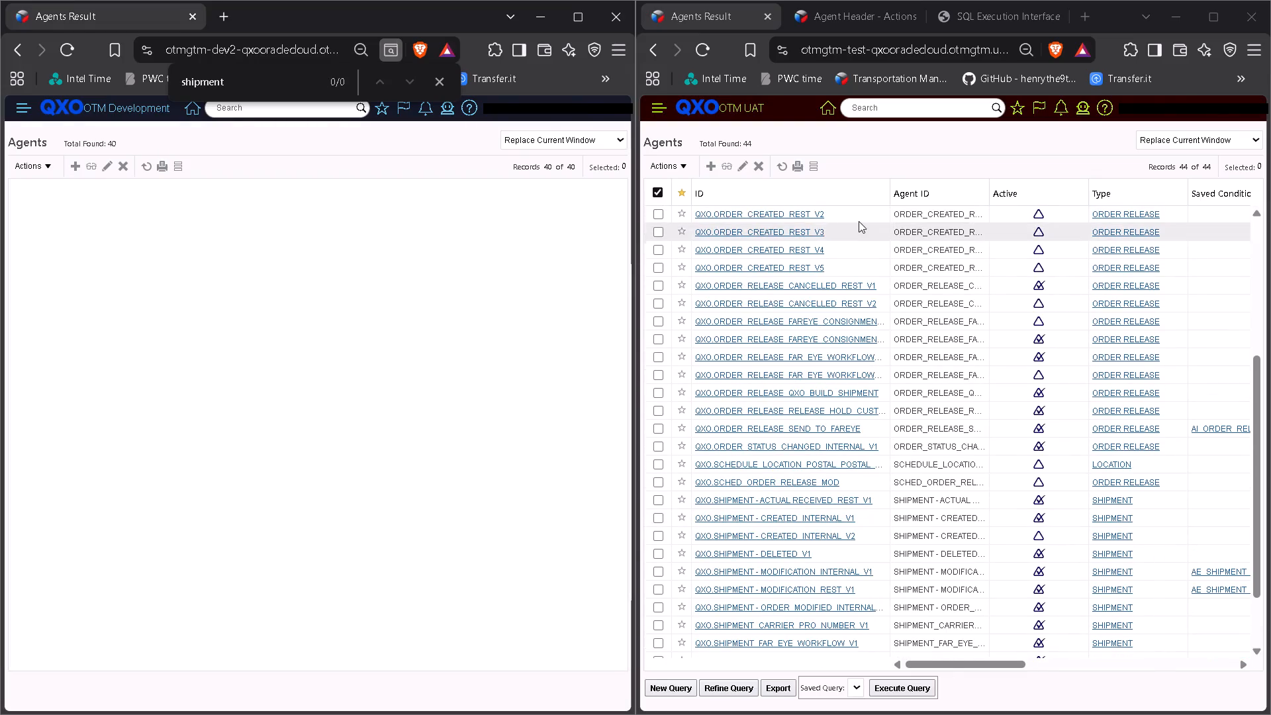
pyautogui.scroll(5, 389, 491)
pyautogui.scroll(-2, 389, 491)
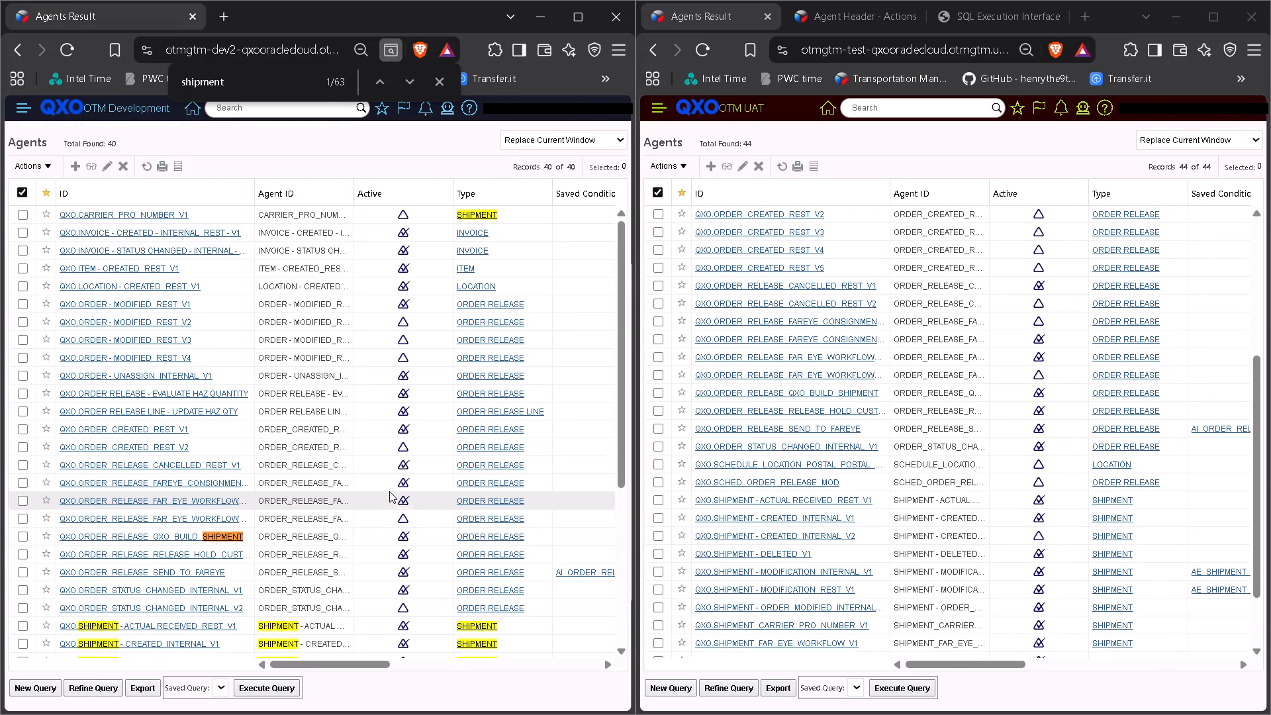
pyautogui.scroll(-1, 389, 491)
pyautogui.scroll(-2, 172, 545)
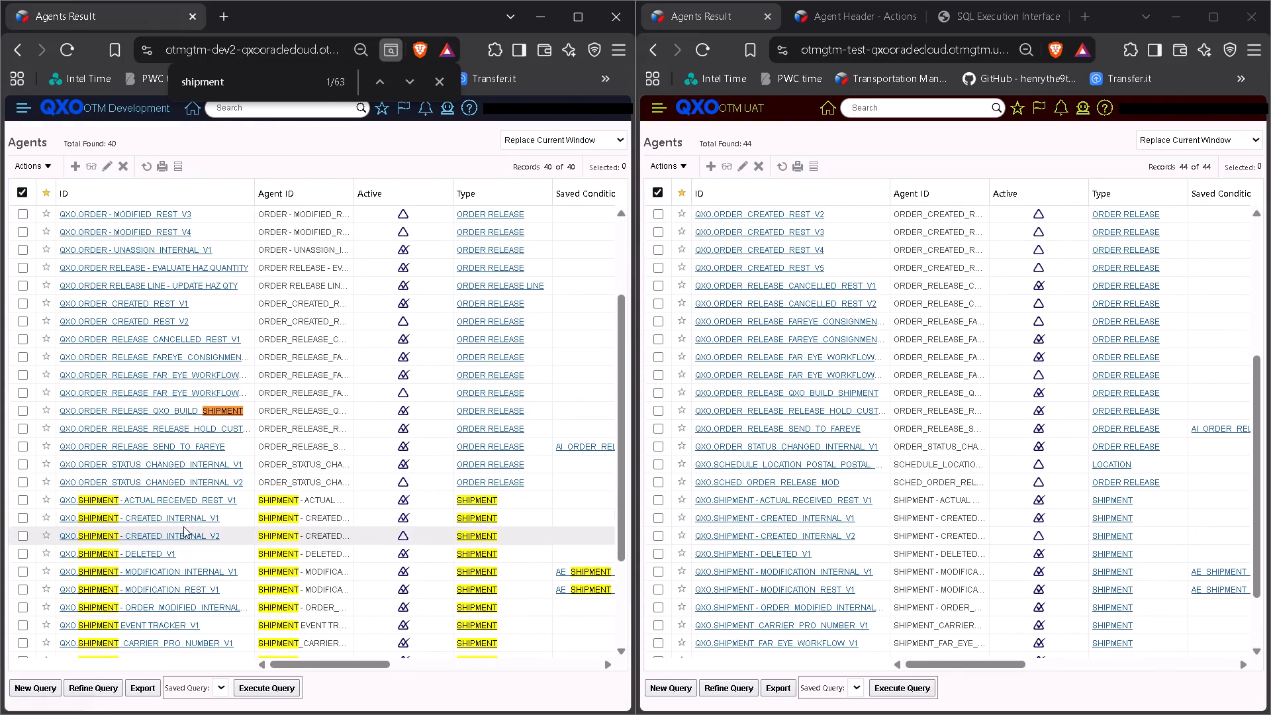
# Open the SHIPMENT - CREATED_INTERNAL_V1 agent in both dev2 and UAT, finding "shipment" in UAT's agent list to locate it.
pyautogui.click(183, 522)
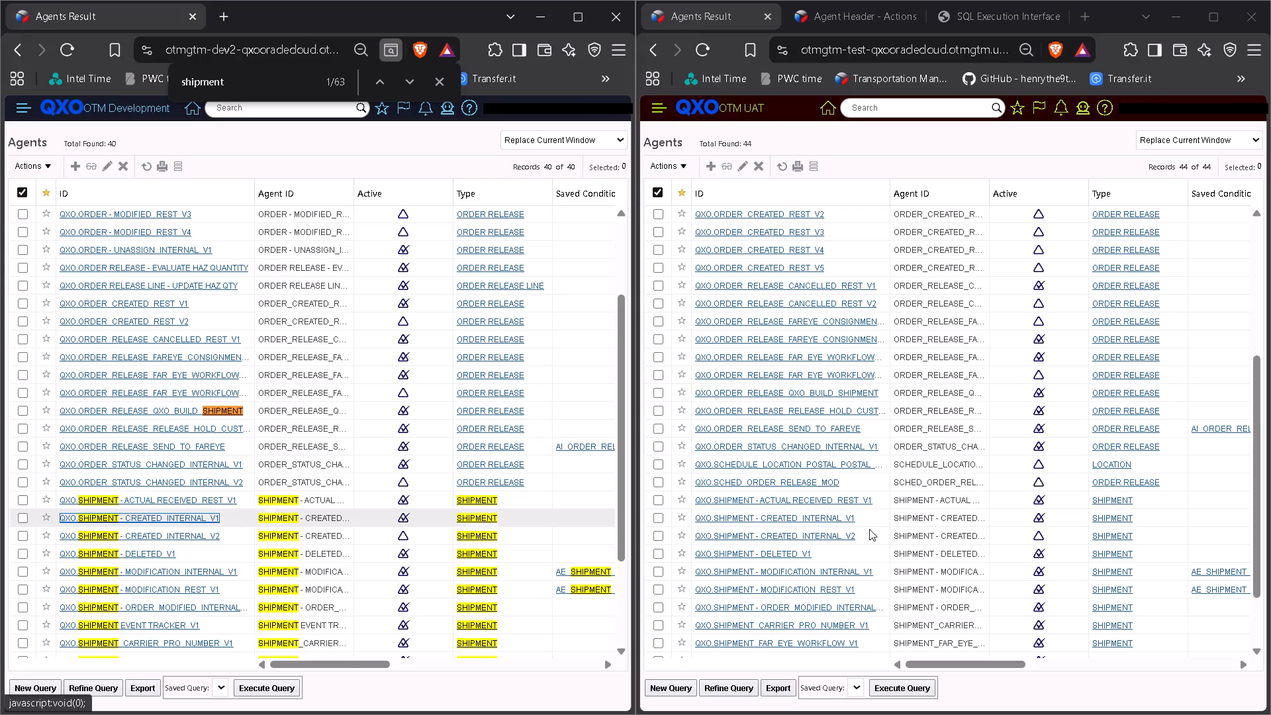
pyautogui.scroll(-5, 984, 530)
pyautogui.click(981, 173)
pyautogui.click(981, 165)
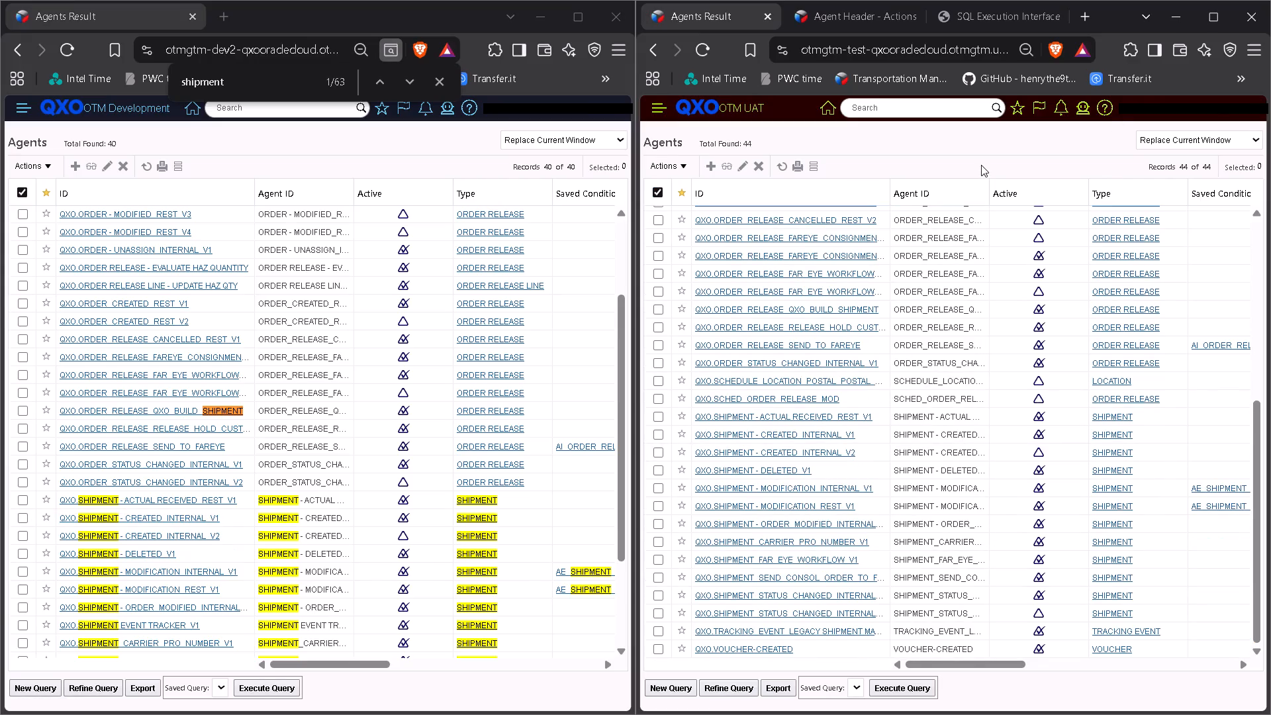
pyautogui.hotkey('ctrl', 'f')
pyautogui.write('shipment')
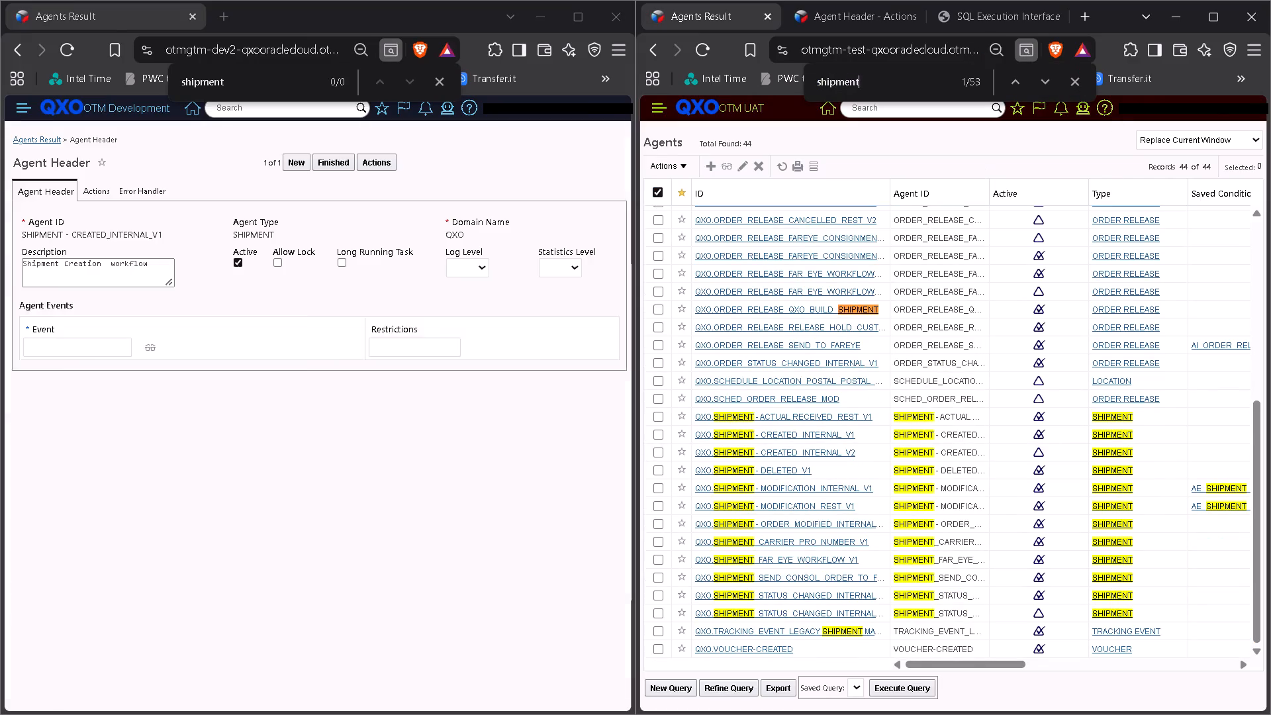
pyautogui.click(843, 438)
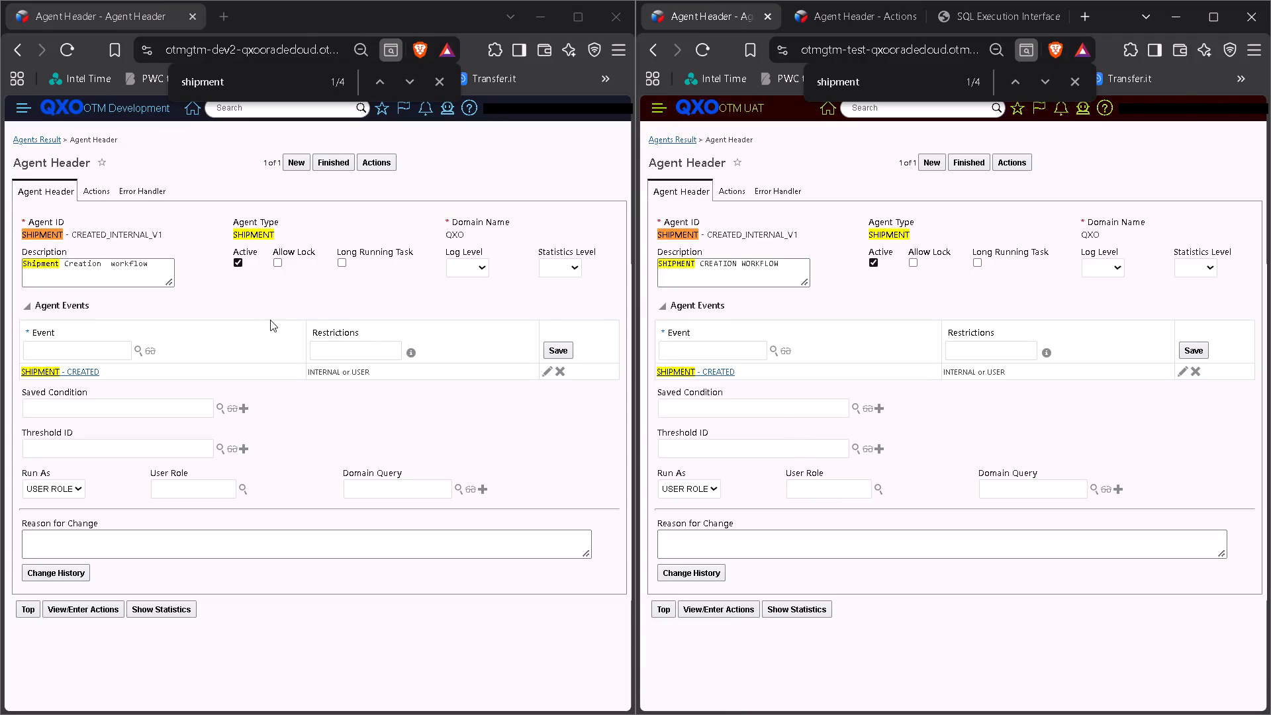
# Compare the header settings and then the action trees of SHIPMENT - CREATED_INTERNAL_V1 between dev2 and UAT.
pyautogui.click(275, 311)
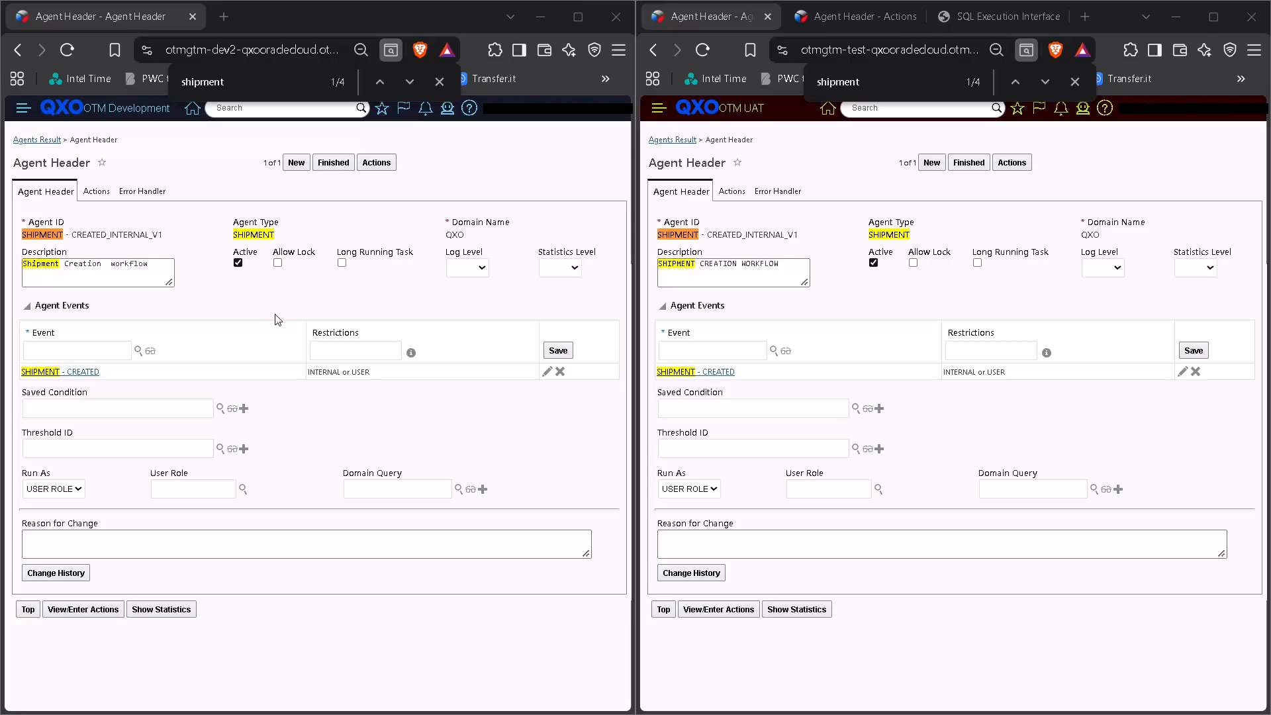
pyautogui.scroll(-3, 275, 421)
pyautogui.scroll(5, 275, 422)
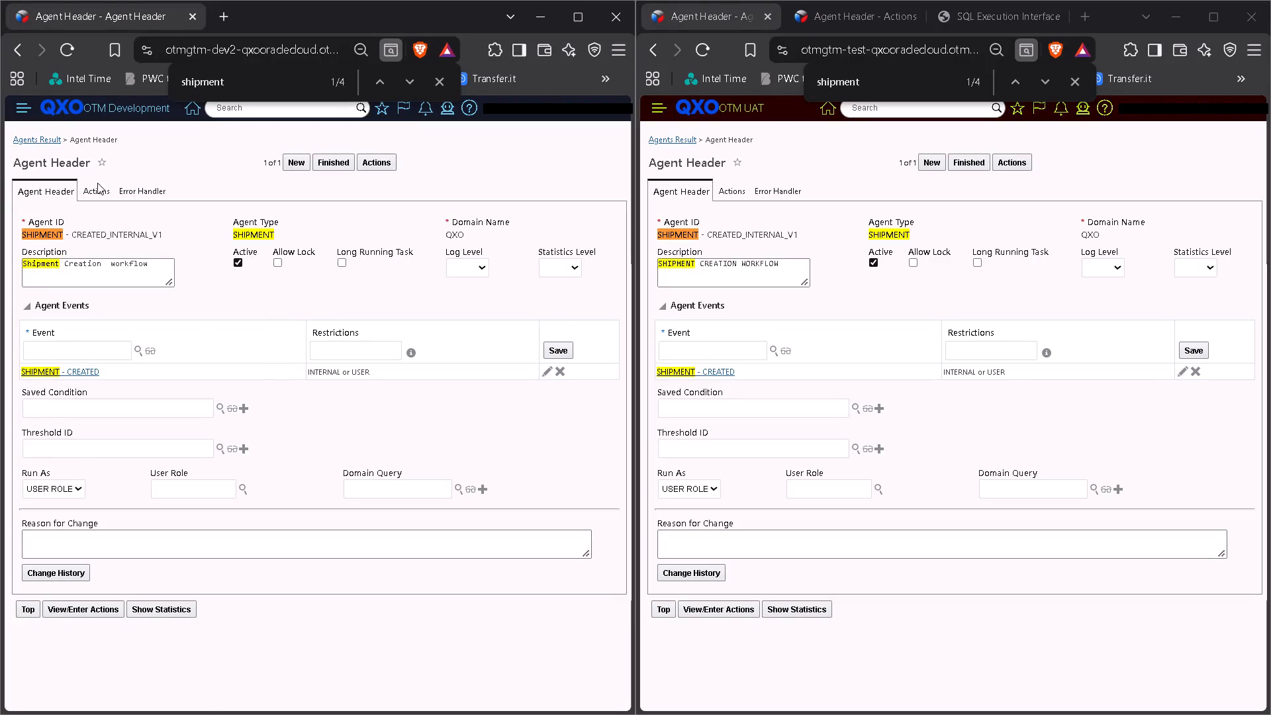
pyautogui.click(97, 183)
pyautogui.click(95, 194)
pyautogui.click(730, 195)
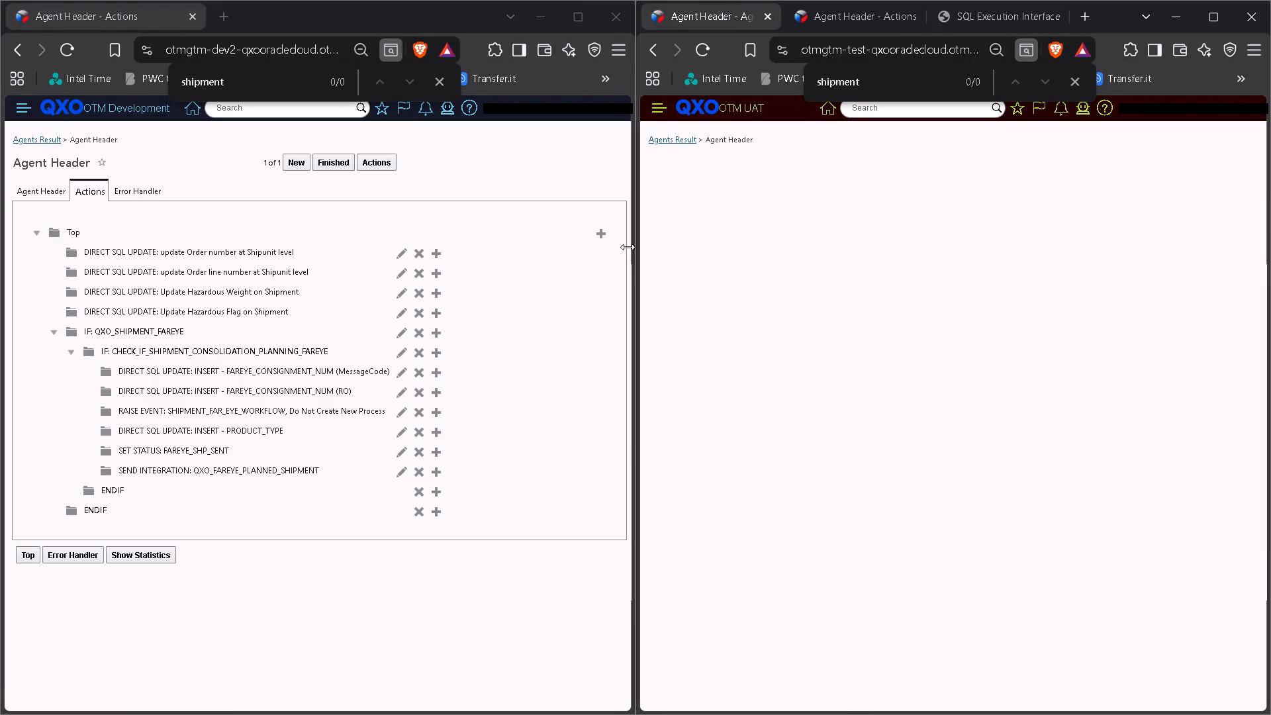
pyautogui.click(373, 602)
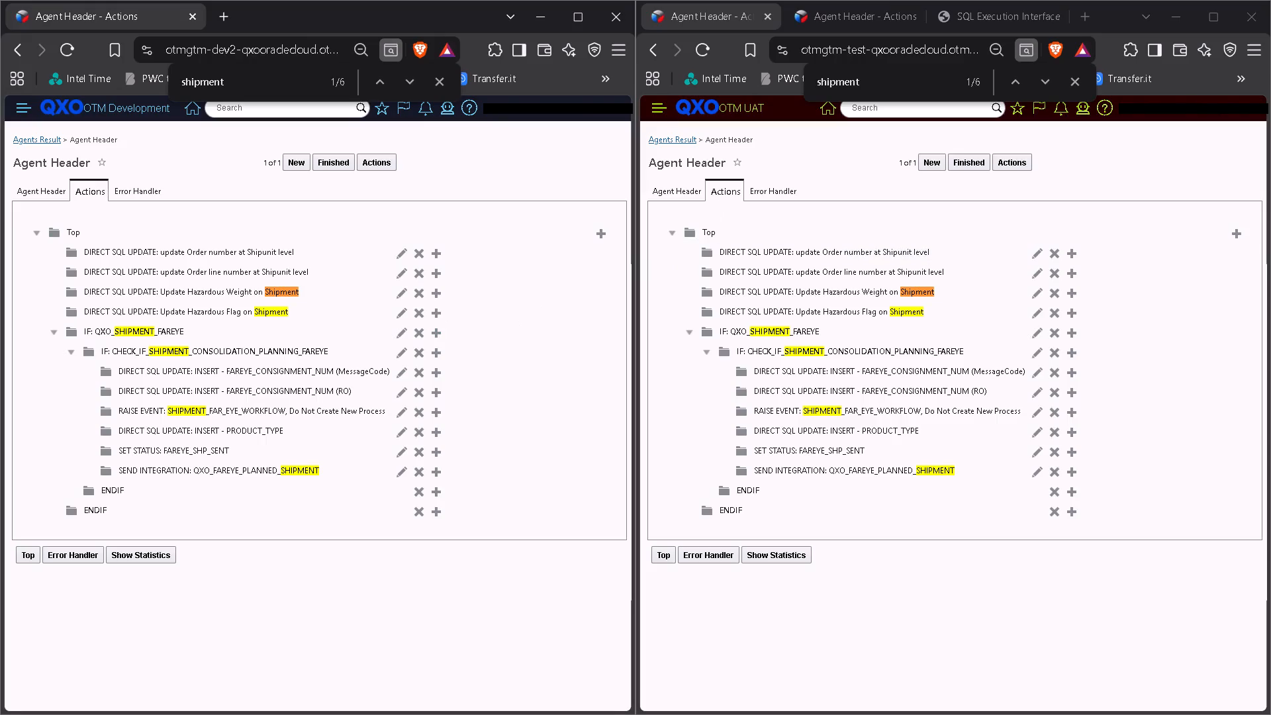
# Recheck the UAT agent's ID on its header, then bring its action tree back up beside dev2's.
pyautogui.click(679, 180)
pyautogui.click(674, 186)
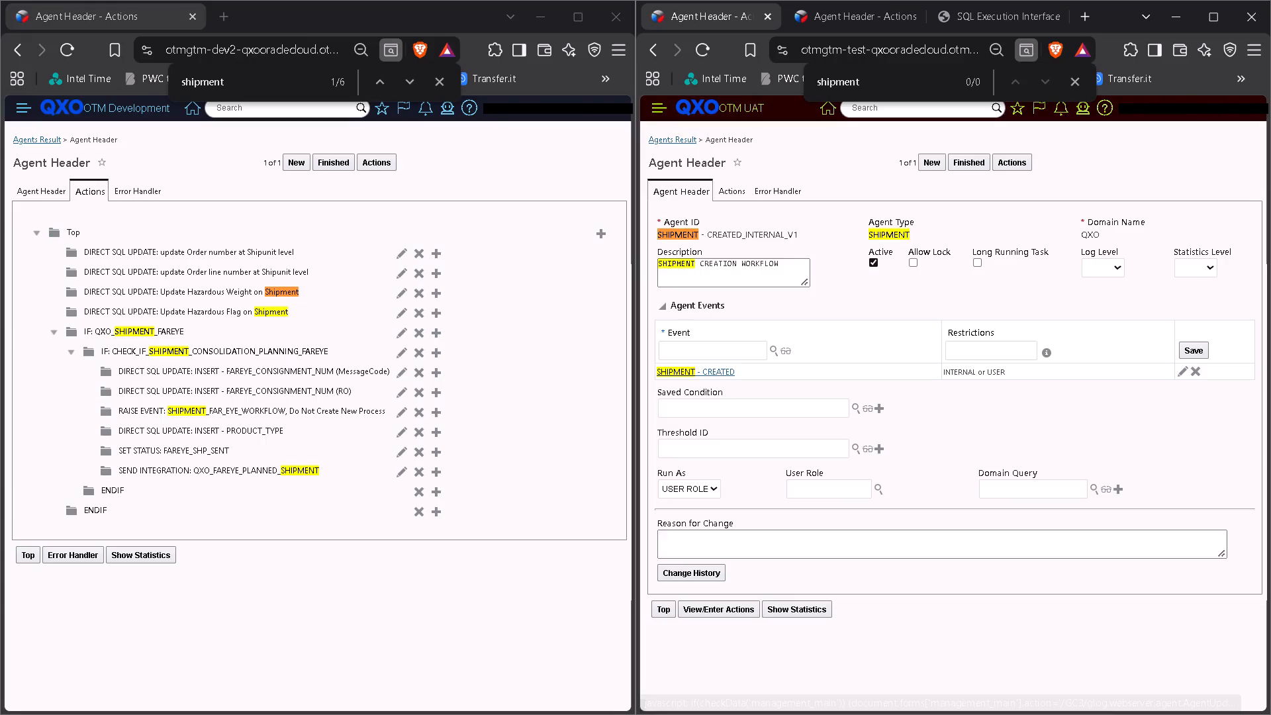
pyautogui.click(803, 238)
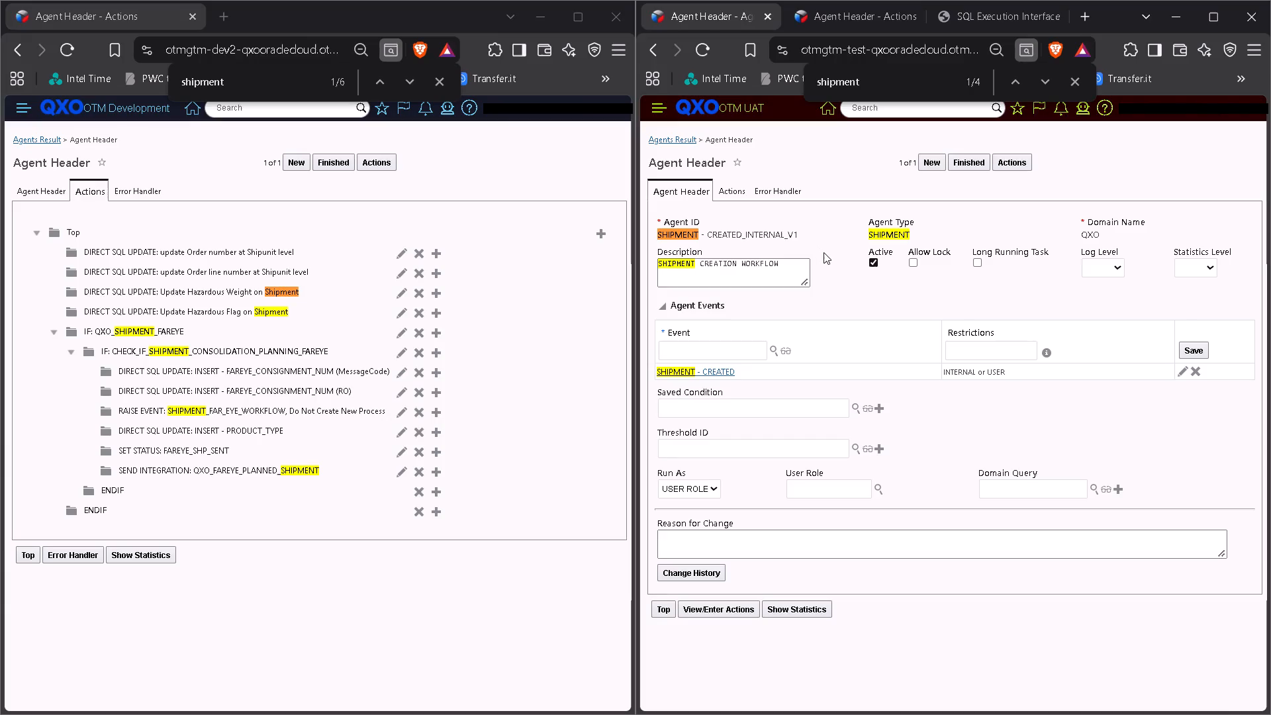
pyautogui.click(736, 180)
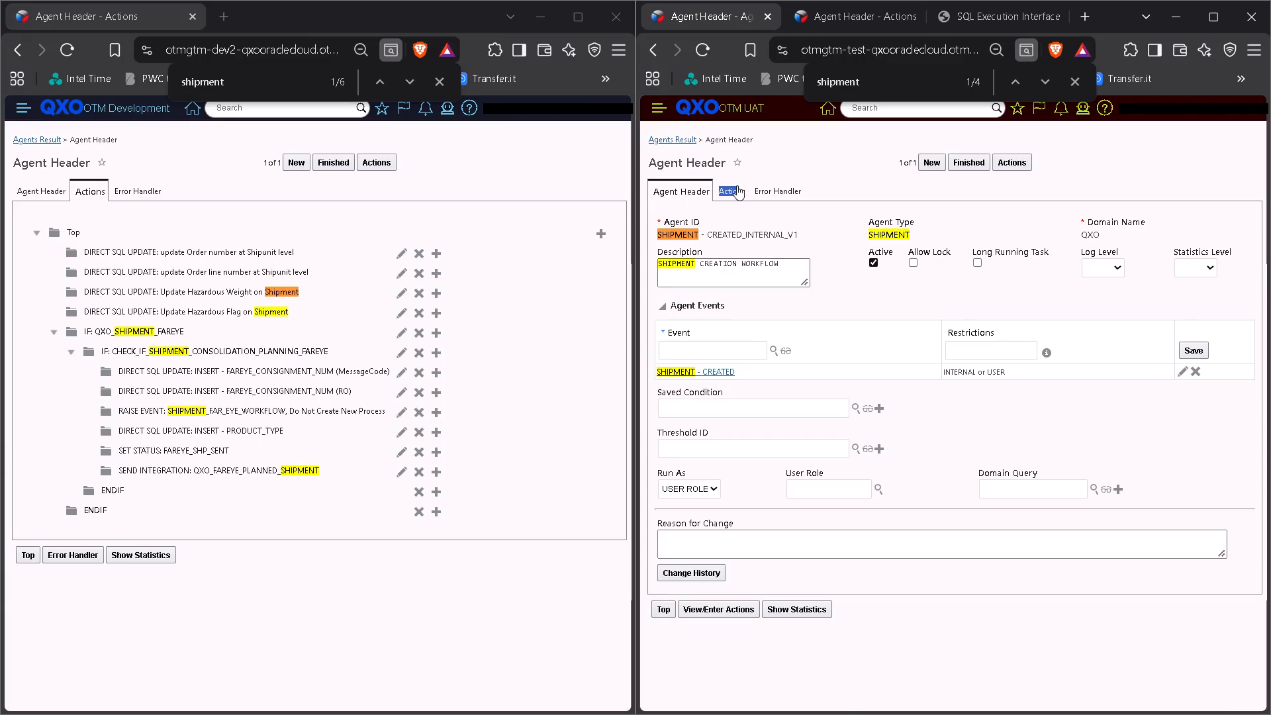
pyautogui.click(737, 187)
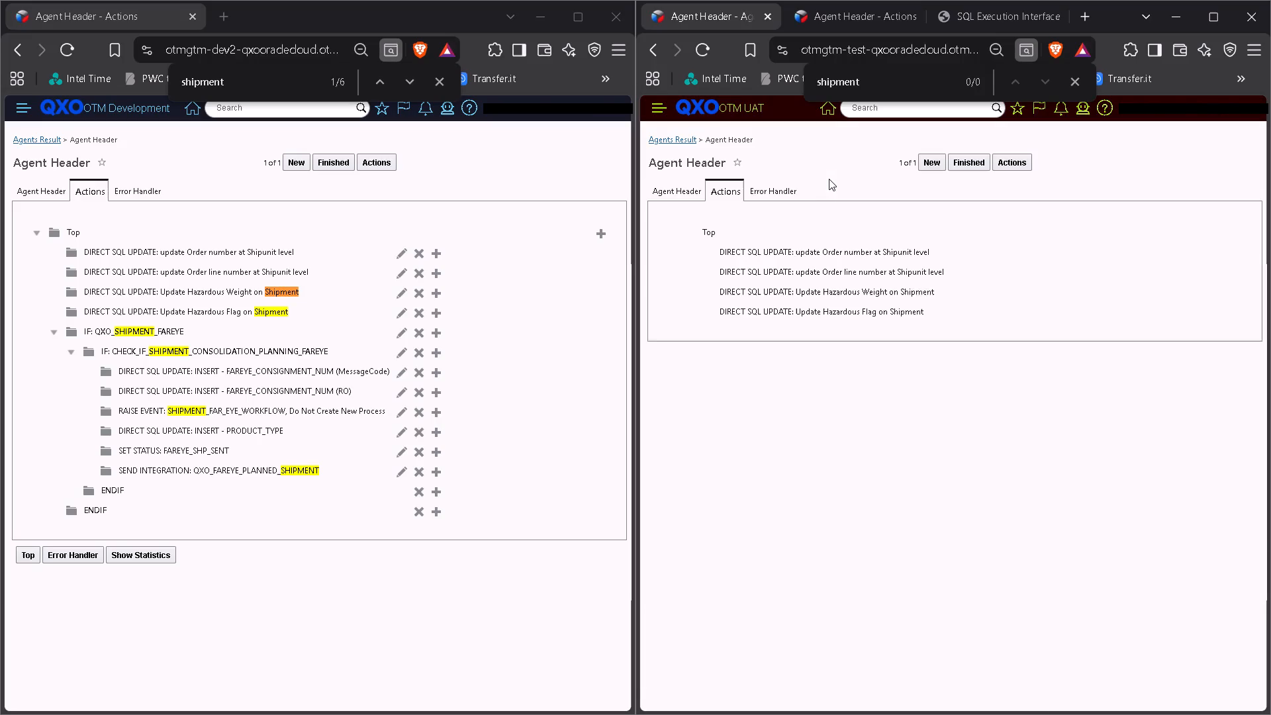
pyautogui.click(976, 619)
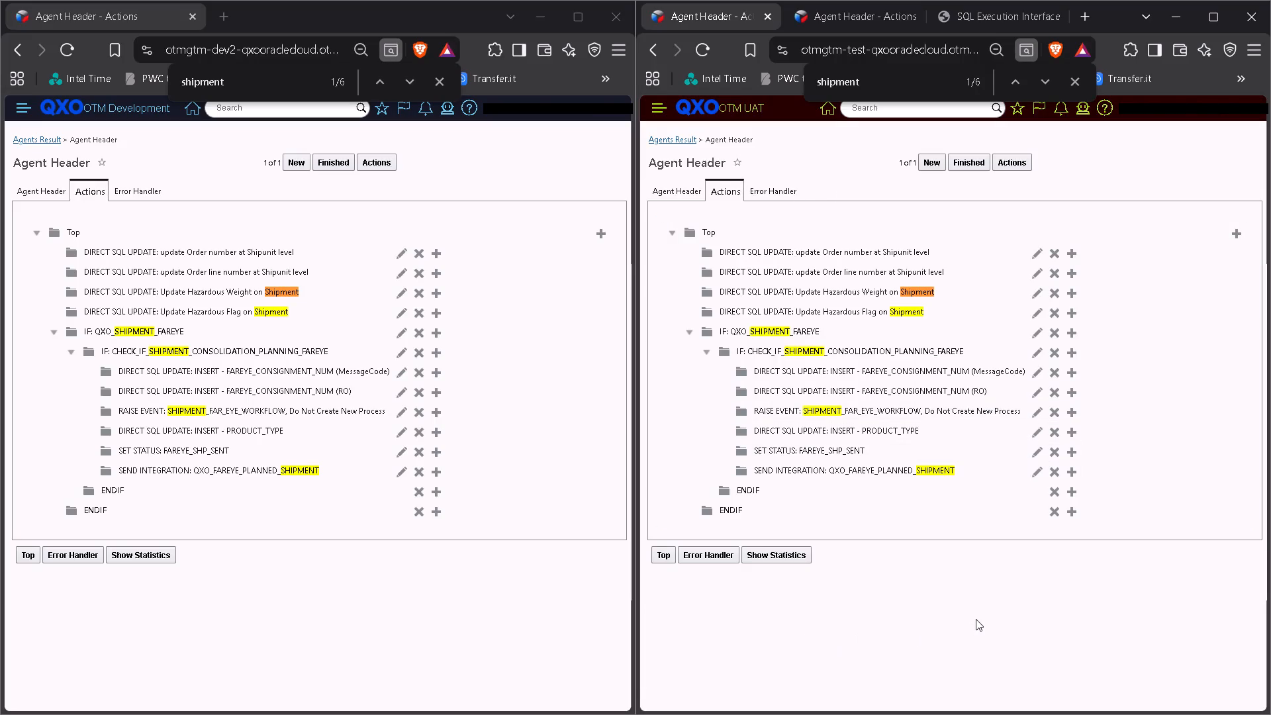
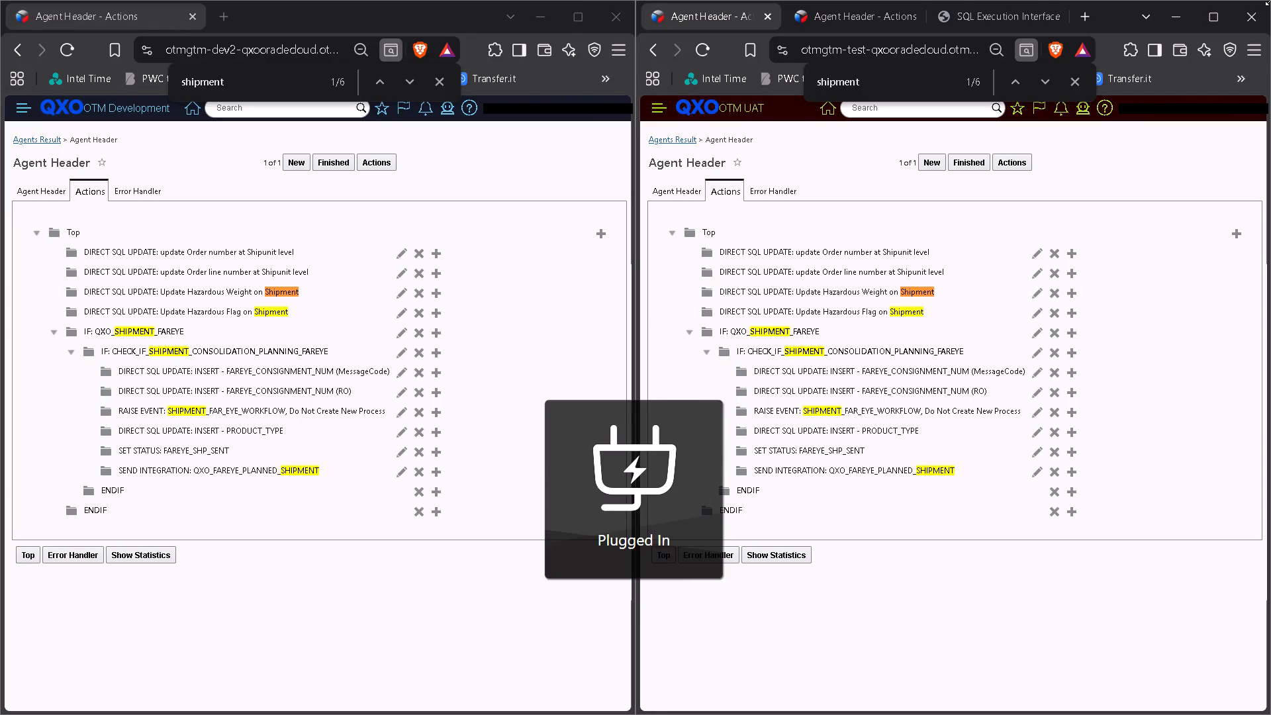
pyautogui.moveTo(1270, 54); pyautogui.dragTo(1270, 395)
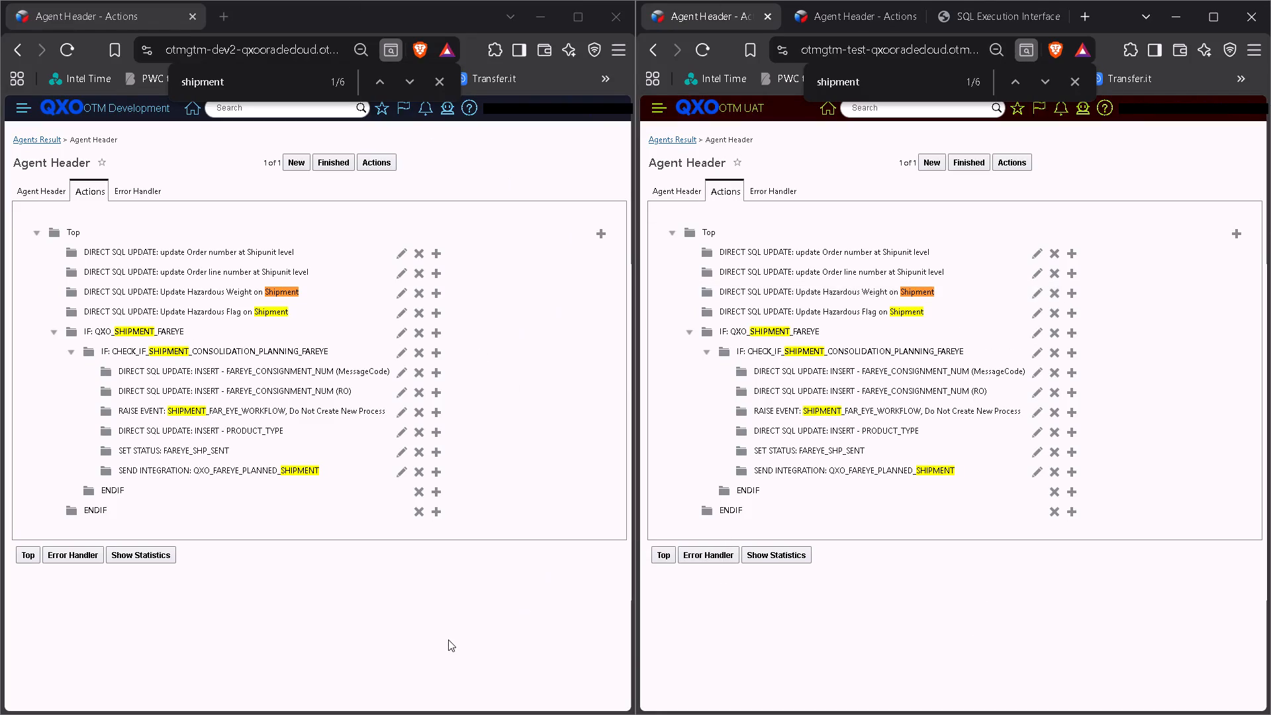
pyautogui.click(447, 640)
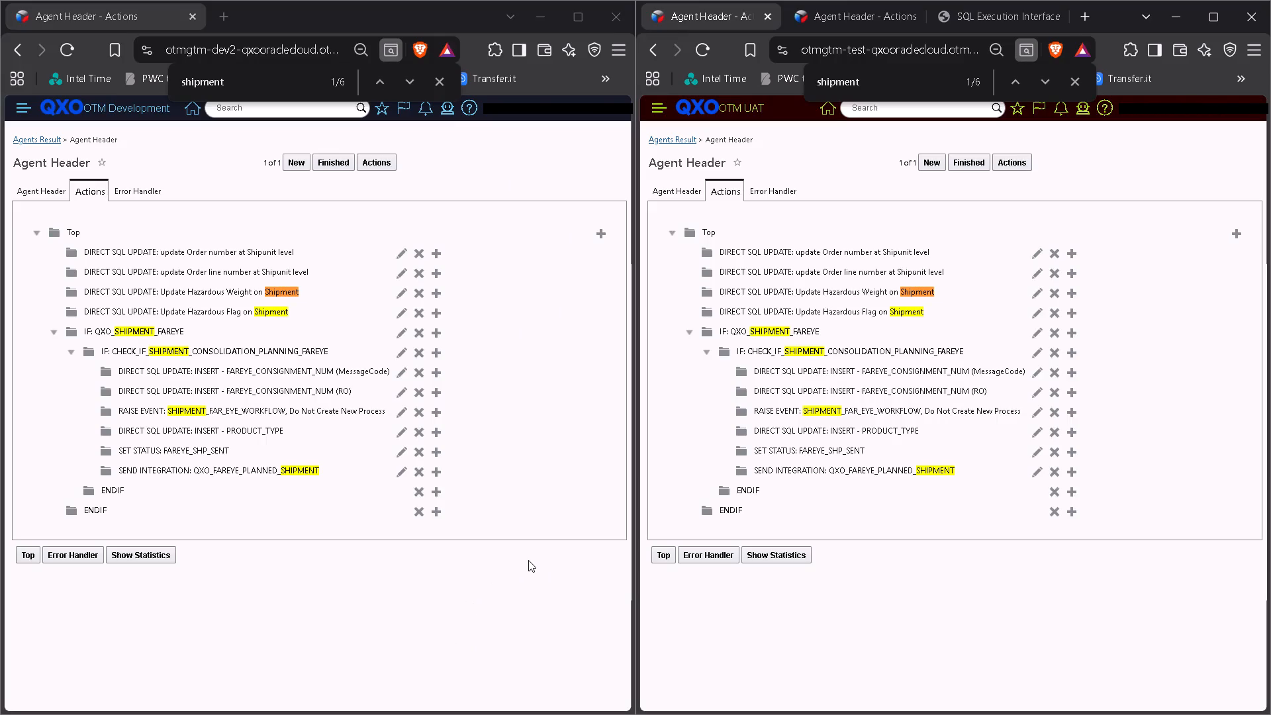
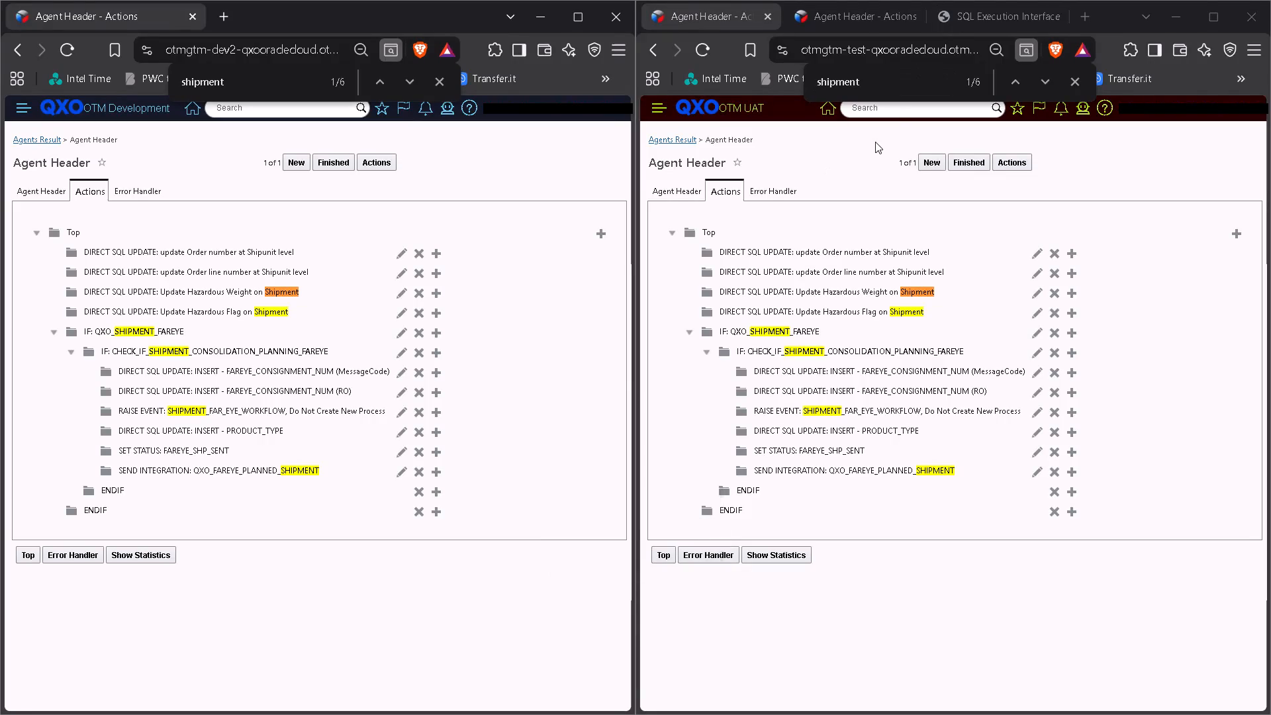
# Dismiss the page text search in OTM UAT and open the Buy Shipments finder by looking up "buy".
pyautogui.click(871, 141)
pyautogui.click(1074, 78)
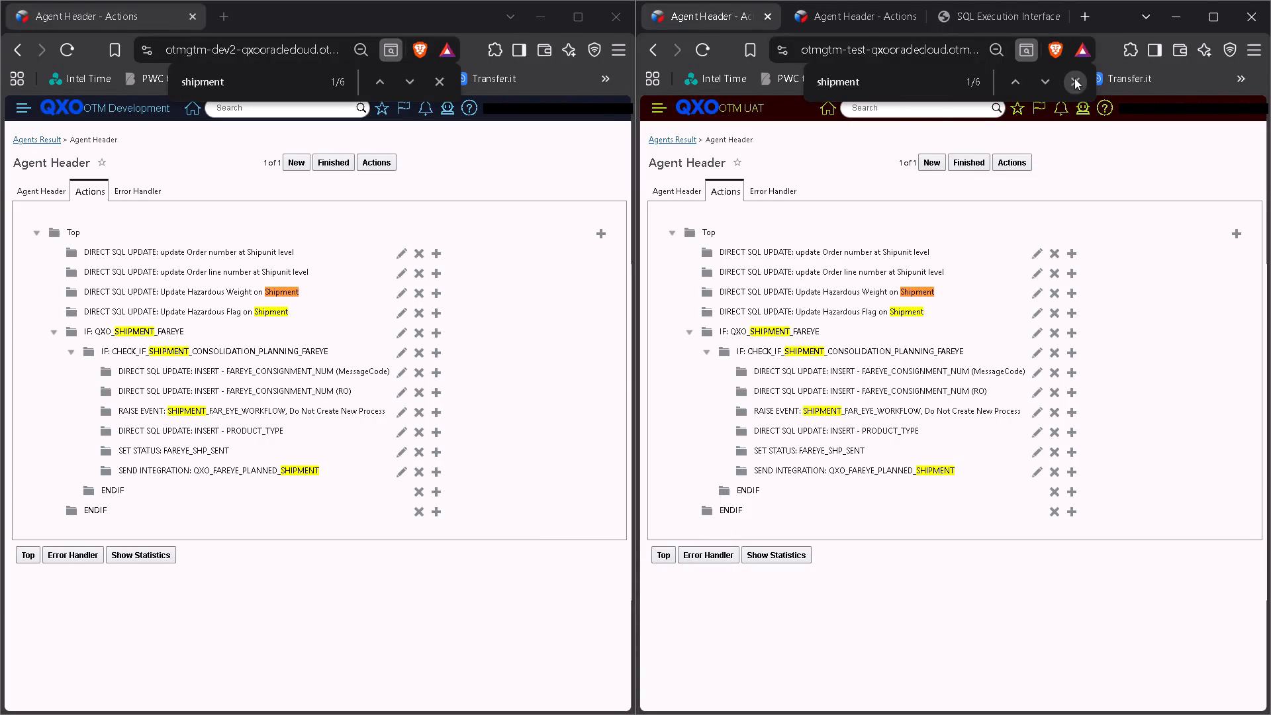
pyautogui.click(844, 153)
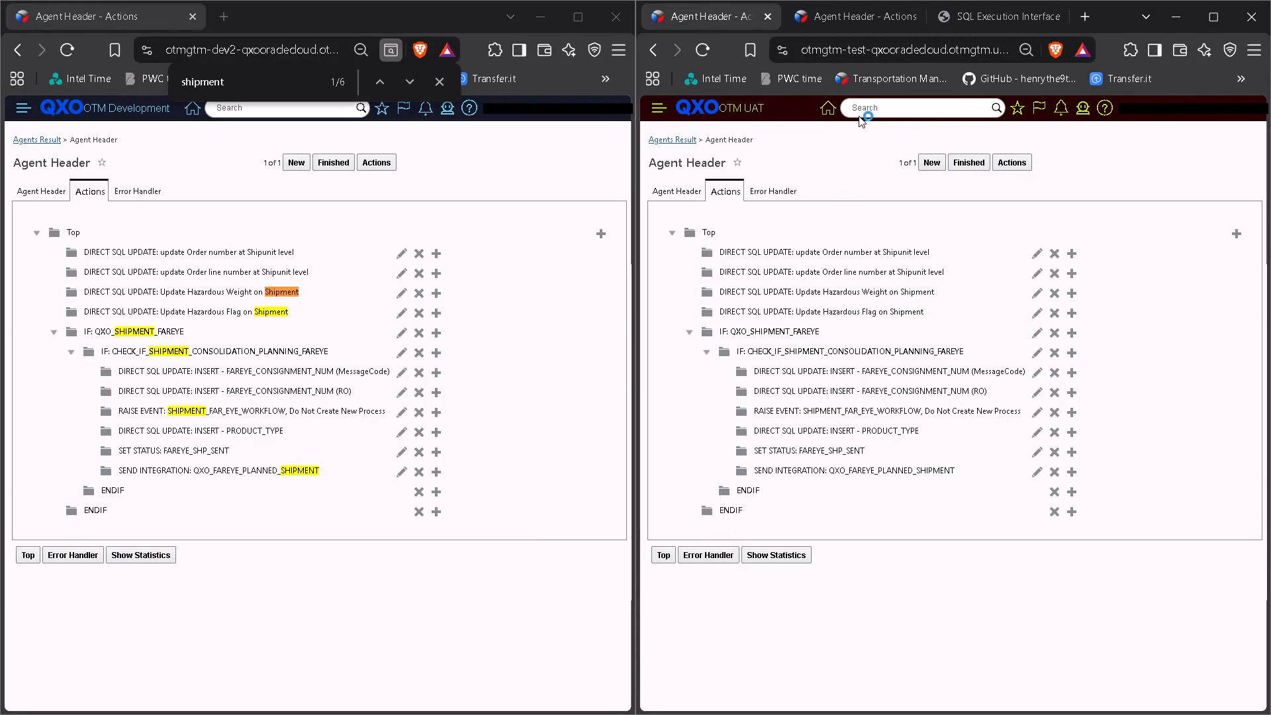
pyautogui.click(891, 114)
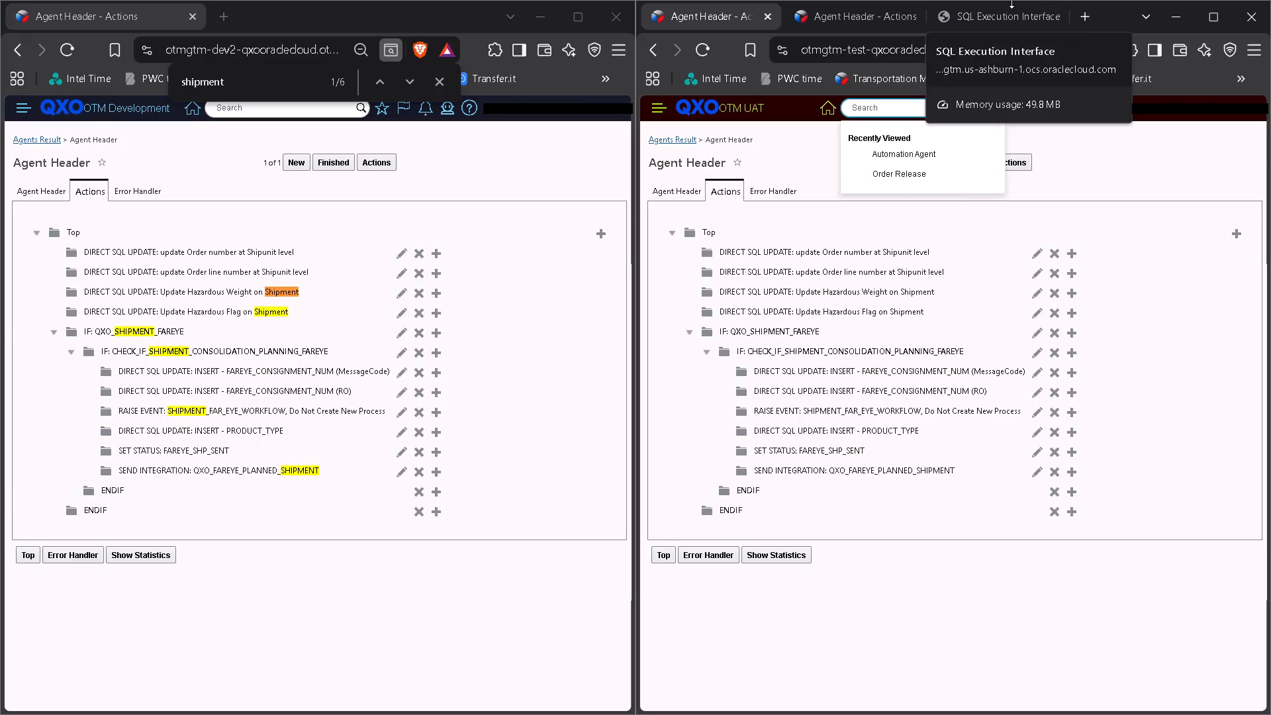
pyautogui.write('buy')
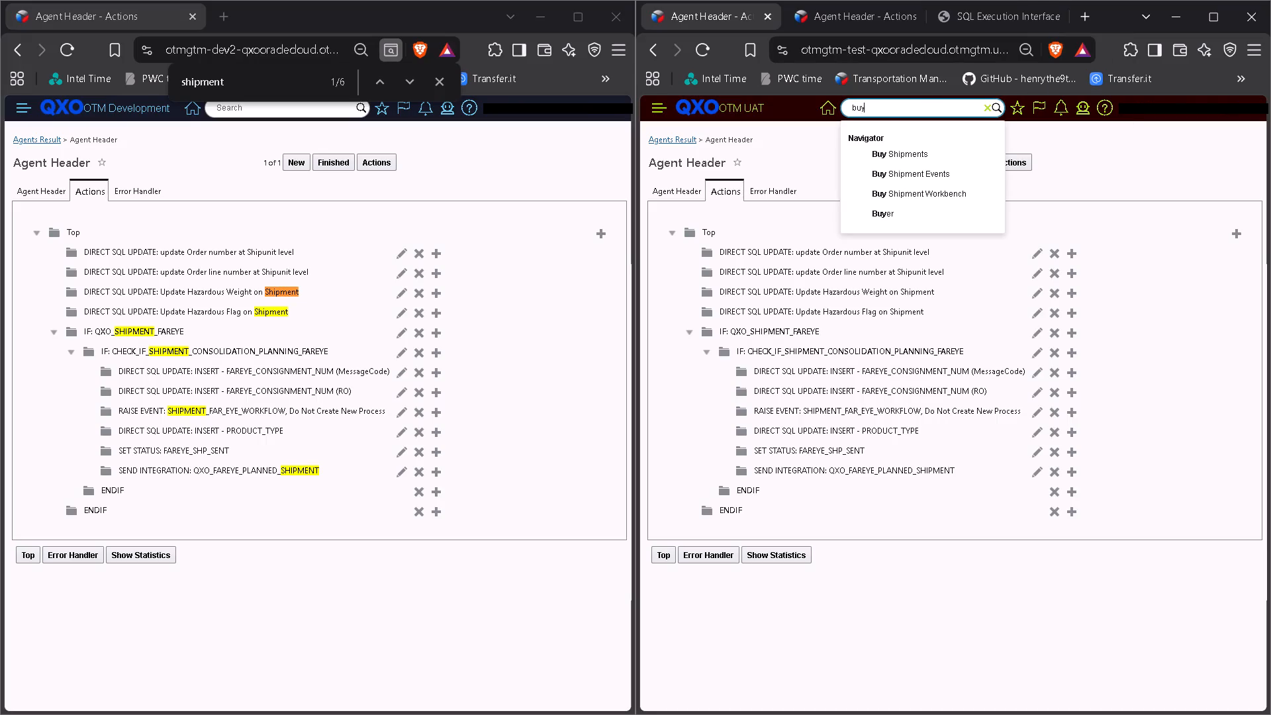
pyautogui.click(923, 156)
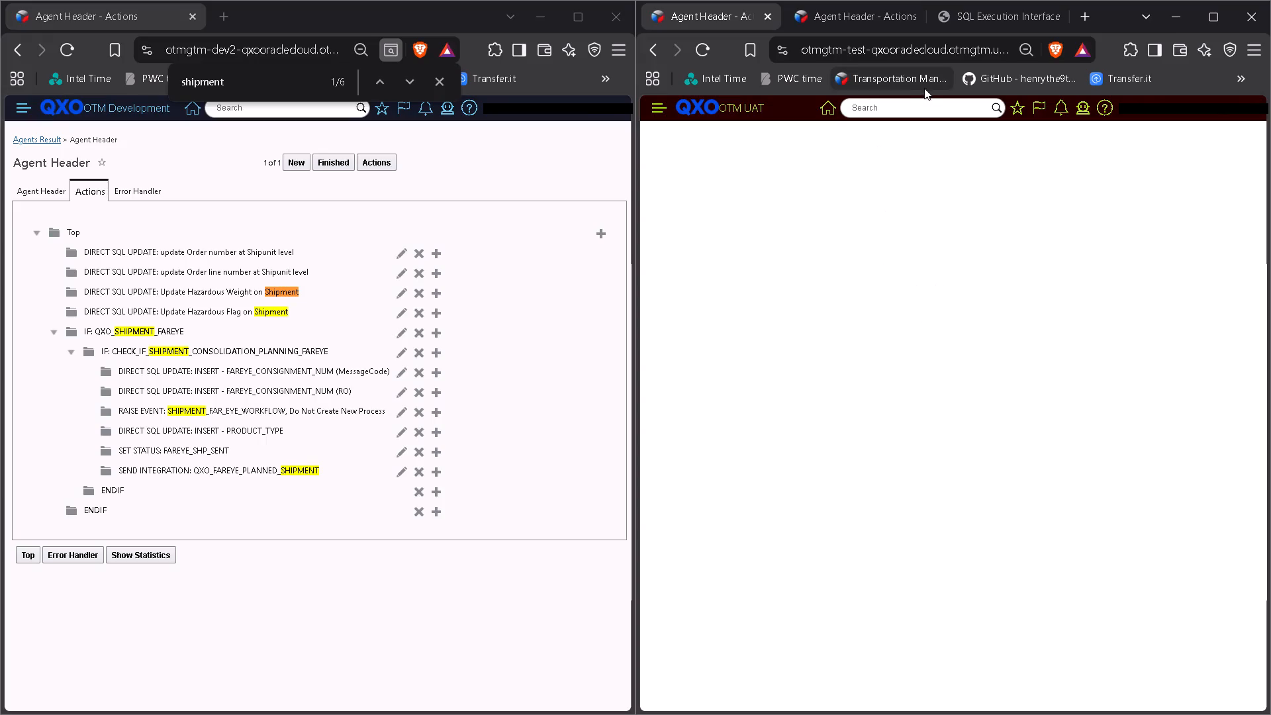
pyautogui.click(892, 111)
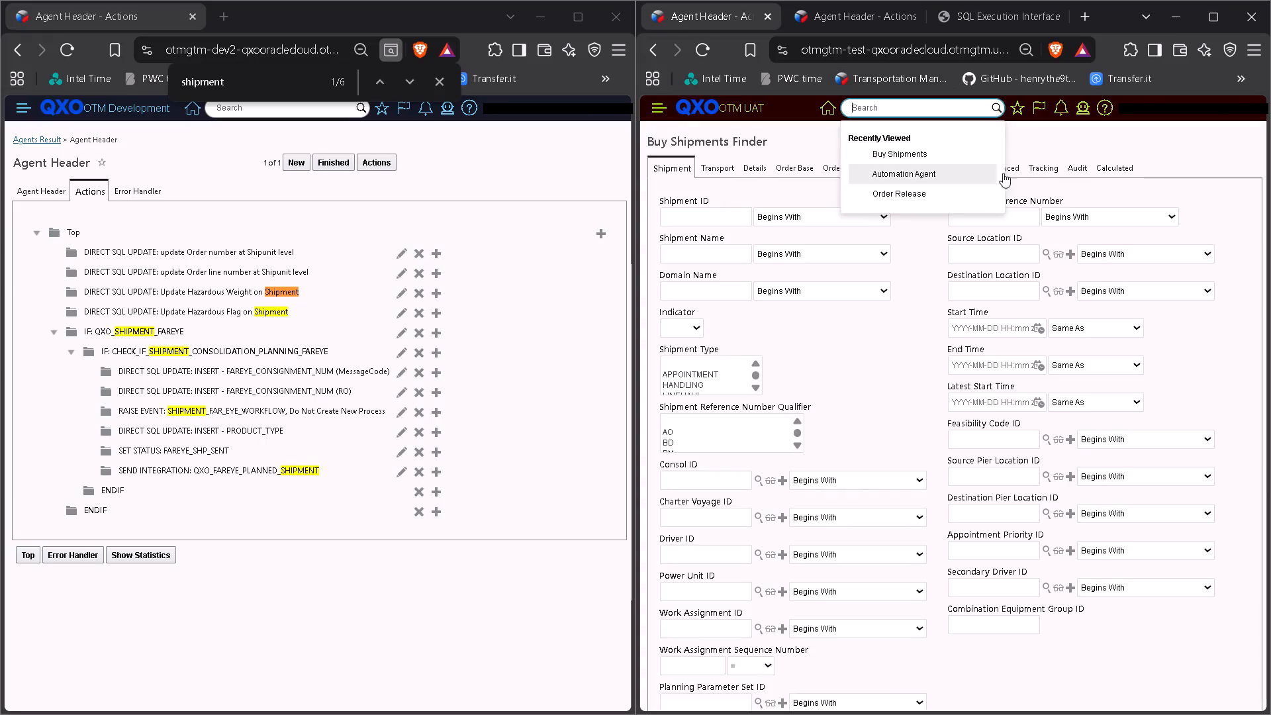
pyautogui.click(820, 342)
# Run the Buy Shipments search without entering any criteria.
pyautogui.click(670, 703)
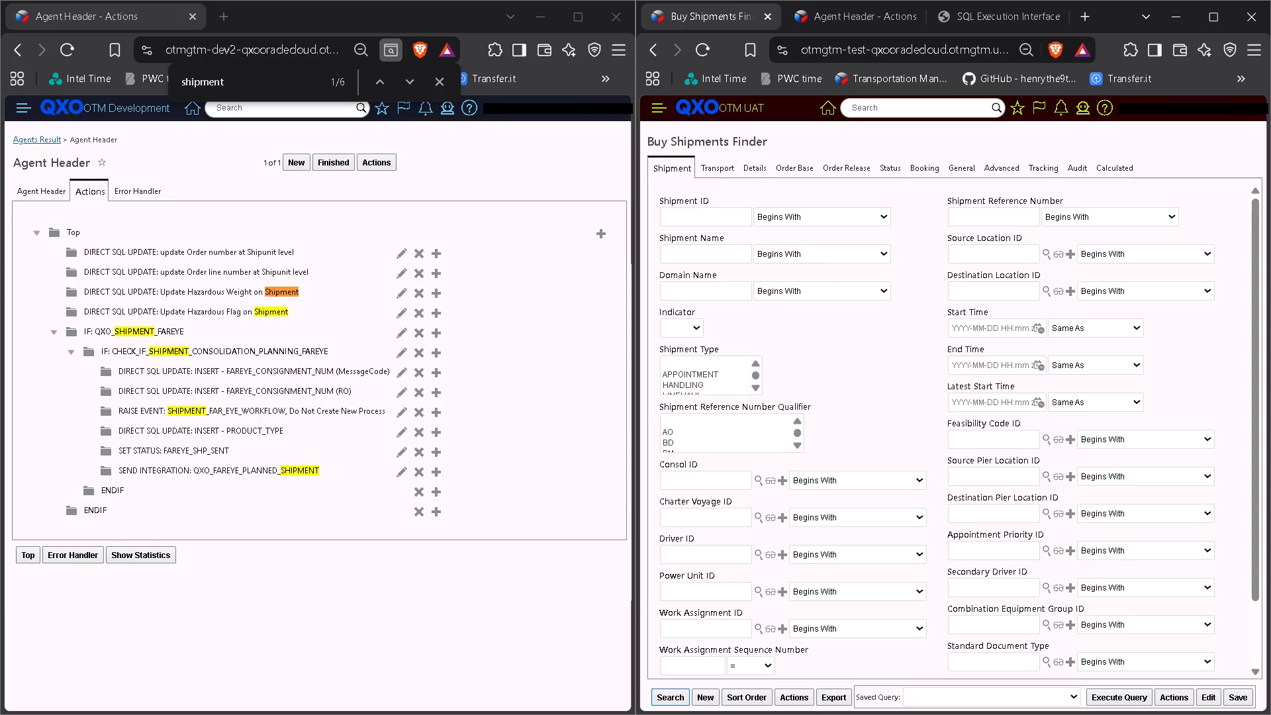
pyautogui.click(669, 691)
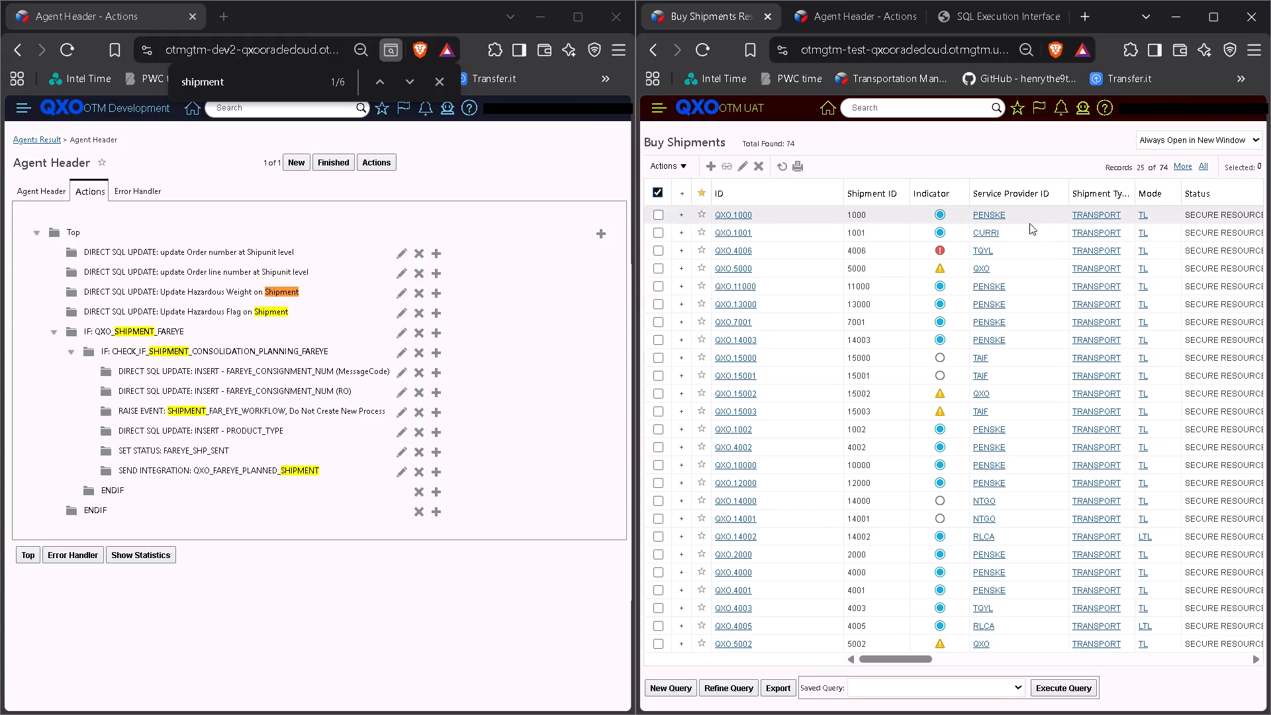
# Open shipment QXO.1000 and examine its identification details, reference numbers and booking information.
pyautogui.click(733, 213)
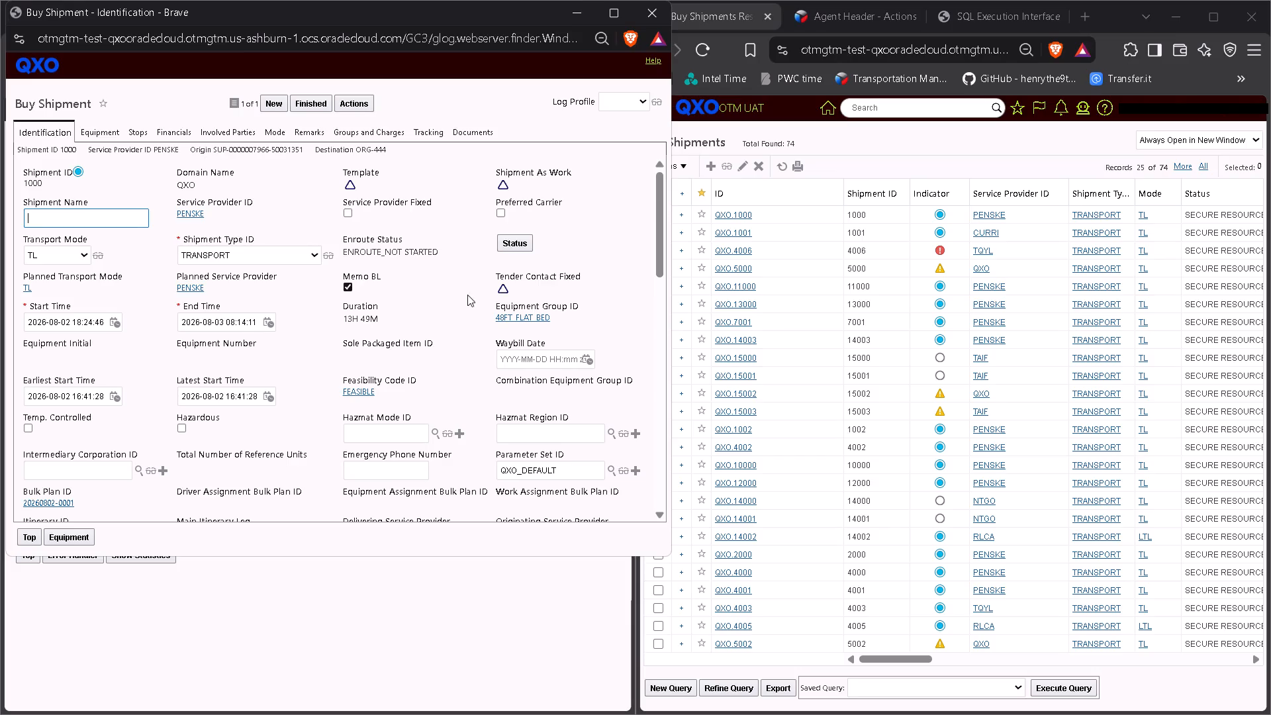
pyautogui.scroll(-9, 379, 281)
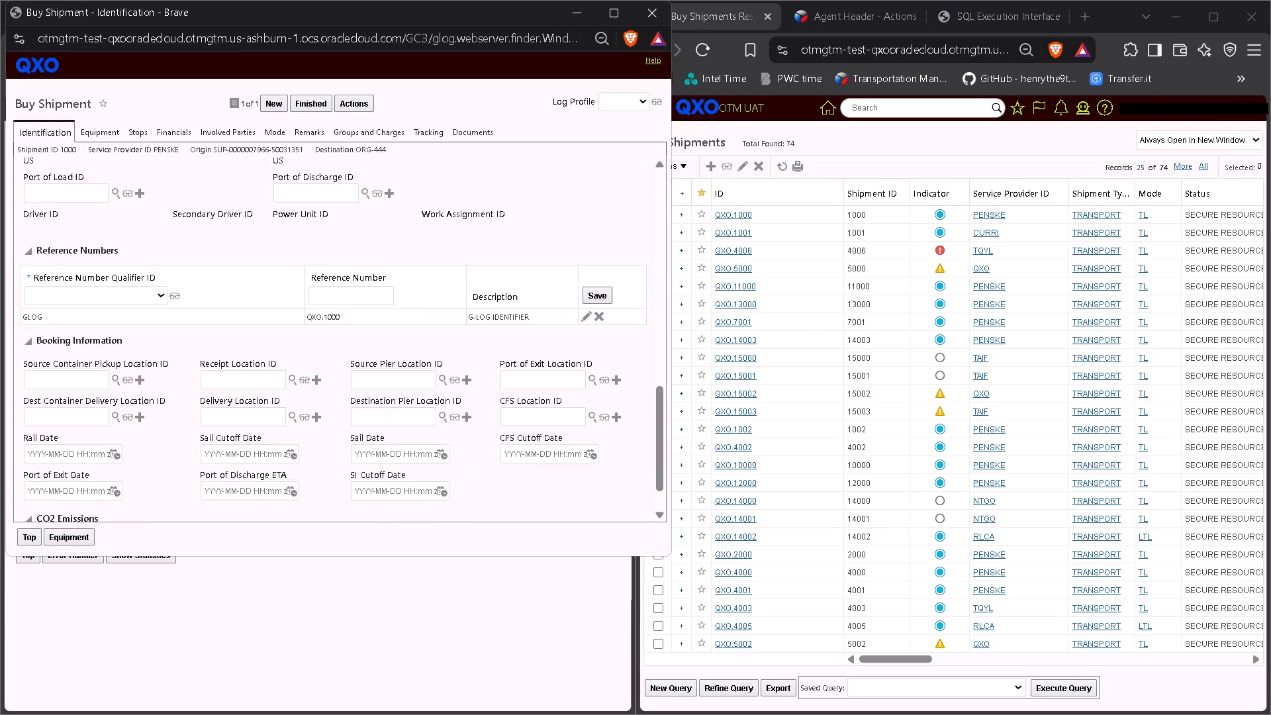
pyautogui.scroll(-4, 441, 330)
pyautogui.scroll(1, 397, 436)
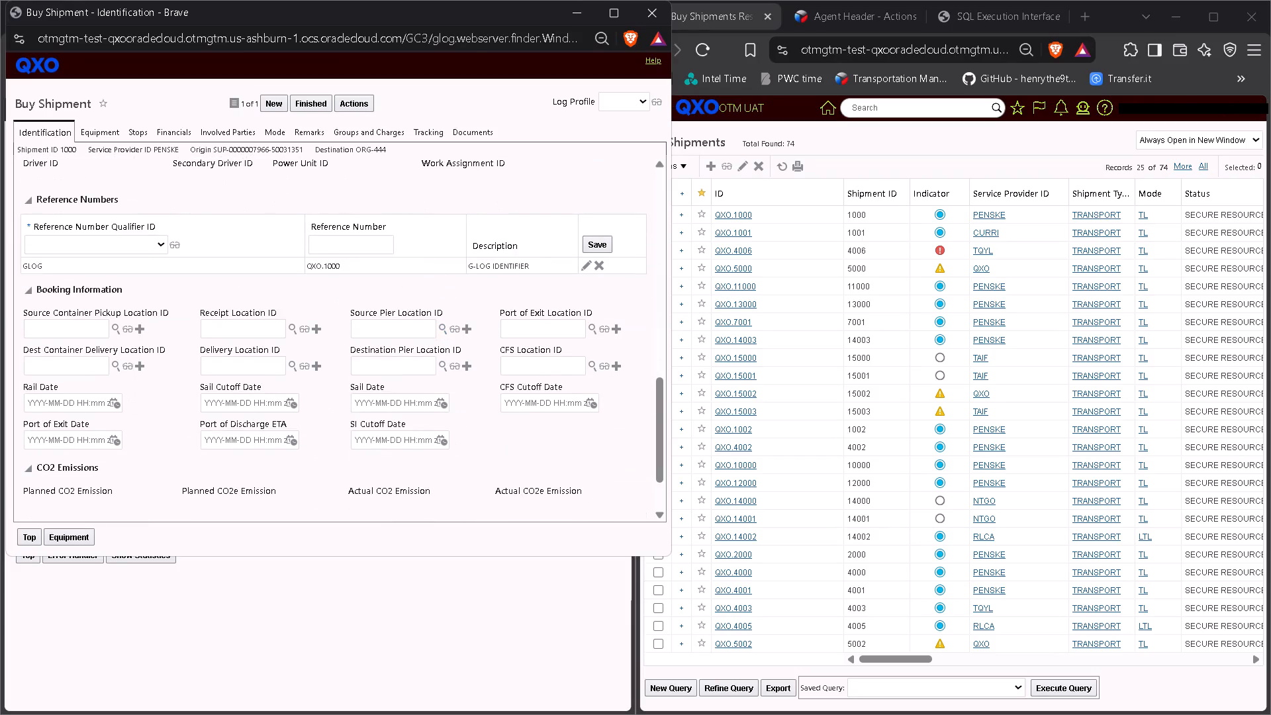
pyautogui.scroll(1, 444, 389)
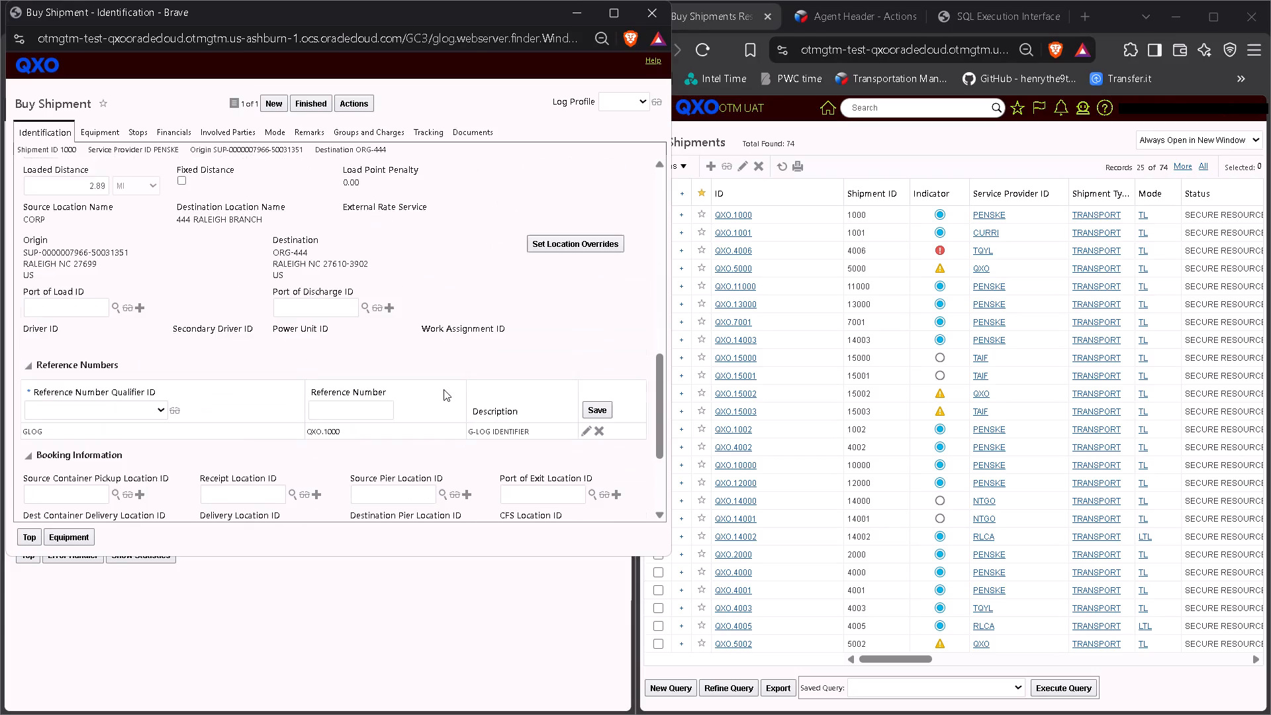
pyautogui.scroll(11, 444, 389)
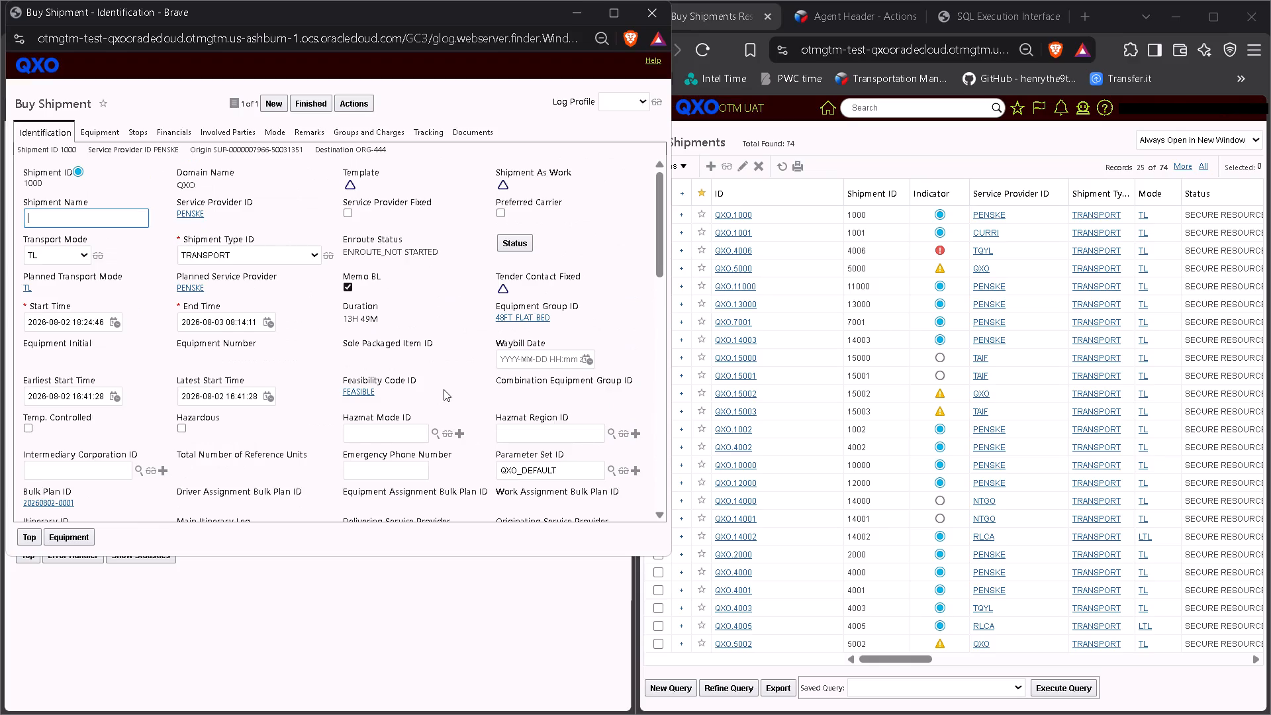
pyautogui.click(422, 267)
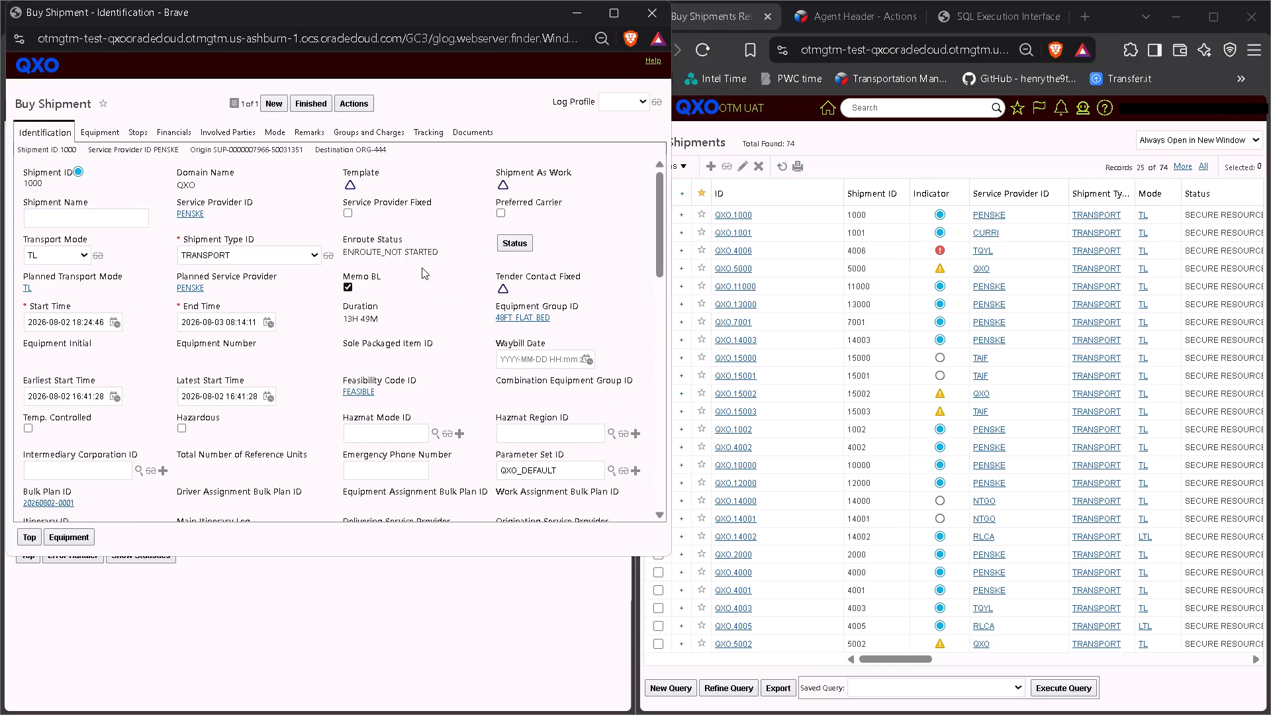
pyautogui.scroll(3, 422, 267)
pyautogui.scroll(-1, 371, 358)
pyautogui.scroll(5, 371, 358)
# Review the shipment's Financials details, including costs, accessorials and special services.
pyautogui.click(173, 132)
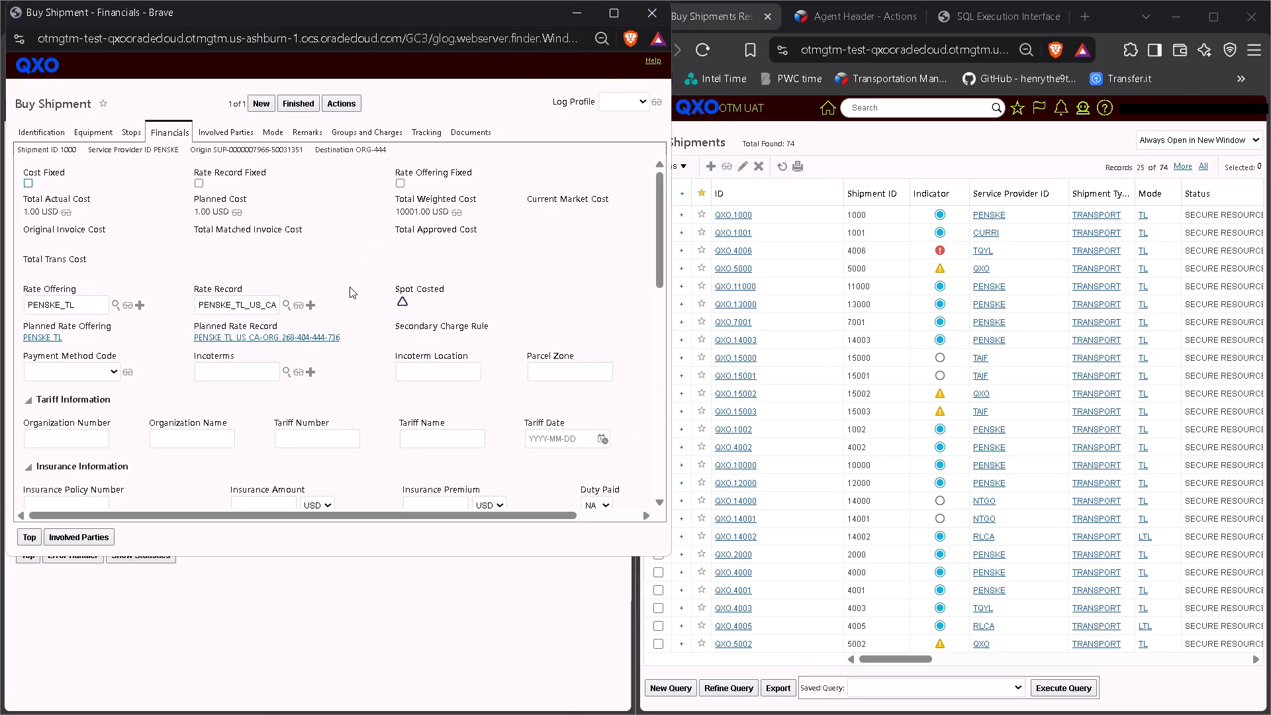
pyautogui.scroll(-6, 350, 287)
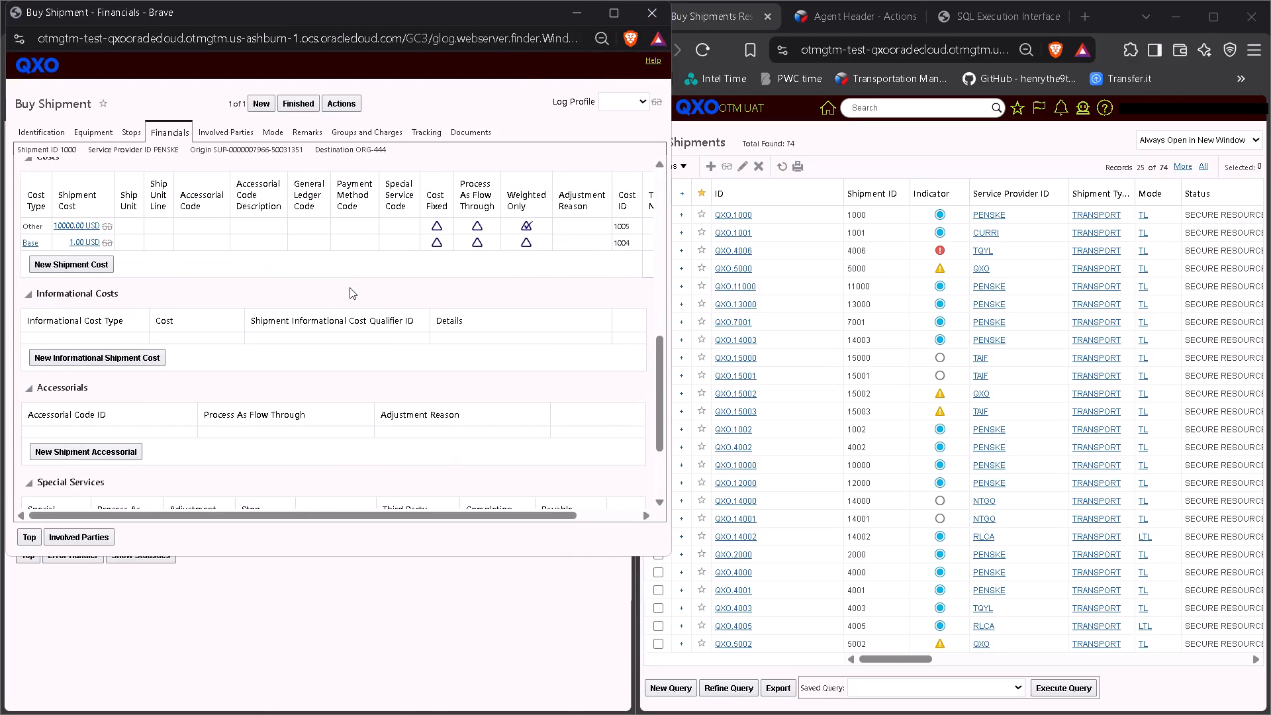
pyautogui.scroll(-5, 350, 287)
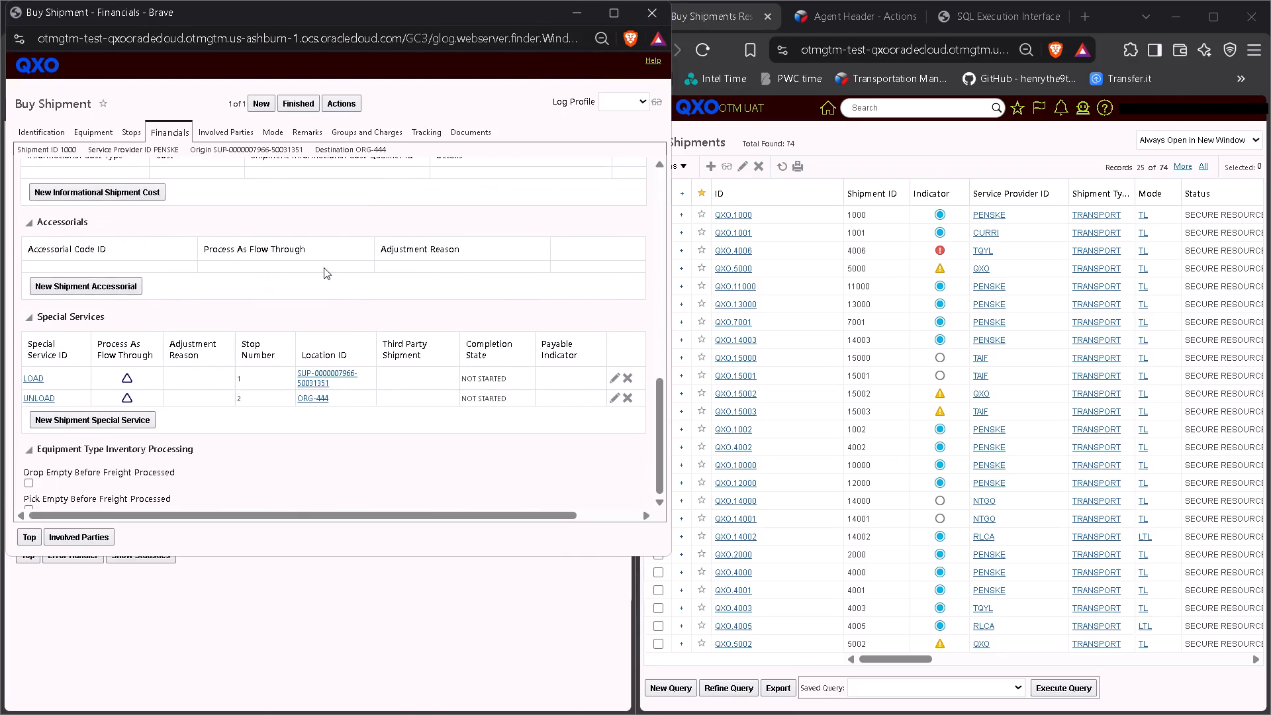
pyautogui.scroll(14, 324, 267)
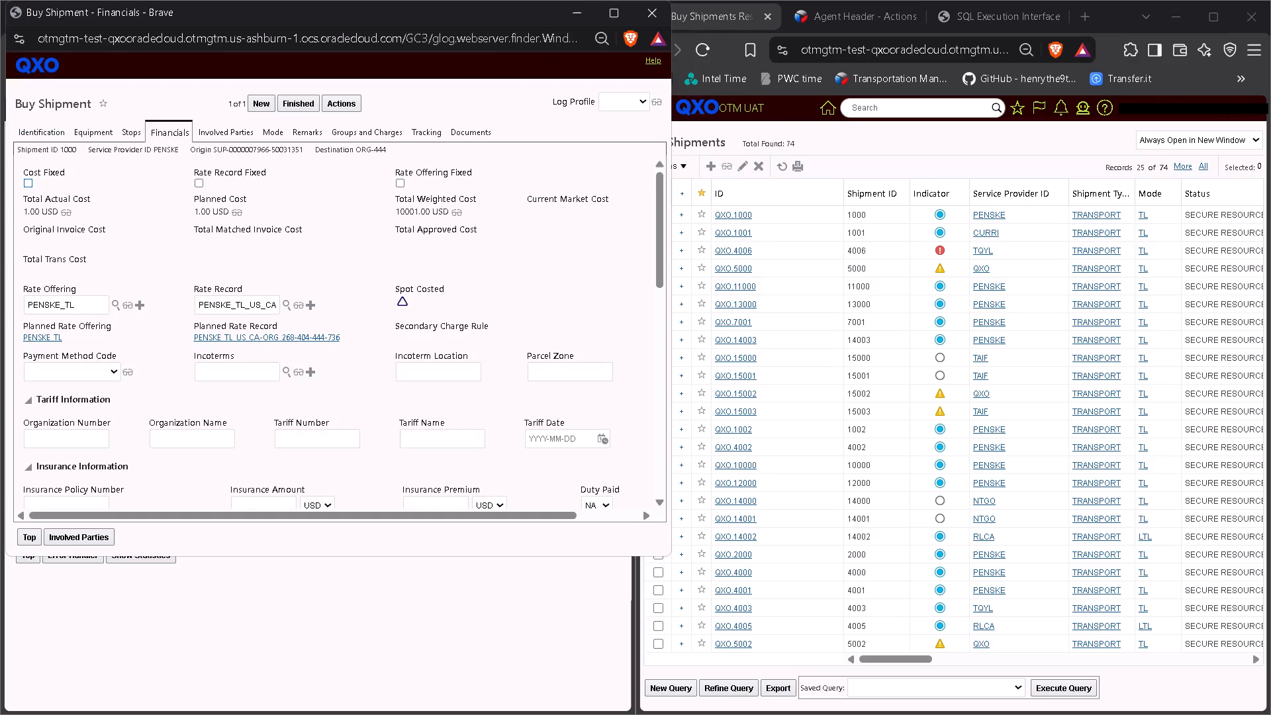
# Recheck the shipment's Identification details from beginning to end, including its reference numbers, and close the shipment window.
pyautogui.click(44, 135)
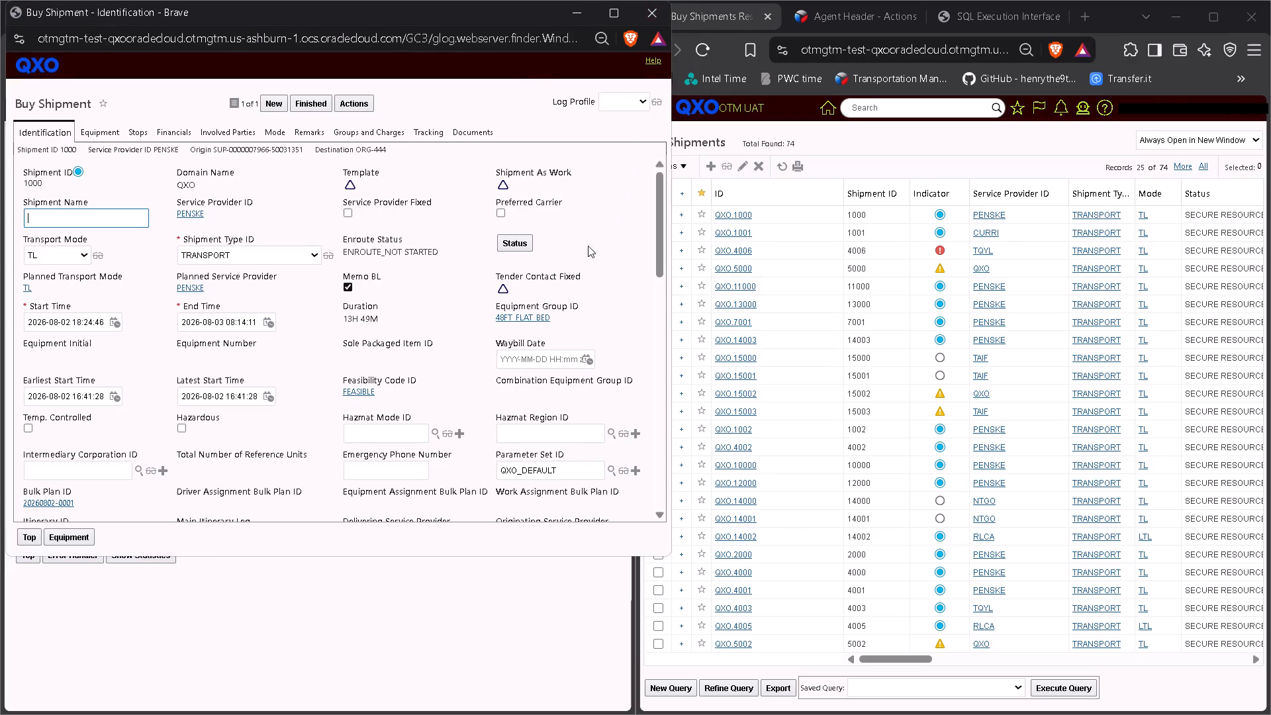
pyautogui.click(641, 253)
pyautogui.scroll(-3, 628, 261)
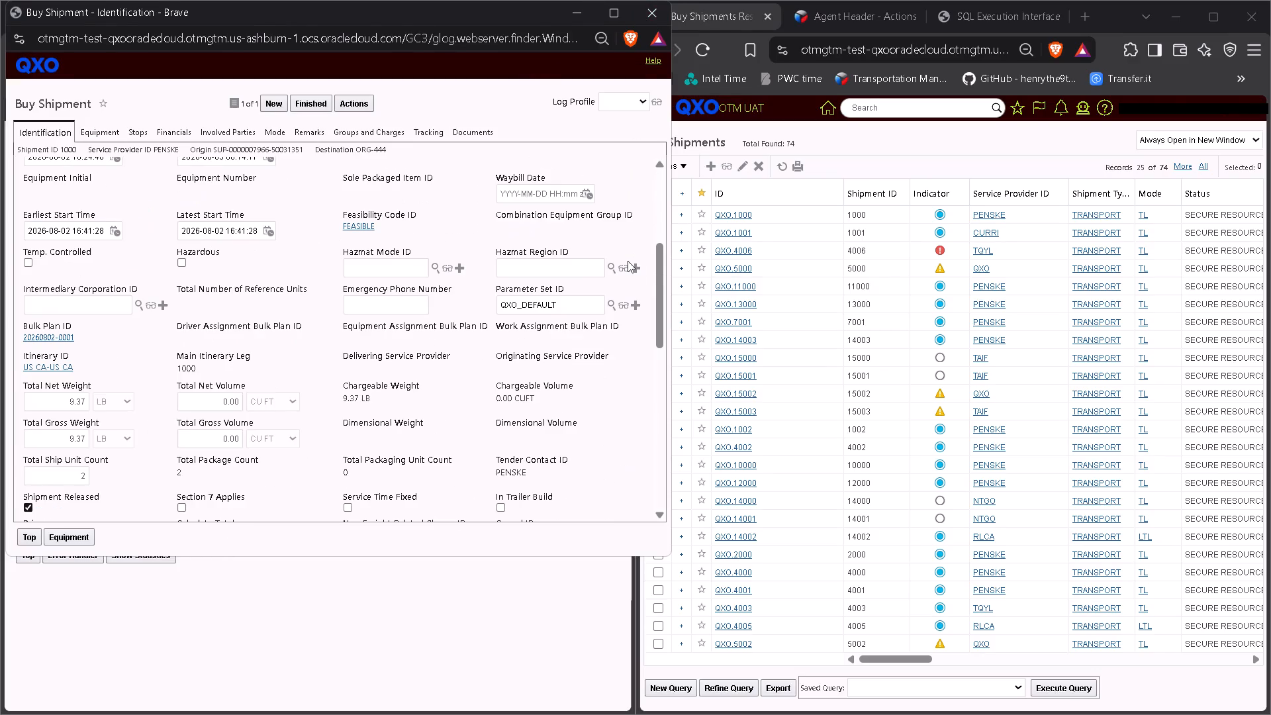
pyautogui.scroll(-2, 628, 261)
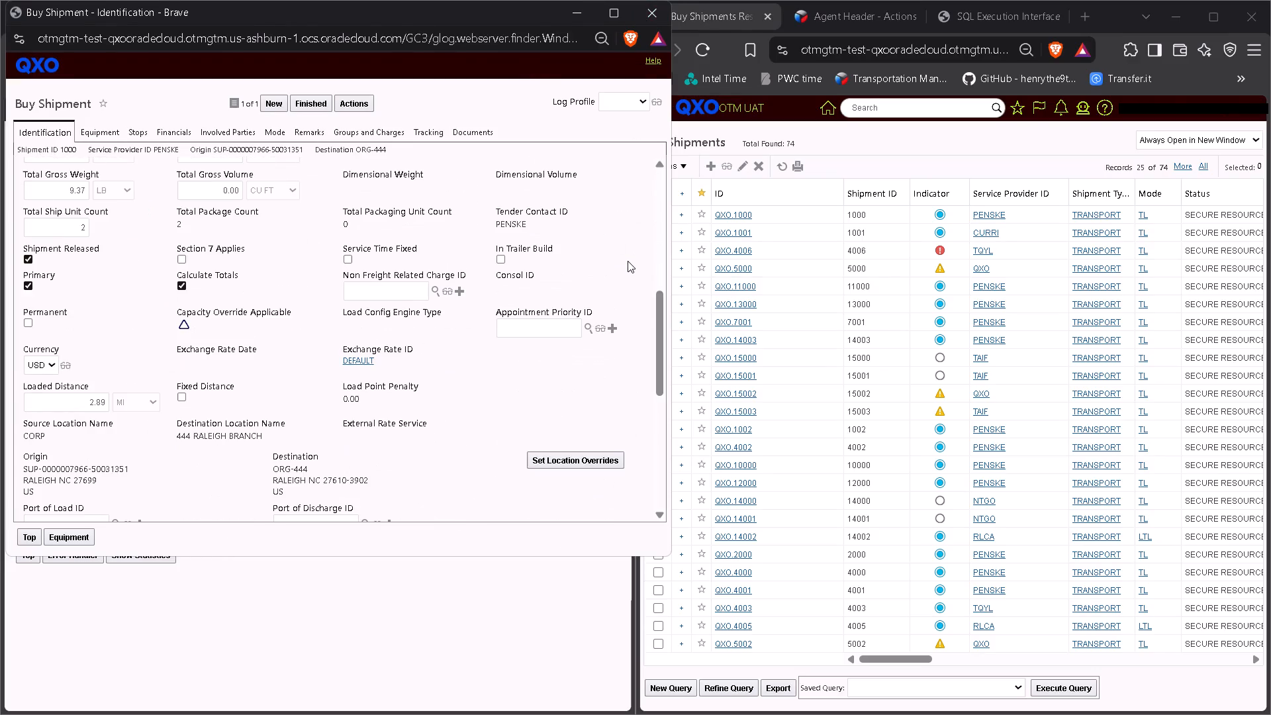
pyautogui.scroll(-2, 628, 261)
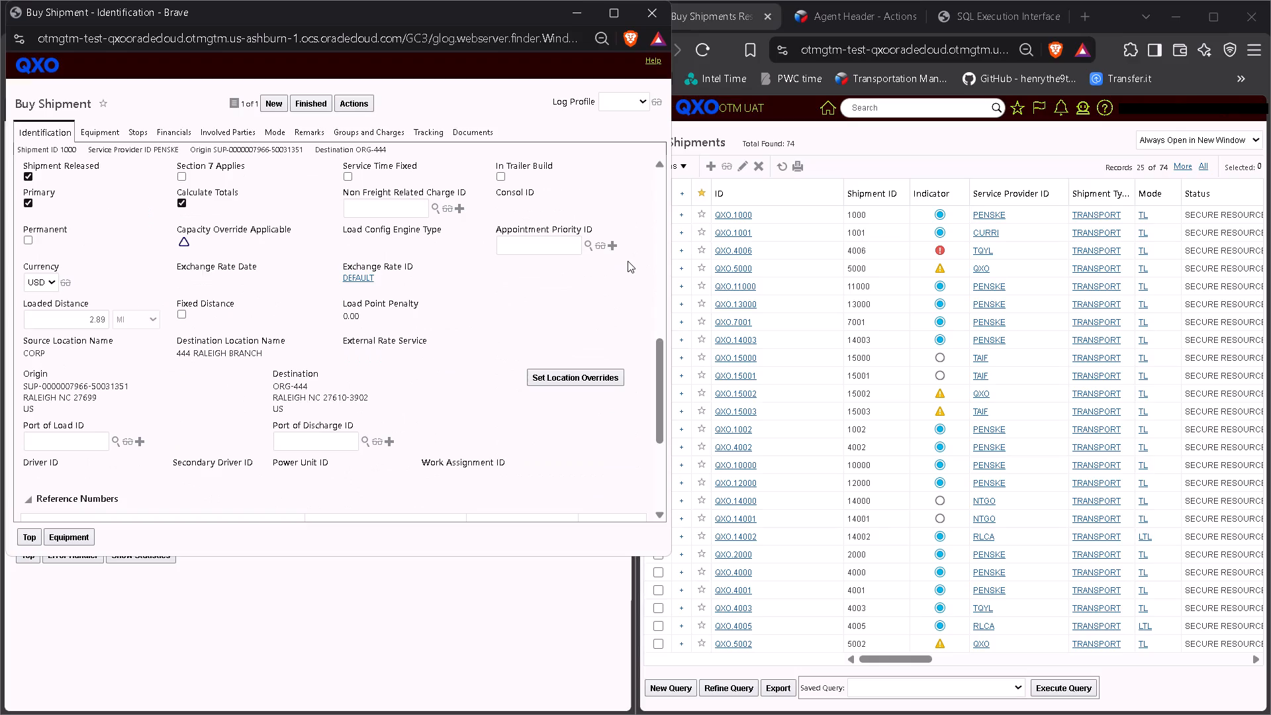
pyautogui.scroll(-6, 628, 261)
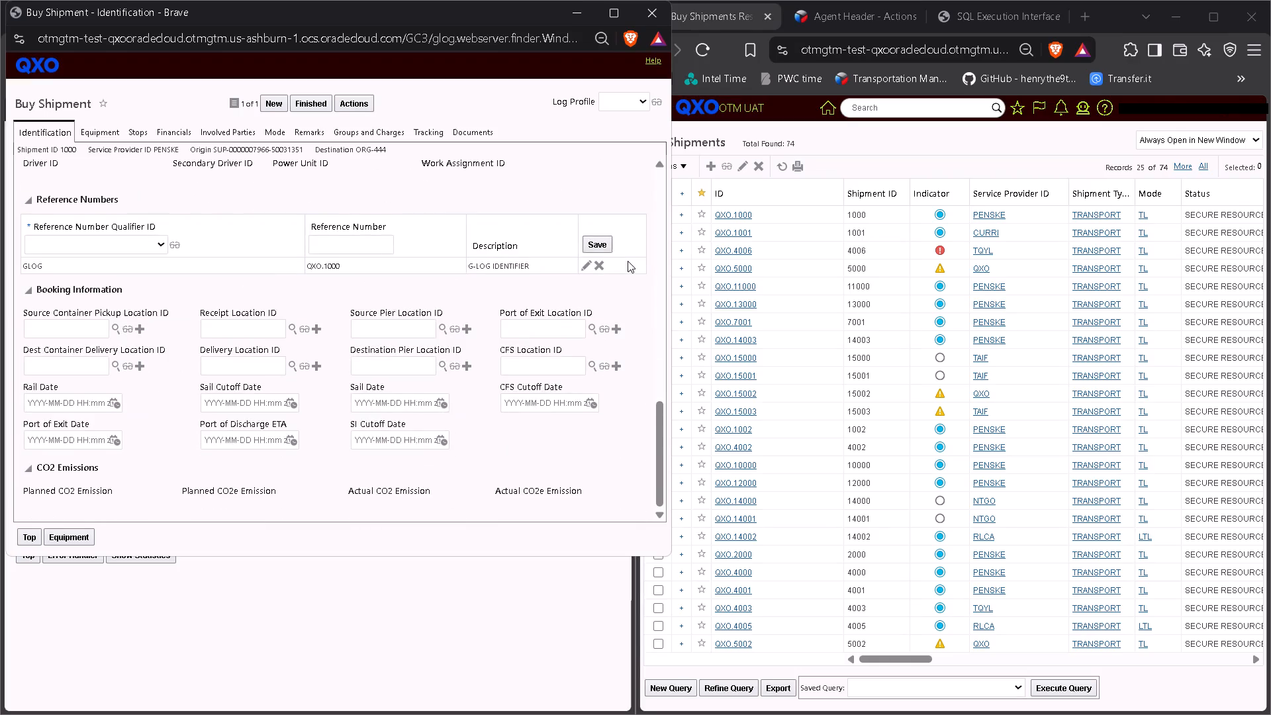
pyautogui.scroll(13, 628, 261)
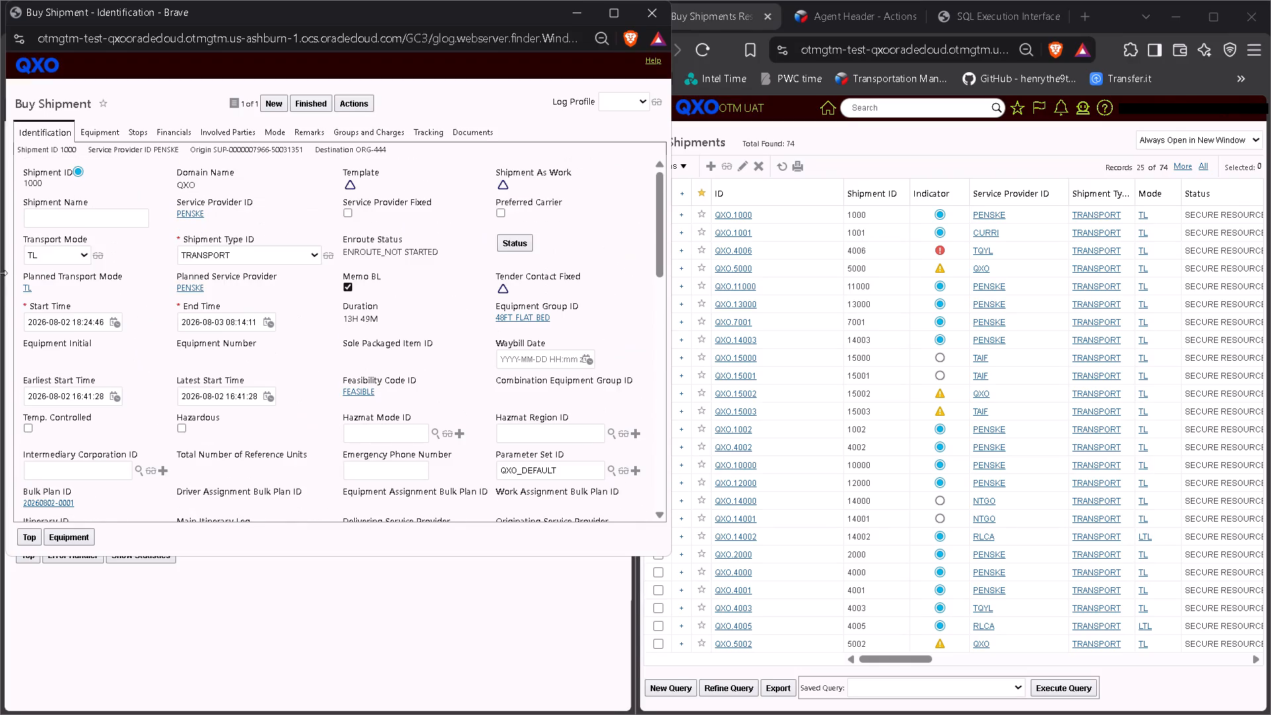
pyautogui.click(156, 233)
pyautogui.click(641, 13)
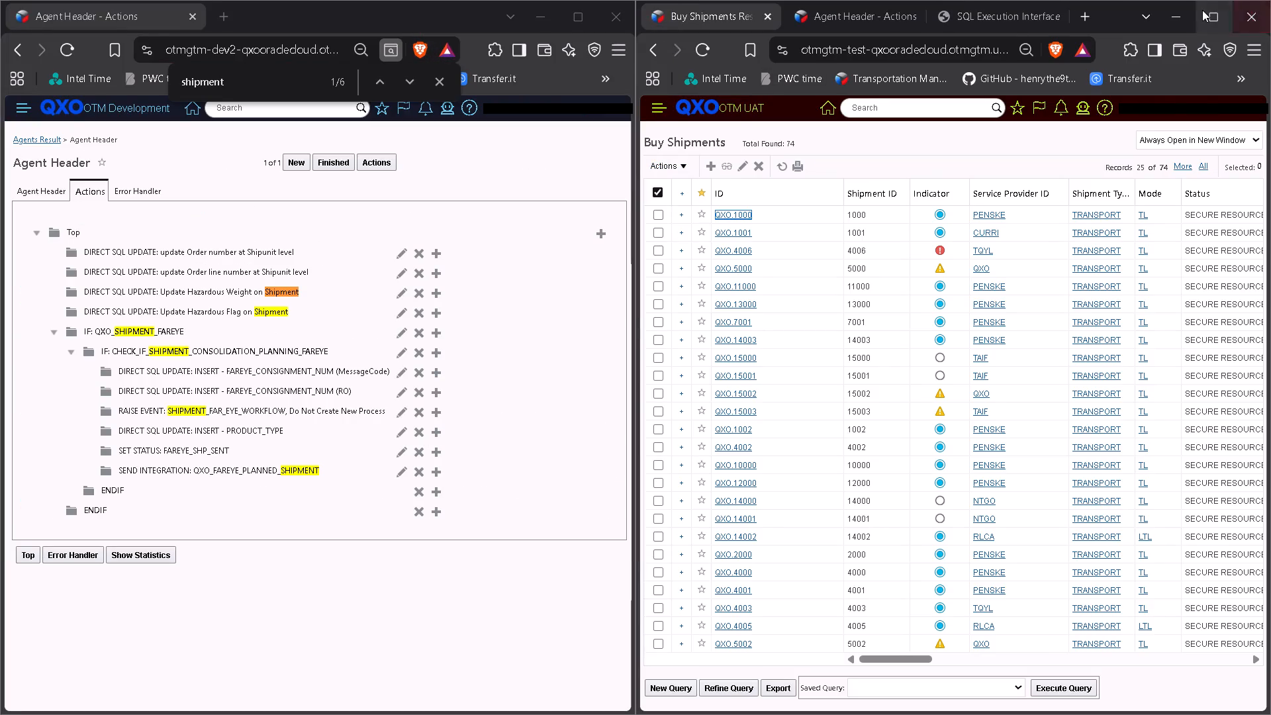
# Maximize the OTM UAT window and examine all columns of the Buy Shipments results.
pyautogui.click(1203, 10)
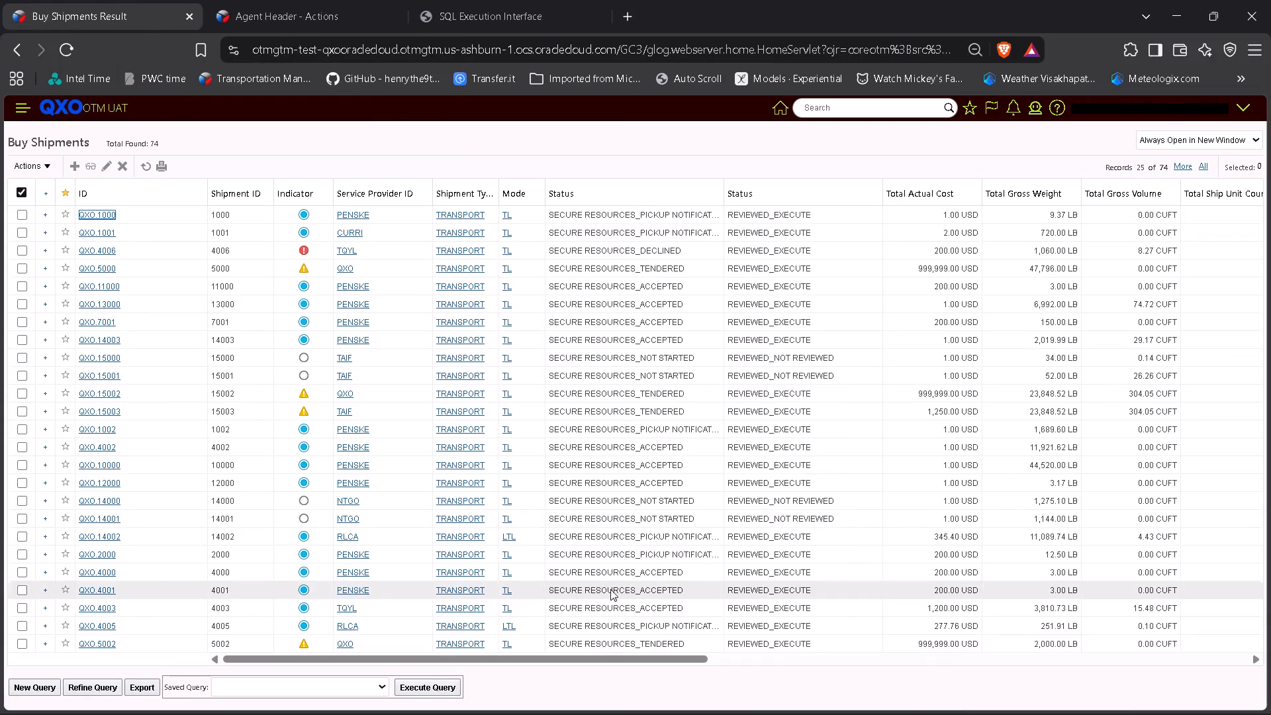
pyautogui.moveTo(643, 661); pyautogui.dragTo(677, 649)
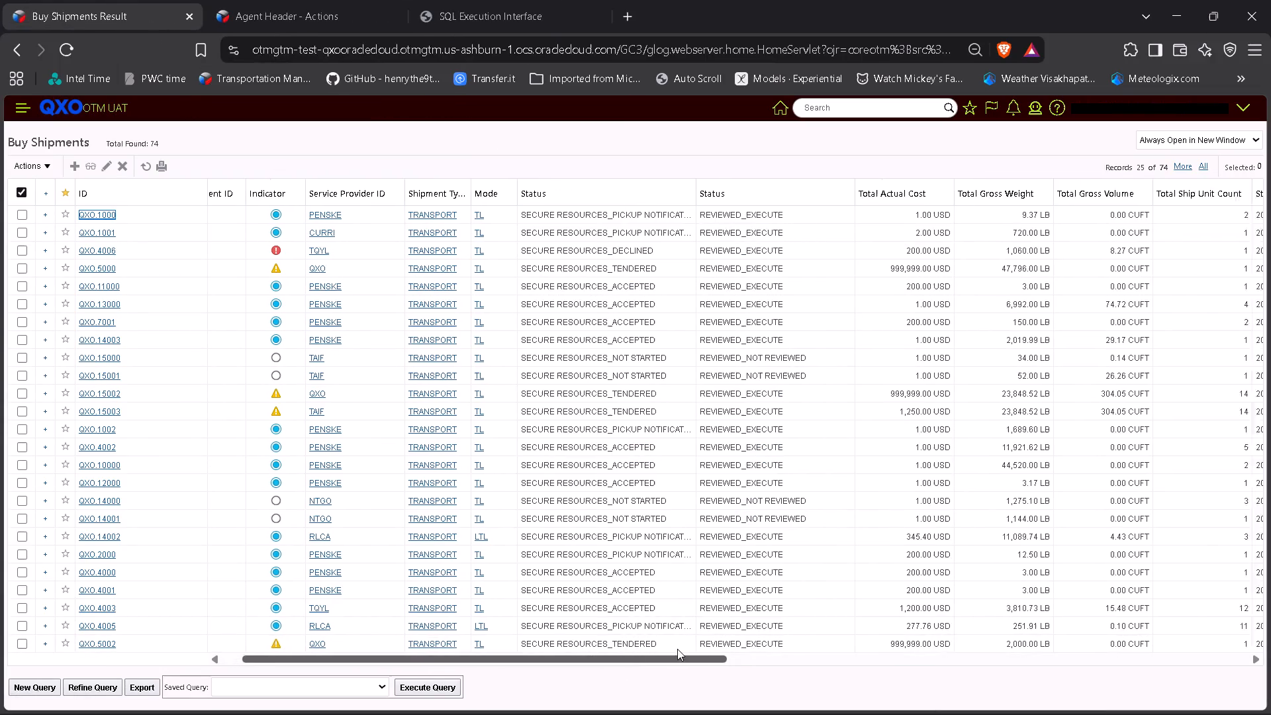
pyautogui.moveTo(677, 649); pyautogui.dragTo(938, 604)
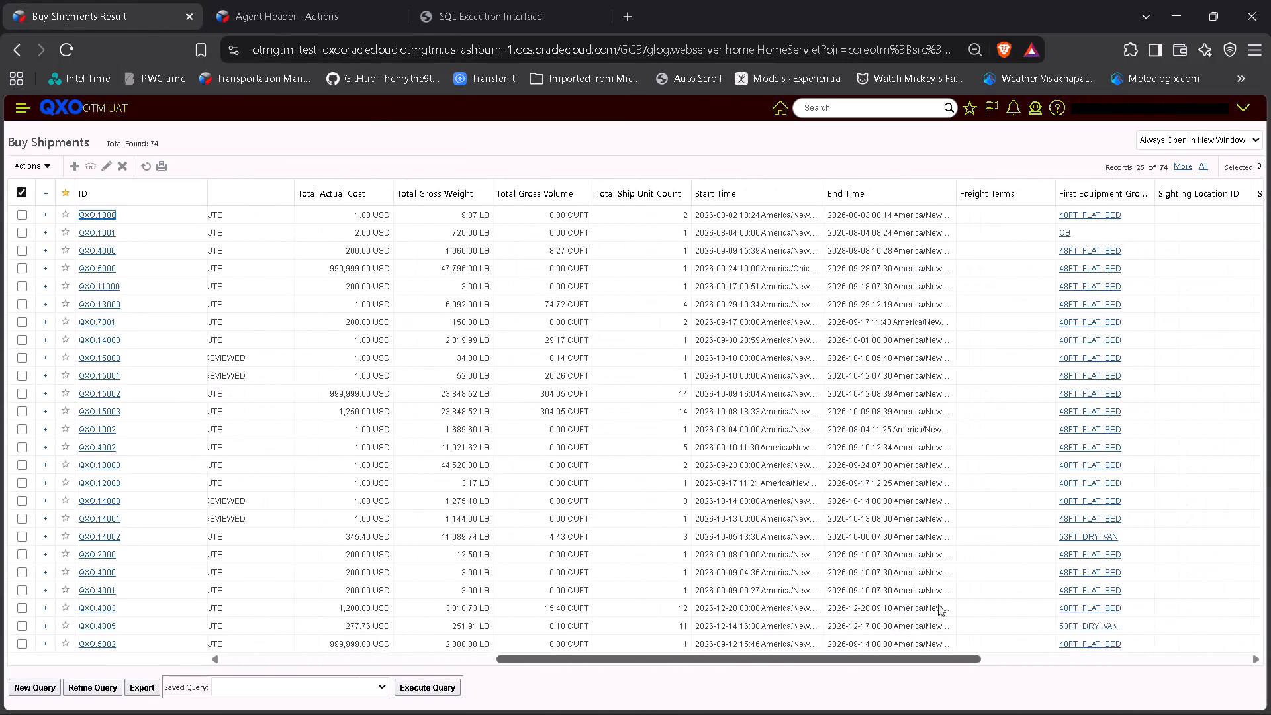
pyautogui.moveTo(938, 604); pyautogui.dragTo(1243, 551)
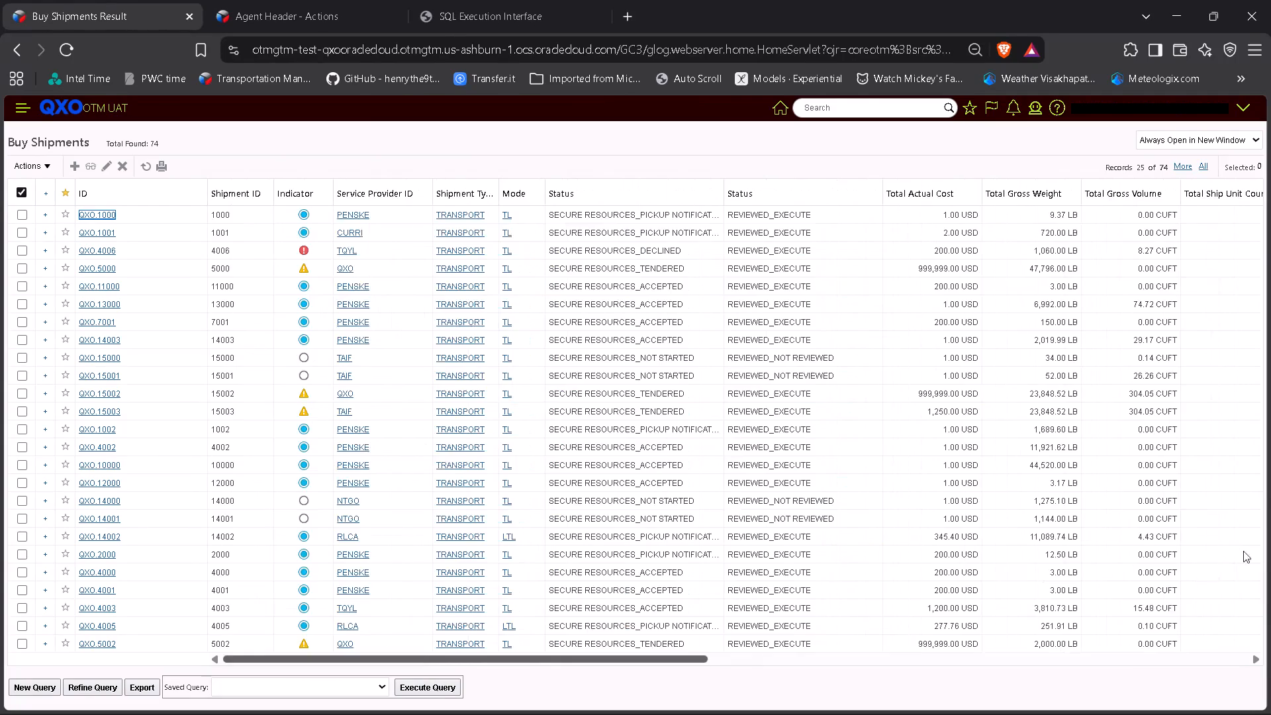
pyautogui.moveTo(1243, 551); pyautogui.dragTo(423, 714)
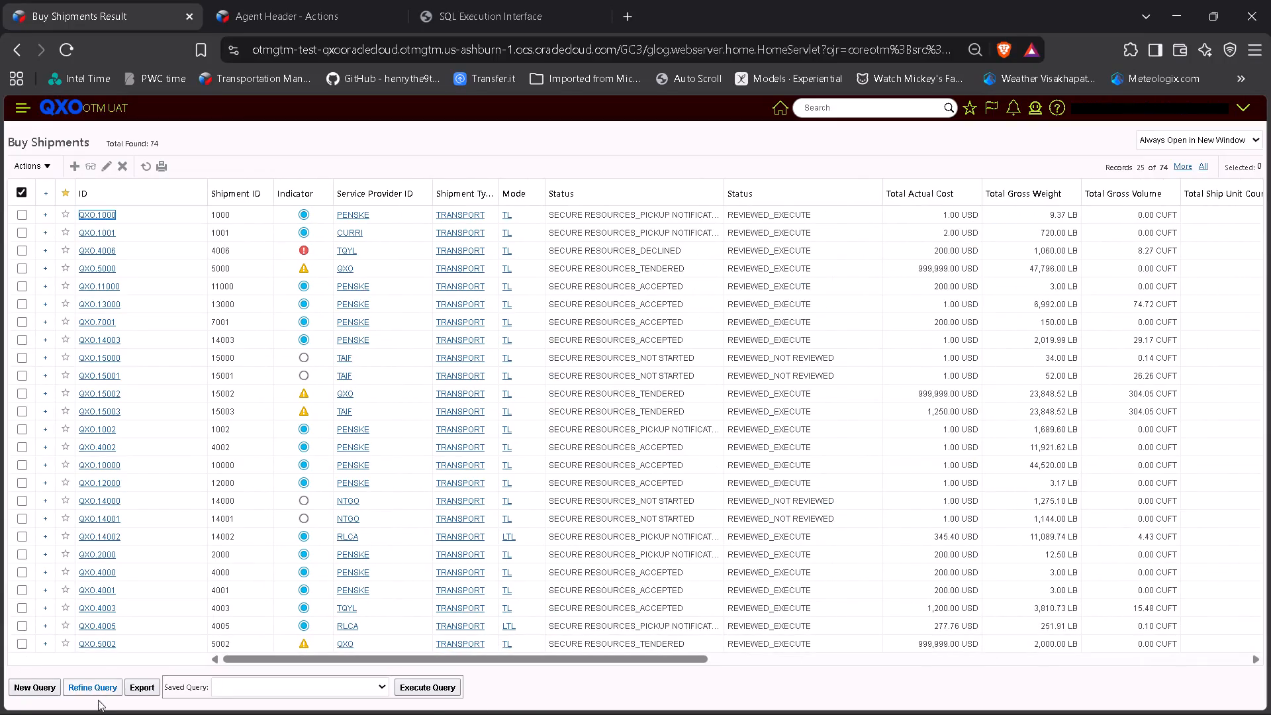
# Open the Buy Shipments query for refinement and look through its criteria for a reference number field, searching the page for "refnum".
pyautogui.click(103, 691)
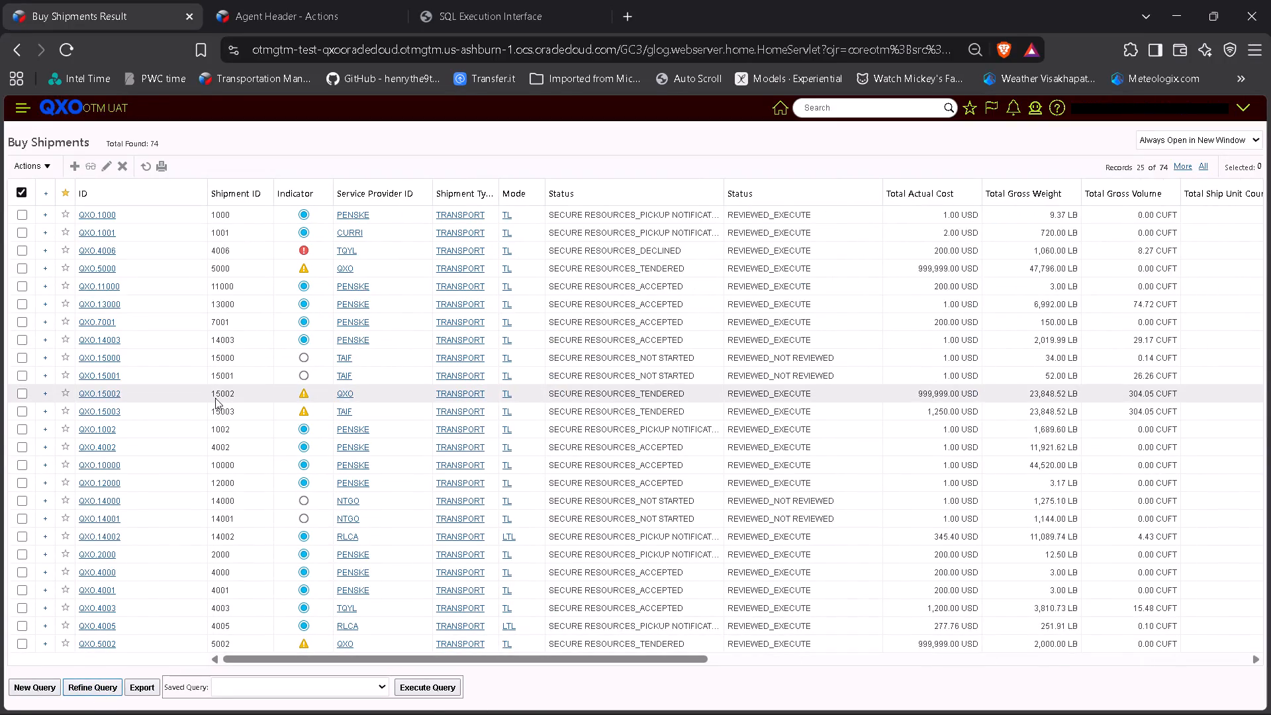
pyautogui.click(93, 692)
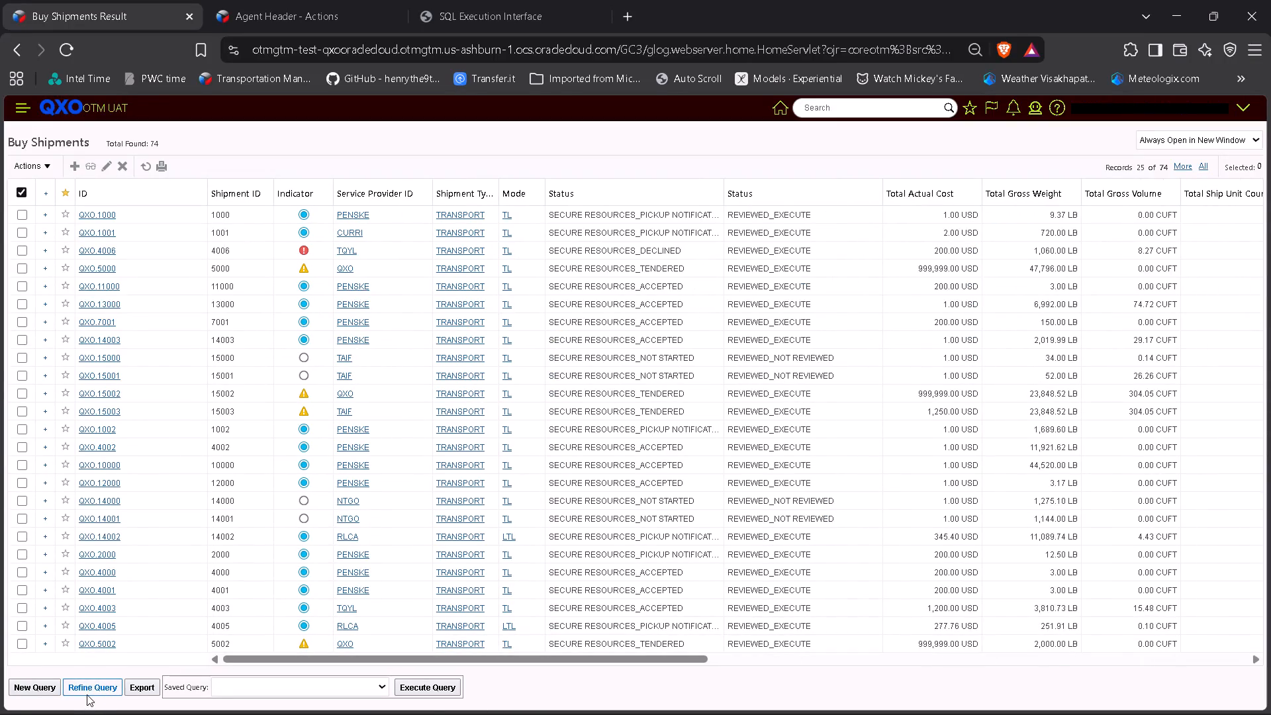
pyautogui.click(87, 687)
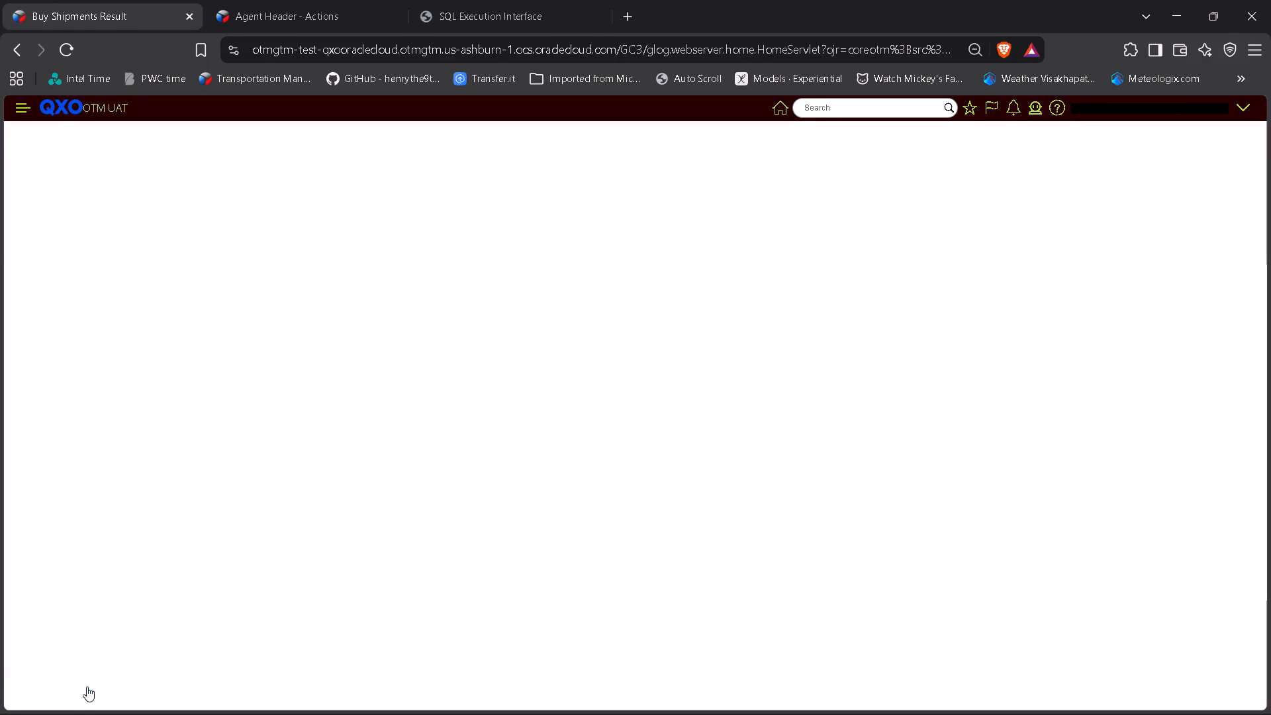
pyautogui.click(217, 385)
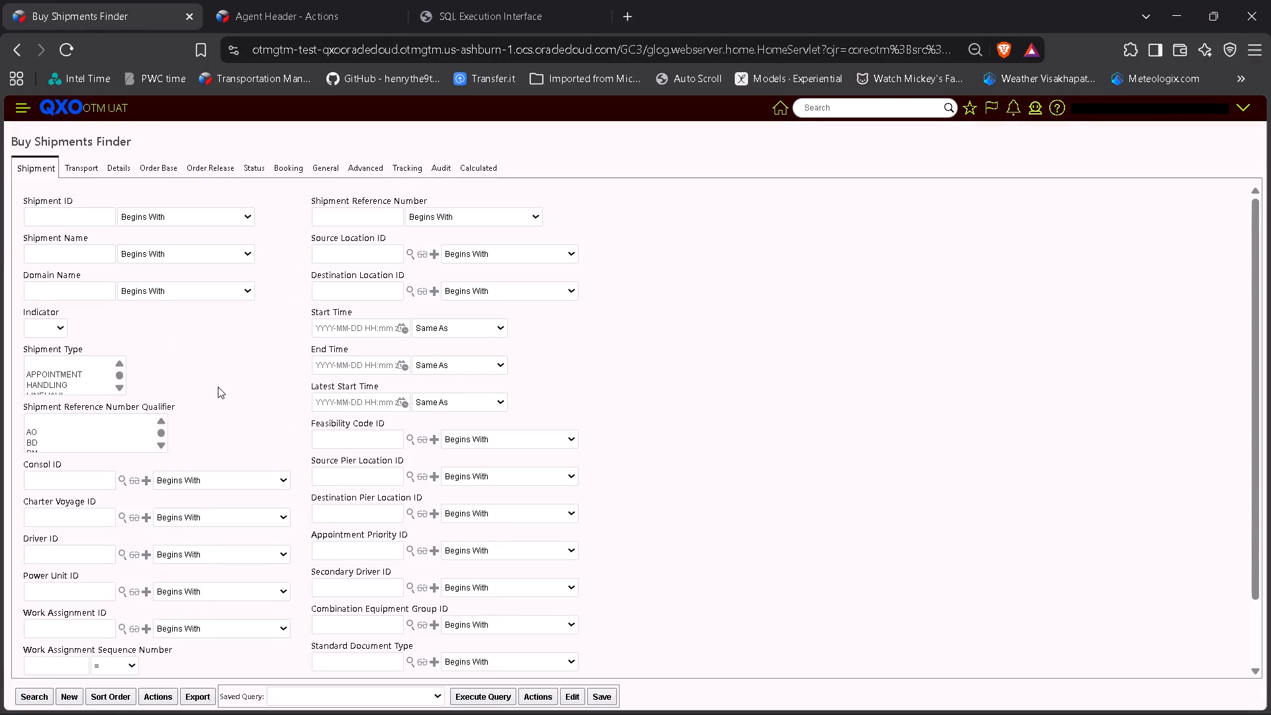
pyautogui.hotkey('ctrl', 'f')
pyautogui.write('refnum')
pyautogui.press('Return')
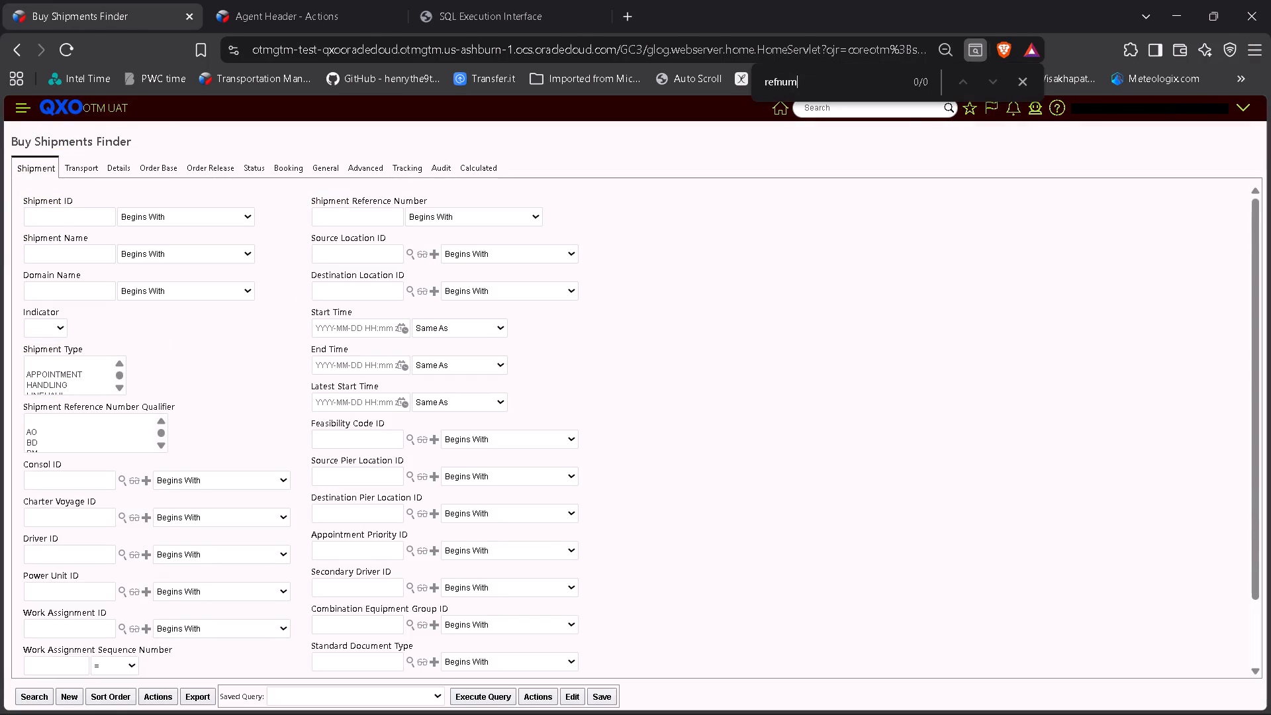
pyautogui.scroll(-6, 0, 204)
pyautogui.scroll(-3, 179, 385)
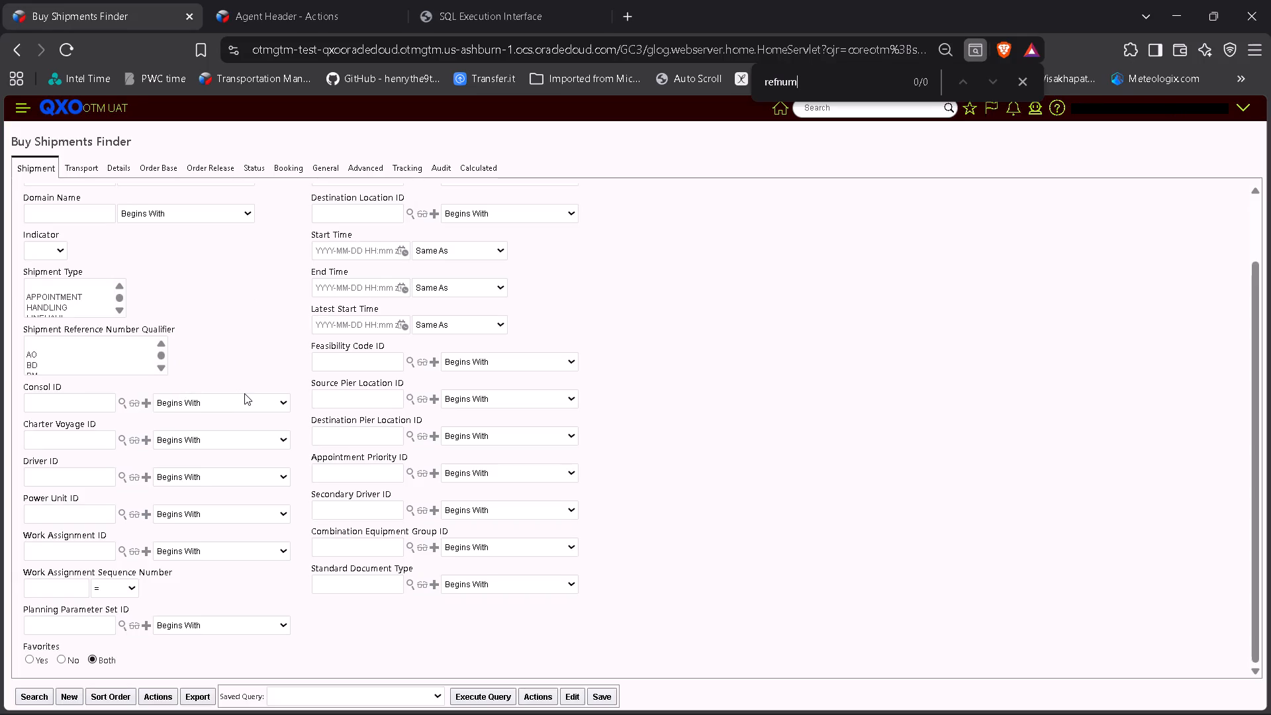
pyautogui.scroll(-3, 244, 393)
pyautogui.scroll(-4, 317, 407)
pyautogui.scroll(1, 352, 418)
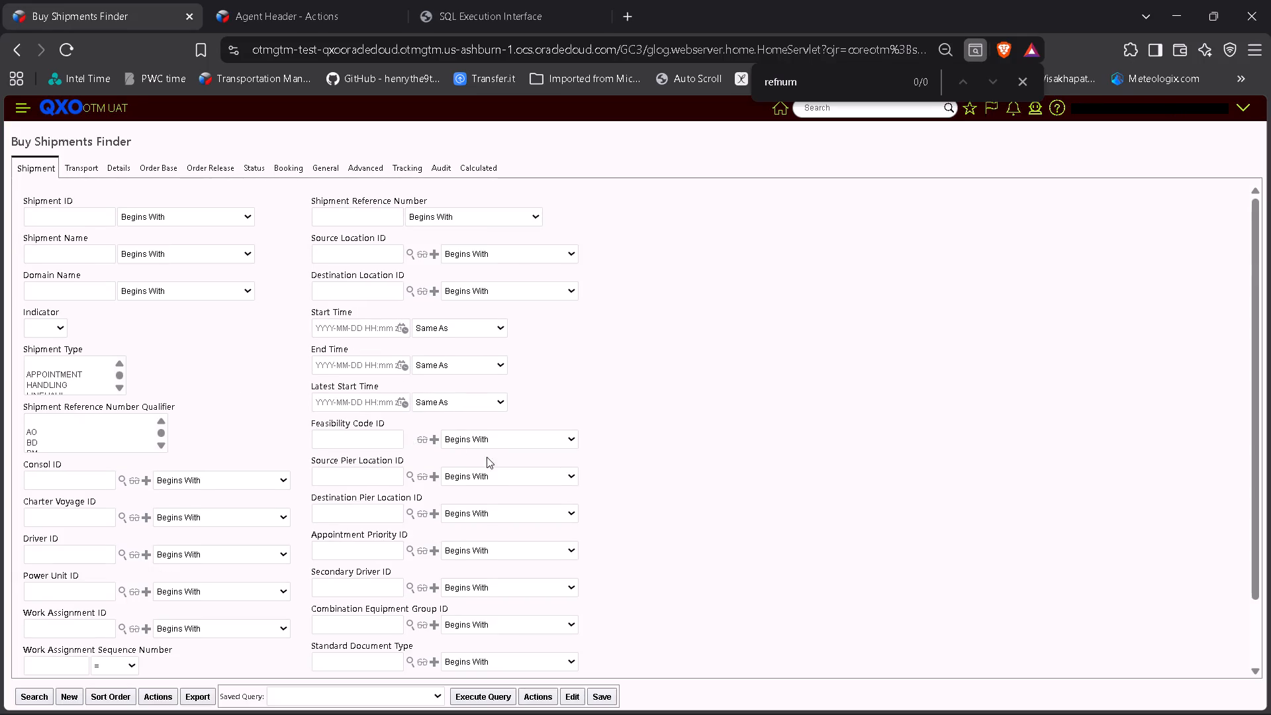
pyautogui.scroll(4, 613, 487)
pyautogui.click(667, 369)
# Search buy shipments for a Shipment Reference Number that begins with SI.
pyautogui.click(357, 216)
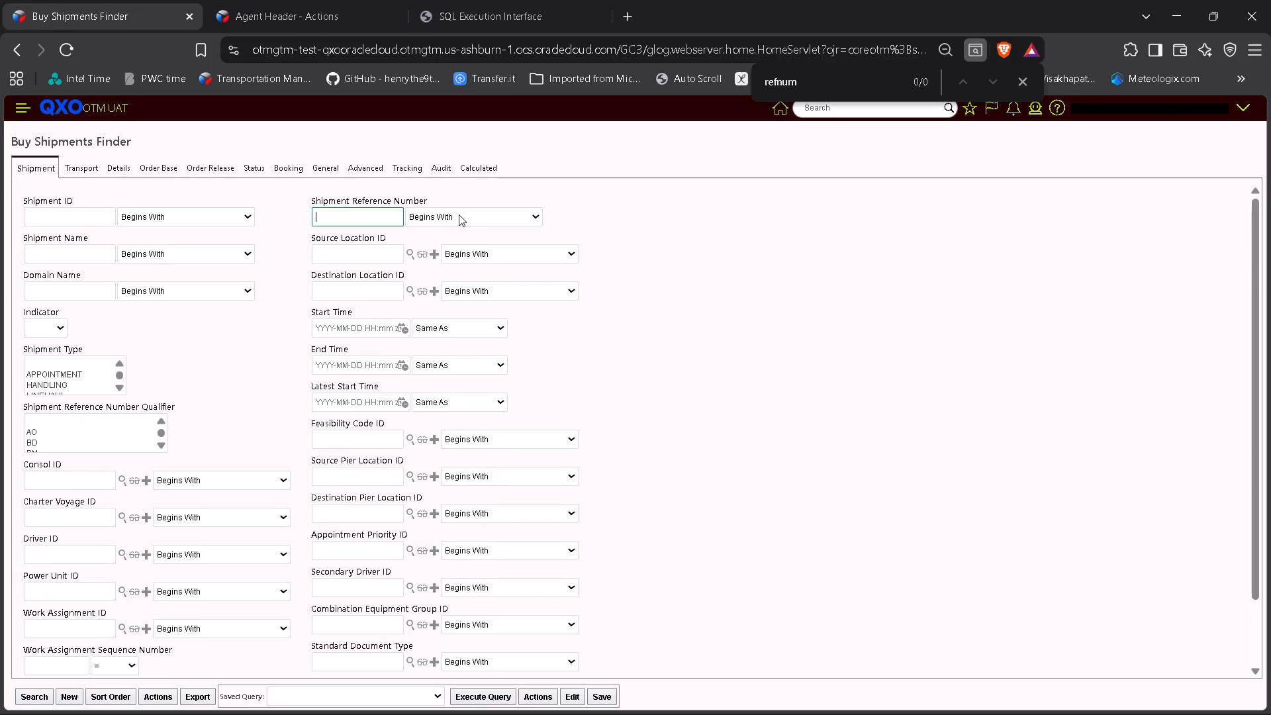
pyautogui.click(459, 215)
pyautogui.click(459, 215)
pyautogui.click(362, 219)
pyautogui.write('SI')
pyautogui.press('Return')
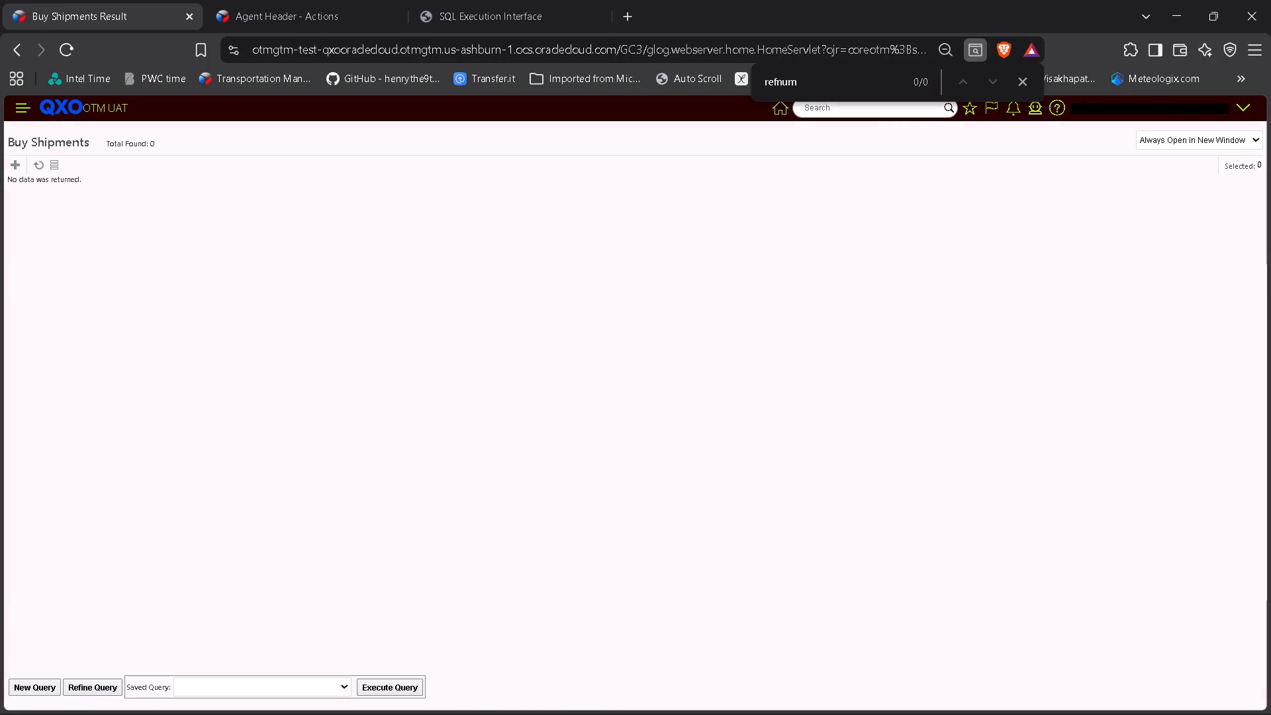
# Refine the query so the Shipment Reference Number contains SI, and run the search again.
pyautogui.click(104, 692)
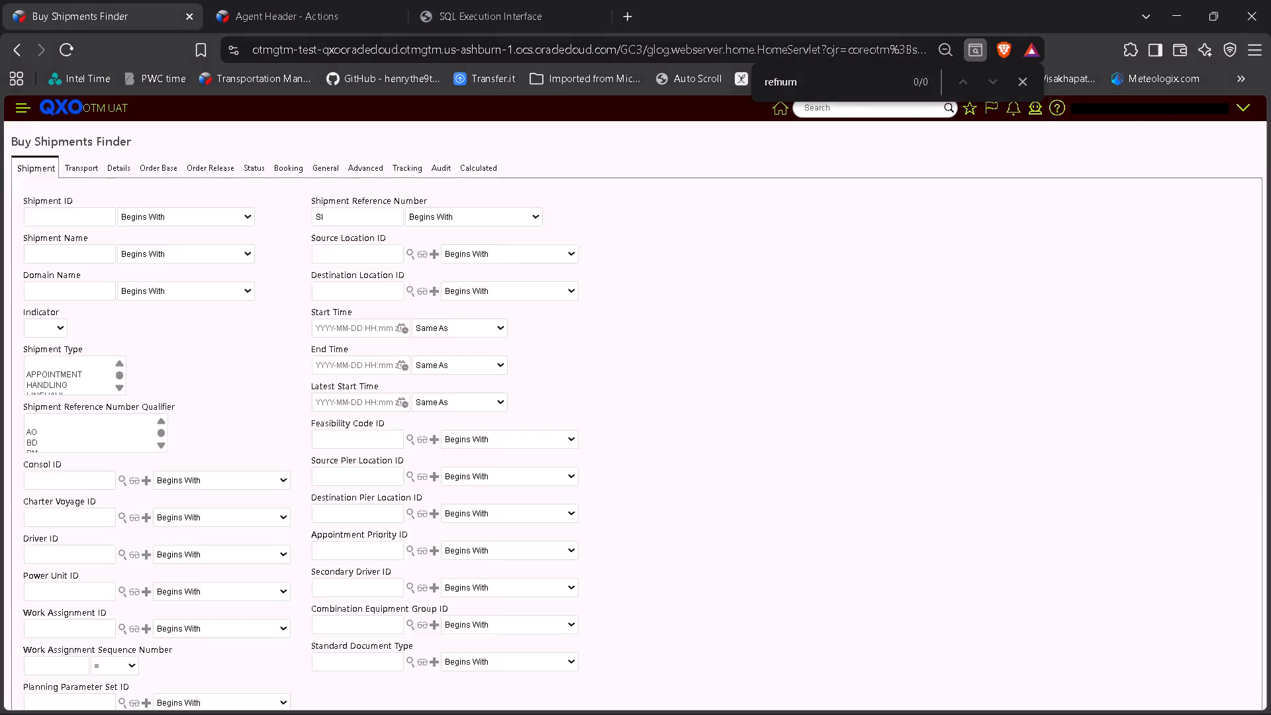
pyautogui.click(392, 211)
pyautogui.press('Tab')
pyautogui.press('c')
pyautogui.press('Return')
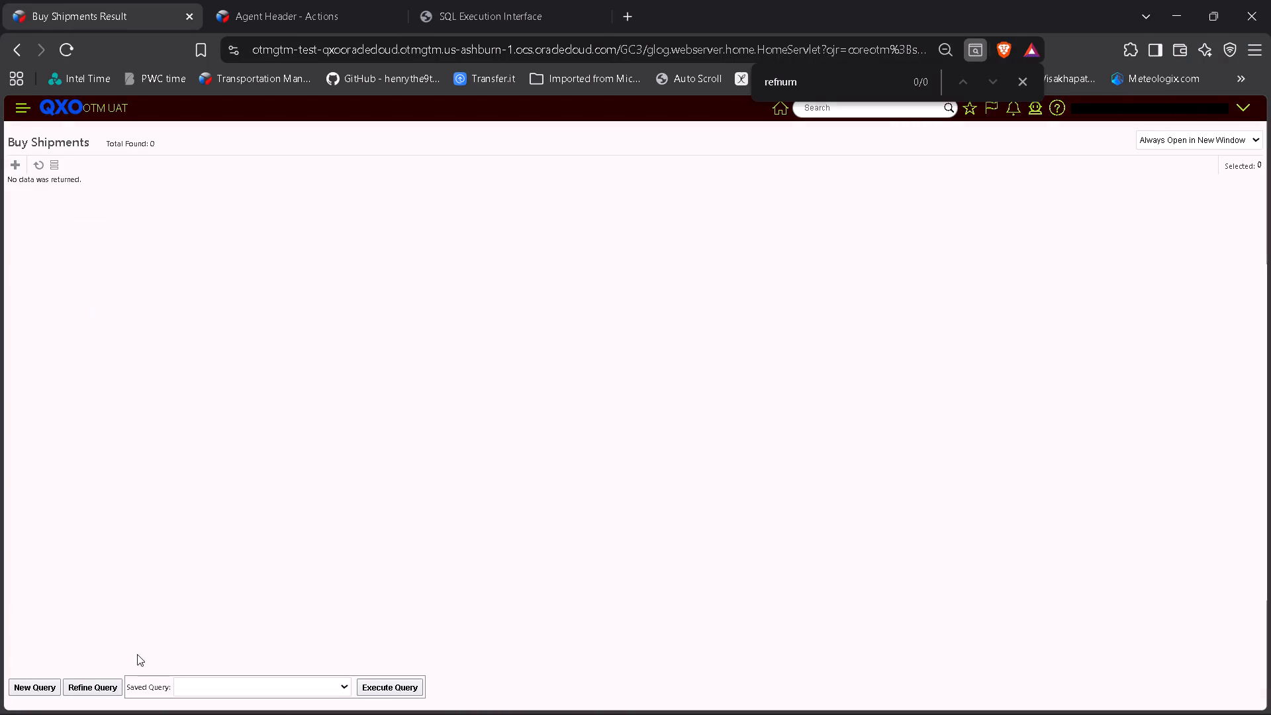
# Reopen the query for refinement and clear the Shipment Reference Number value.
pyautogui.click(95, 681)
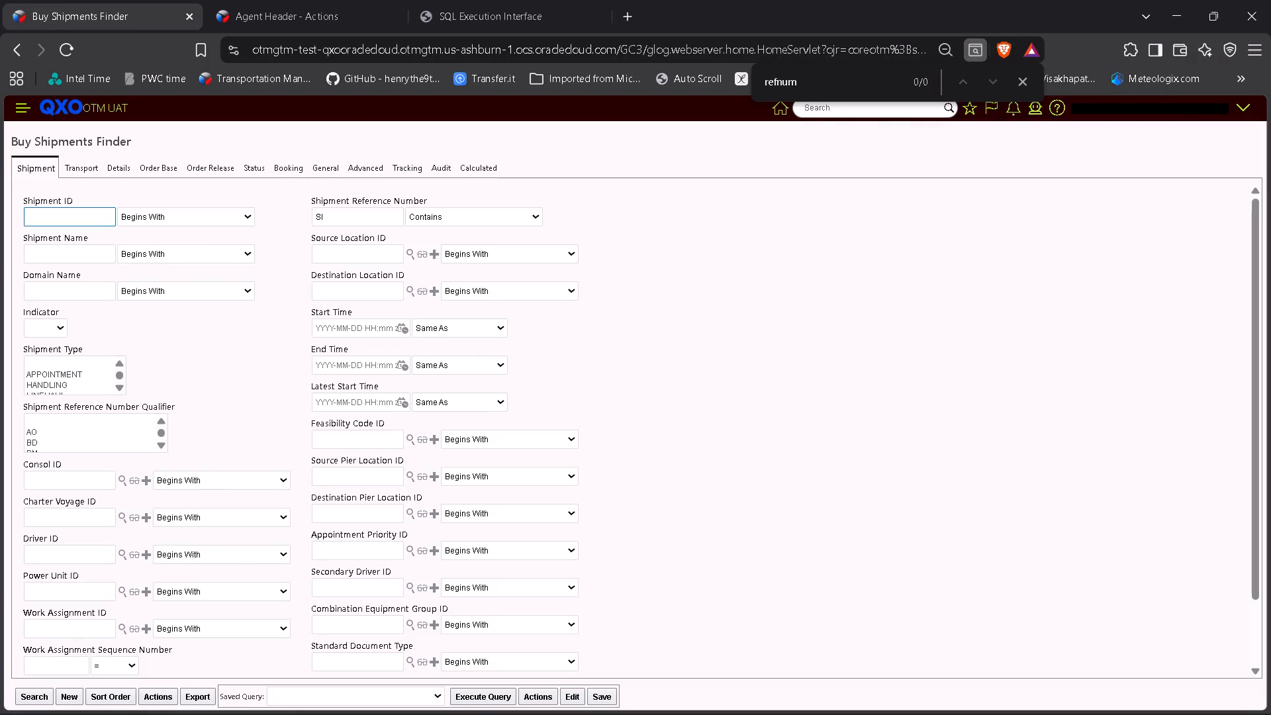
pyautogui.moveTo(361, 222); pyautogui.dragTo(282, 218)
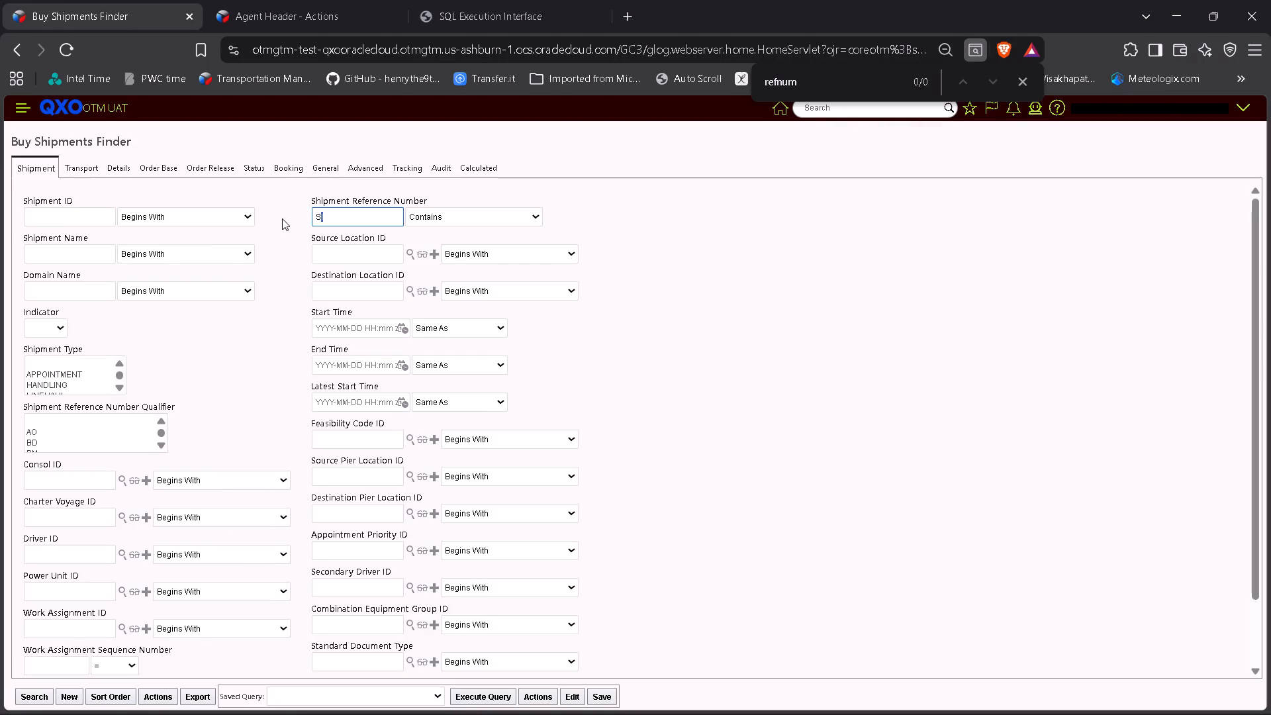
pyautogui.press('BackSpace')
pyautogui.scroll(-1, 77, 413)
pyautogui.scroll(1, 84, 444)
# Choose SI as the Shipment Reference Number Qualifier and run the buy shipment search.
pyautogui.moveTo(161, 432); pyautogui.dragTo(163, 433)
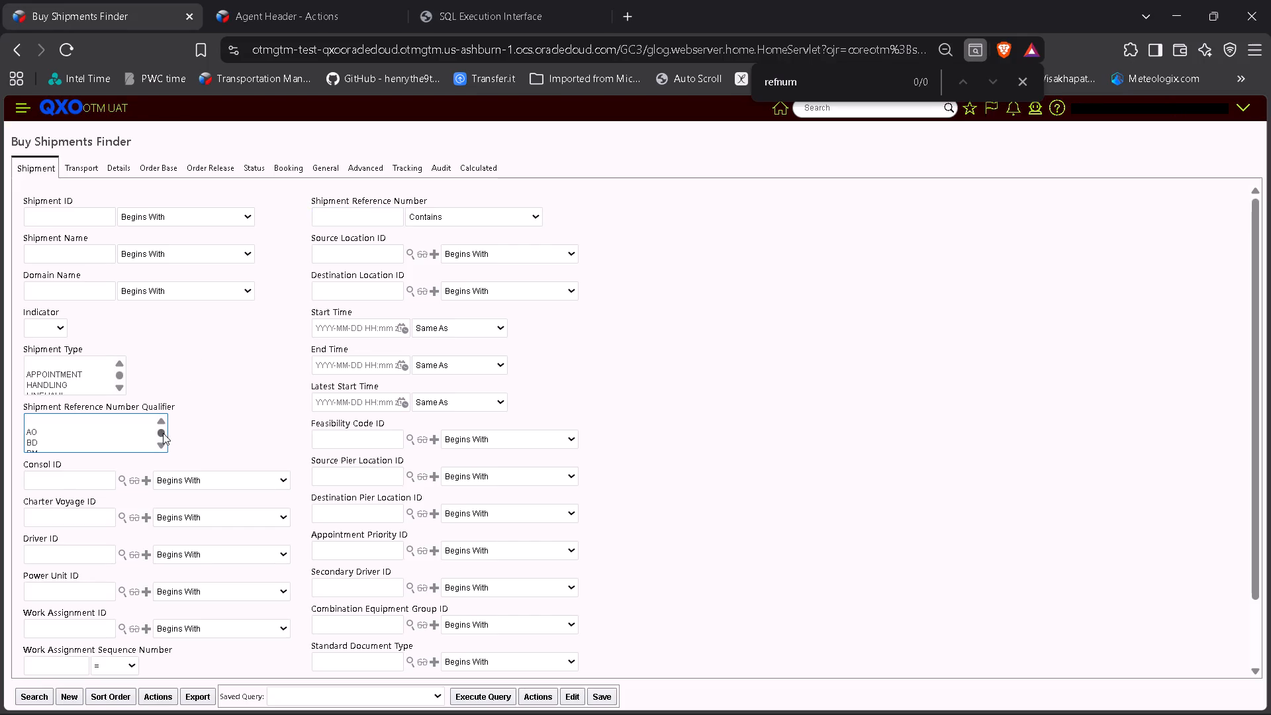
pyautogui.moveTo(163, 433); pyautogui.dragTo(164, 438)
pyautogui.click(59, 429)
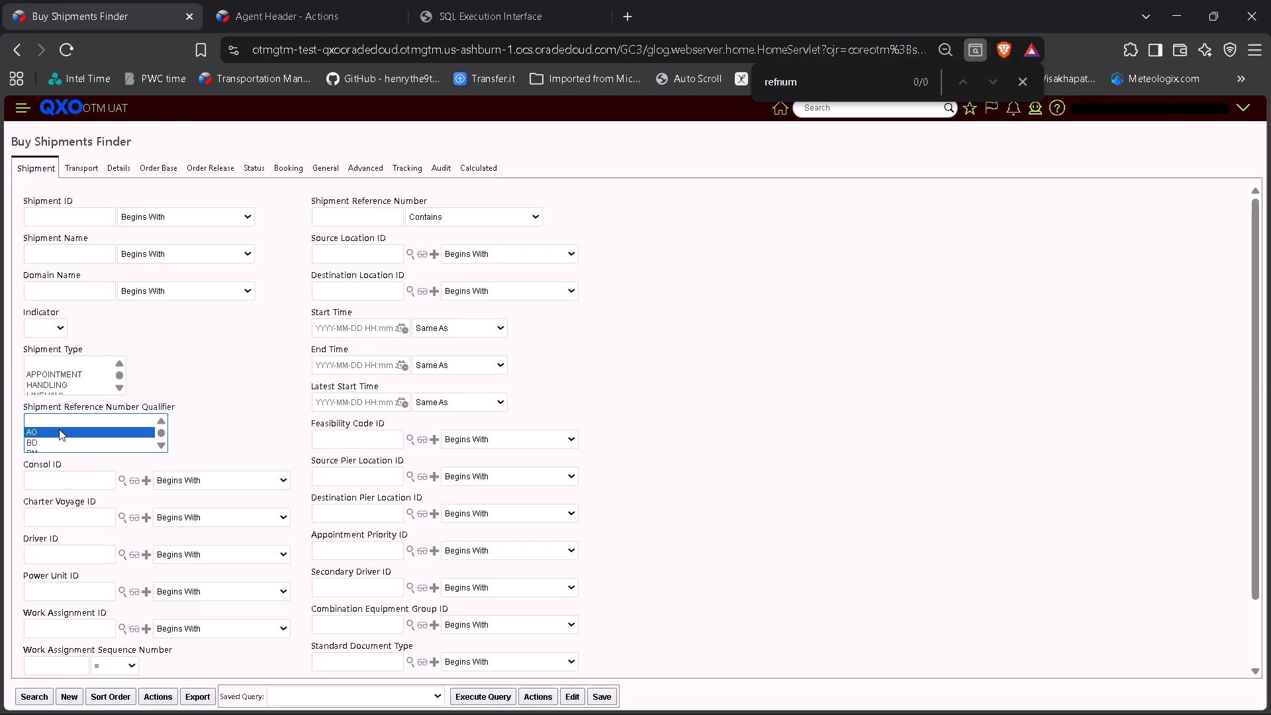
pyautogui.scroll(-1, 142, 424)
pyautogui.scroll(1, 126, 429)
pyautogui.scroll(-1, 113, 436)
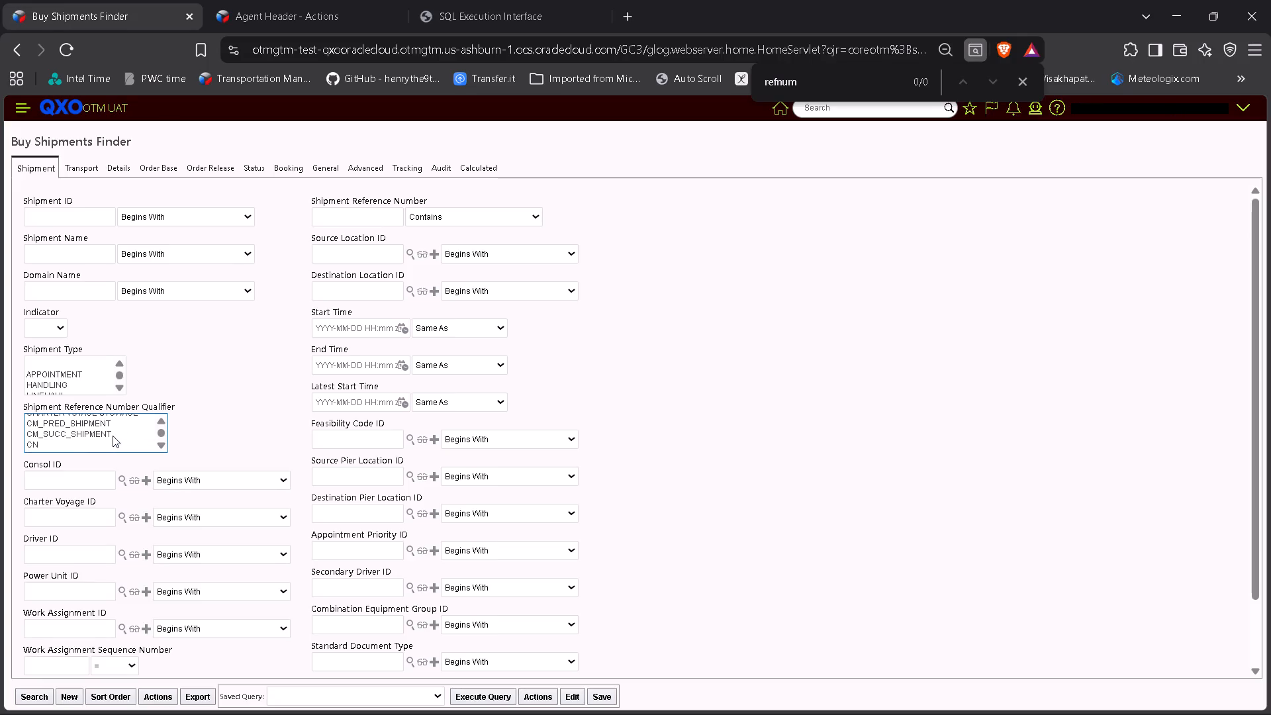
pyautogui.press('s')
pyautogui.scroll(-2, 101, 436)
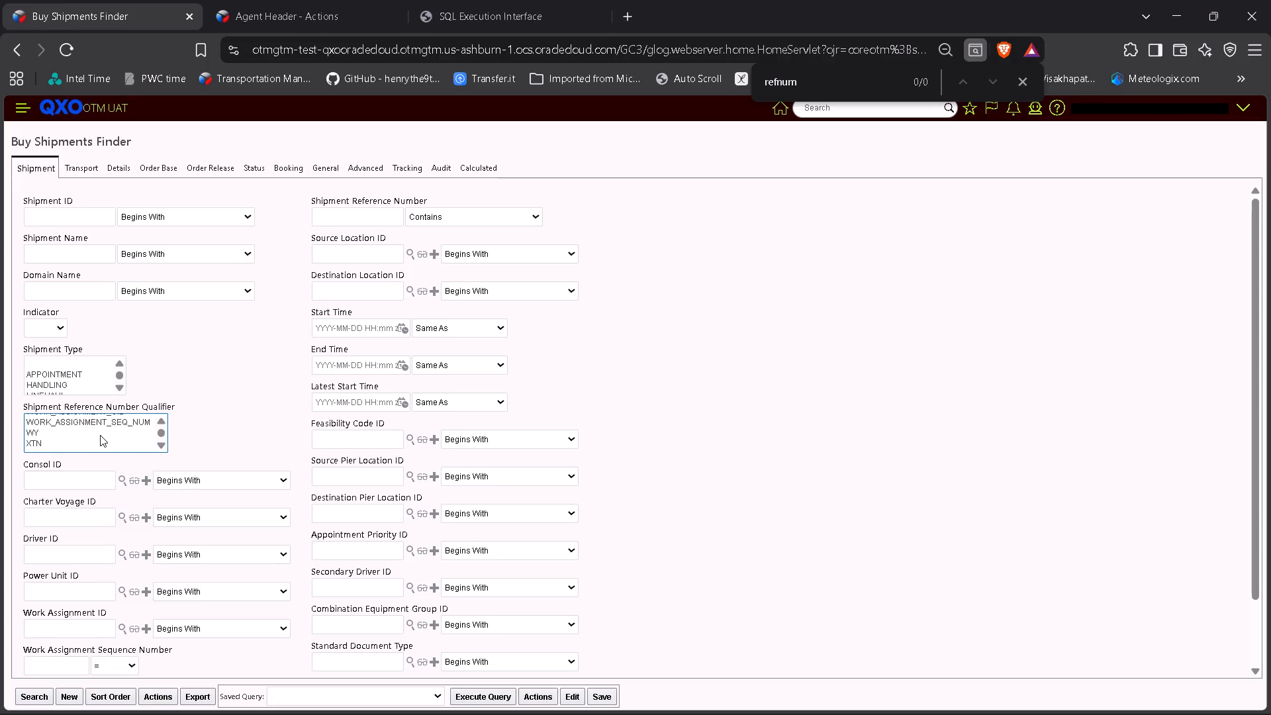
pyautogui.scroll(2, 100, 435)
pyautogui.click(86, 426)
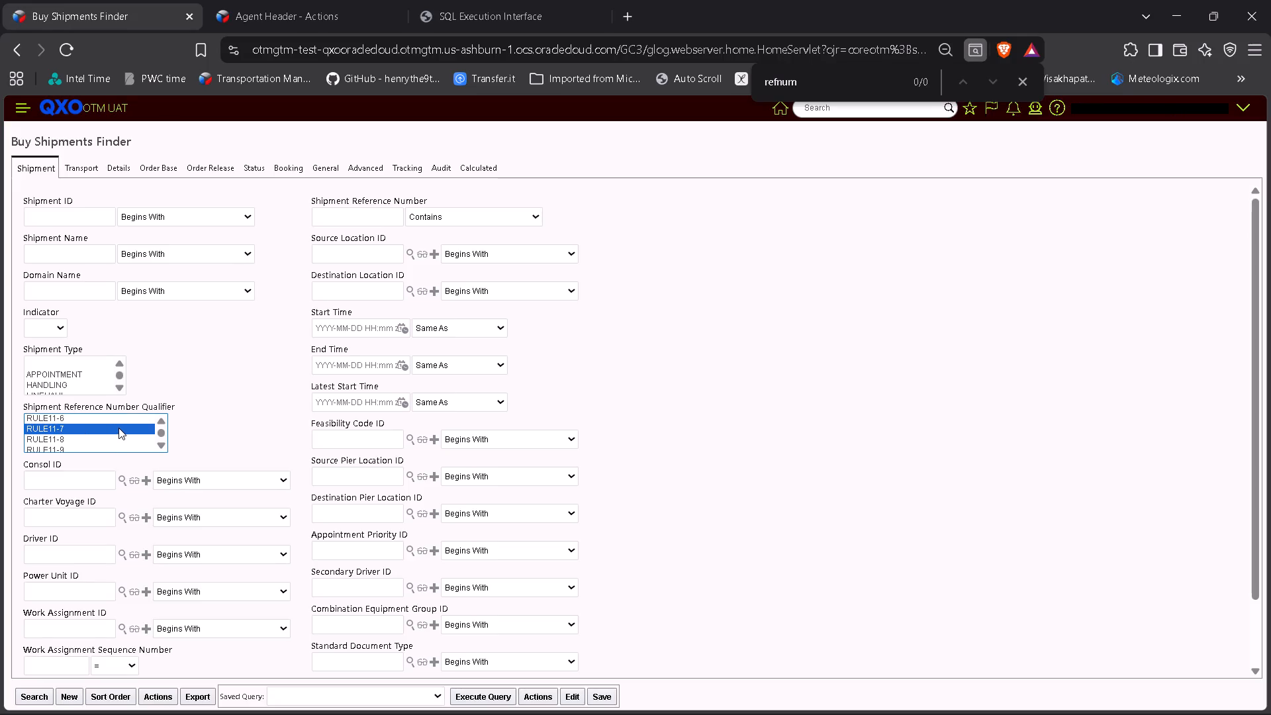
pyautogui.write('si')
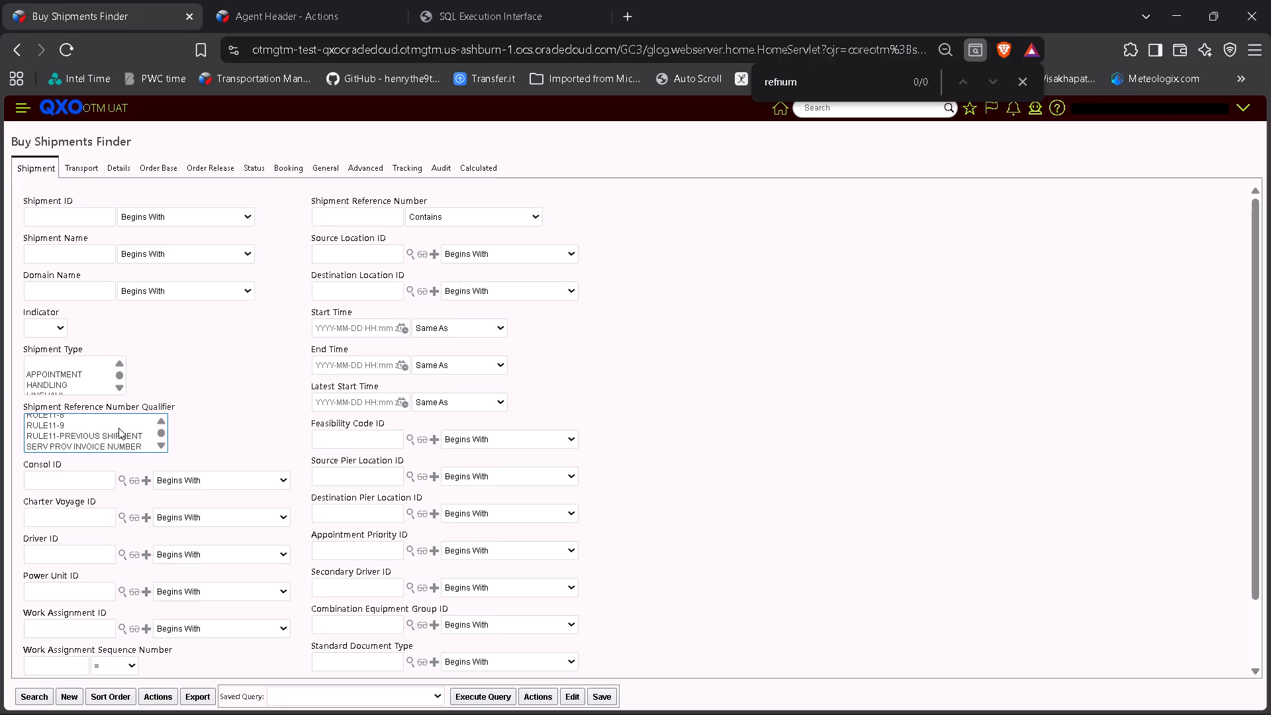
pyautogui.click(208, 418)
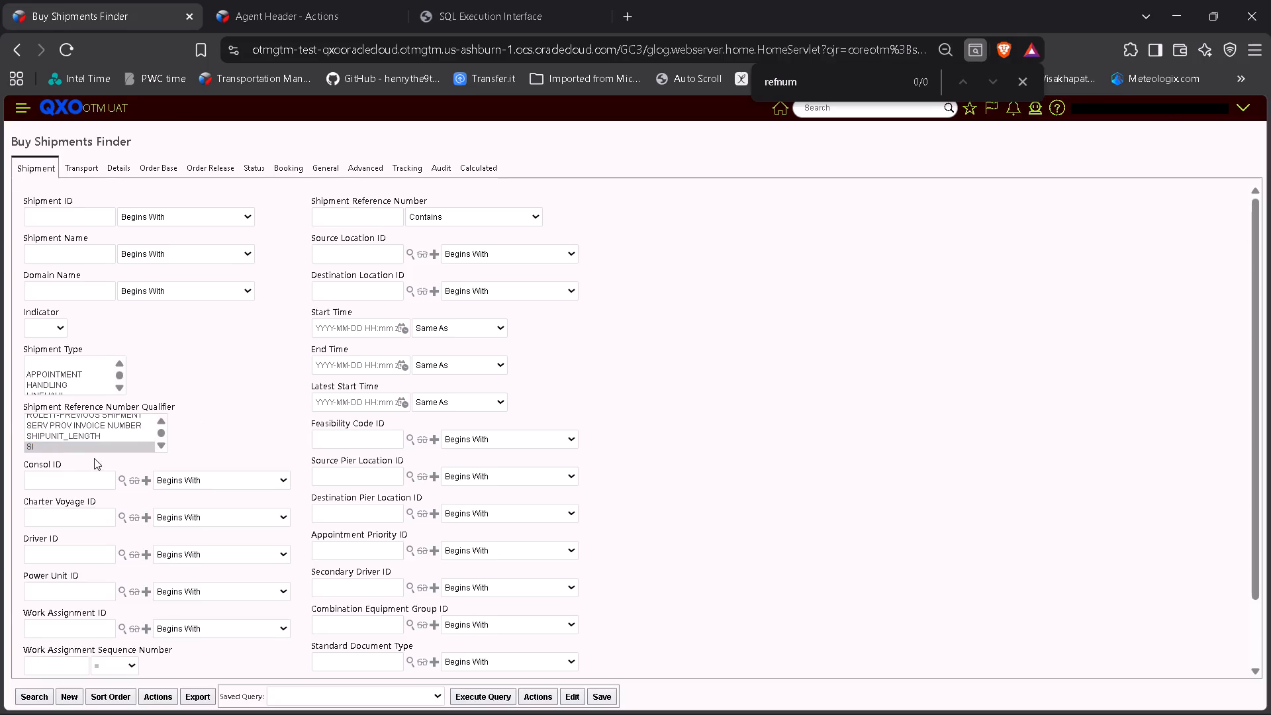
pyautogui.scroll(-1, 81, 447)
pyautogui.scroll(1, 100, 436)
pyautogui.click(226, 395)
pyautogui.click(37, 700)
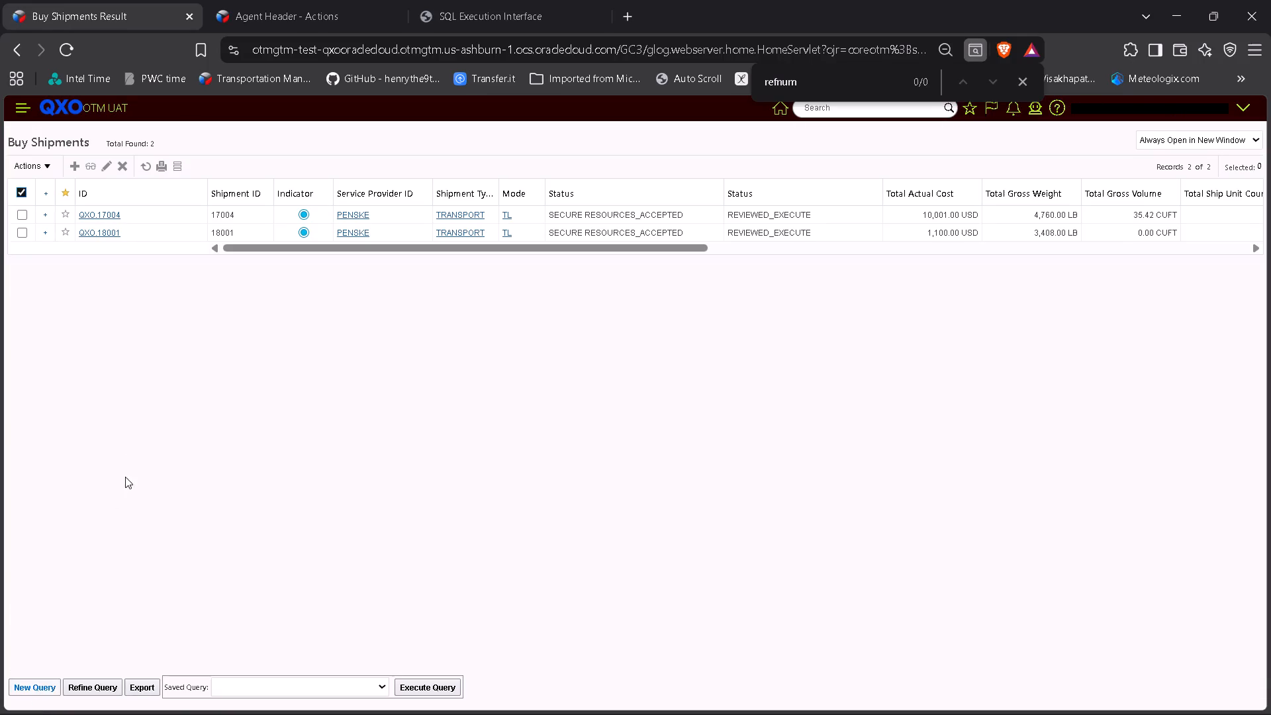
# Examine the columns of the filtered Buy Shipments results, from status and costs through times, equipment and emissions.
pyautogui.click(126, 439)
pyautogui.moveTo(434, 253); pyautogui.dragTo(821, 193)
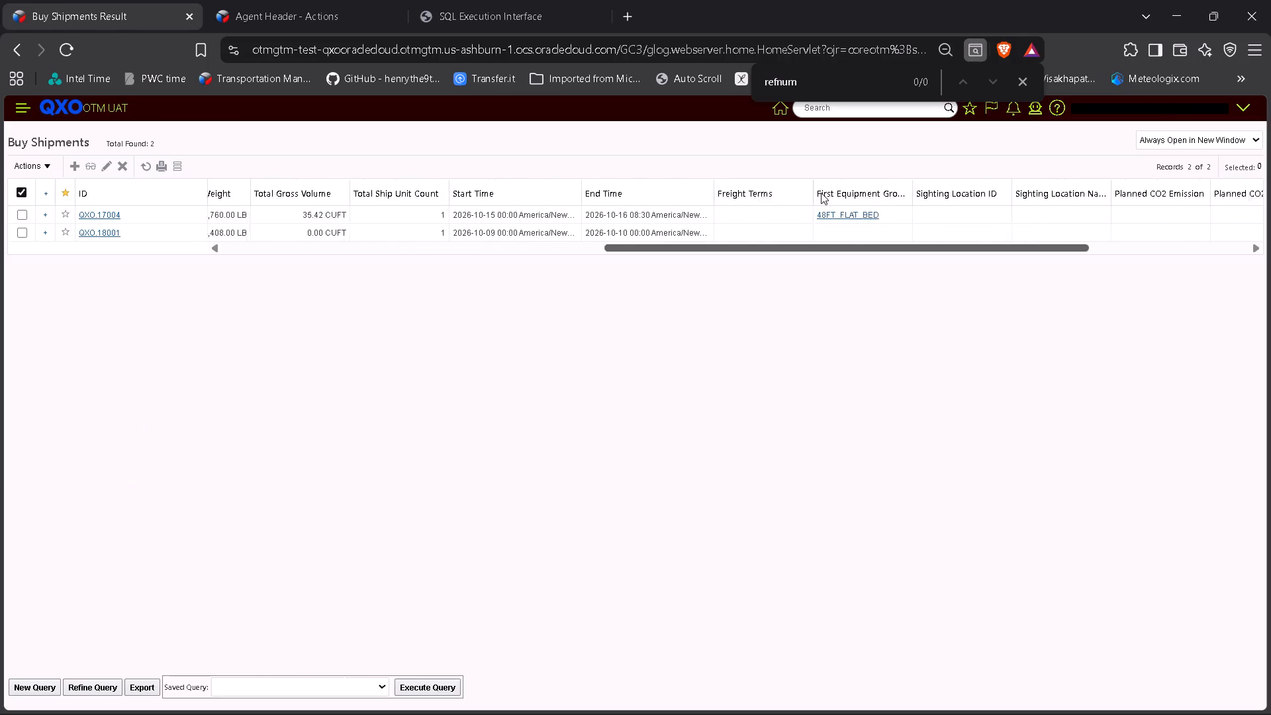
pyautogui.moveTo(821, 193); pyautogui.dragTo(916, 190)
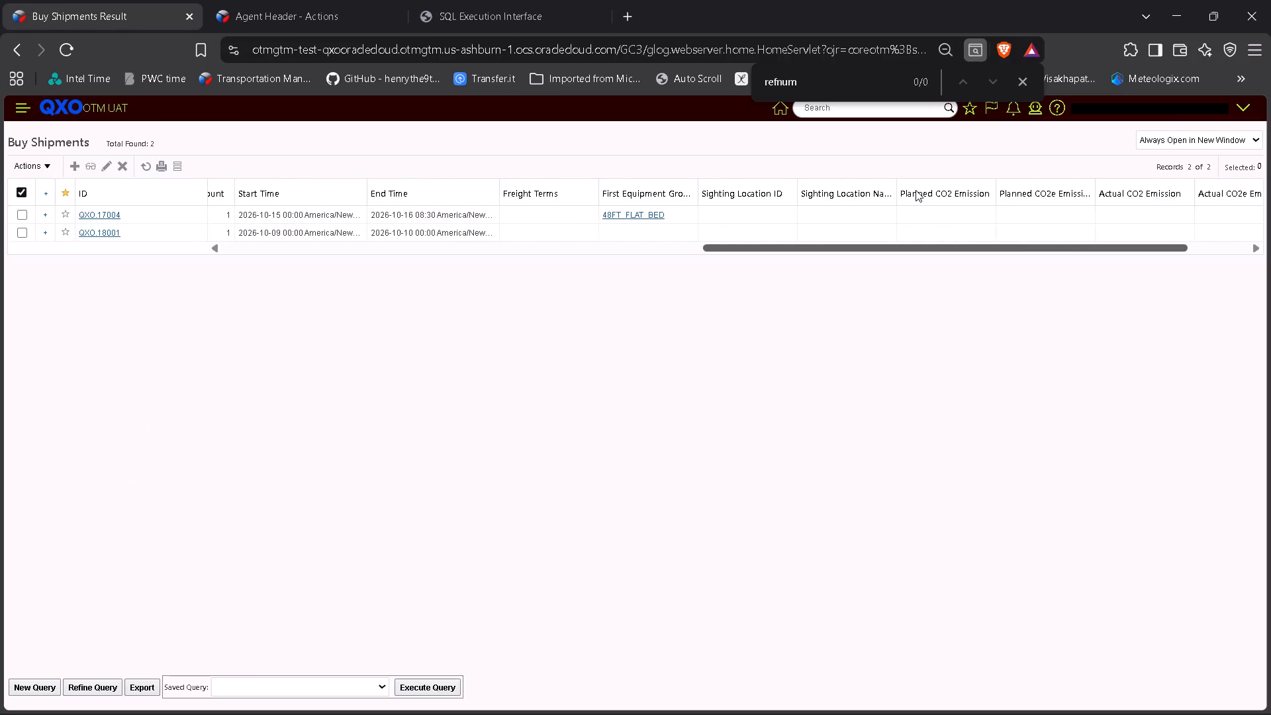
pyautogui.moveTo(916, 190); pyautogui.dragTo(571, 266)
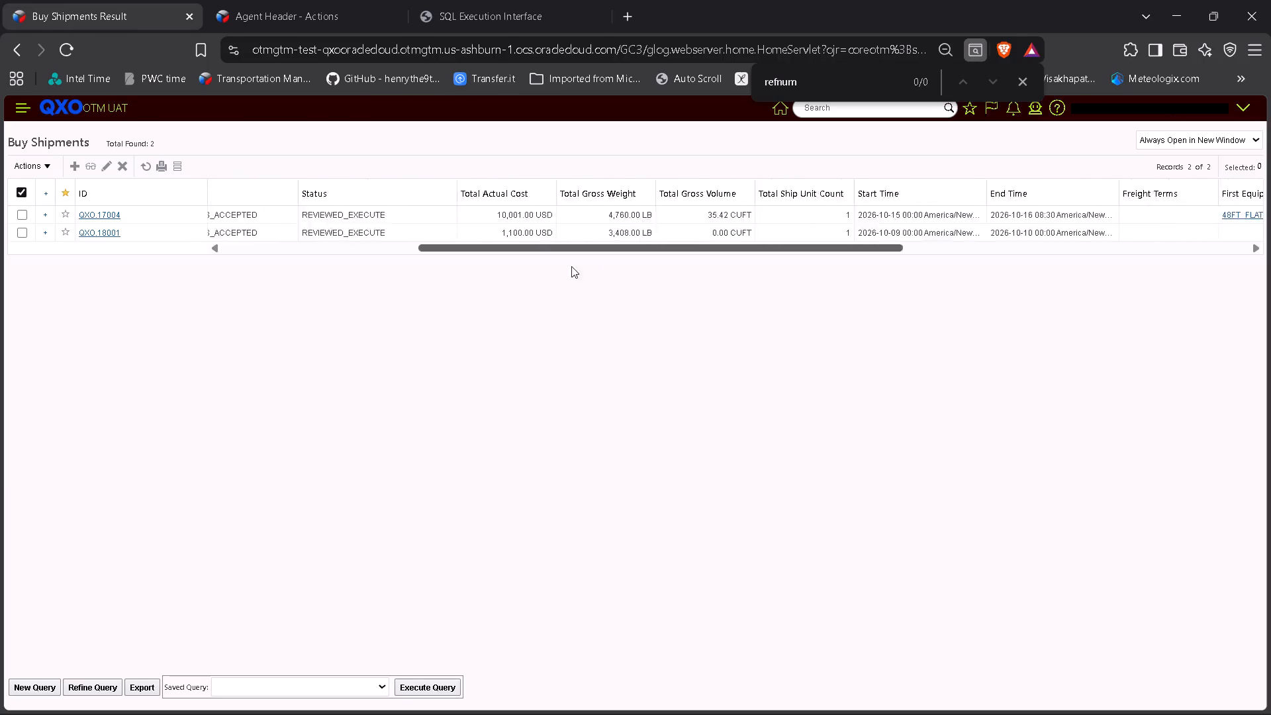
pyautogui.moveTo(571, 266); pyautogui.dragTo(392, 480)
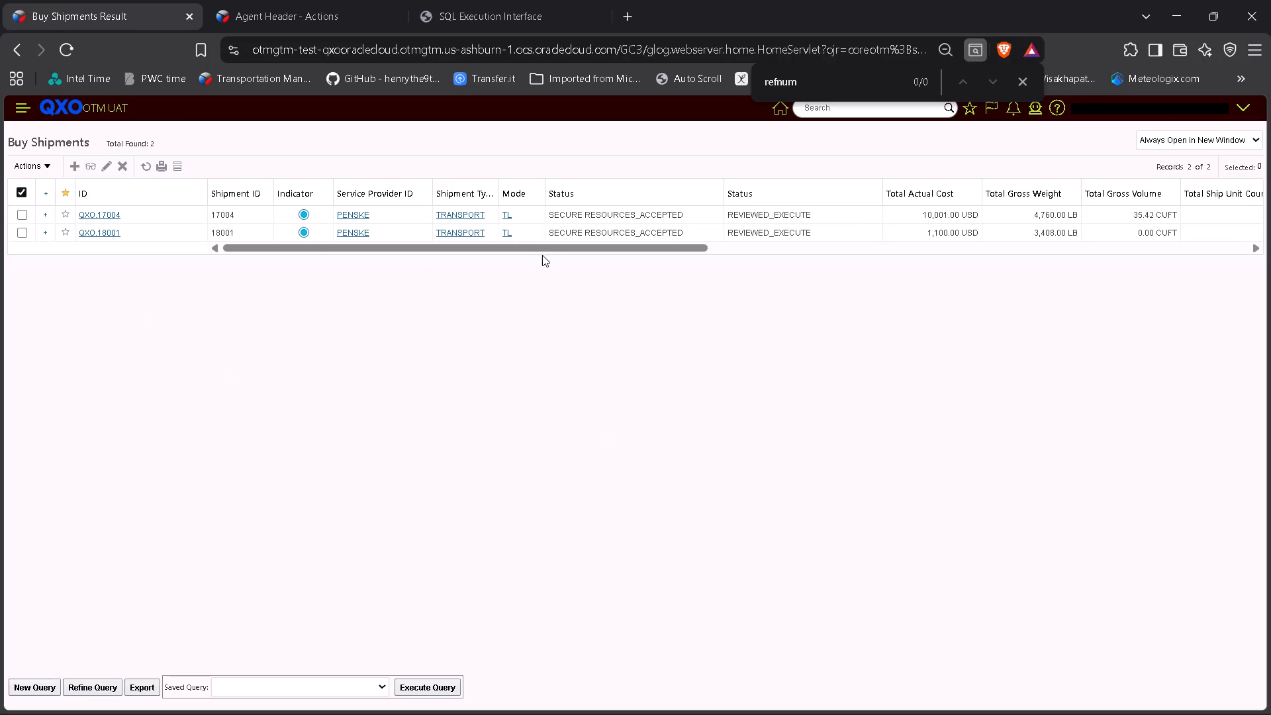
pyautogui.moveTo(540, 256); pyautogui.dragTo(557, 256)
pyautogui.moveTo(459, 244); pyautogui.dragTo(568, 242)
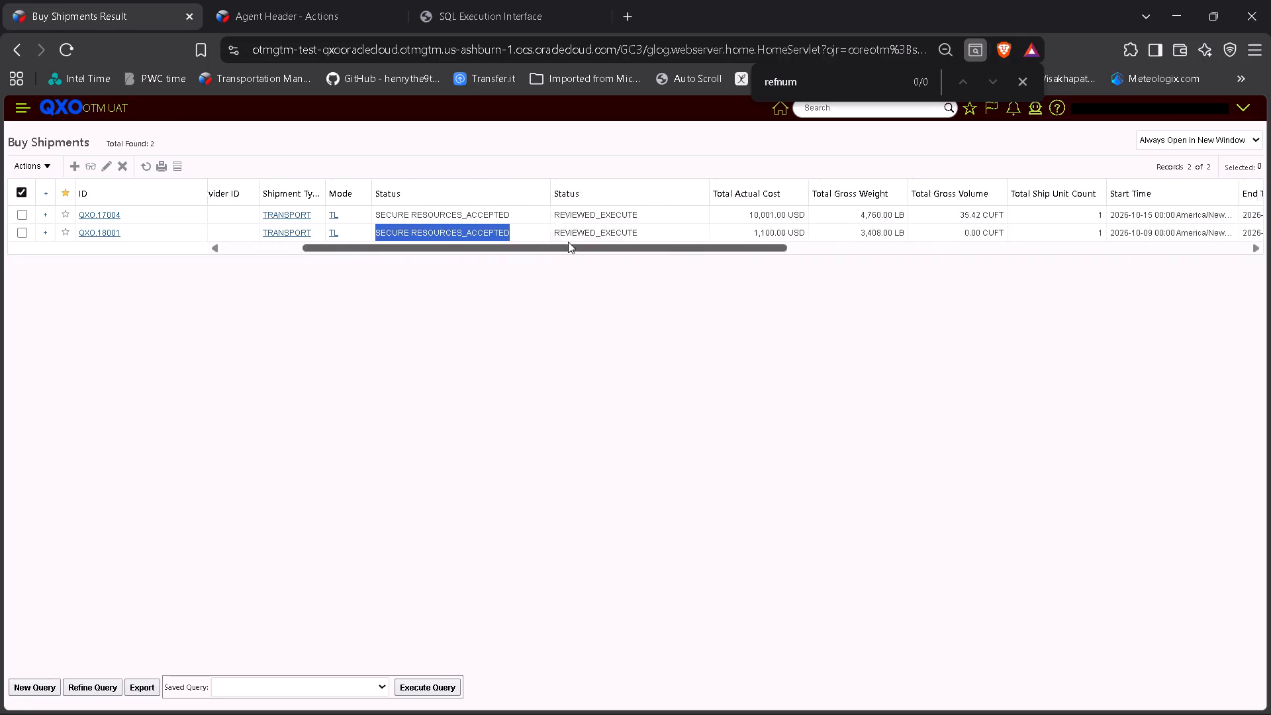
pyautogui.moveTo(568, 242); pyautogui.dragTo(820, 211)
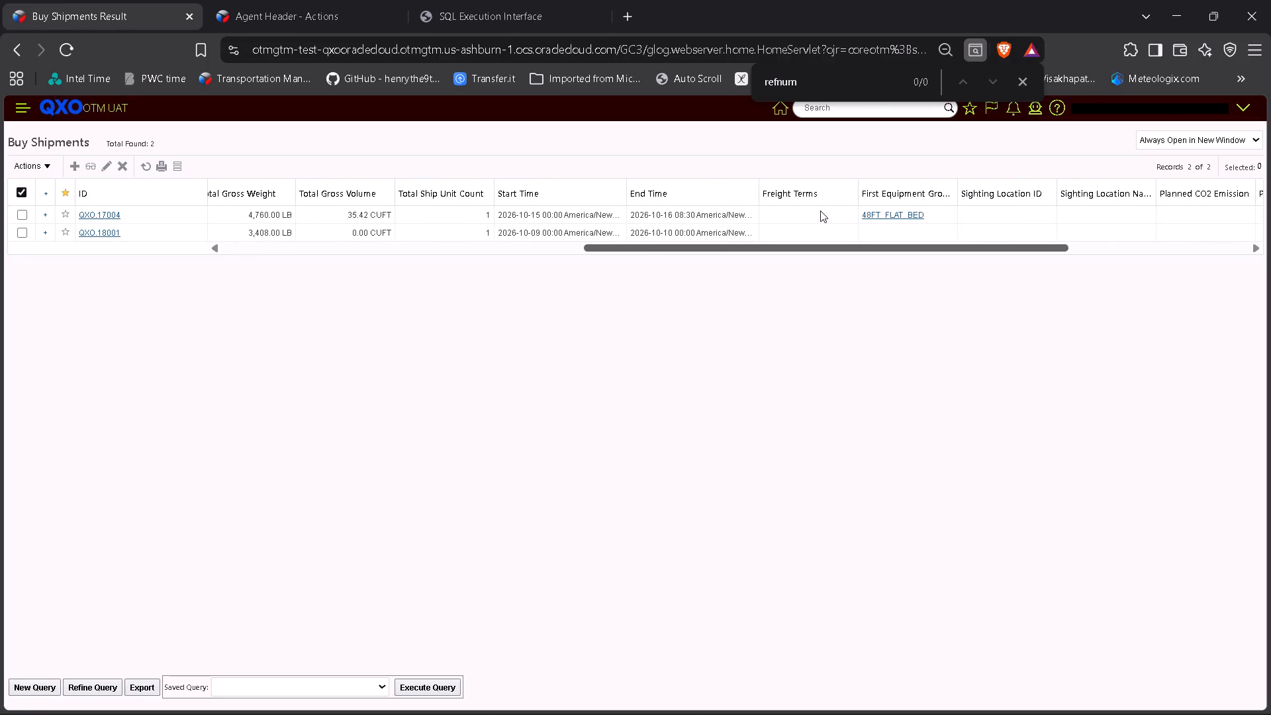
pyautogui.moveTo(820, 211); pyautogui.dragTo(910, 208)
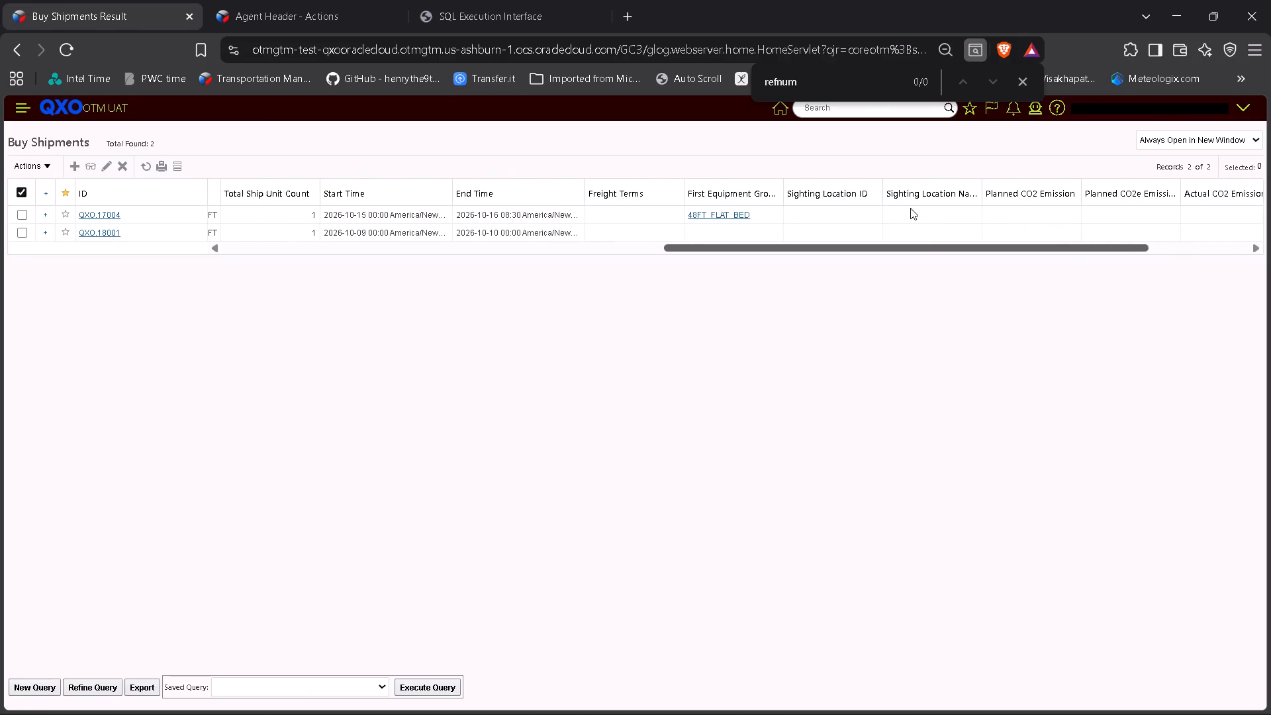
# Open buy shipment QXO.17004 from the results and look through its Identification details.
pyautogui.moveTo(910, 208); pyautogui.dragTo(1060, 204)
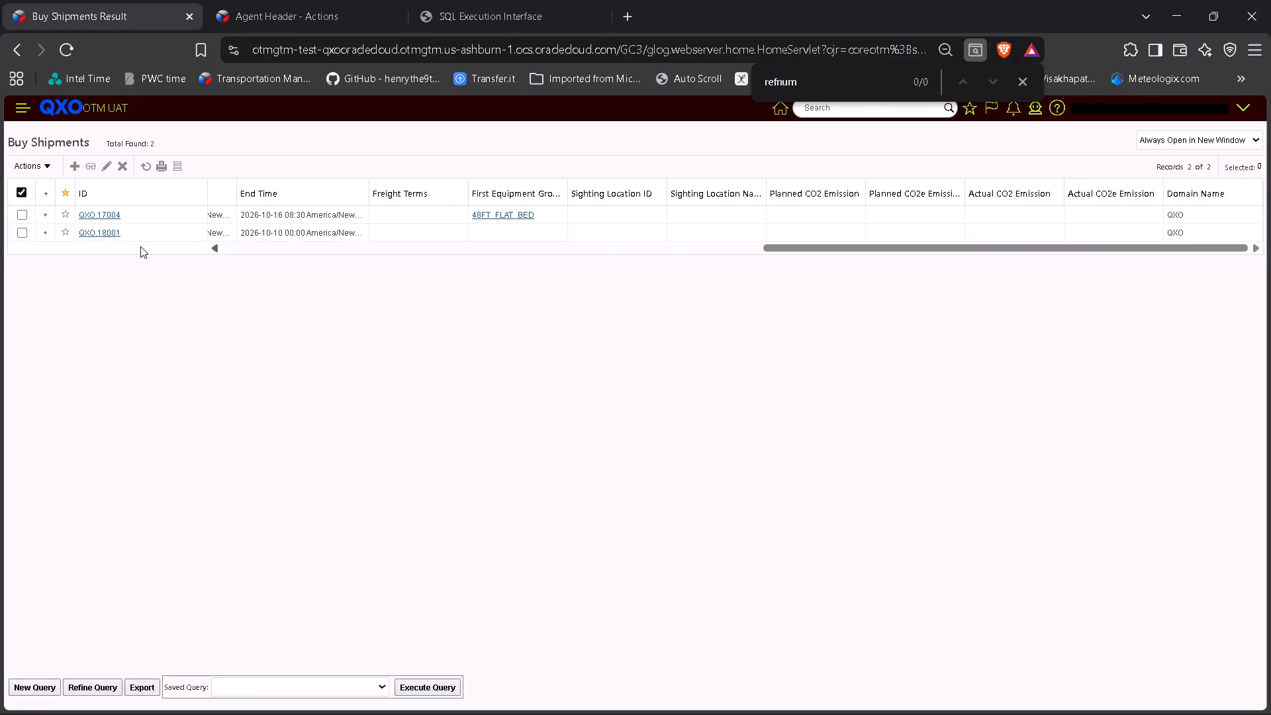
pyautogui.click(112, 214)
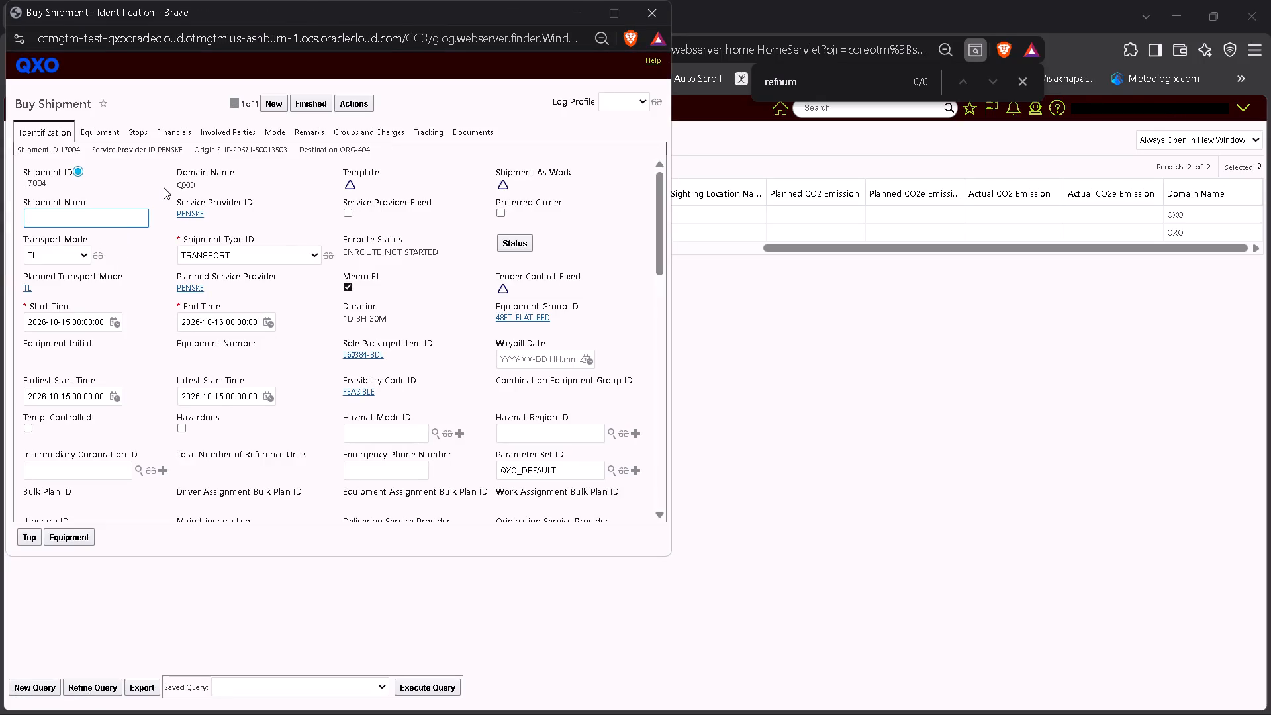
pyautogui.scroll(-3, 162, 197)
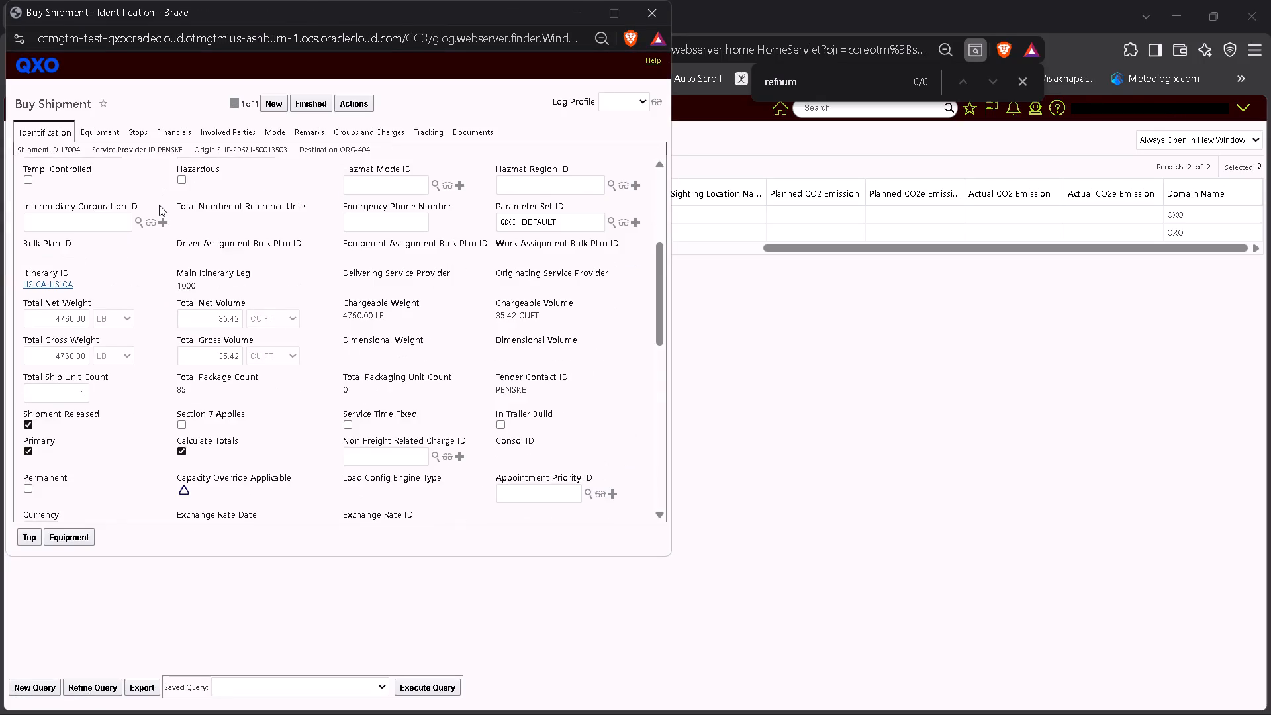
pyautogui.scroll(-2, 159, 205)
# Search the open shipment's Identification page for the word "shipment".
pyautogui.hotkey('ctrl', 'f')
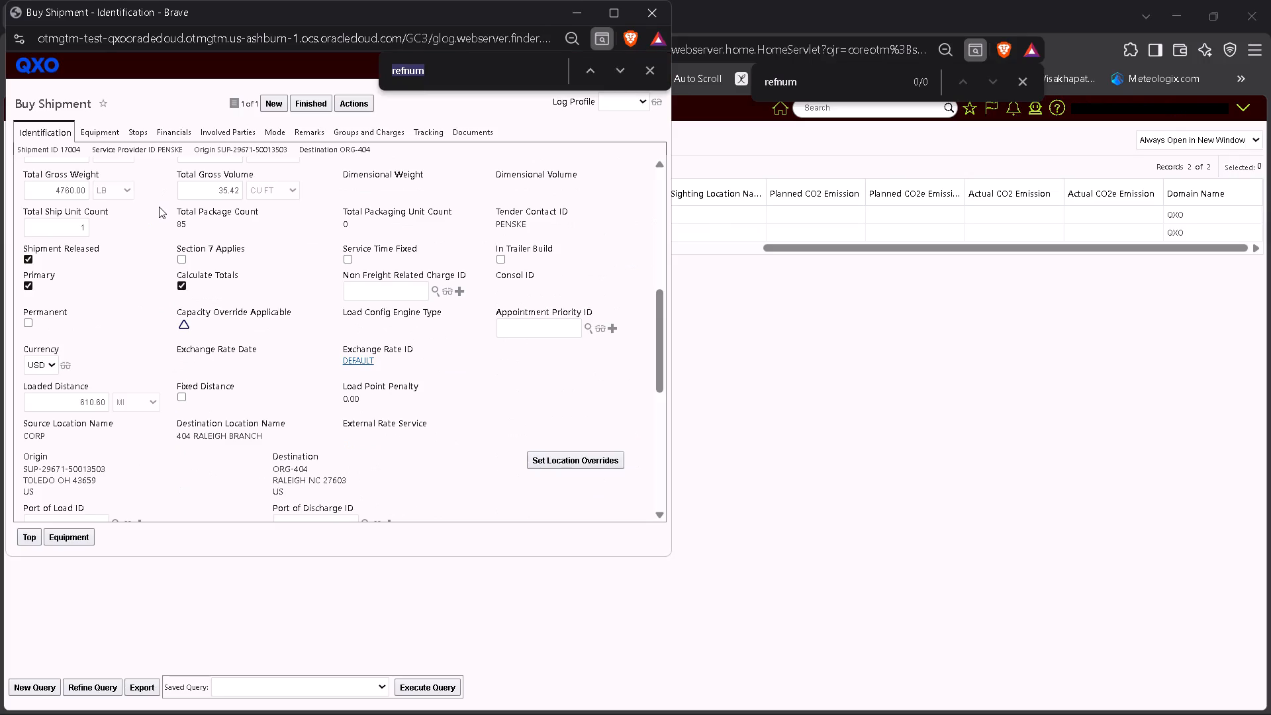
pyautogui.write('sh')
pyautogui.write('ipm')
pyautogui.press('r')
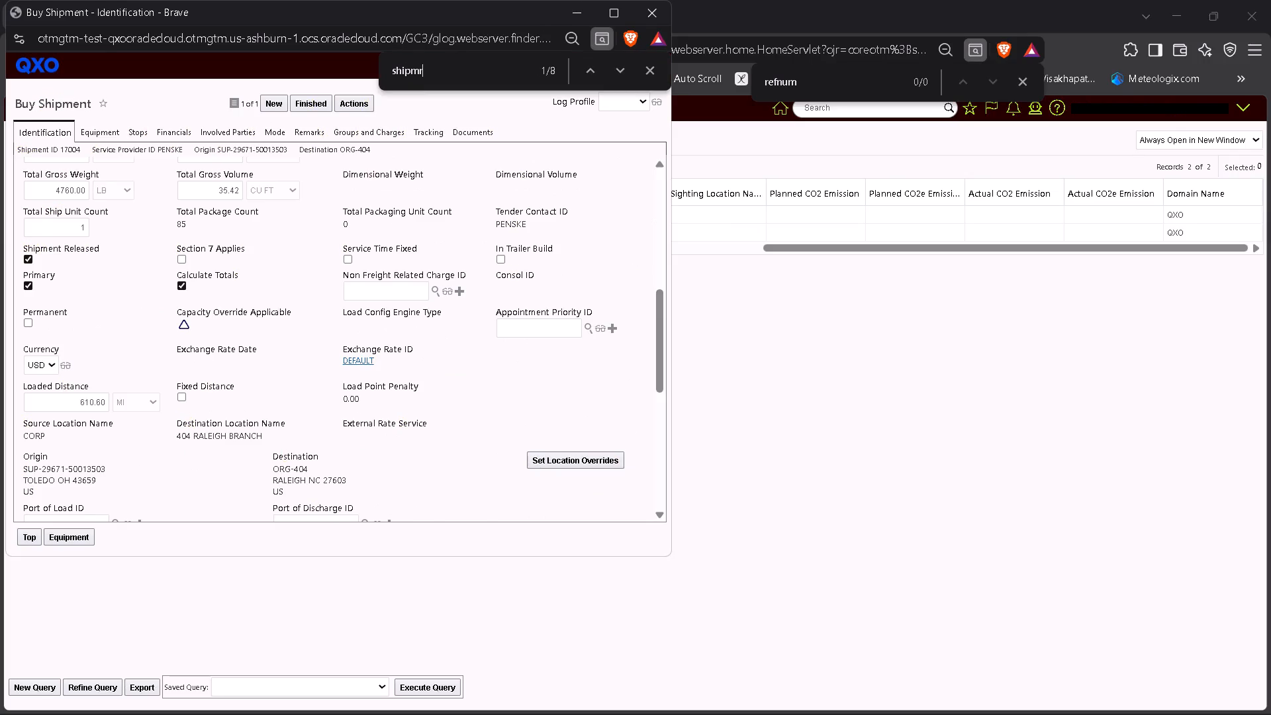
pyautogui.press('BackSpace')
pyautogui.write('ent')
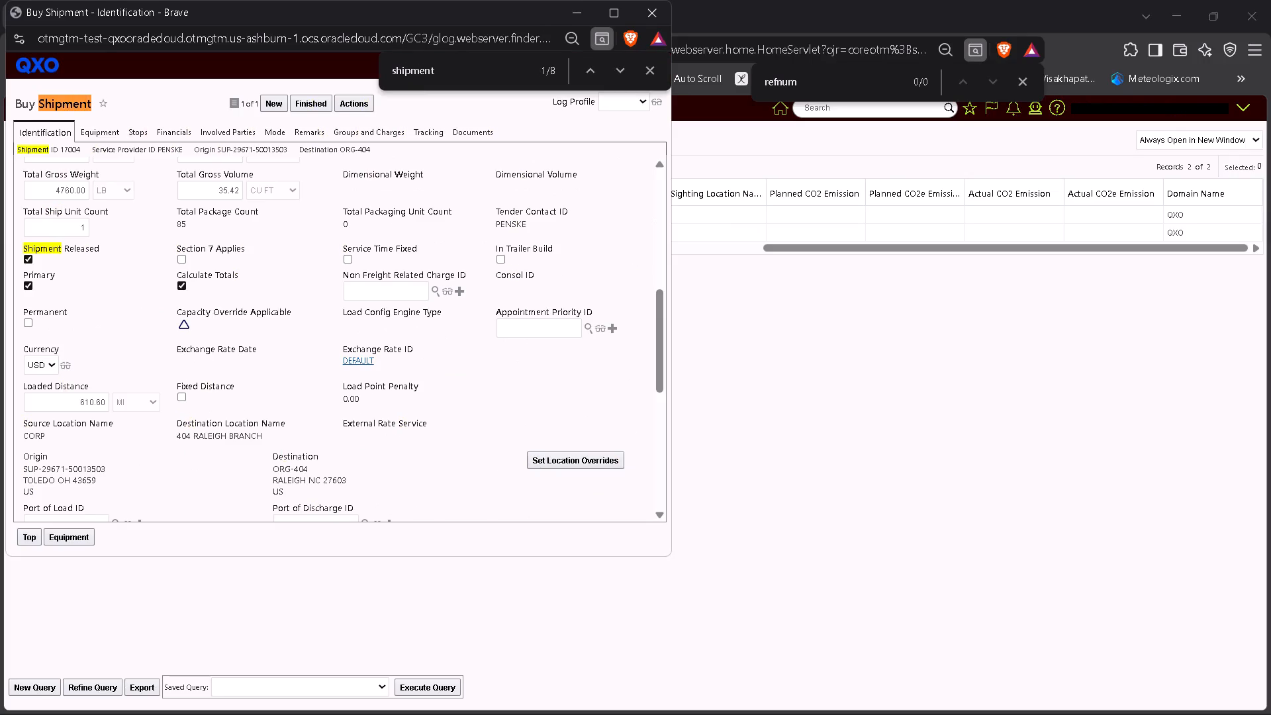
pyautogui.scroll(8, 305, 331)
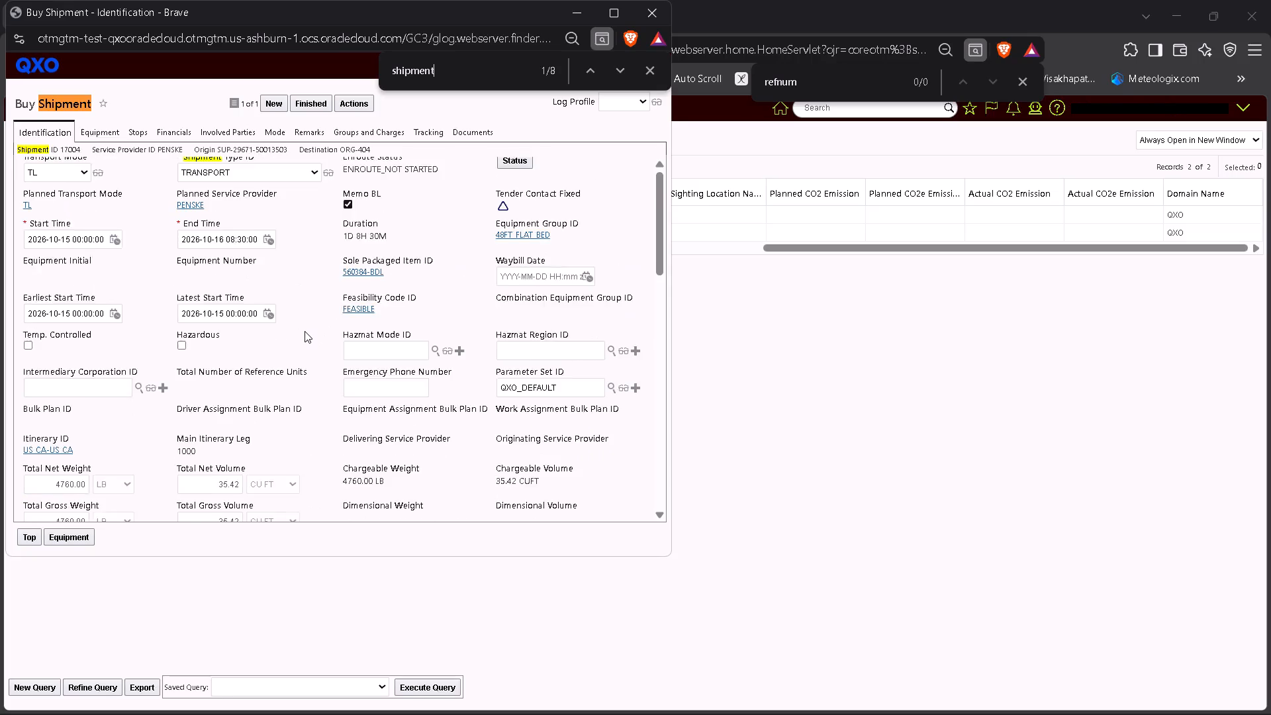
# Search the shipment page for "ref" and examine the SI entry in its Reference Numbers section.
pyautogui.tripleClick(429, 68)
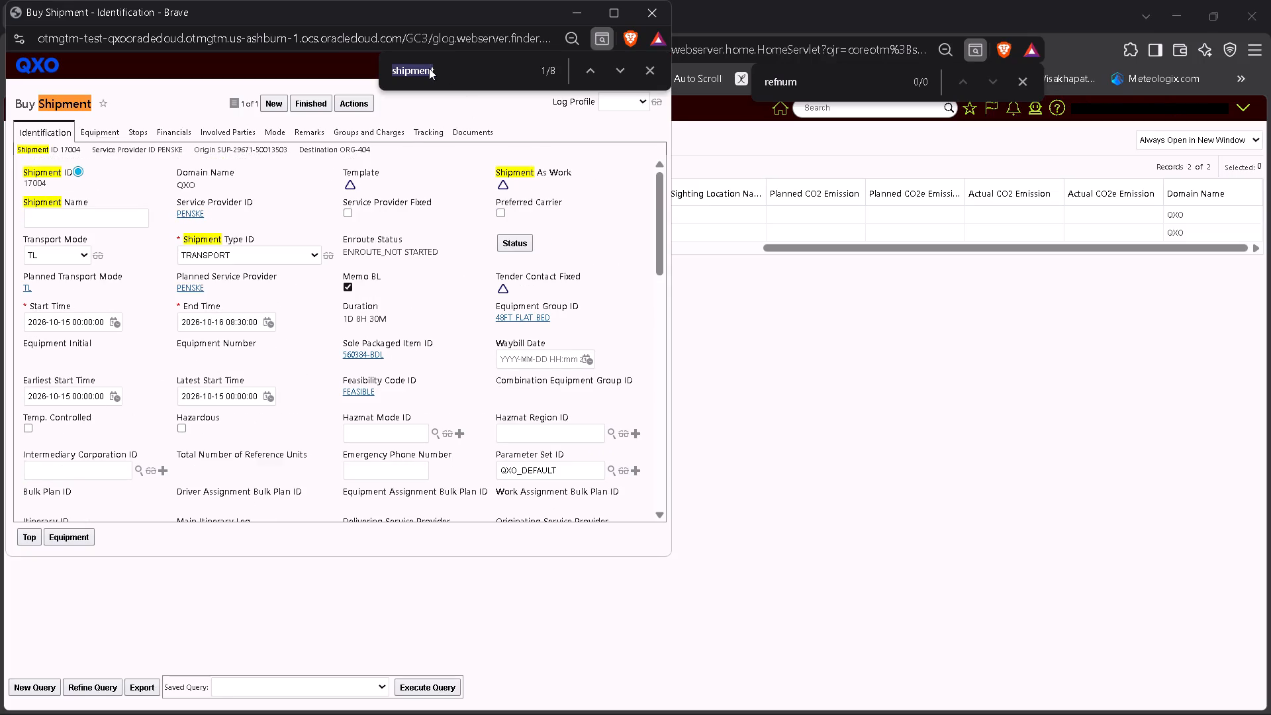
pyautogui.write('ref')
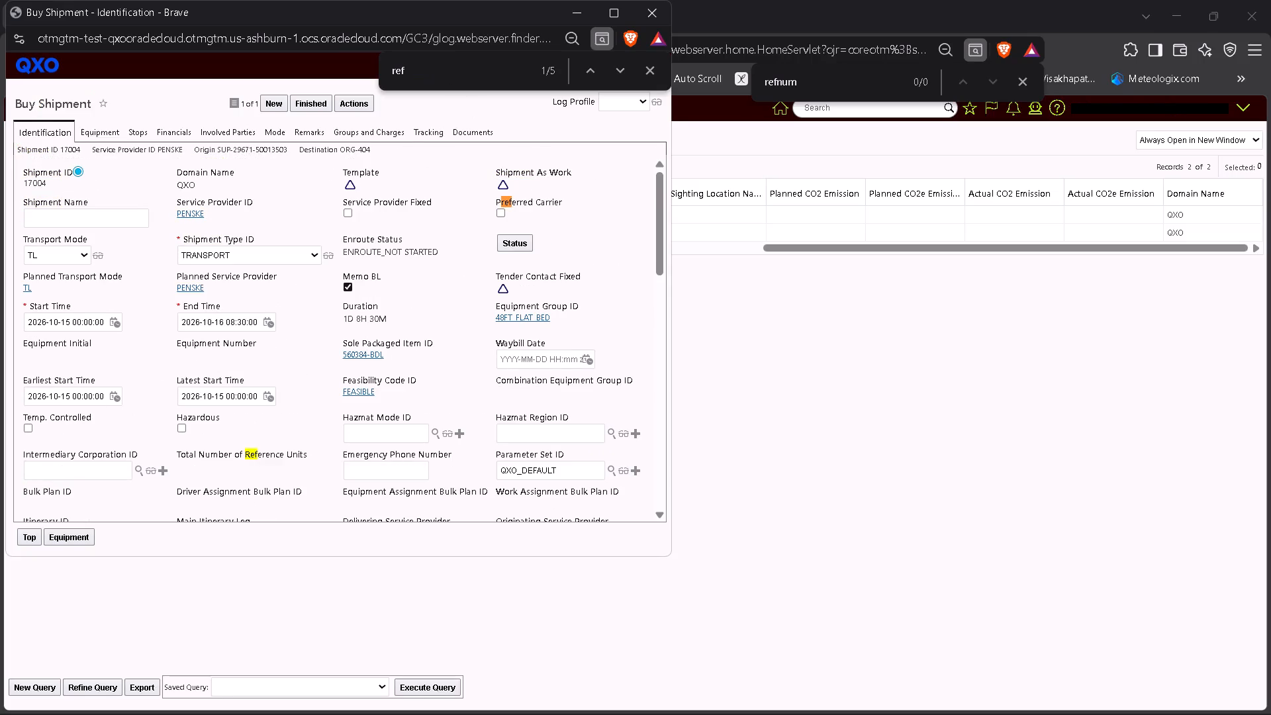
pyautogui.press('Return')
pyautogui.press('Return')
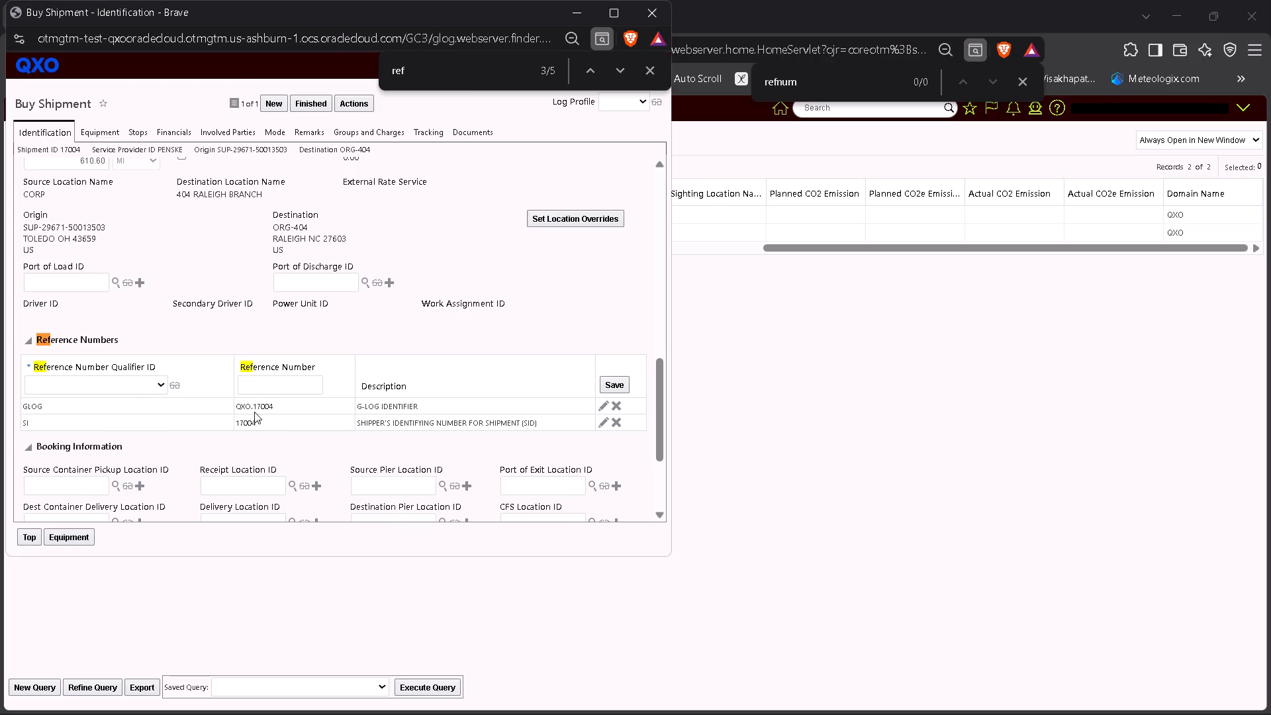
pyautogui.click(340, 365)
pyautogui.scroll(-2, 348, 365)
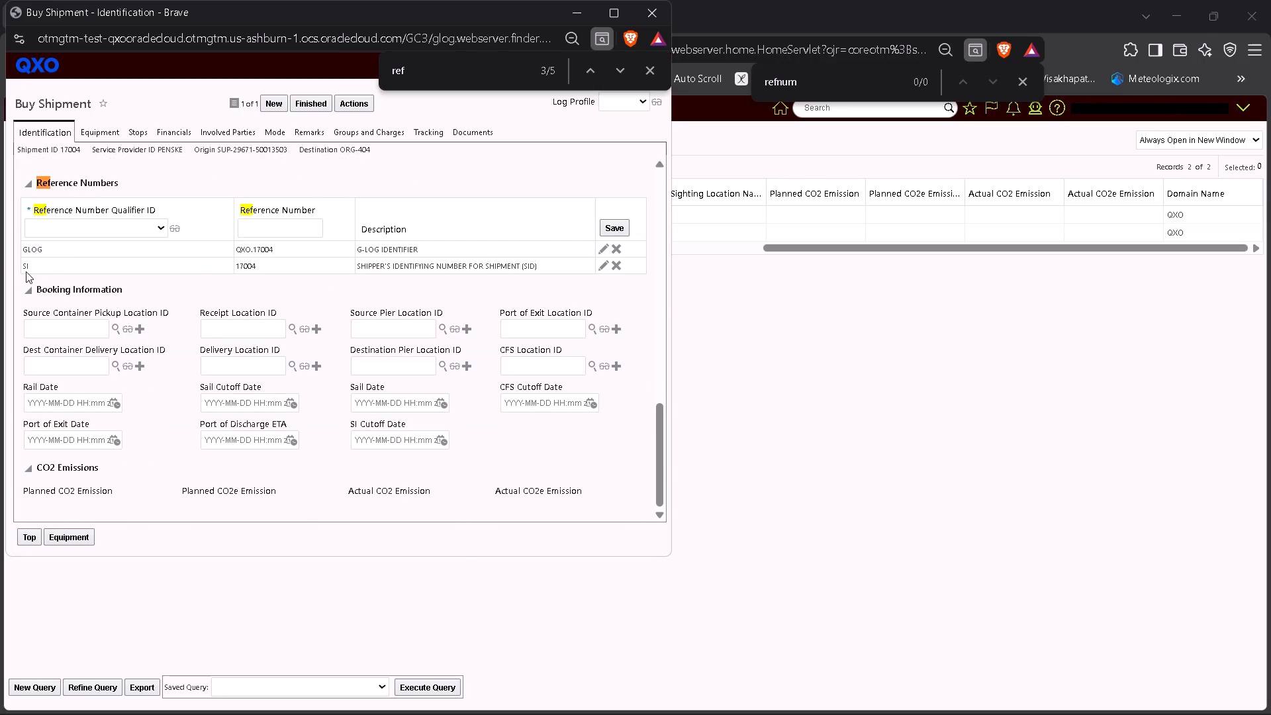
pyautogui.click(32, 271)
# Return to the beginning of the shipment record and move its window aside to uncover the shipment IDs in the results.
pyautogui.scroll(15, 247, 253)
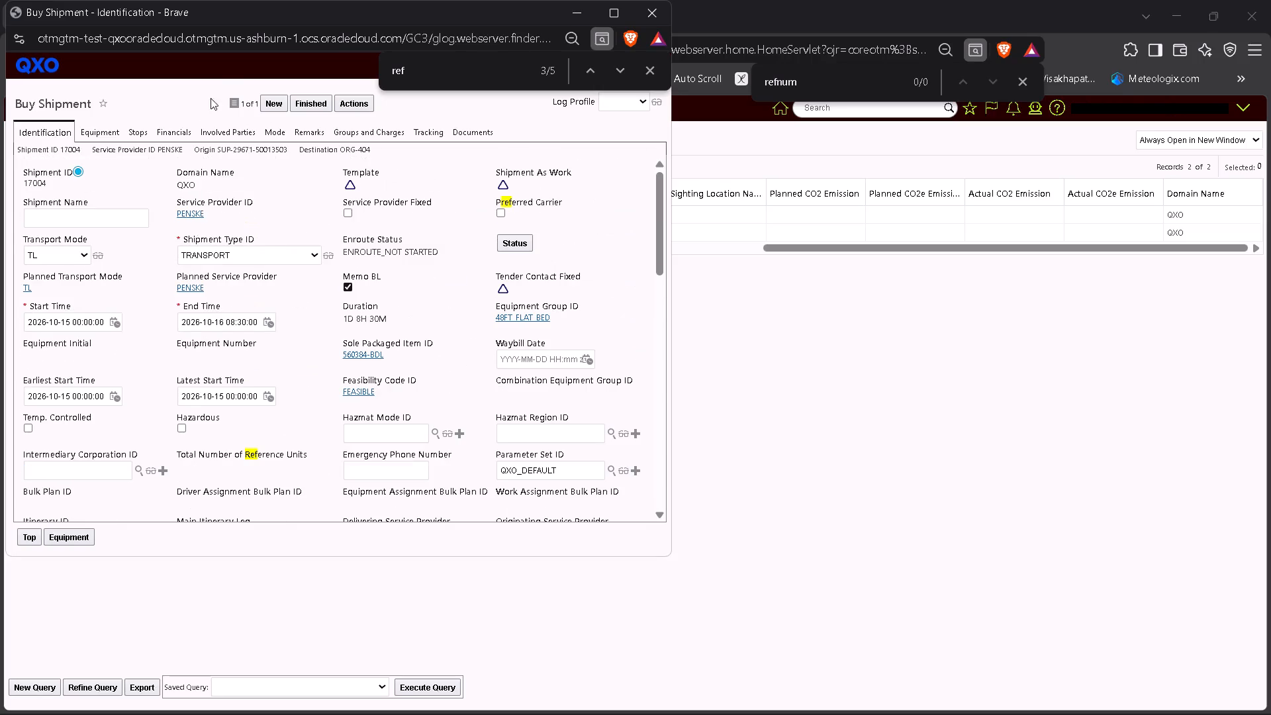
pyautogui.moveTo(222, 20); pyautogui.dragTo(434, 61)
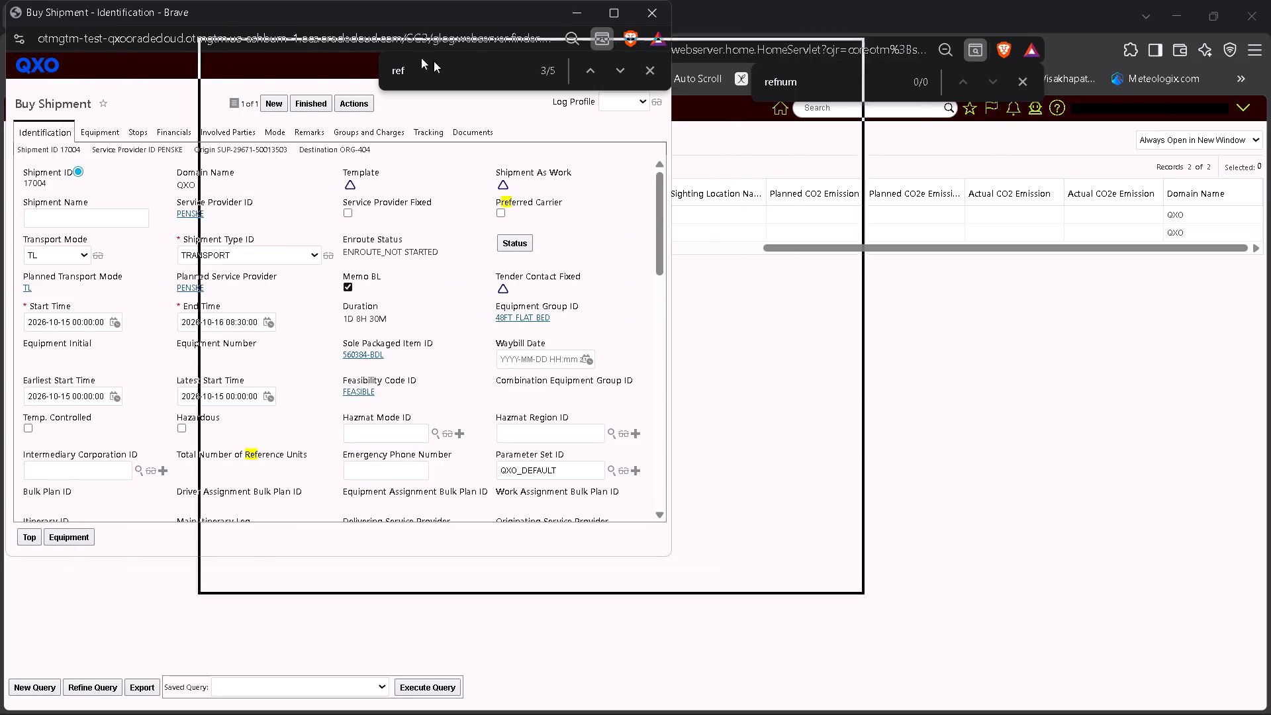
pyautogui.moveTo(434, 61); pyautogui.dragTo(614, 74)
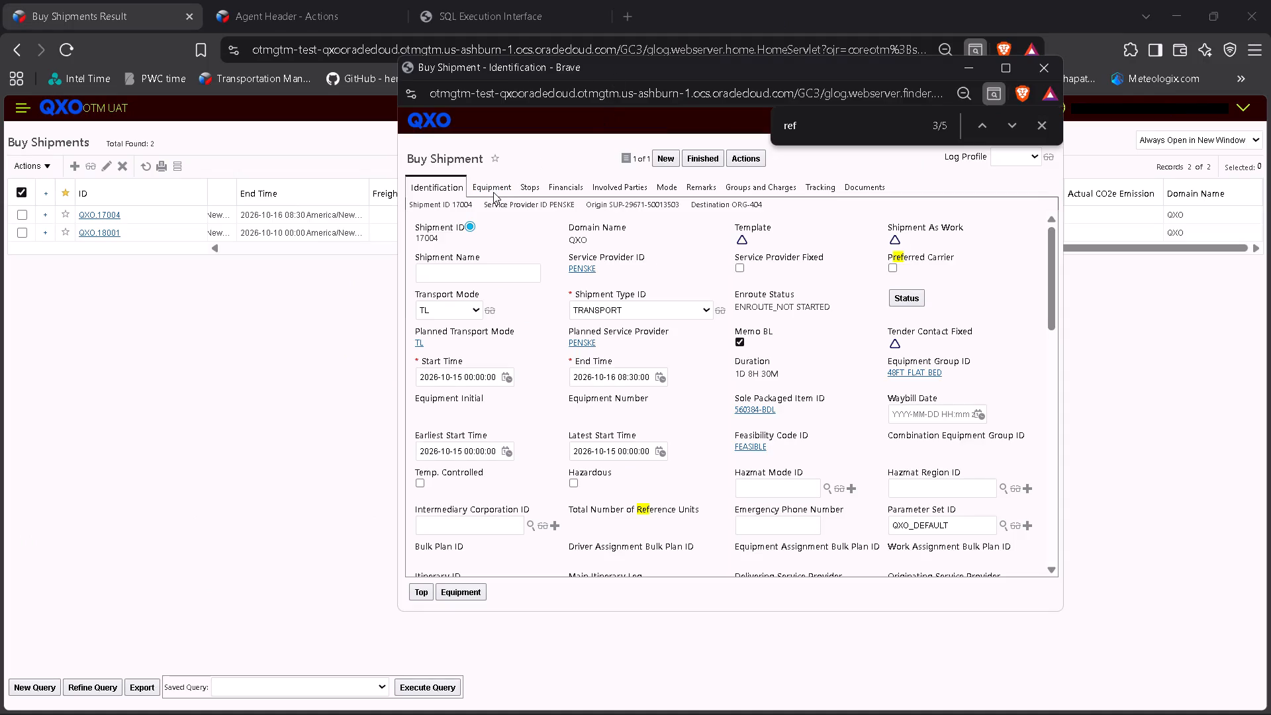